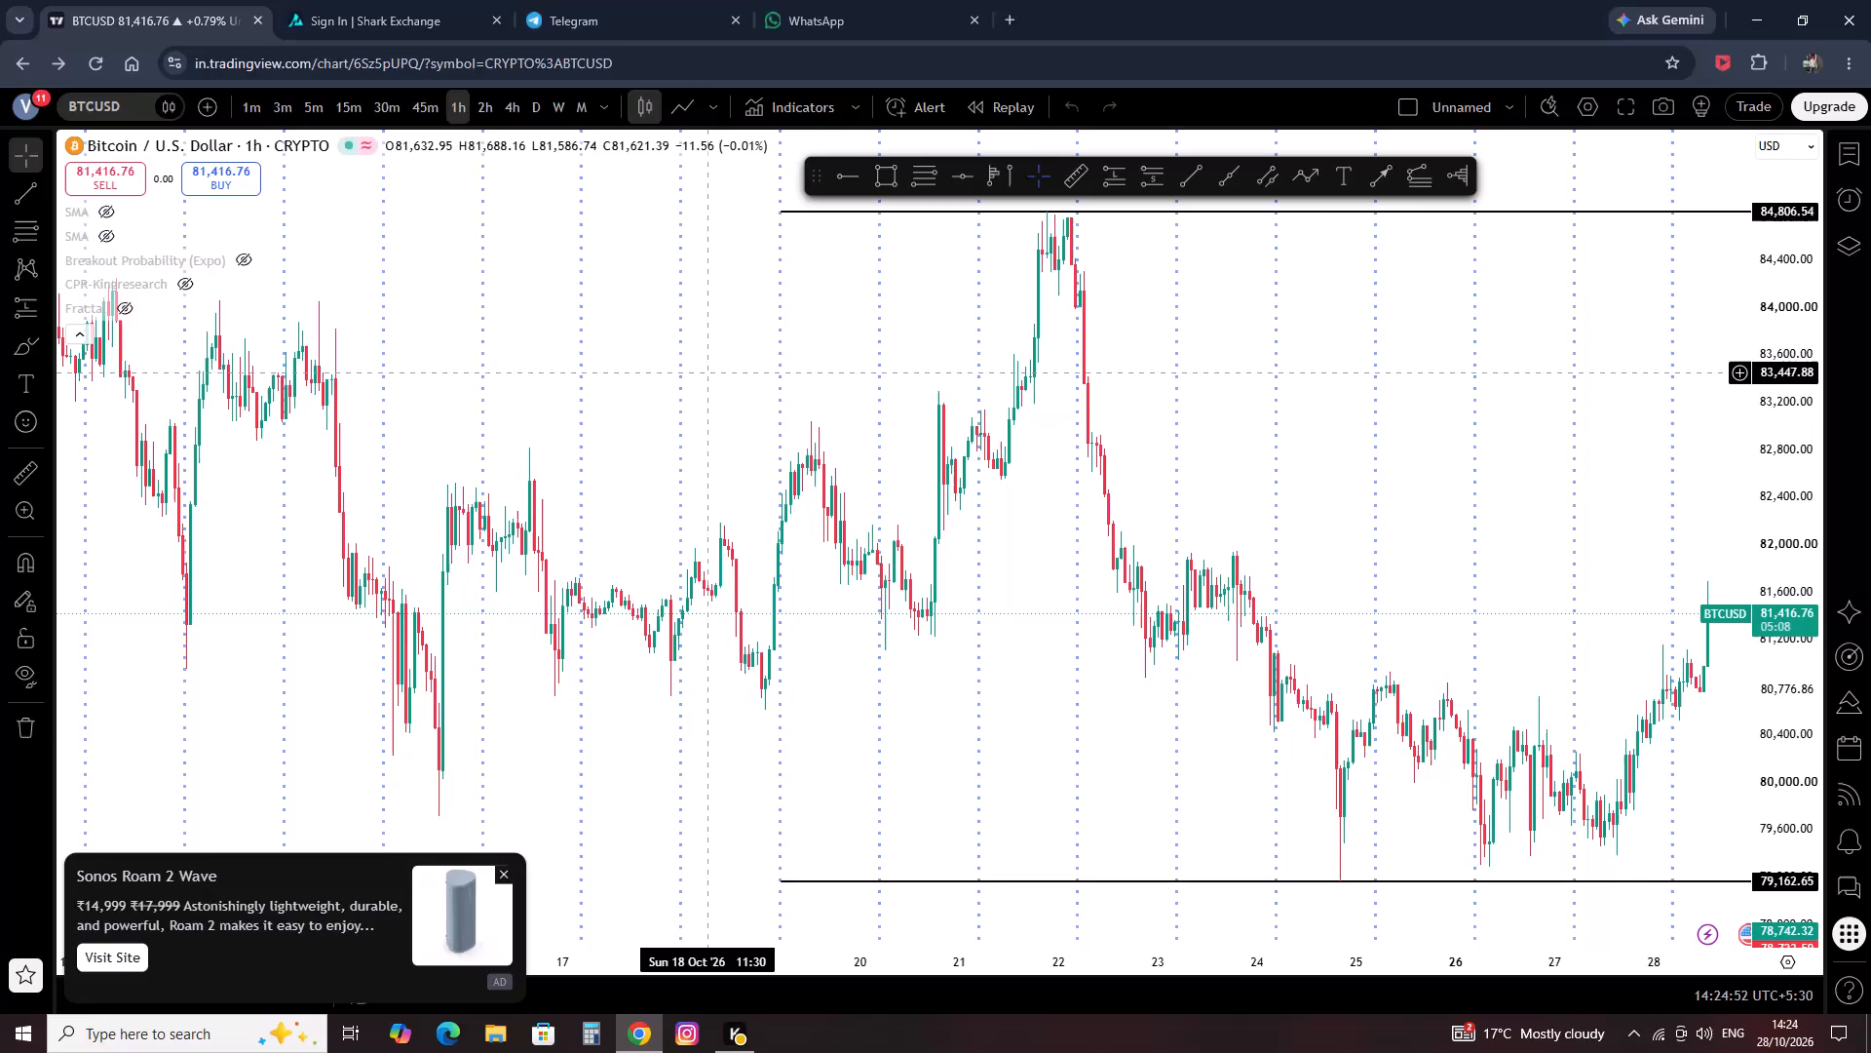
# Close the advert covering the lower part of the hourly BTCUSD chart.
pyautogui.scroll(-8, 709, 373)
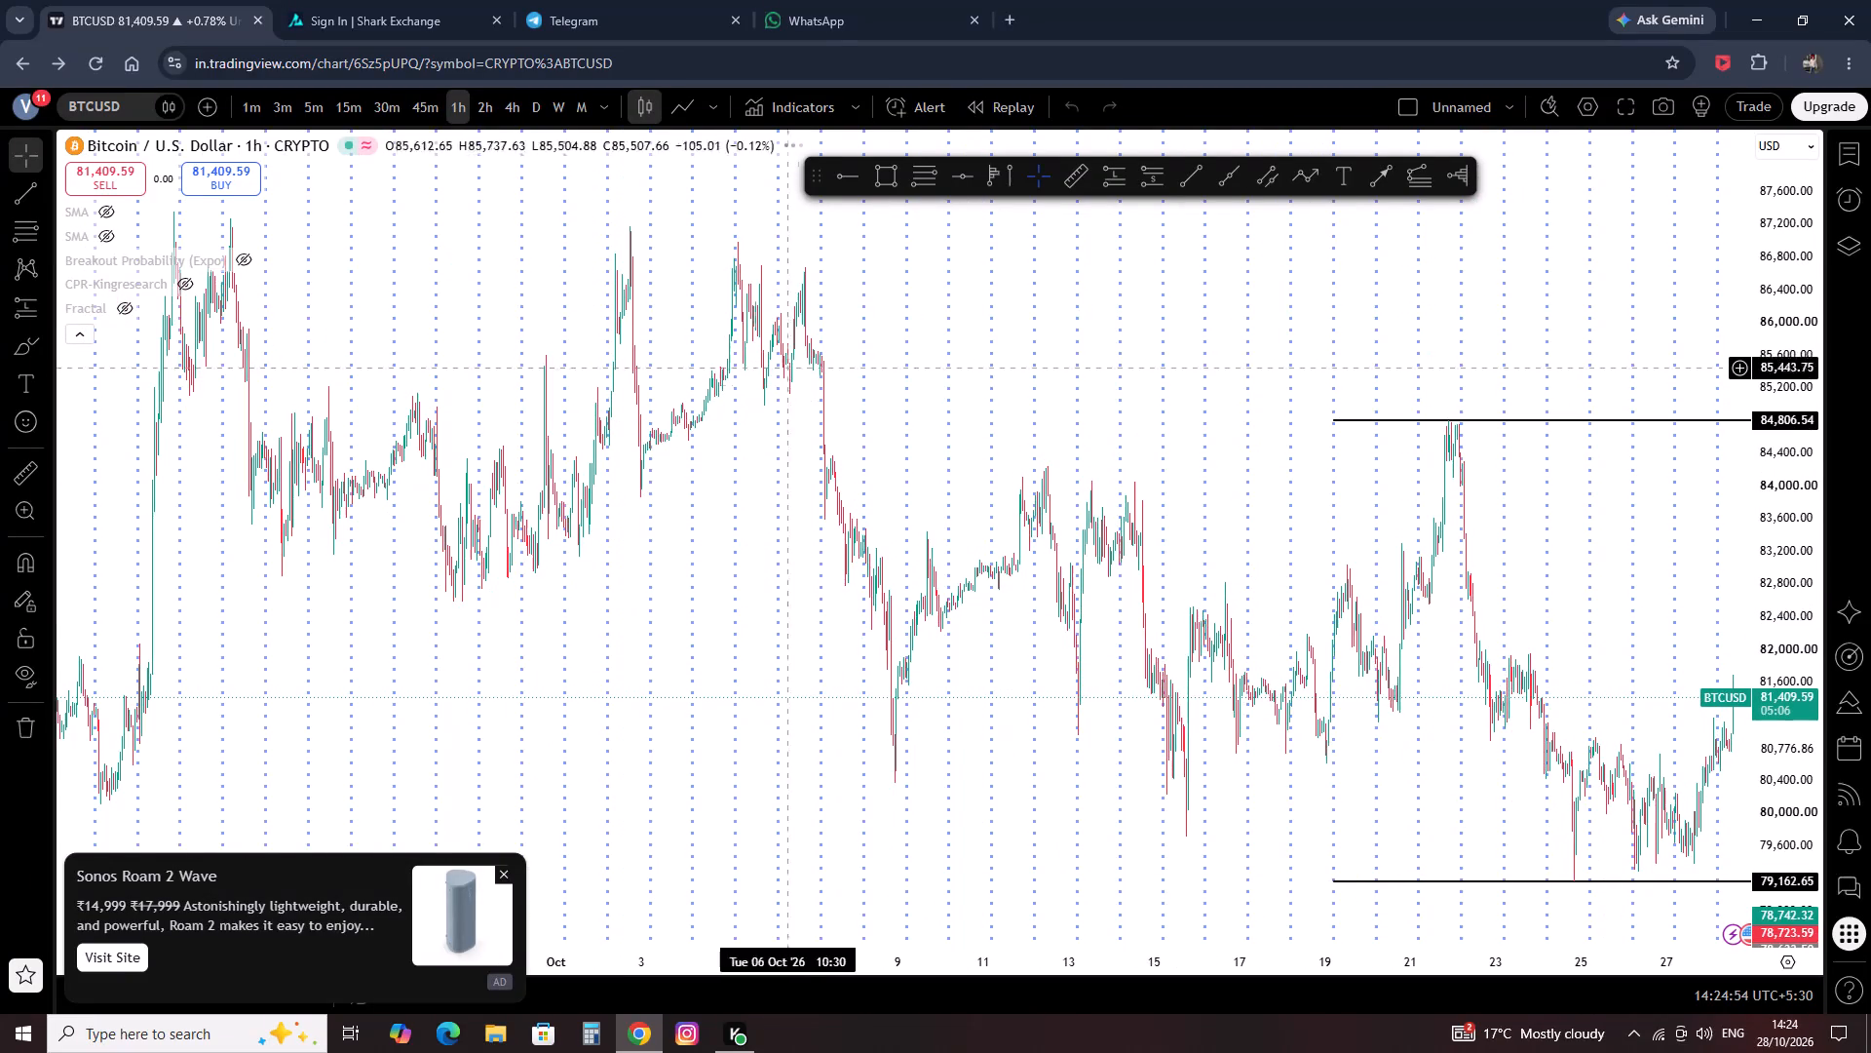
pyautogui.rightClick(885, 310)
pyautogui.click(913, 333)
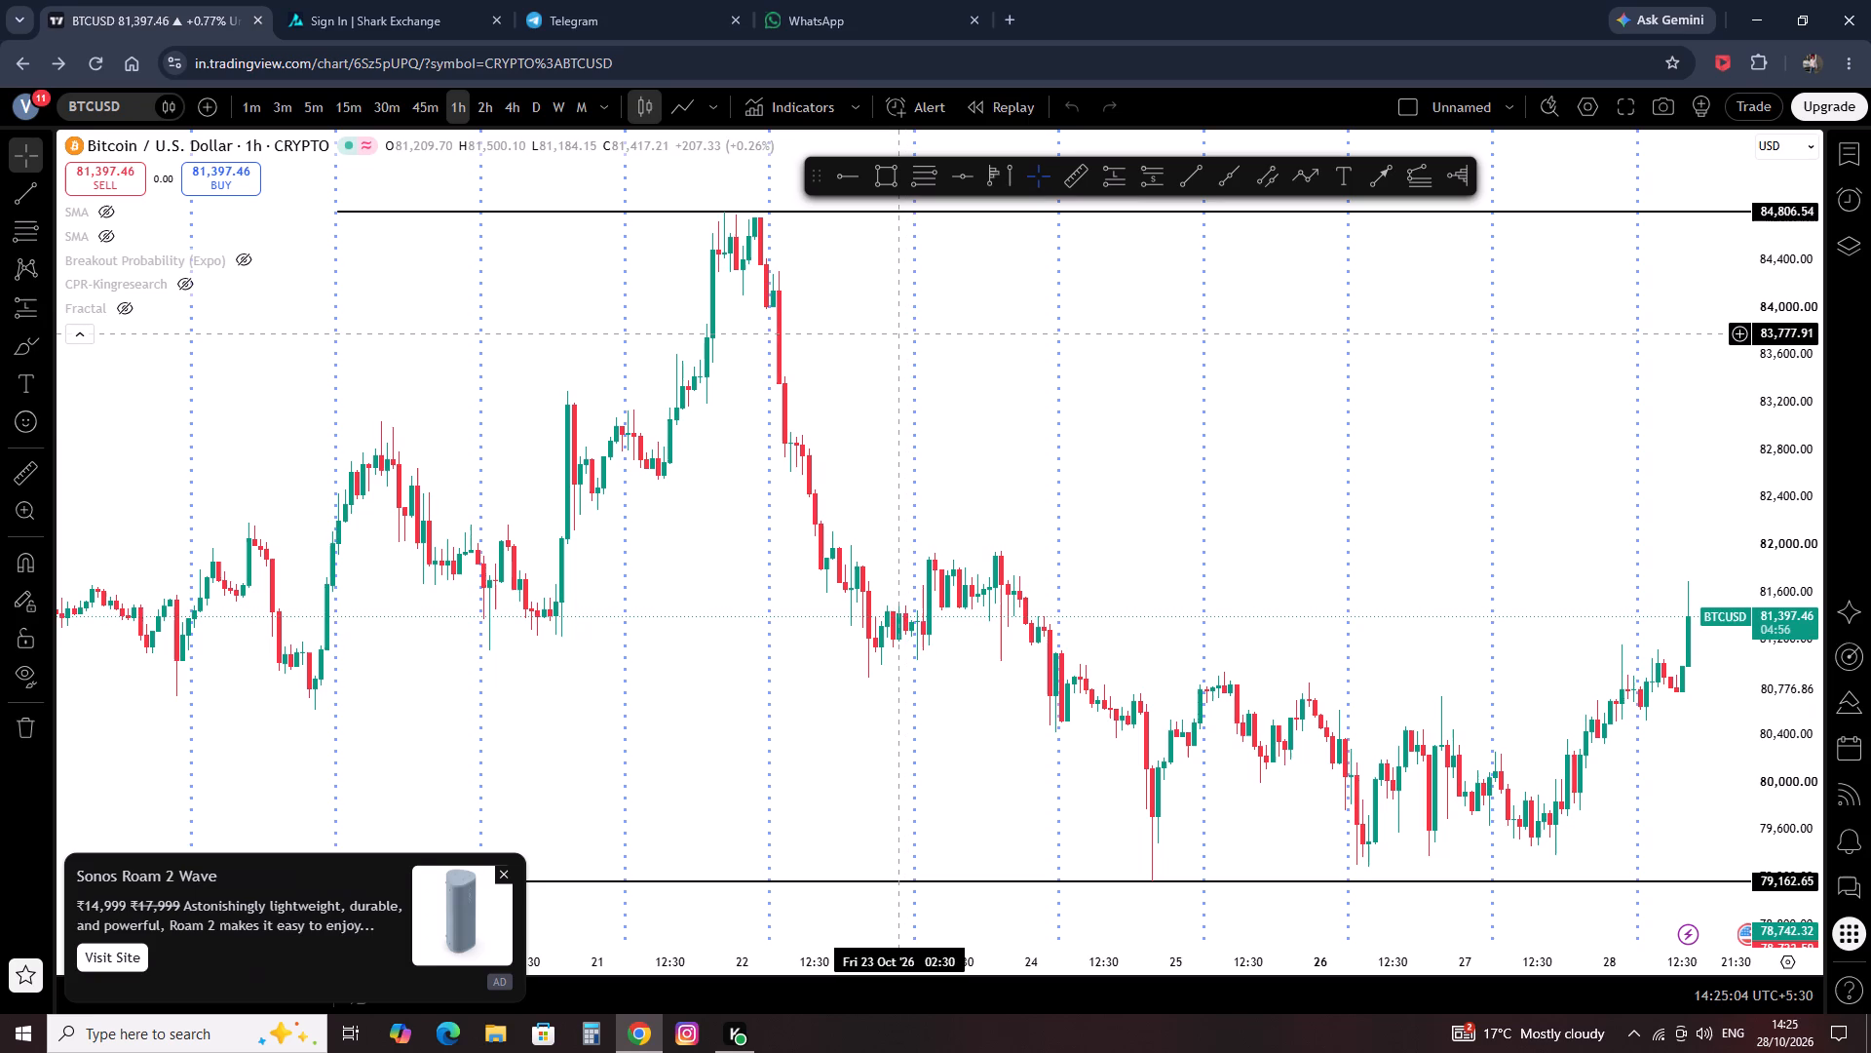
pyautogui.click(506, 872)
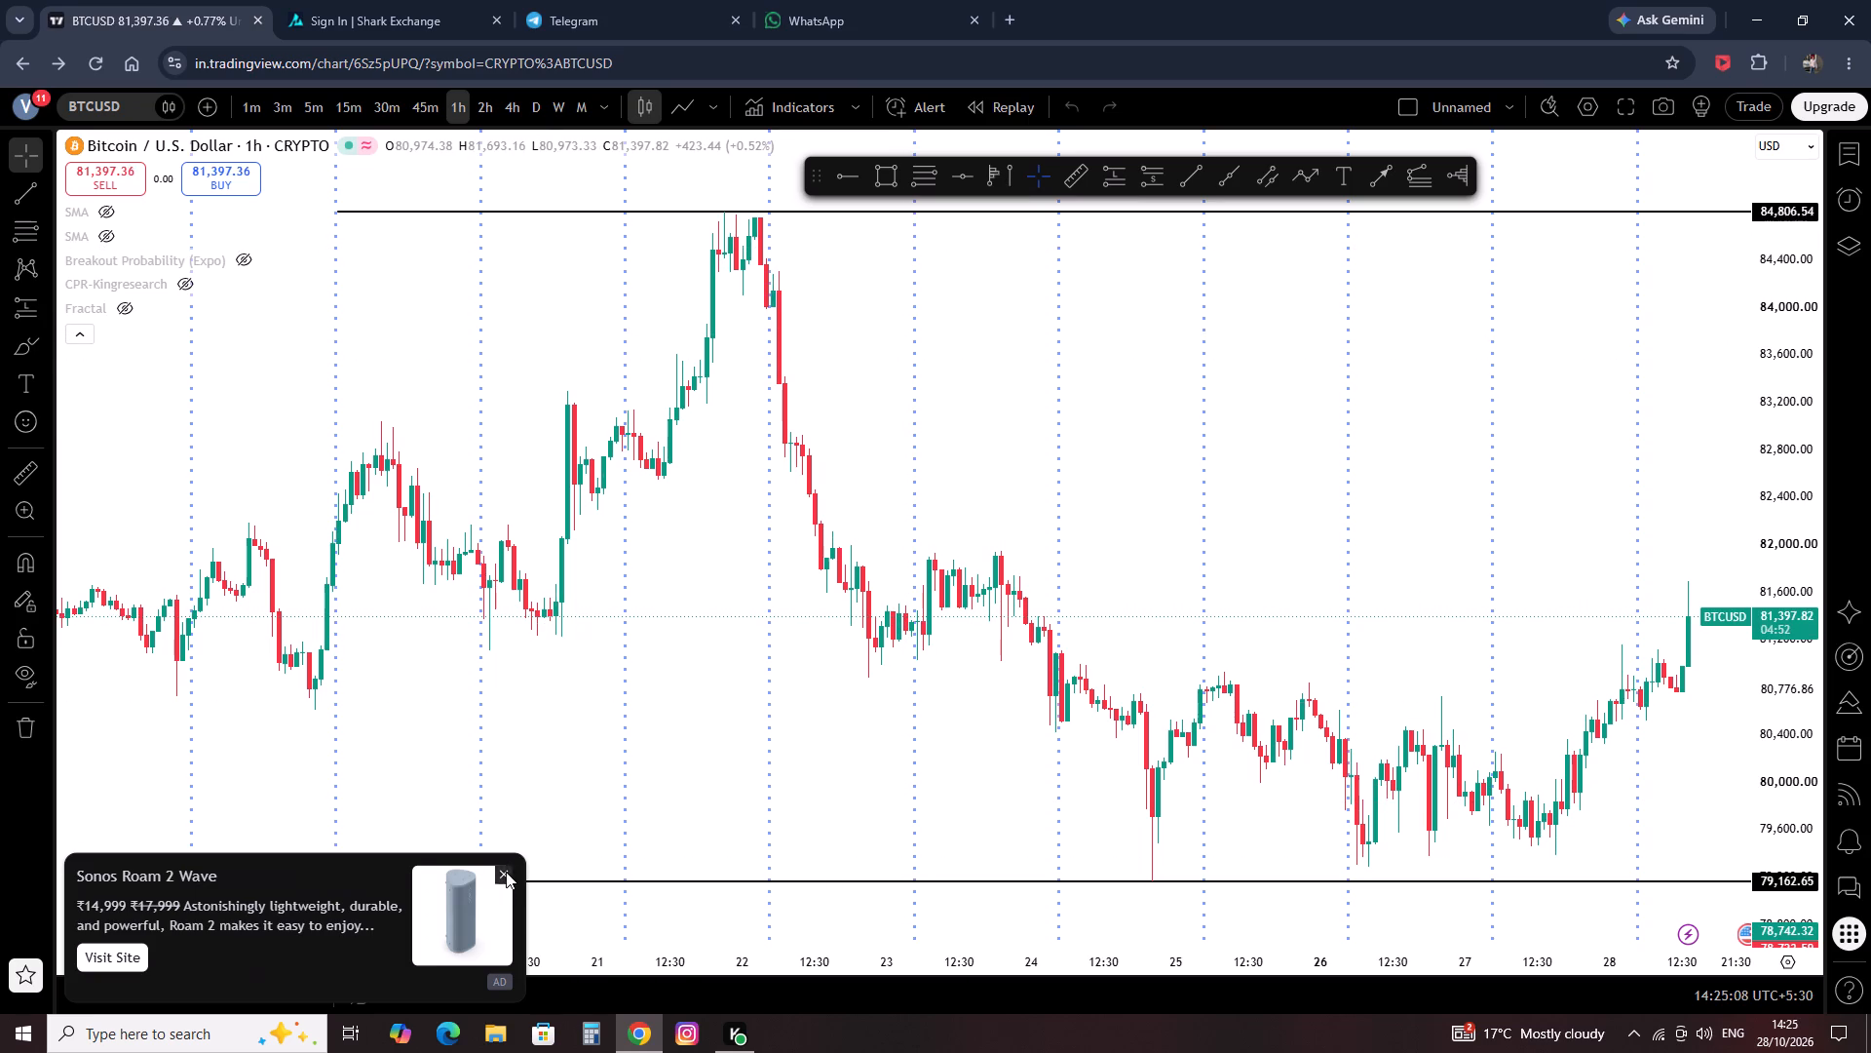
# Examine BTCUSD price action between the two horizontal levels on the daily timeframe, and recent candles on the 1-hour timeframe.
pyautogui.scroll(-2, 592, 765)
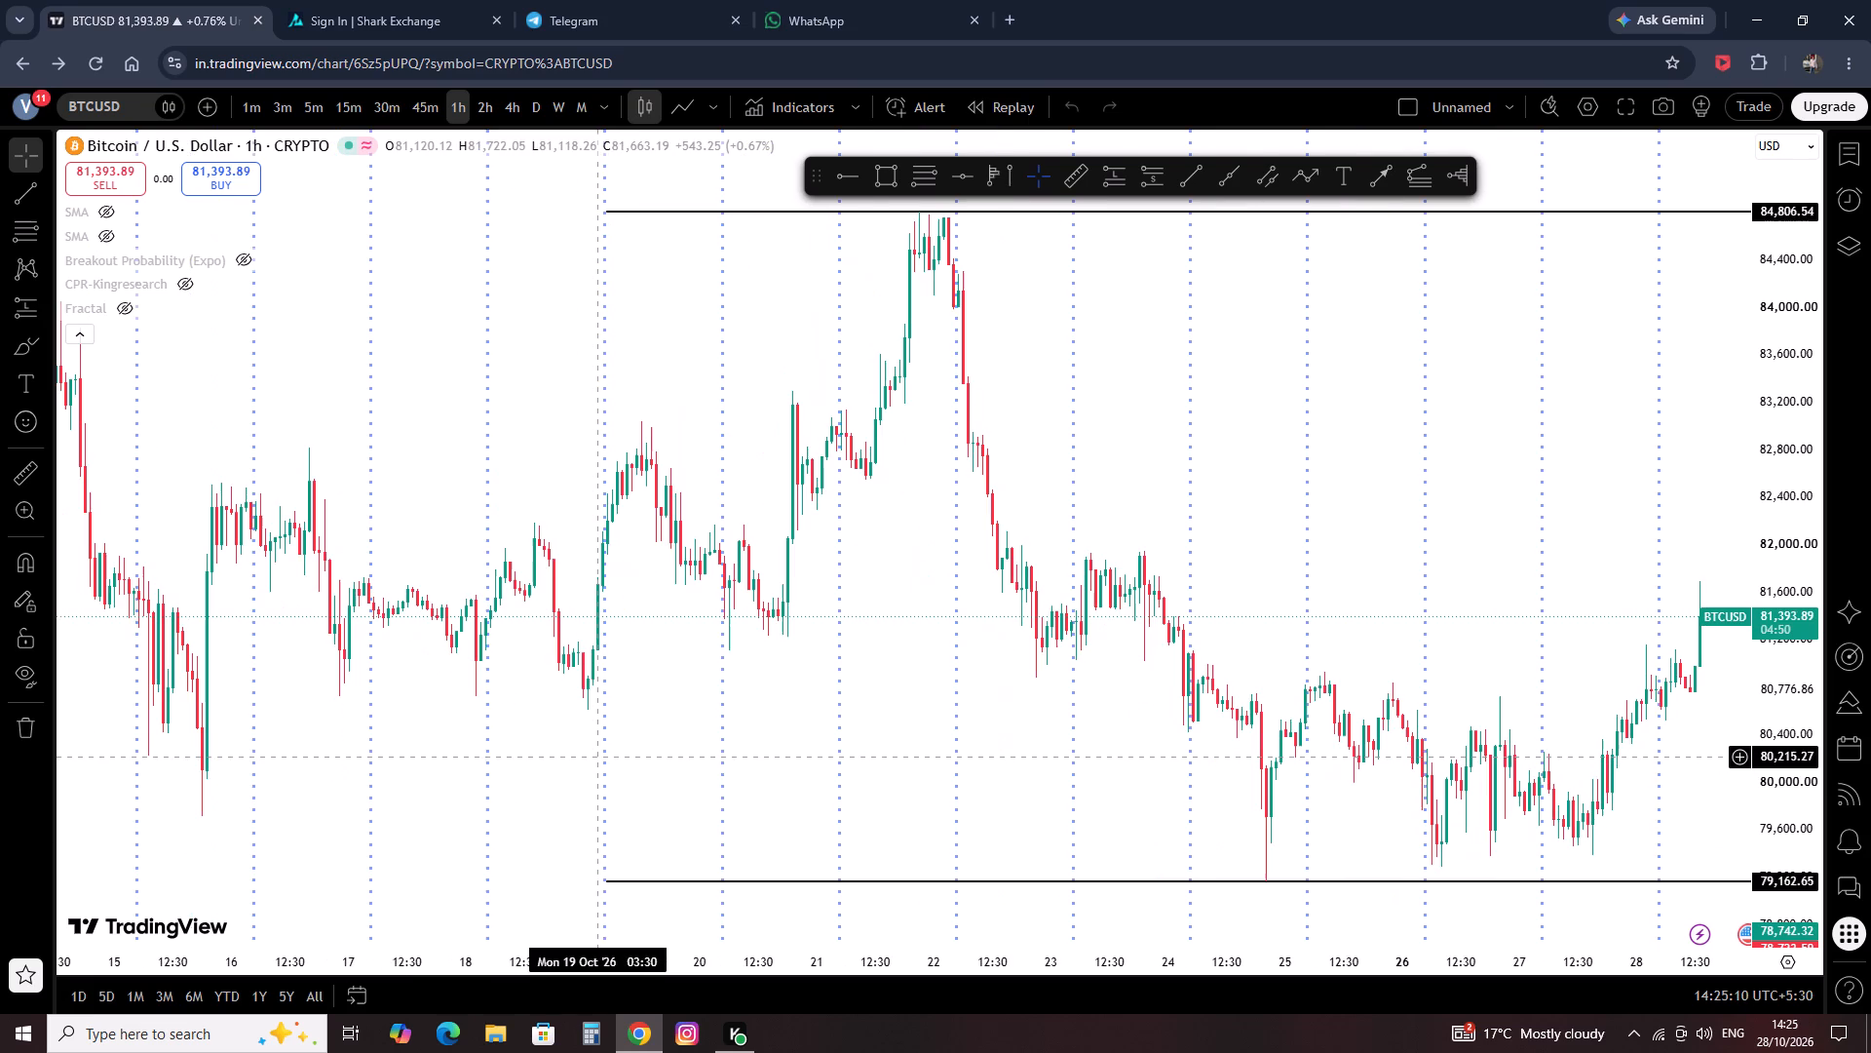
pyautogui.scroll(-1, 597, 757)
pyautogui.moveTo(1224, 449); pyautogui.dragTo(898, 406)
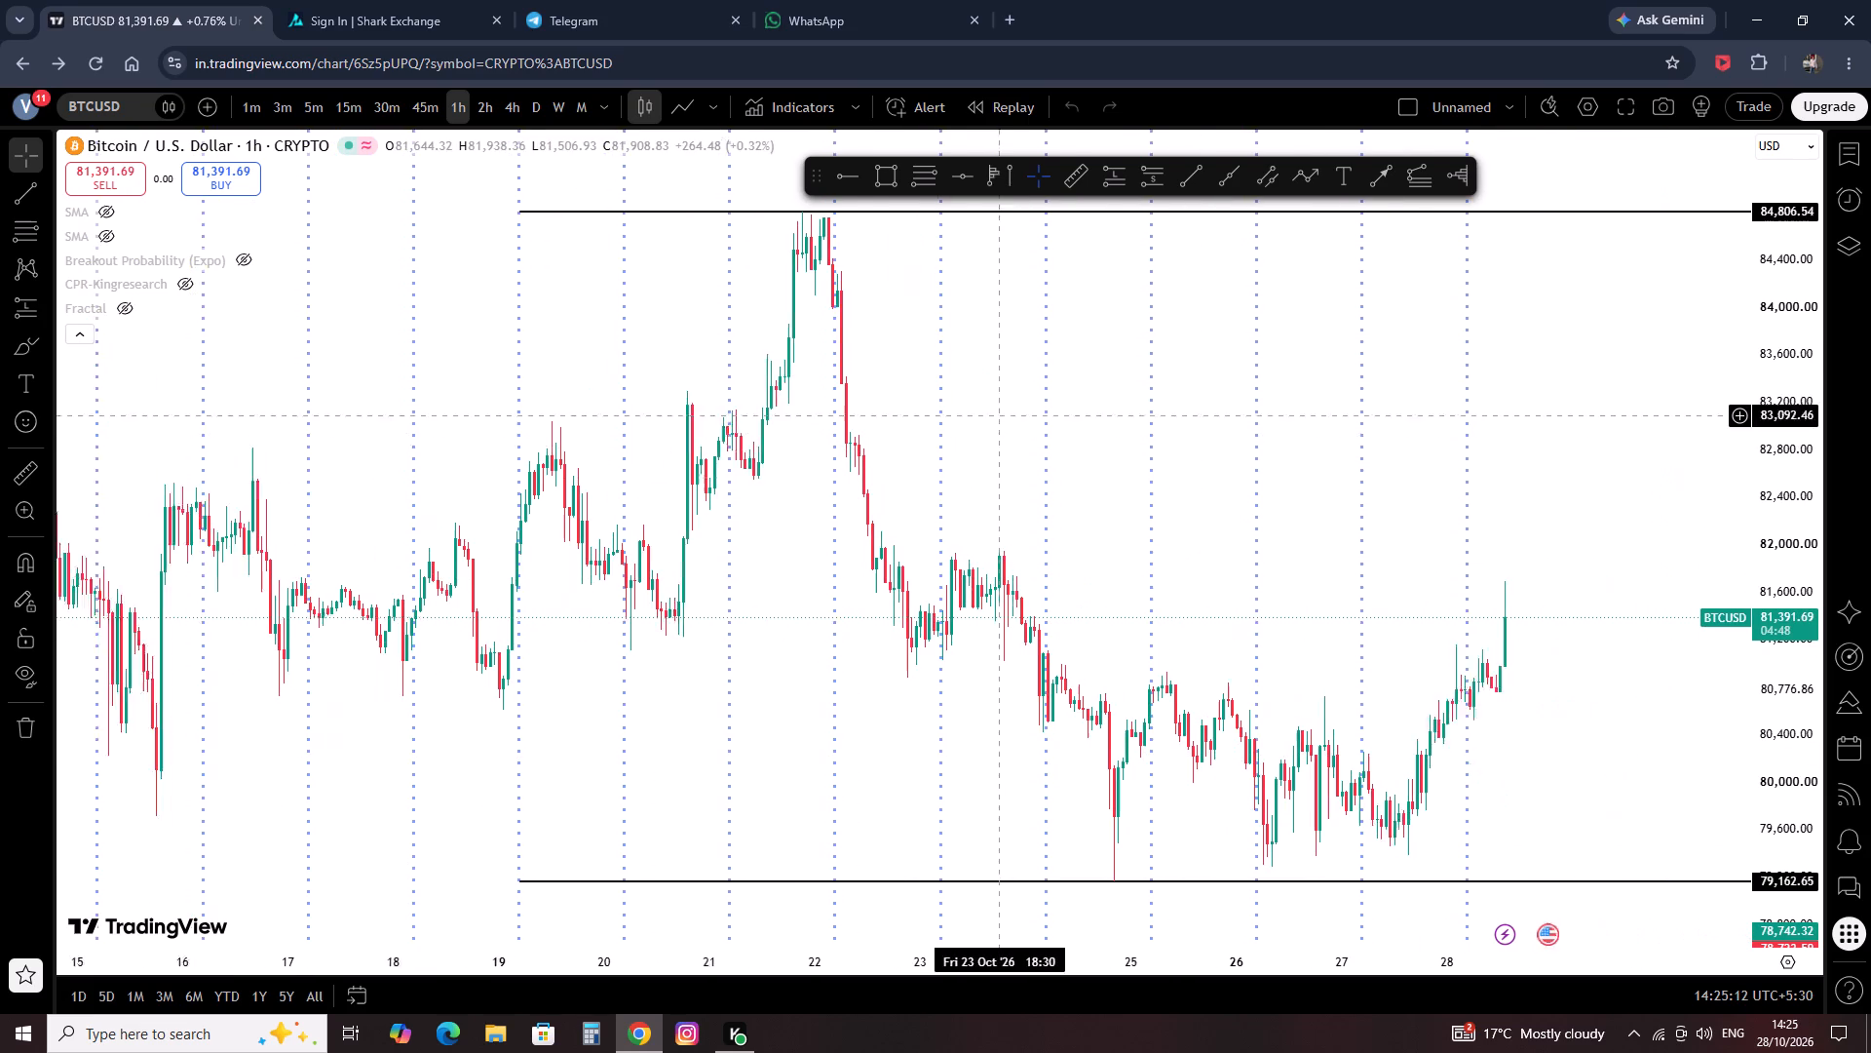
pyautogui.moveTo(898, 406); pyautogui.dragTo(801, 403)
pyautogui.click(531, 99)
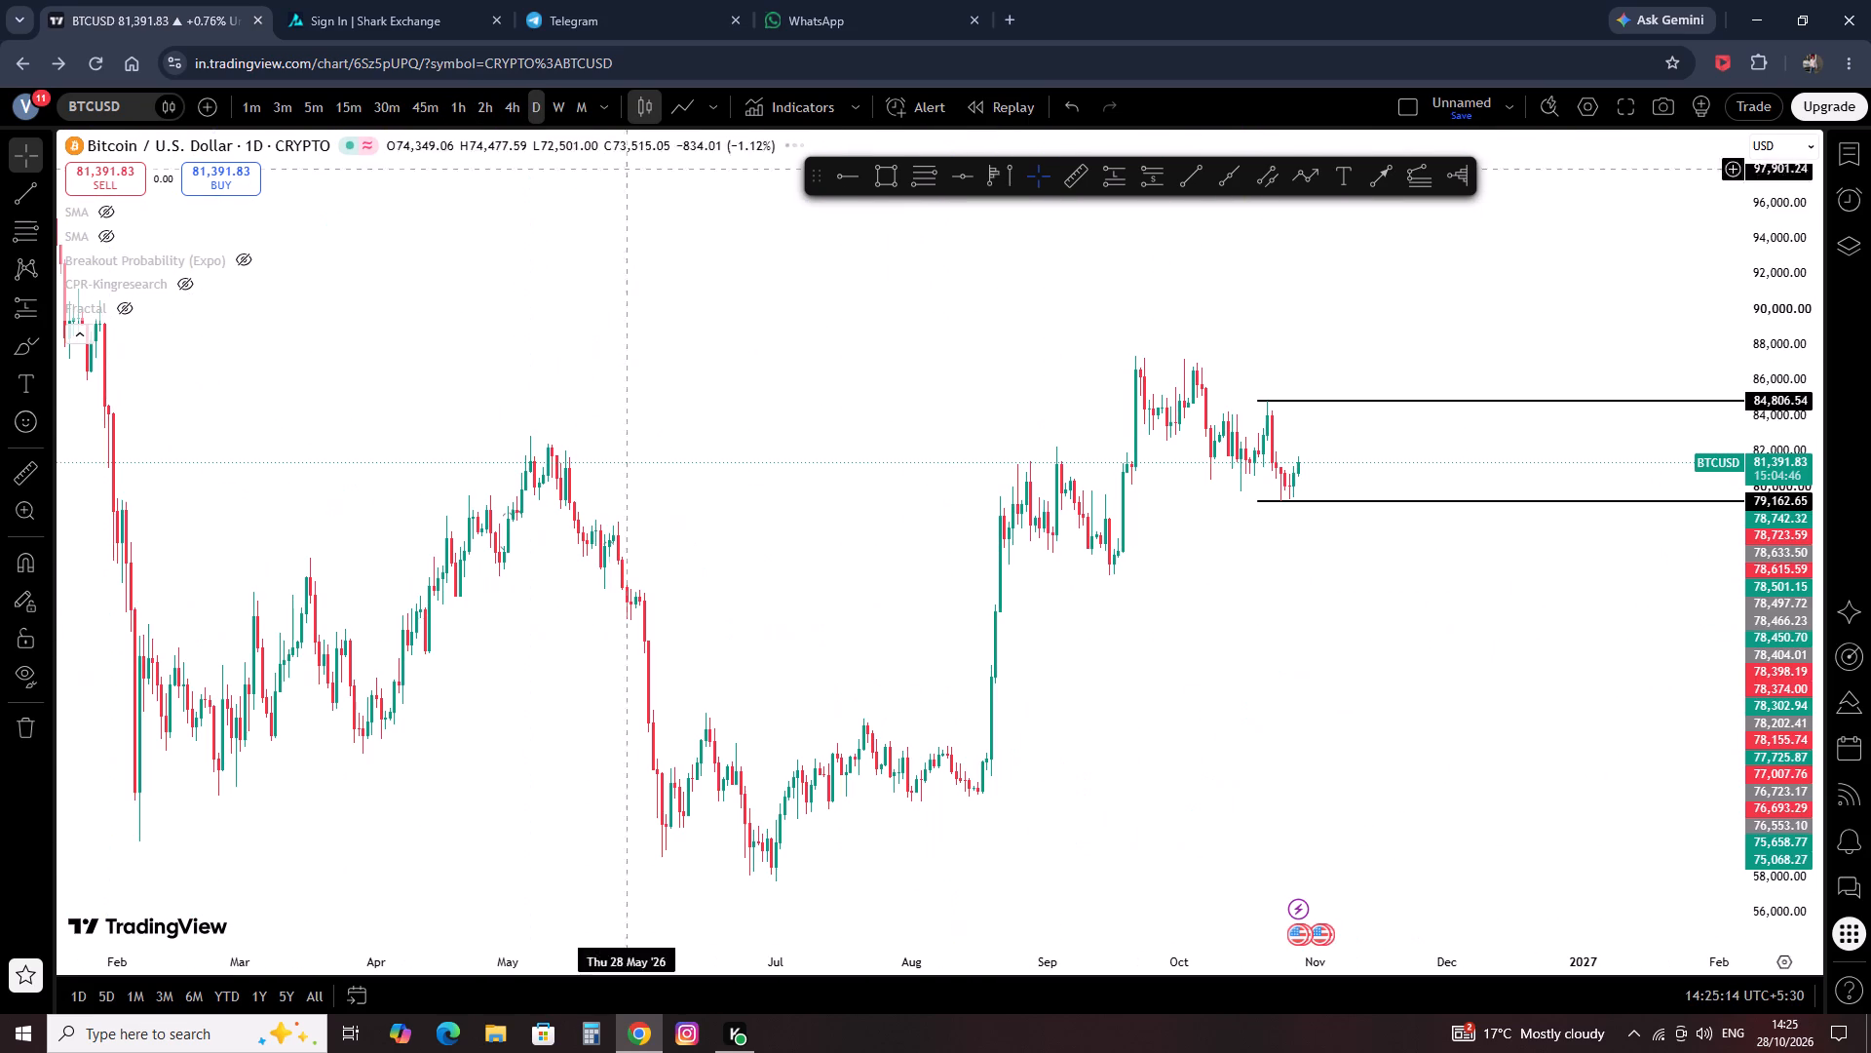
pyautogui.scroll(7, 1185, 448)
pyautogui.moveTo(757, 516); pyautogui.dragTo(1376, 680)
pyautogui.scroll(6, 1381, 680)
pyautogui.moveTo(1307, 670); pyautogui.dragTo(600, 692)
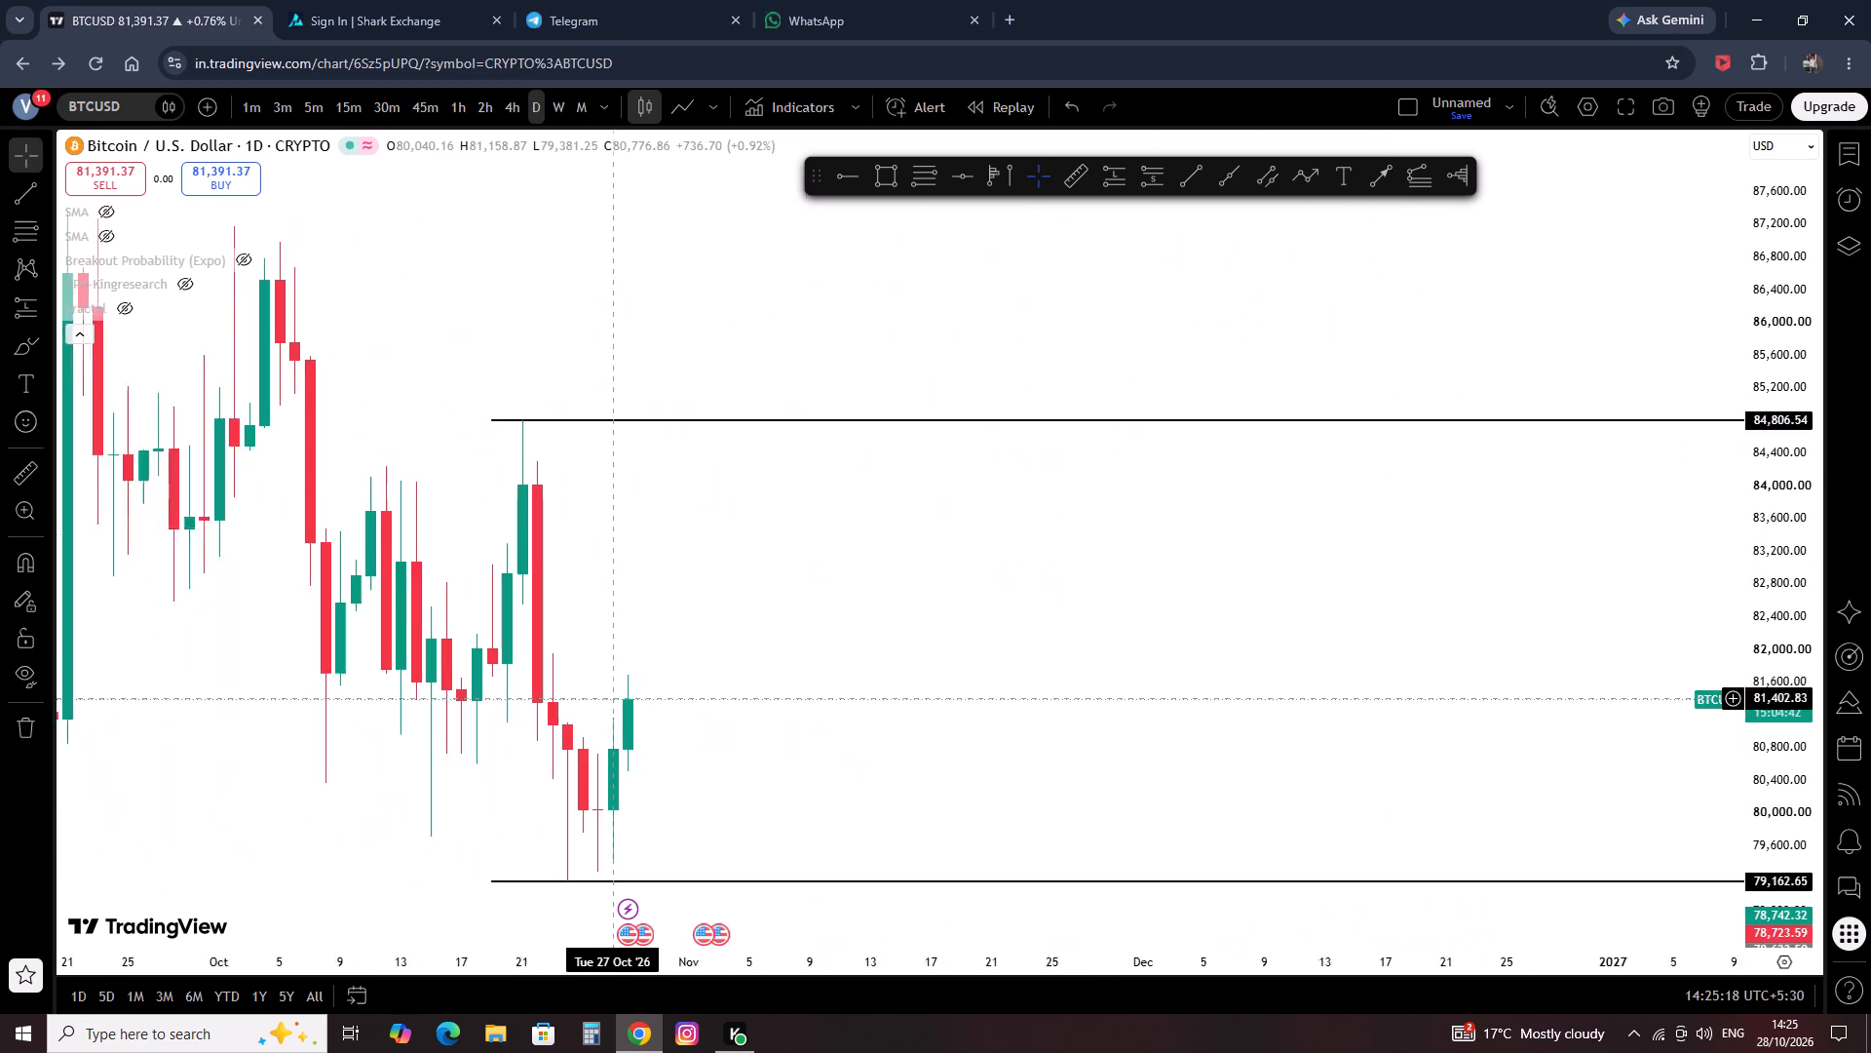
pyautogui.moveTo(600, 692); pyautogui.dragTo(580, 692)
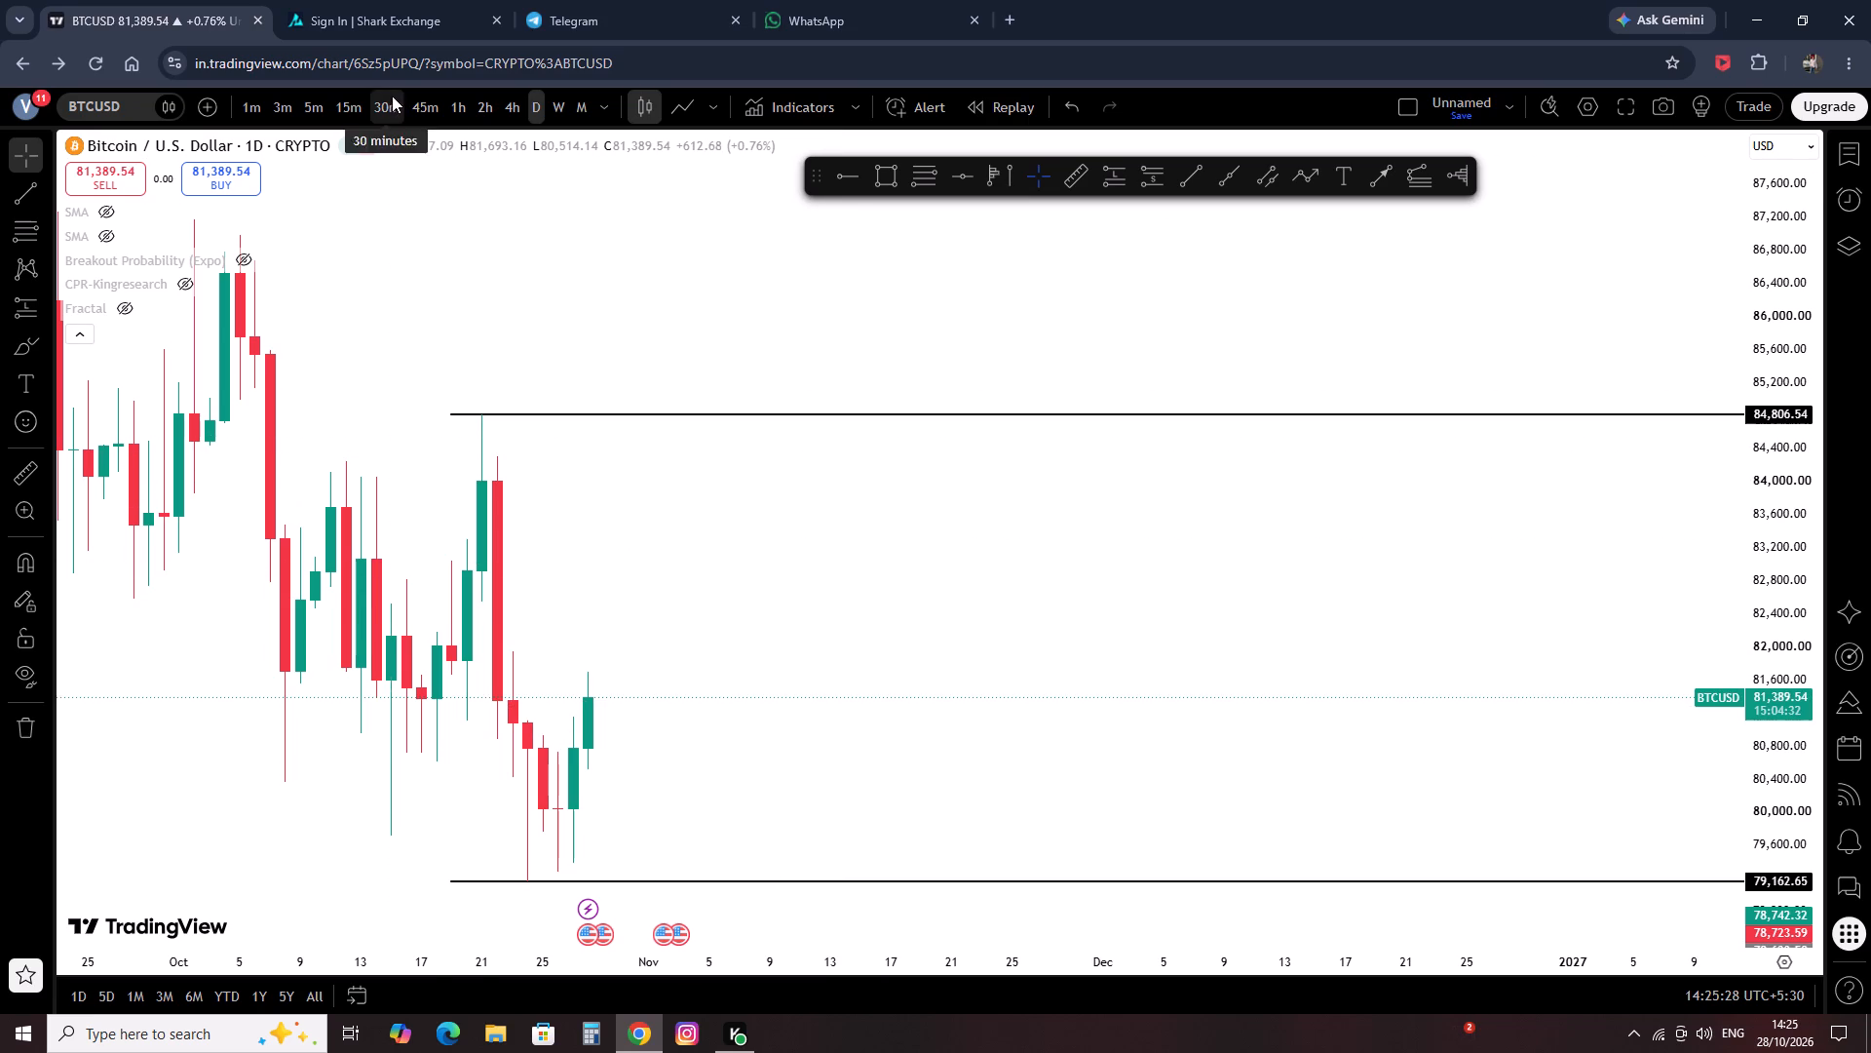
pyautogui.click(458, 111)
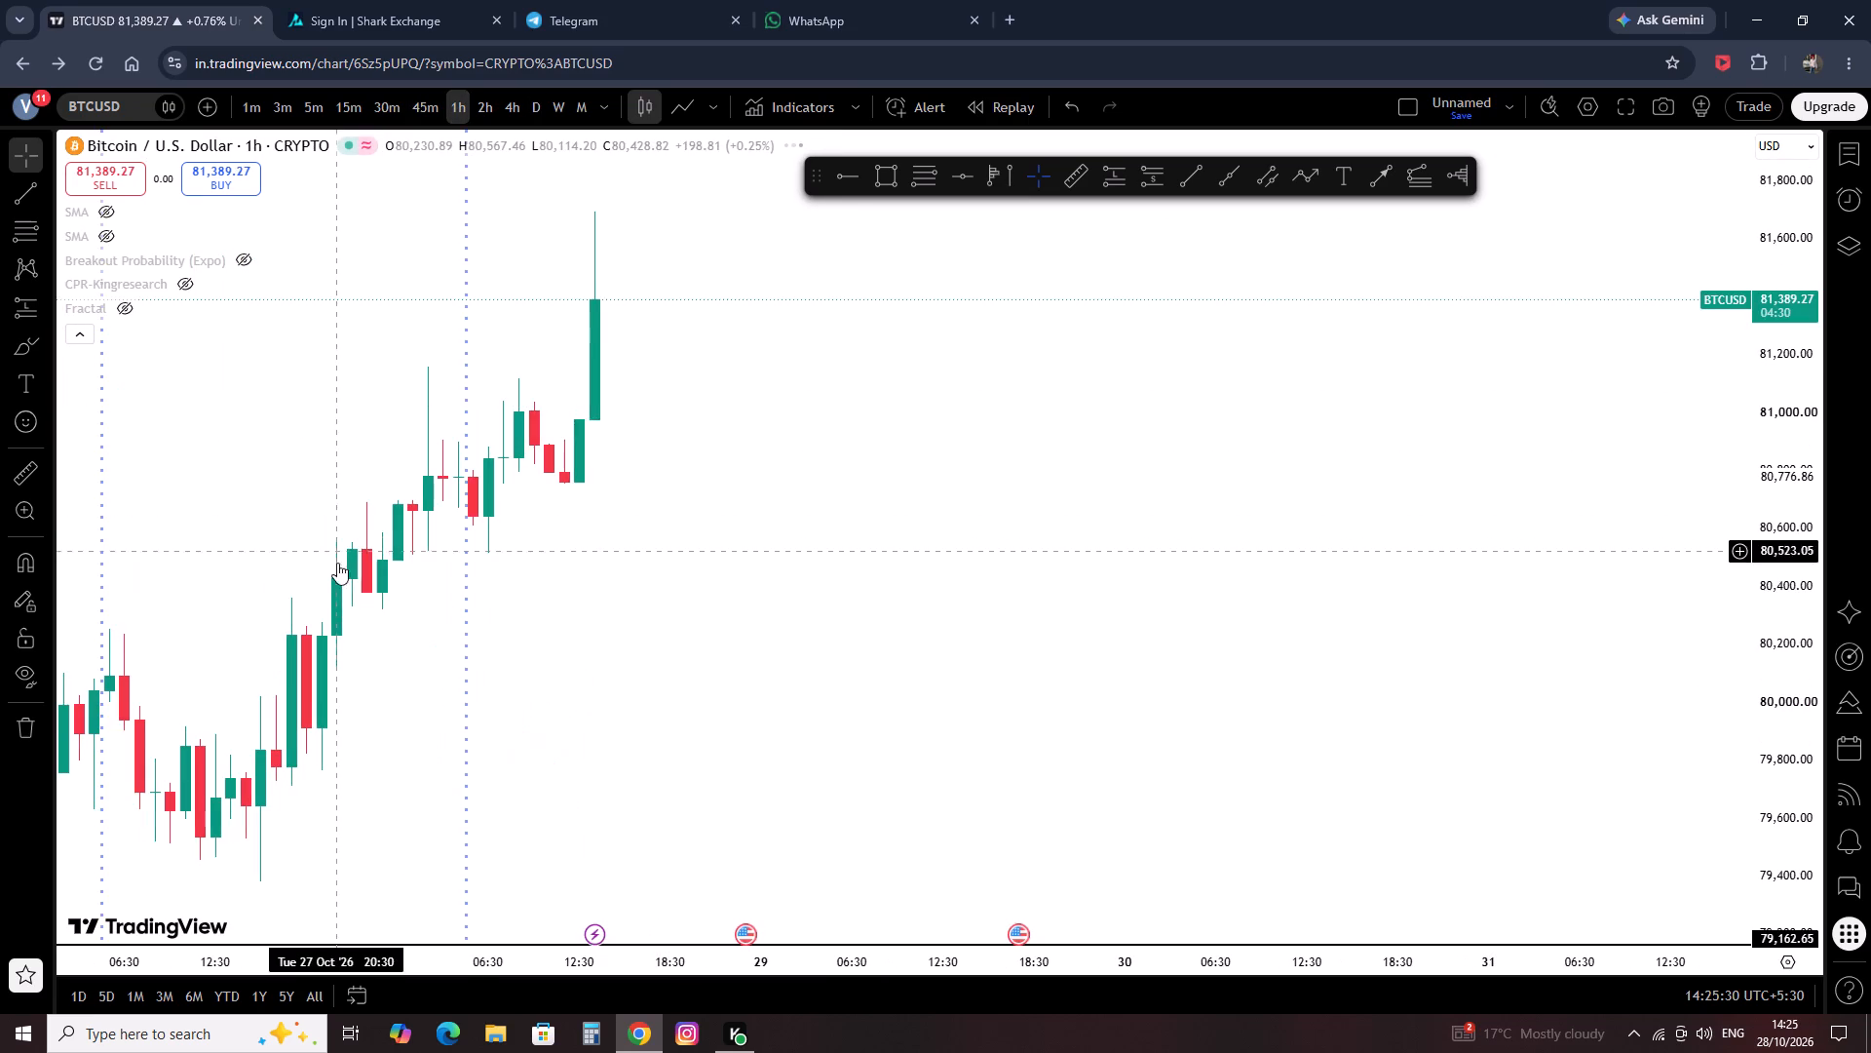
pyautogui.scroll(-1, 370, 598)
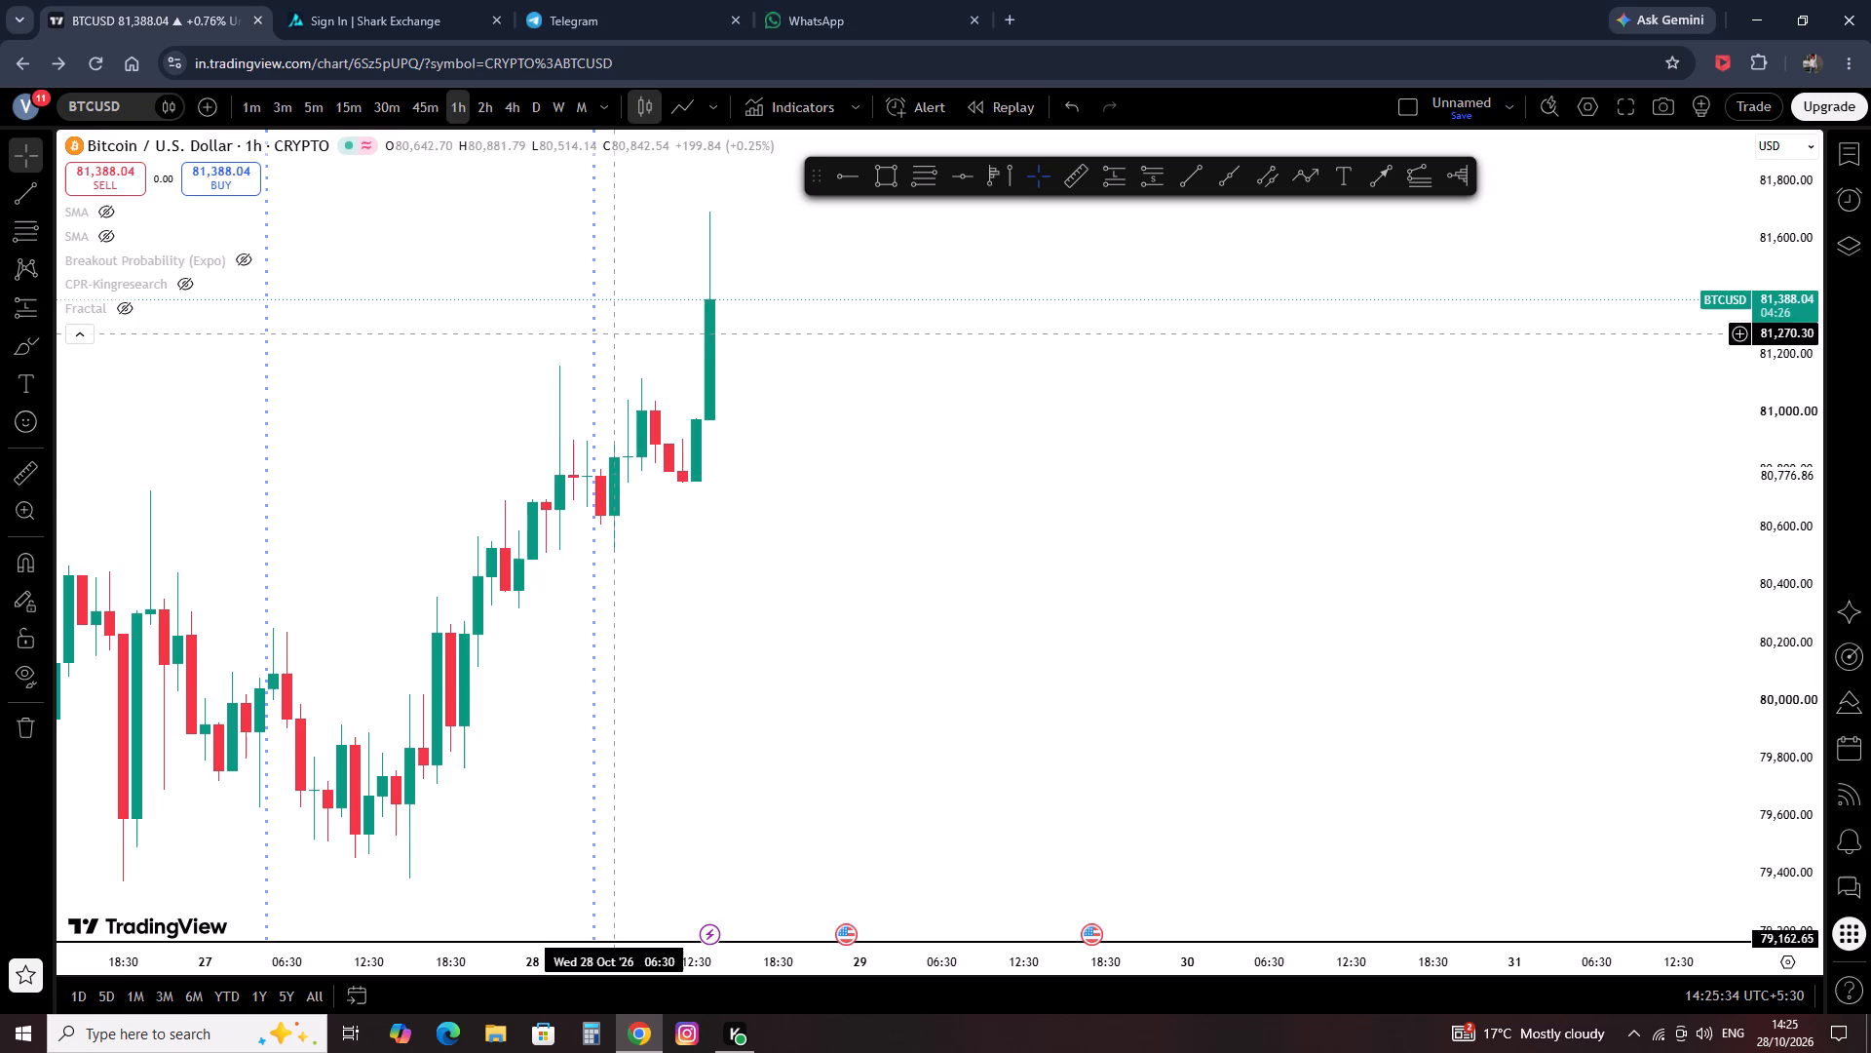
# On the 15-minute timeframe, draw a rectangle zone from 28 Oct 01:30 to 15:30 between about 80,506 and 80,606.
pyautogui.click(348, 108)
pyautogui.scroll(-6, 487, 586)
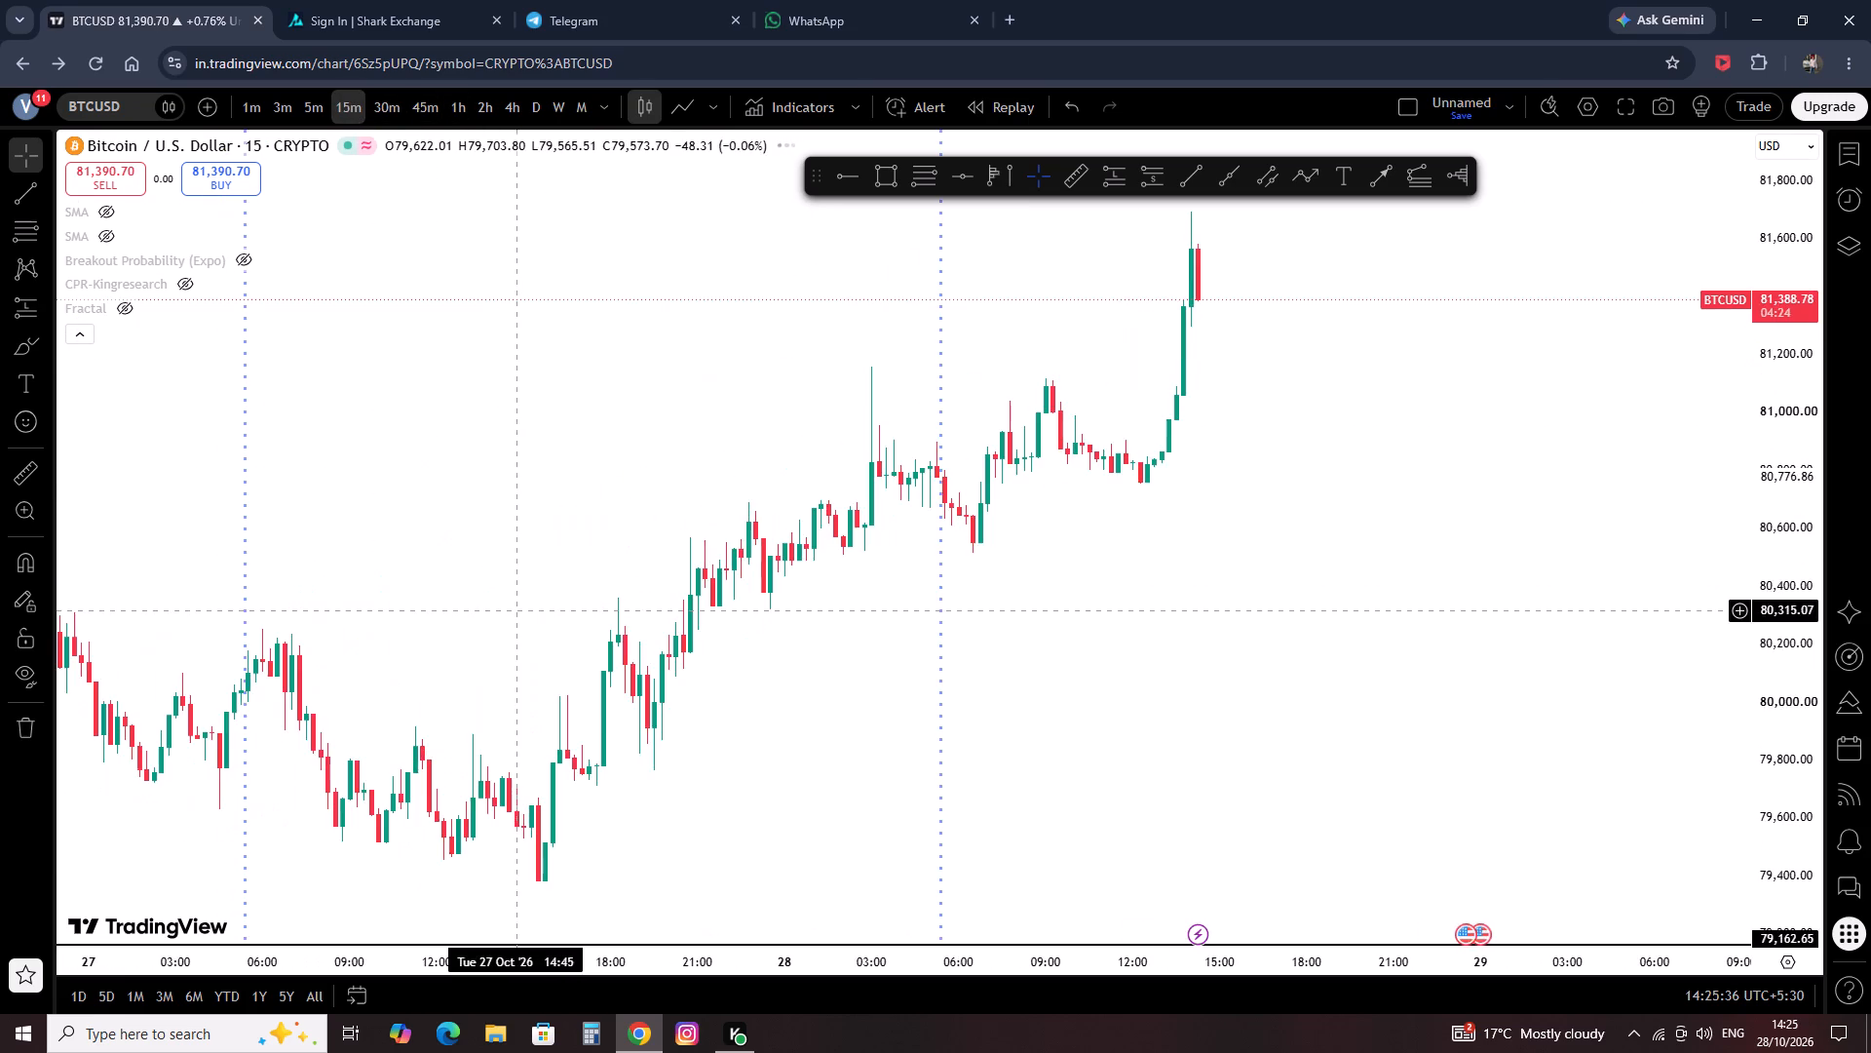
pyautogui.scroll(-2, 518, 612)
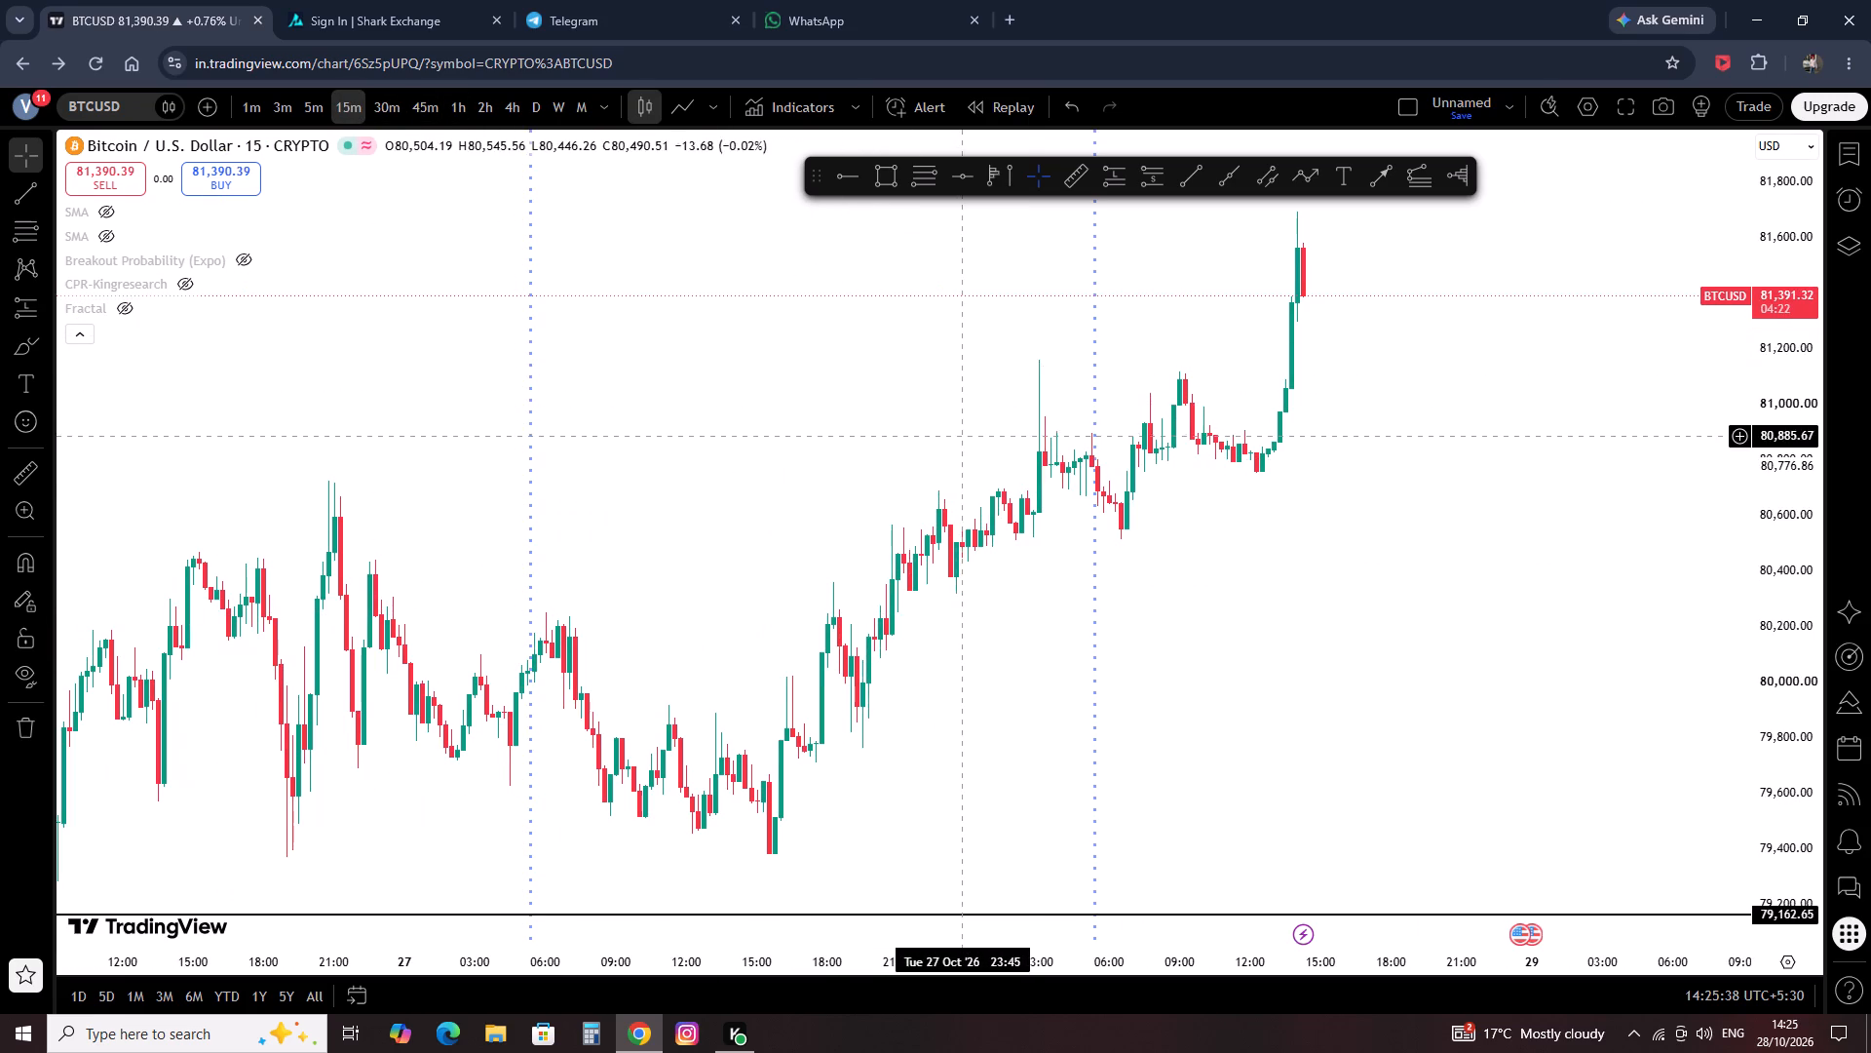
pyautogui.scroll(1, 961, 437)
pyautogui.scroll(1, 889, 592)
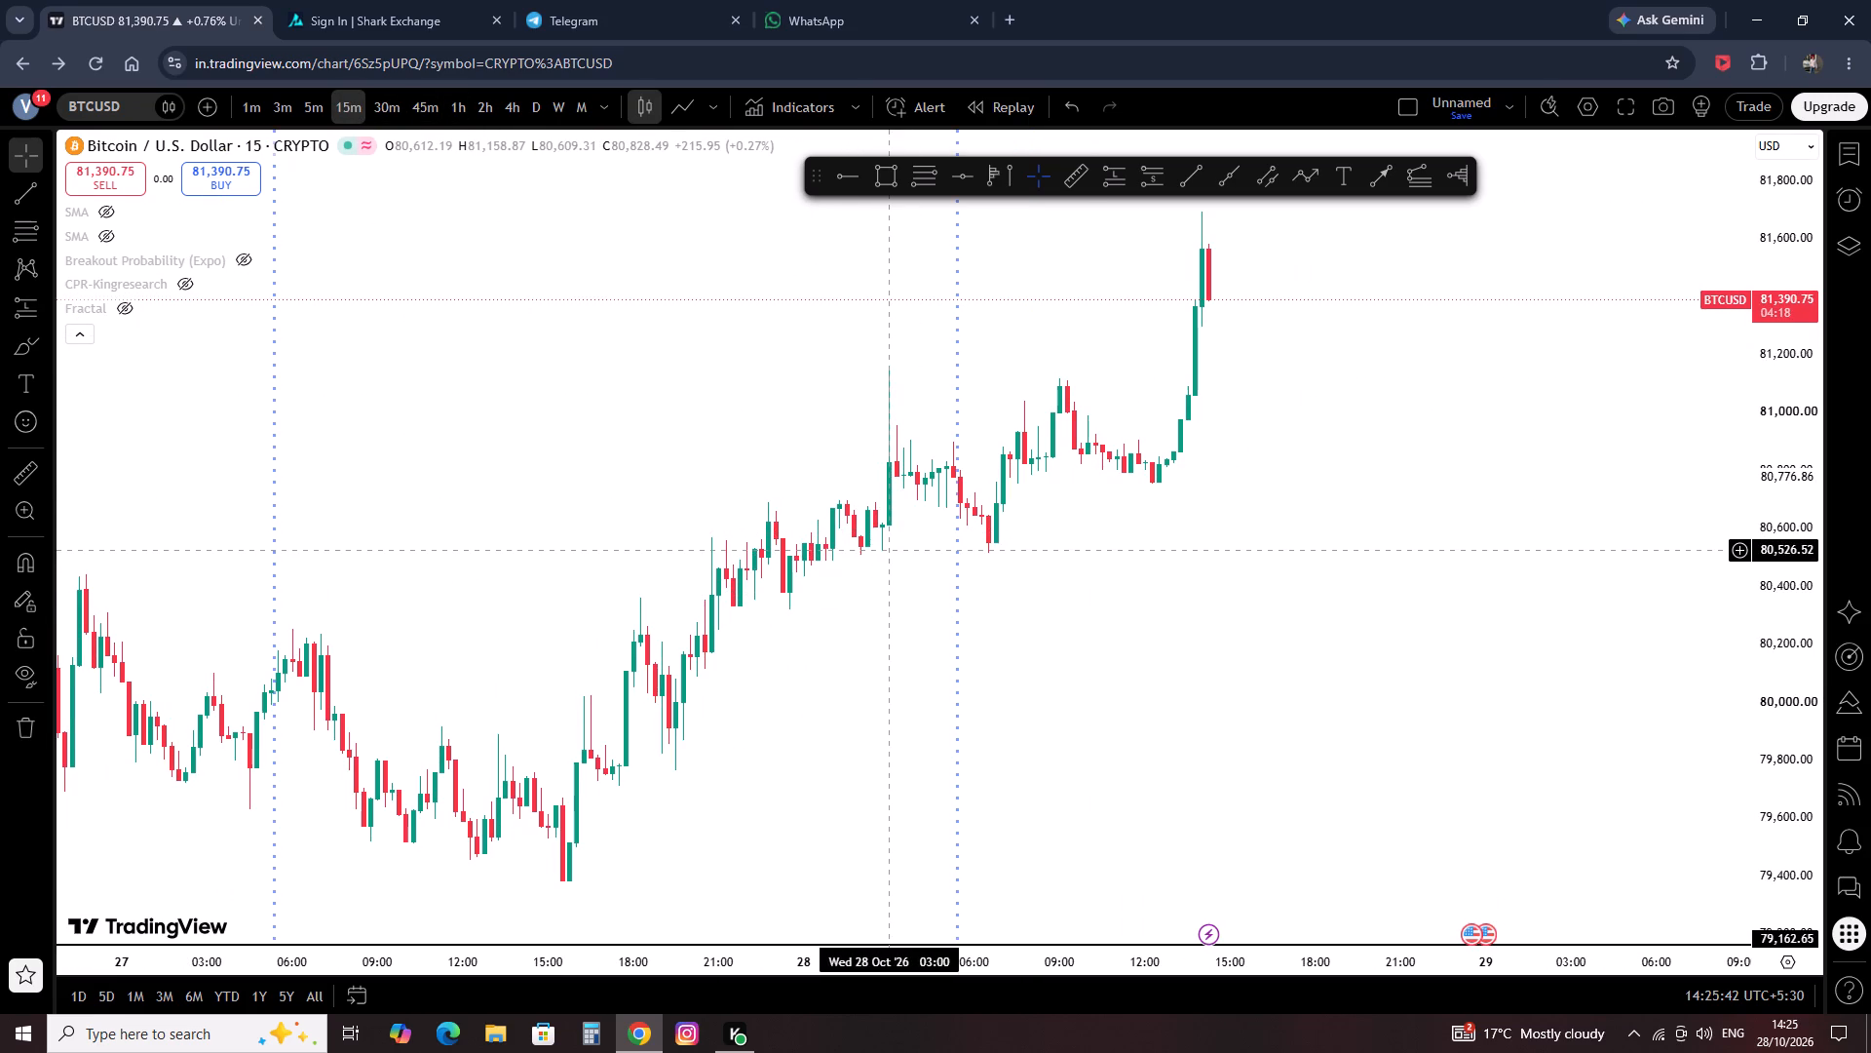
pyautogui.click(898, 160)
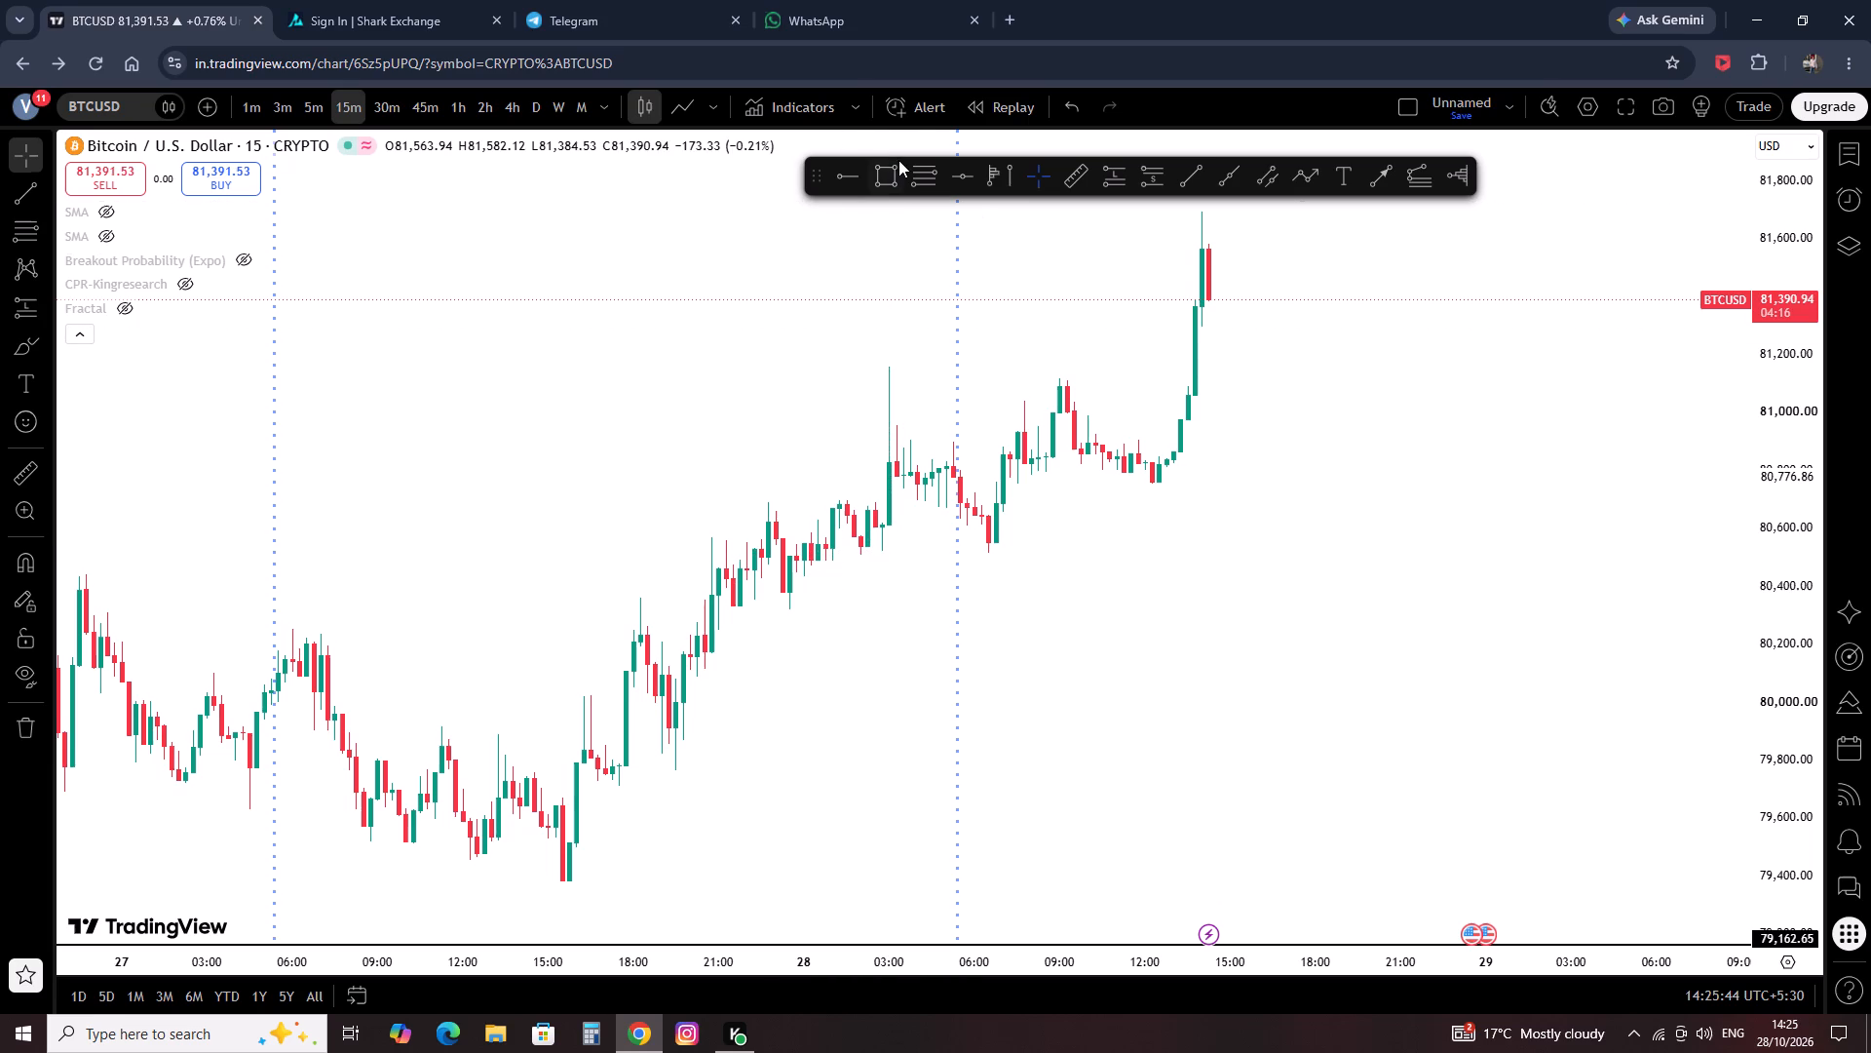
pyautogui.click(846, 556)
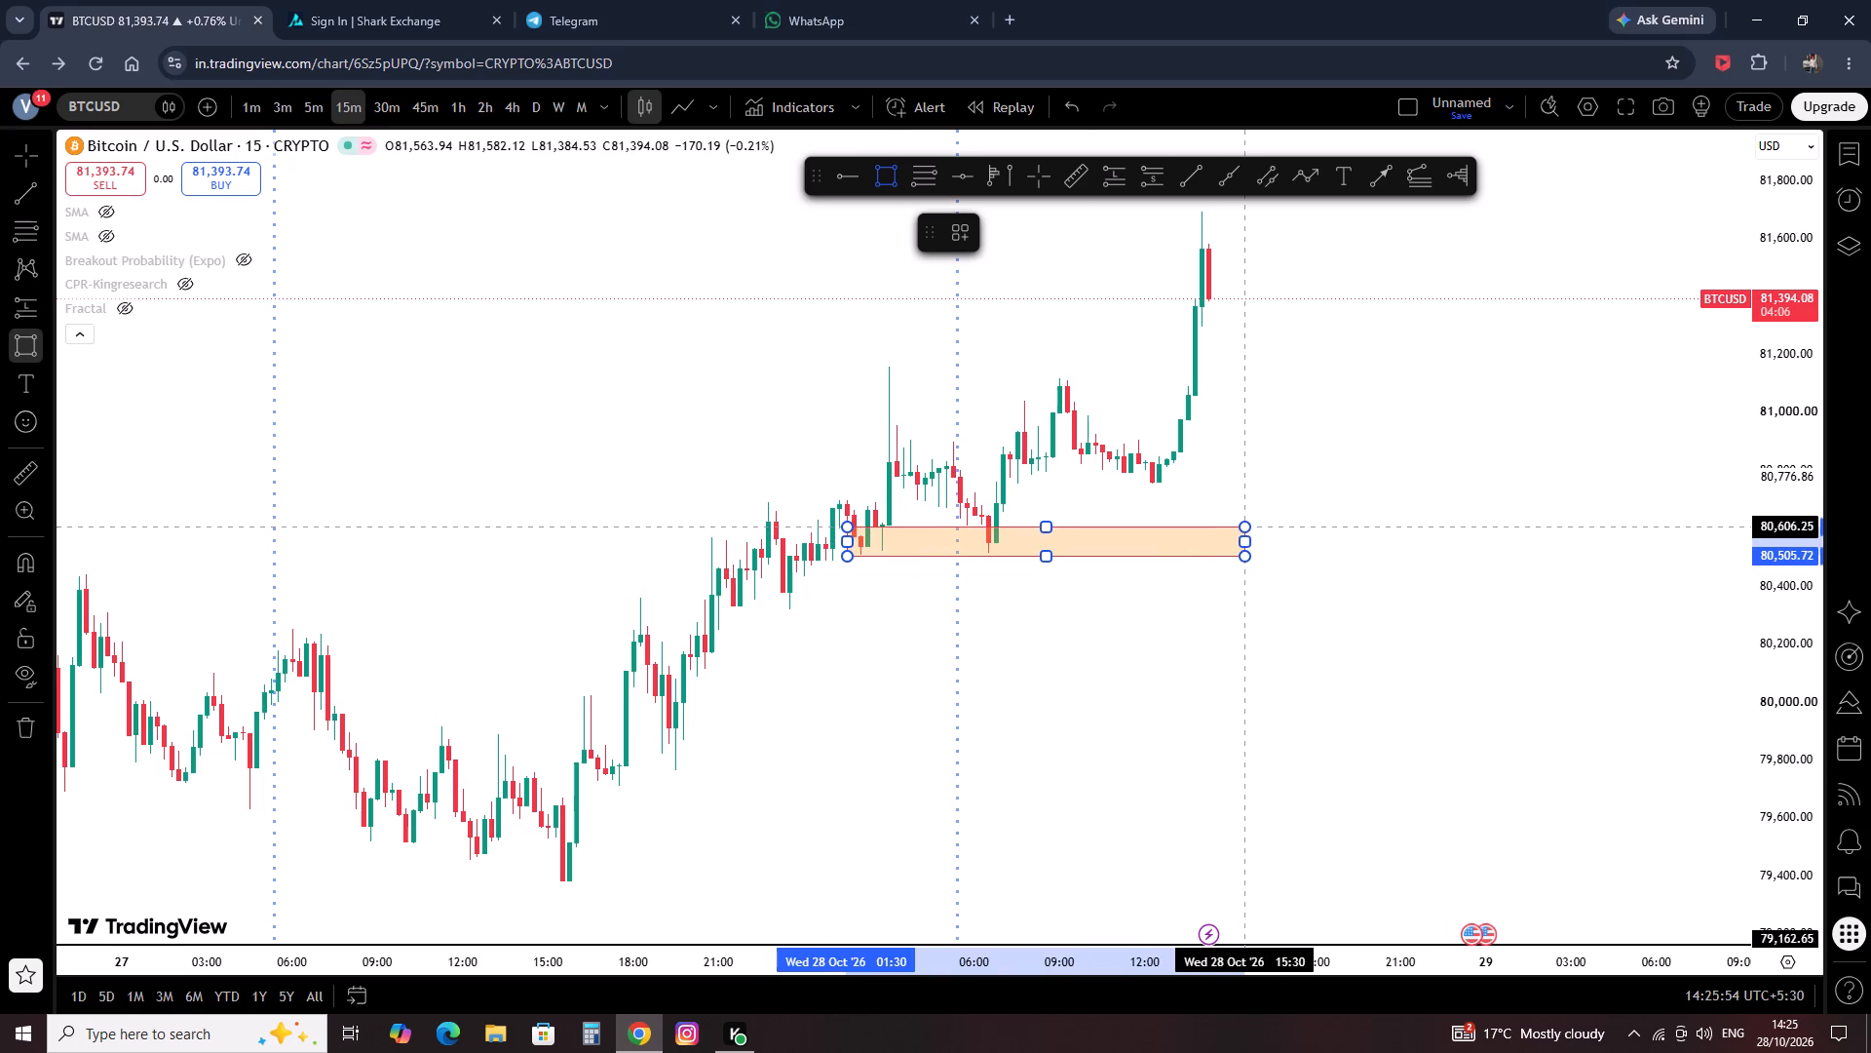
pyautogui.click(1241, 526)
pyautogui.click(1265, 503)
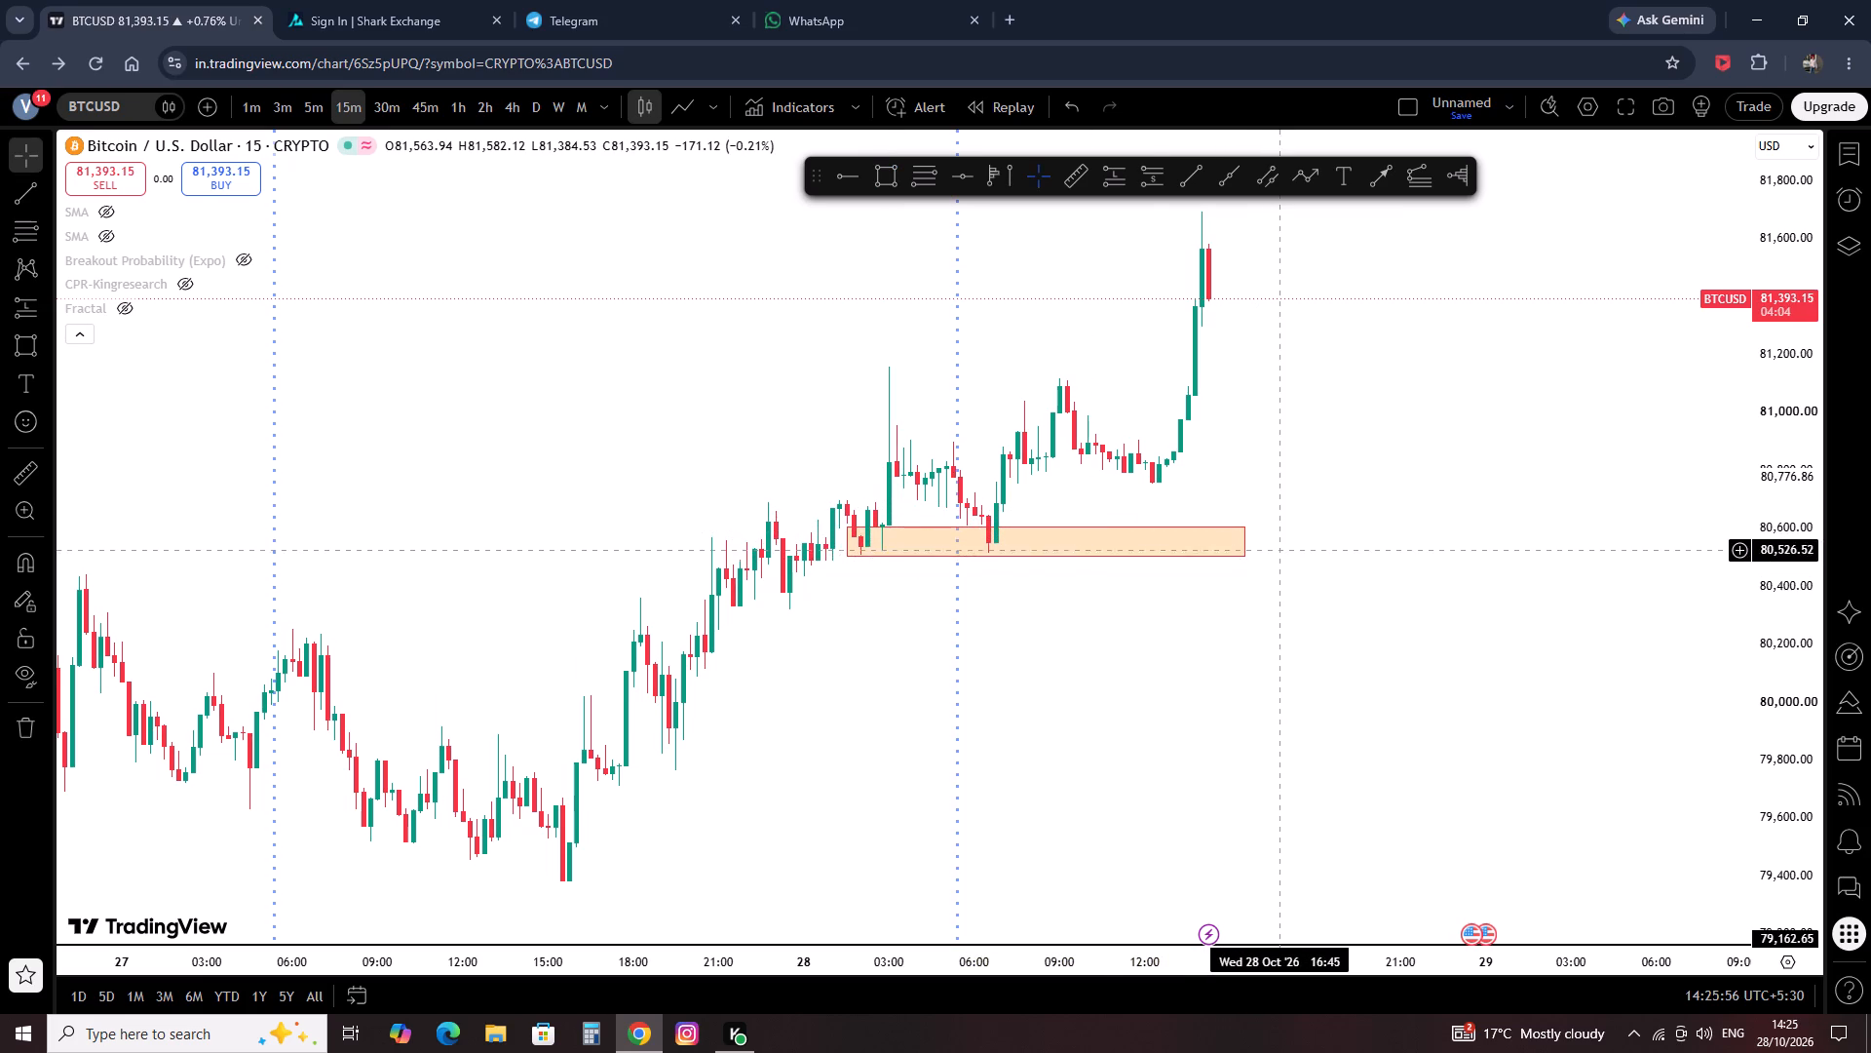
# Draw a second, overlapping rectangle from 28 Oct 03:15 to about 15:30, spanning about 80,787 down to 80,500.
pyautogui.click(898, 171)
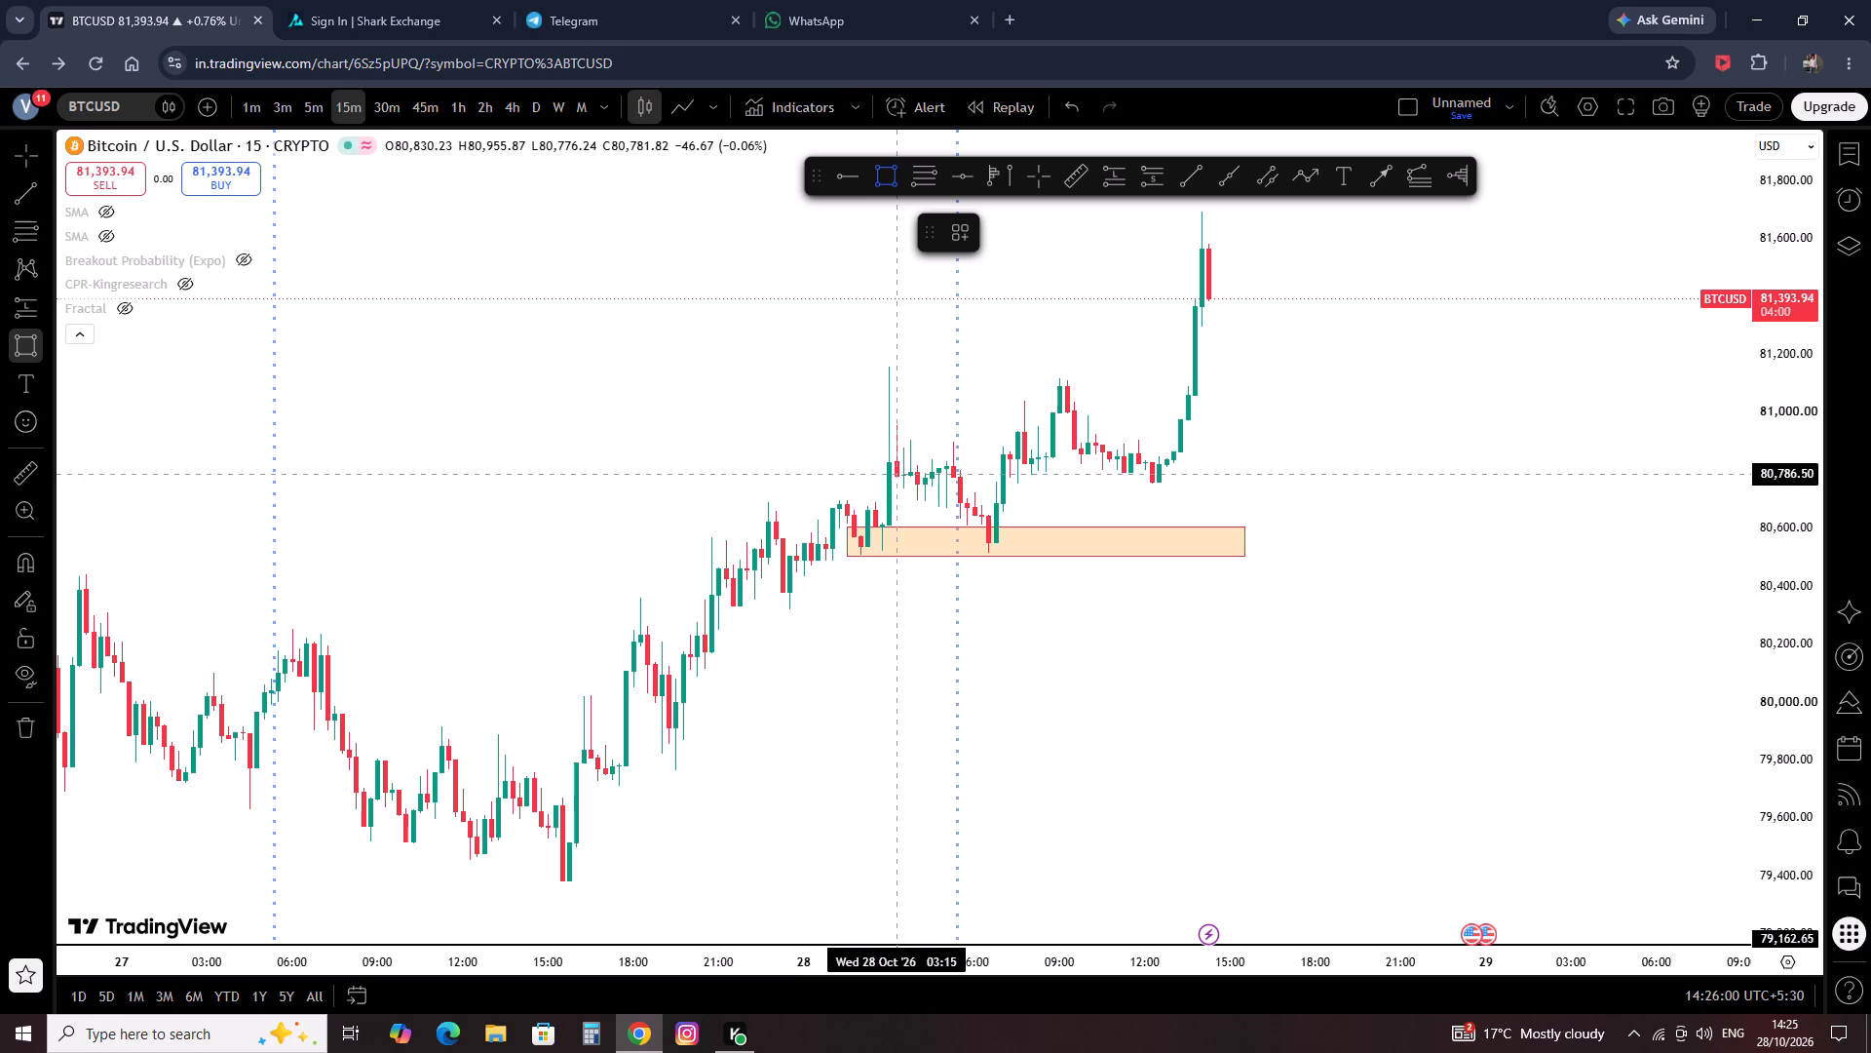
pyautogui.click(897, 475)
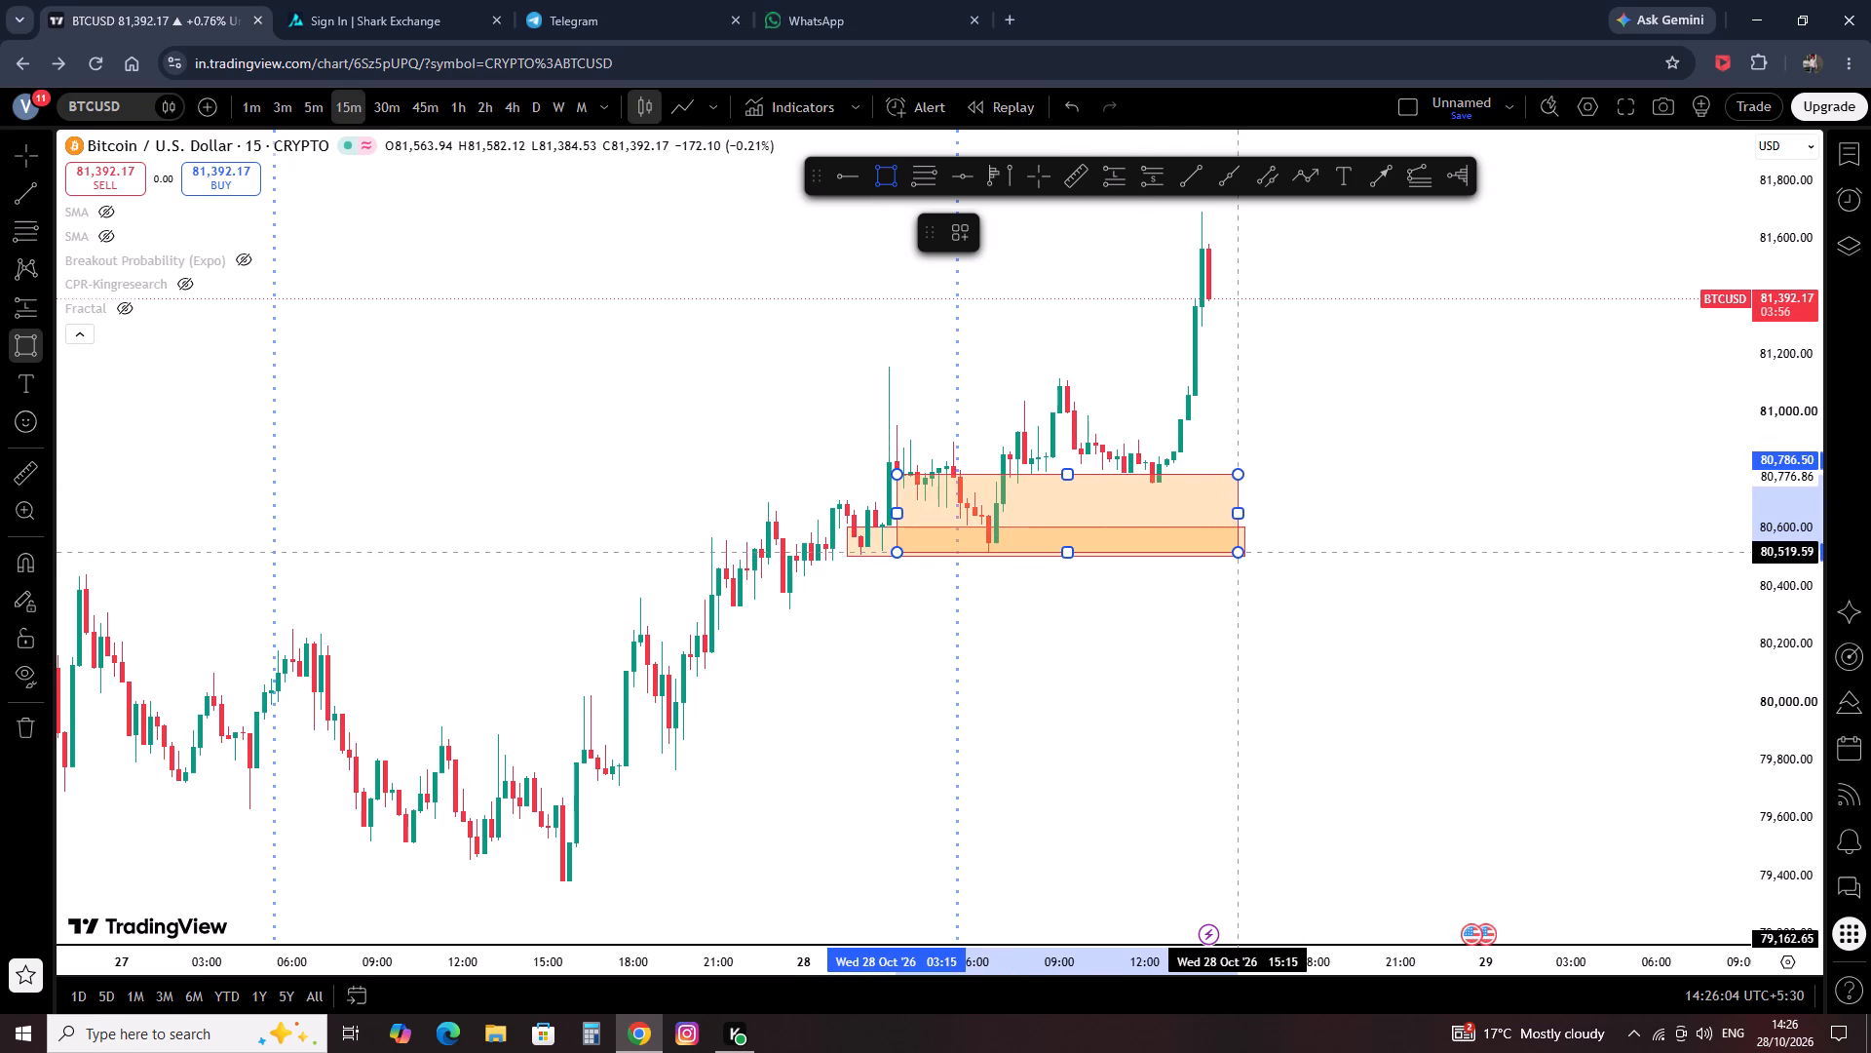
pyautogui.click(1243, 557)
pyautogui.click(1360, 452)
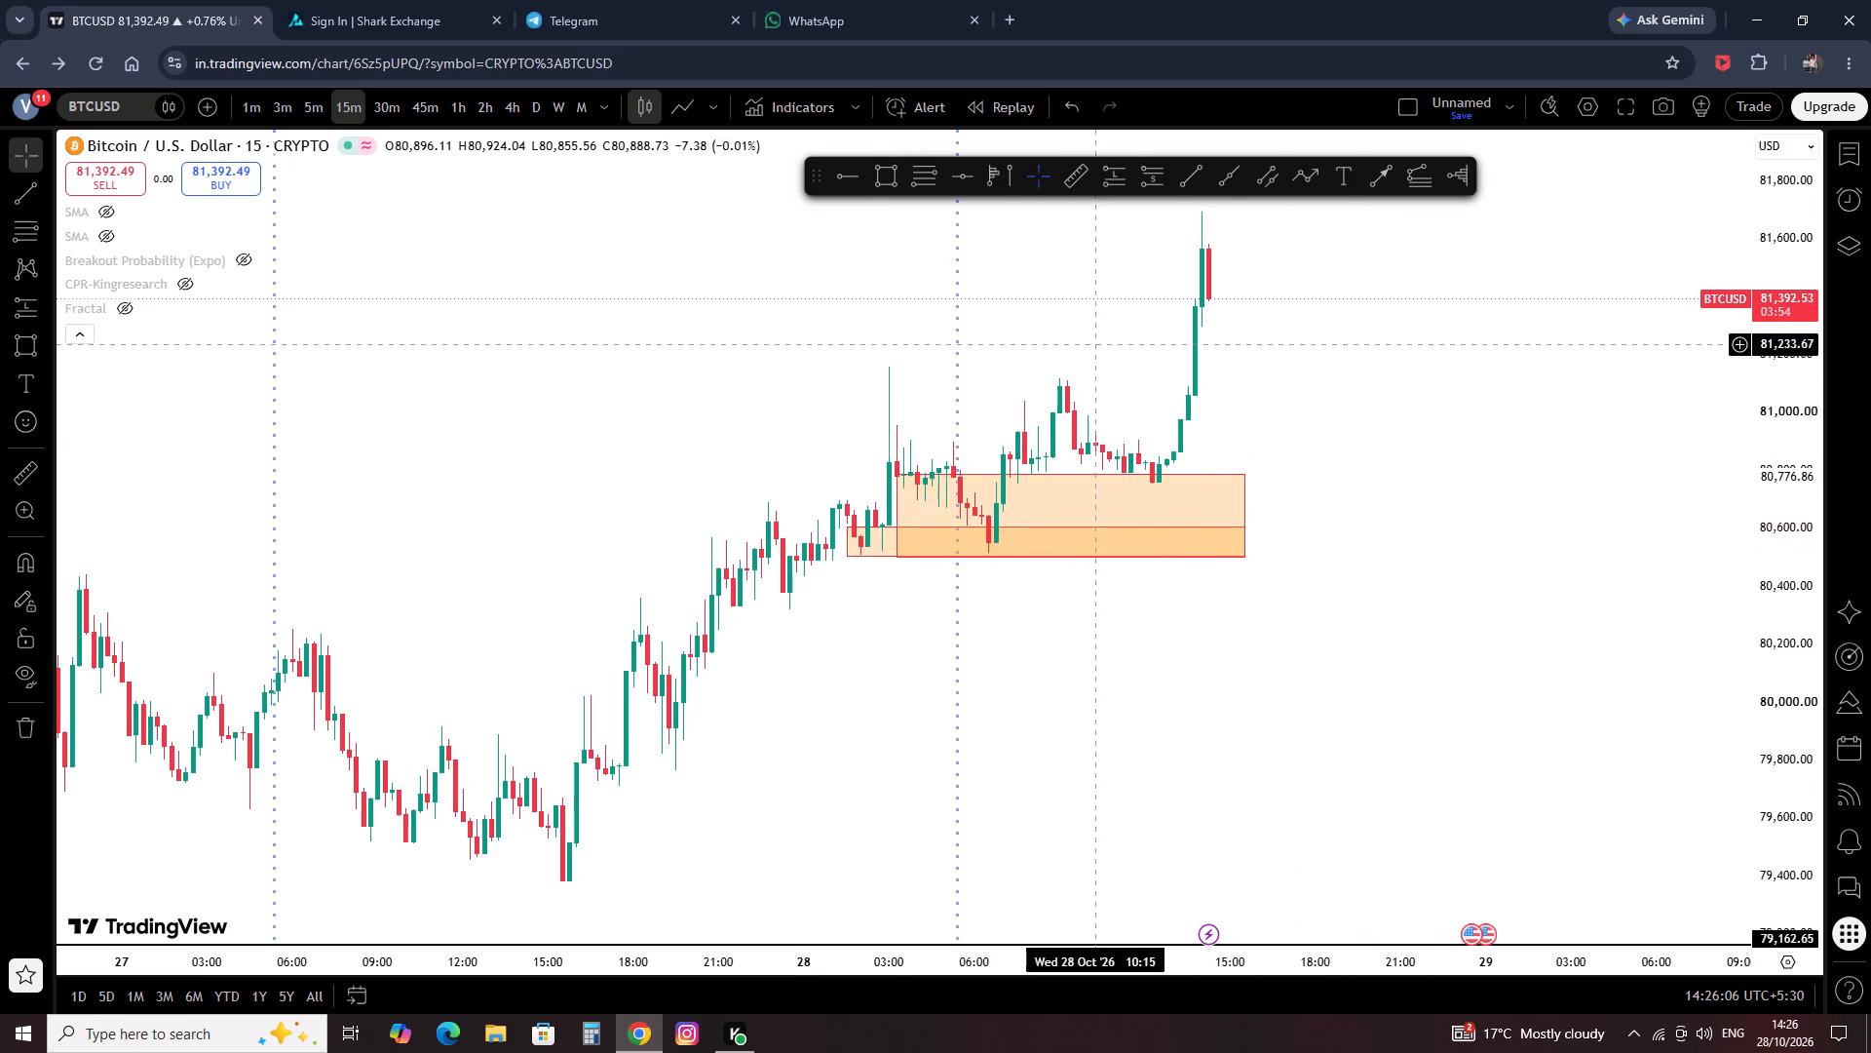
# Switch the chart to the 1-minute timeframe and examine how price behaves around the drawn zones on 28 Oct.
pyautogui.click(241, 108)
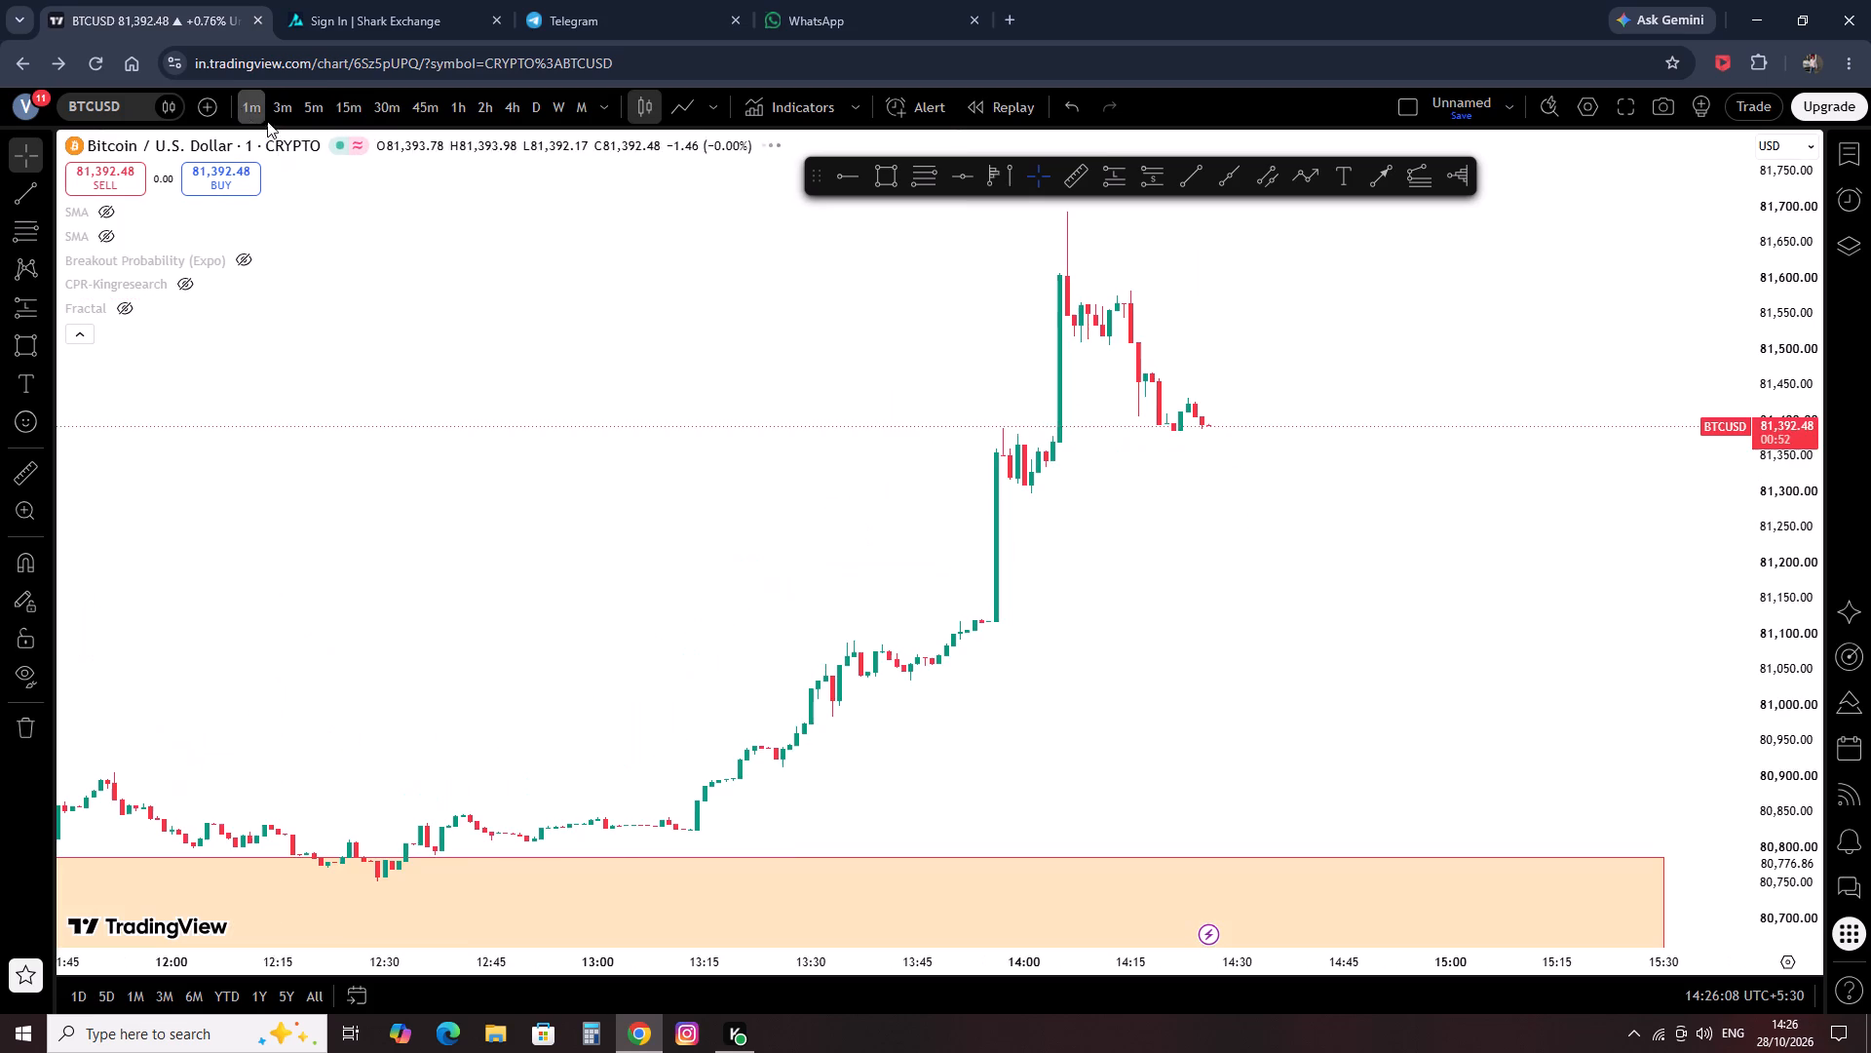
pyautogui.scroll(-15, 651, 509)
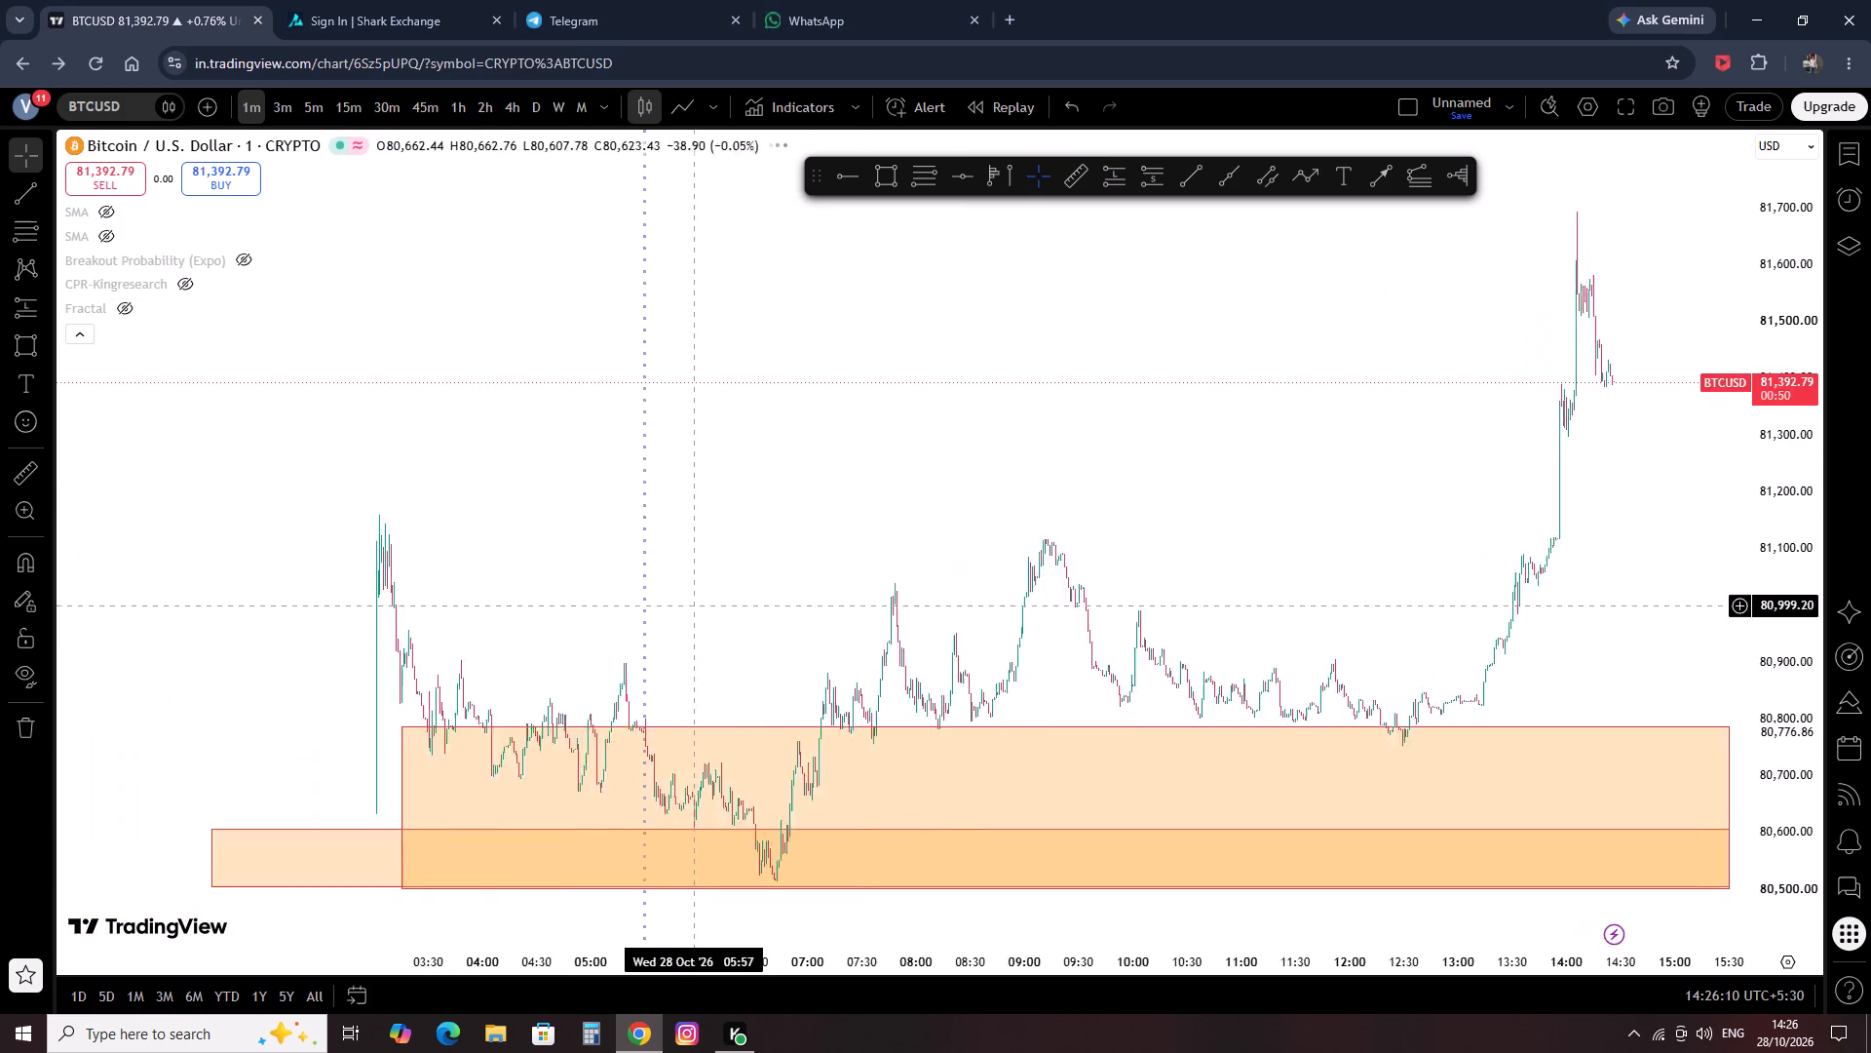
pyautogui.scroll(-1, 701, 620)
pyautogui.moveTo(705, 456); pyautogui.dragTo(1211, 506)
pyautogui.moveTo(1317, 292); pyautogui.dragTo(941, 272)
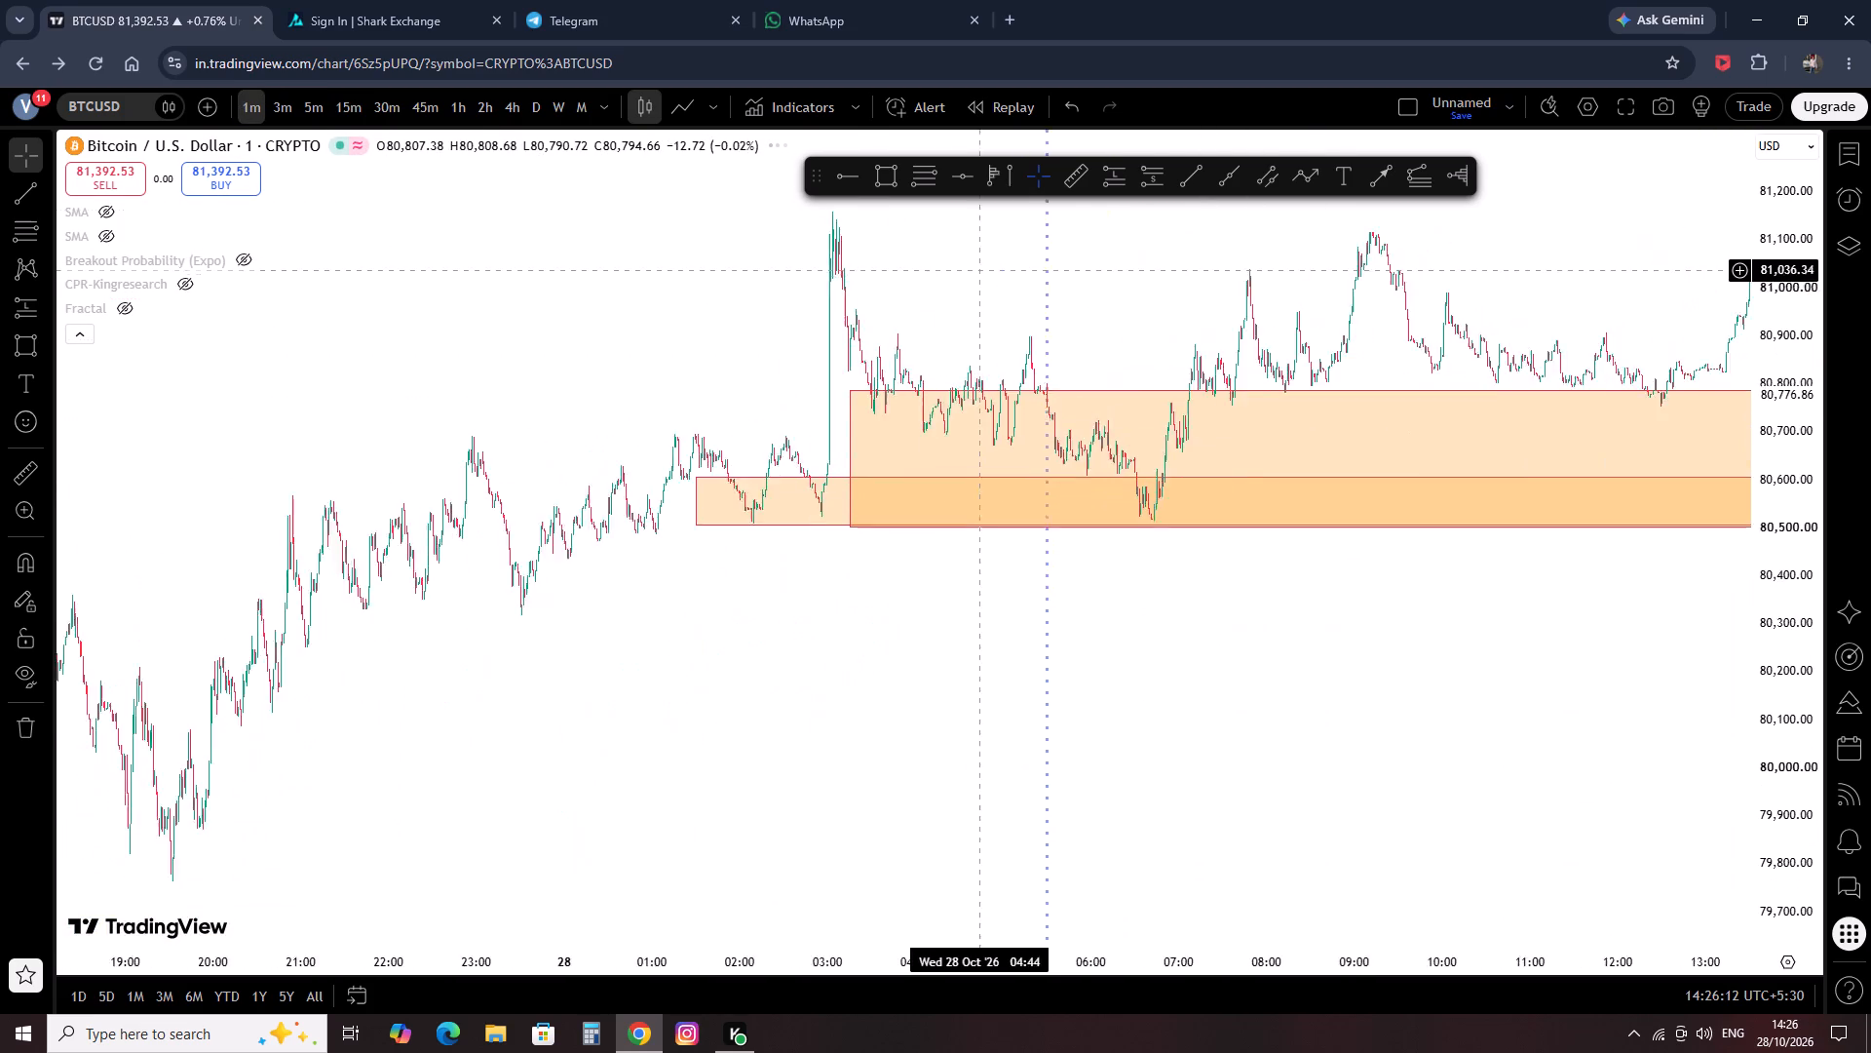
pyautogui.moveTo(941, 272); pyautogui.dragTo(935, 272)
pyautogui.scroll(8, 935, 272)
pyautogui.moveTo(532, 398); pyautogui.dragTo(1498, 552)
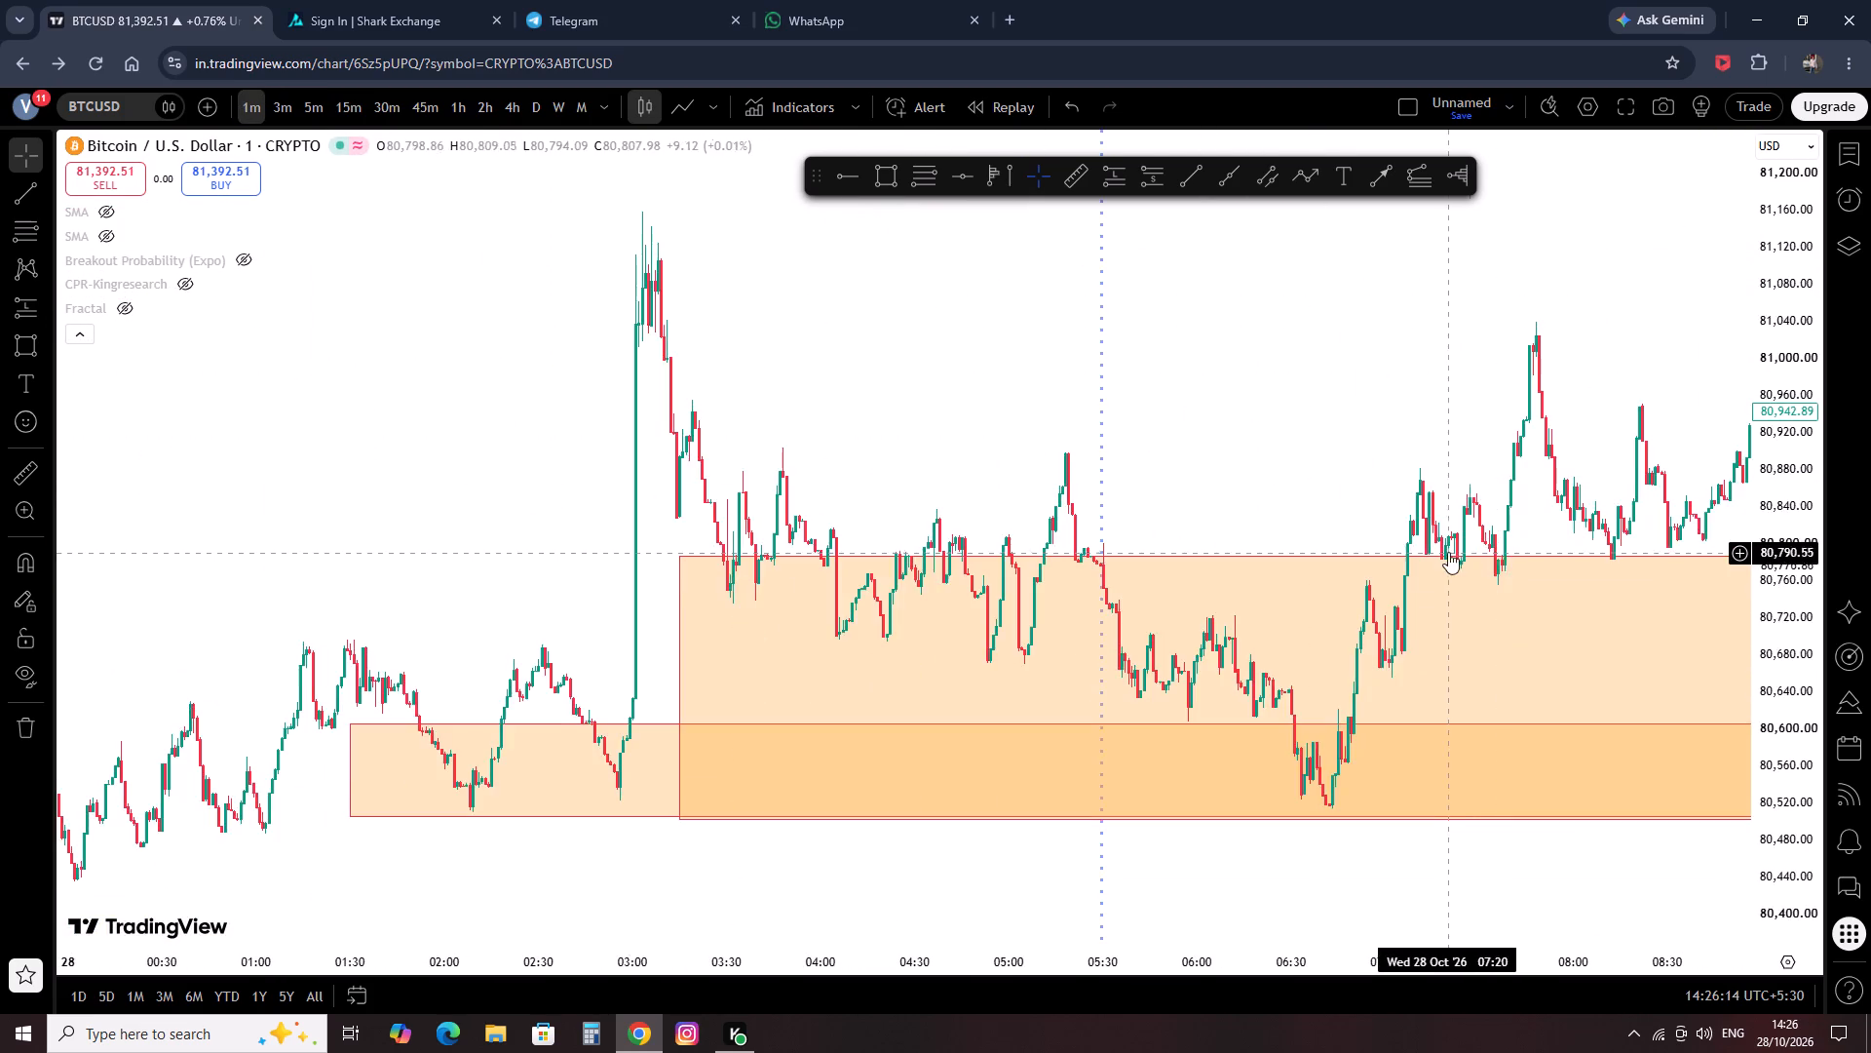
pyautogui.scroll(3, 1448, 552)
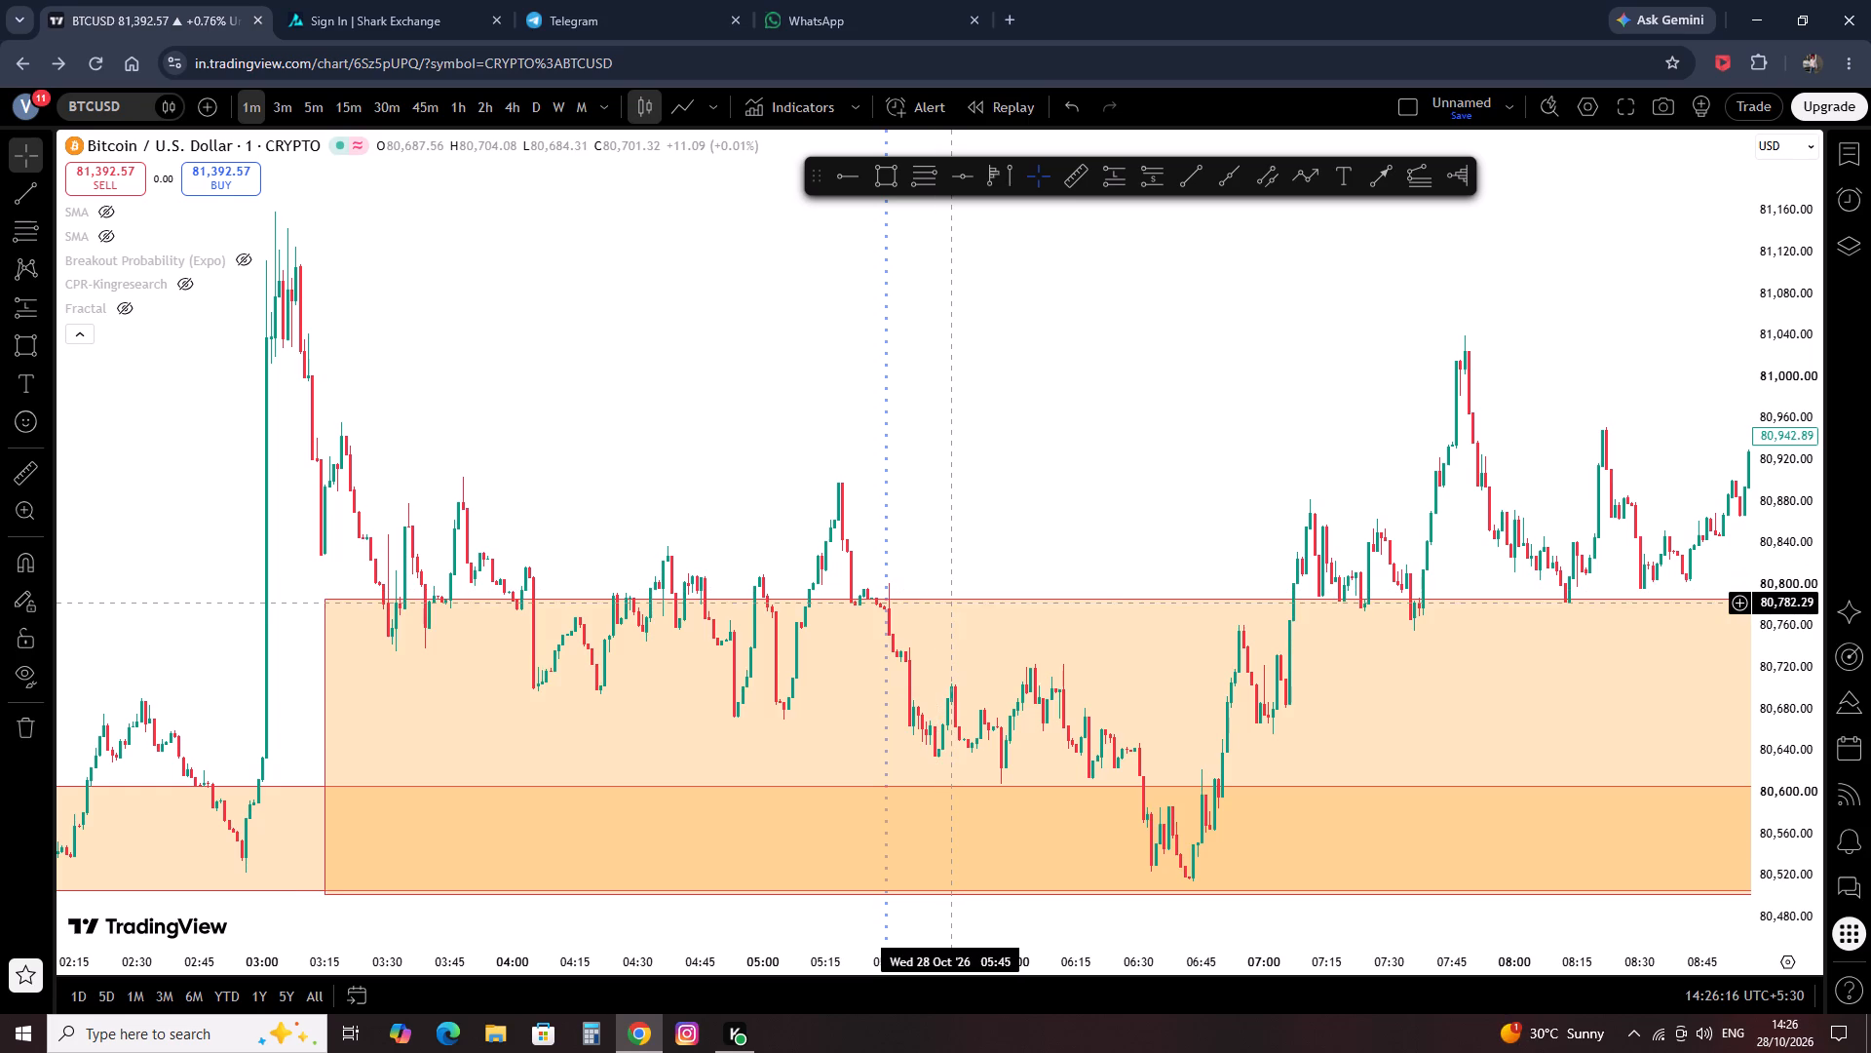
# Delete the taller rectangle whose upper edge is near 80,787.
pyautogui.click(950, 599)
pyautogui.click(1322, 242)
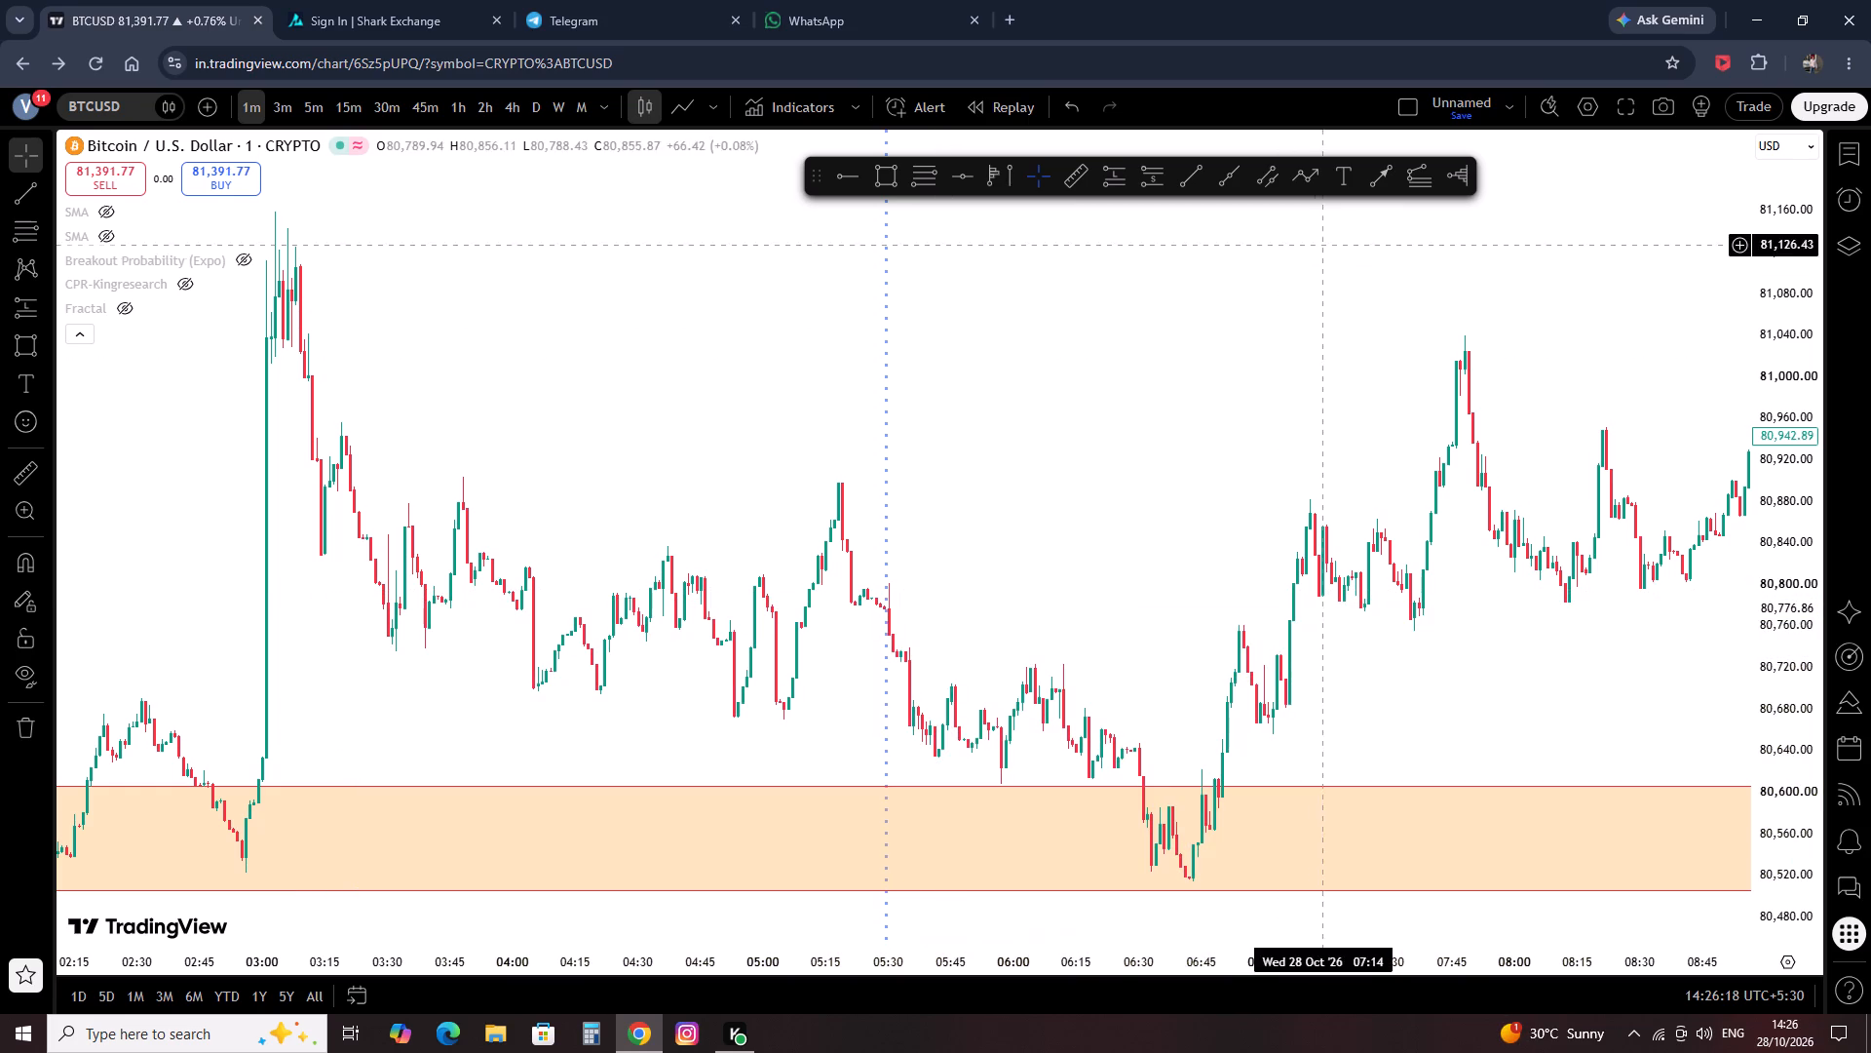
# Place a long position inside the remaining zone at 28 Oct 06:46, with entry at about 80,586 and stop at about 80,513.
pyautogui.scroll(1, 963, 457)
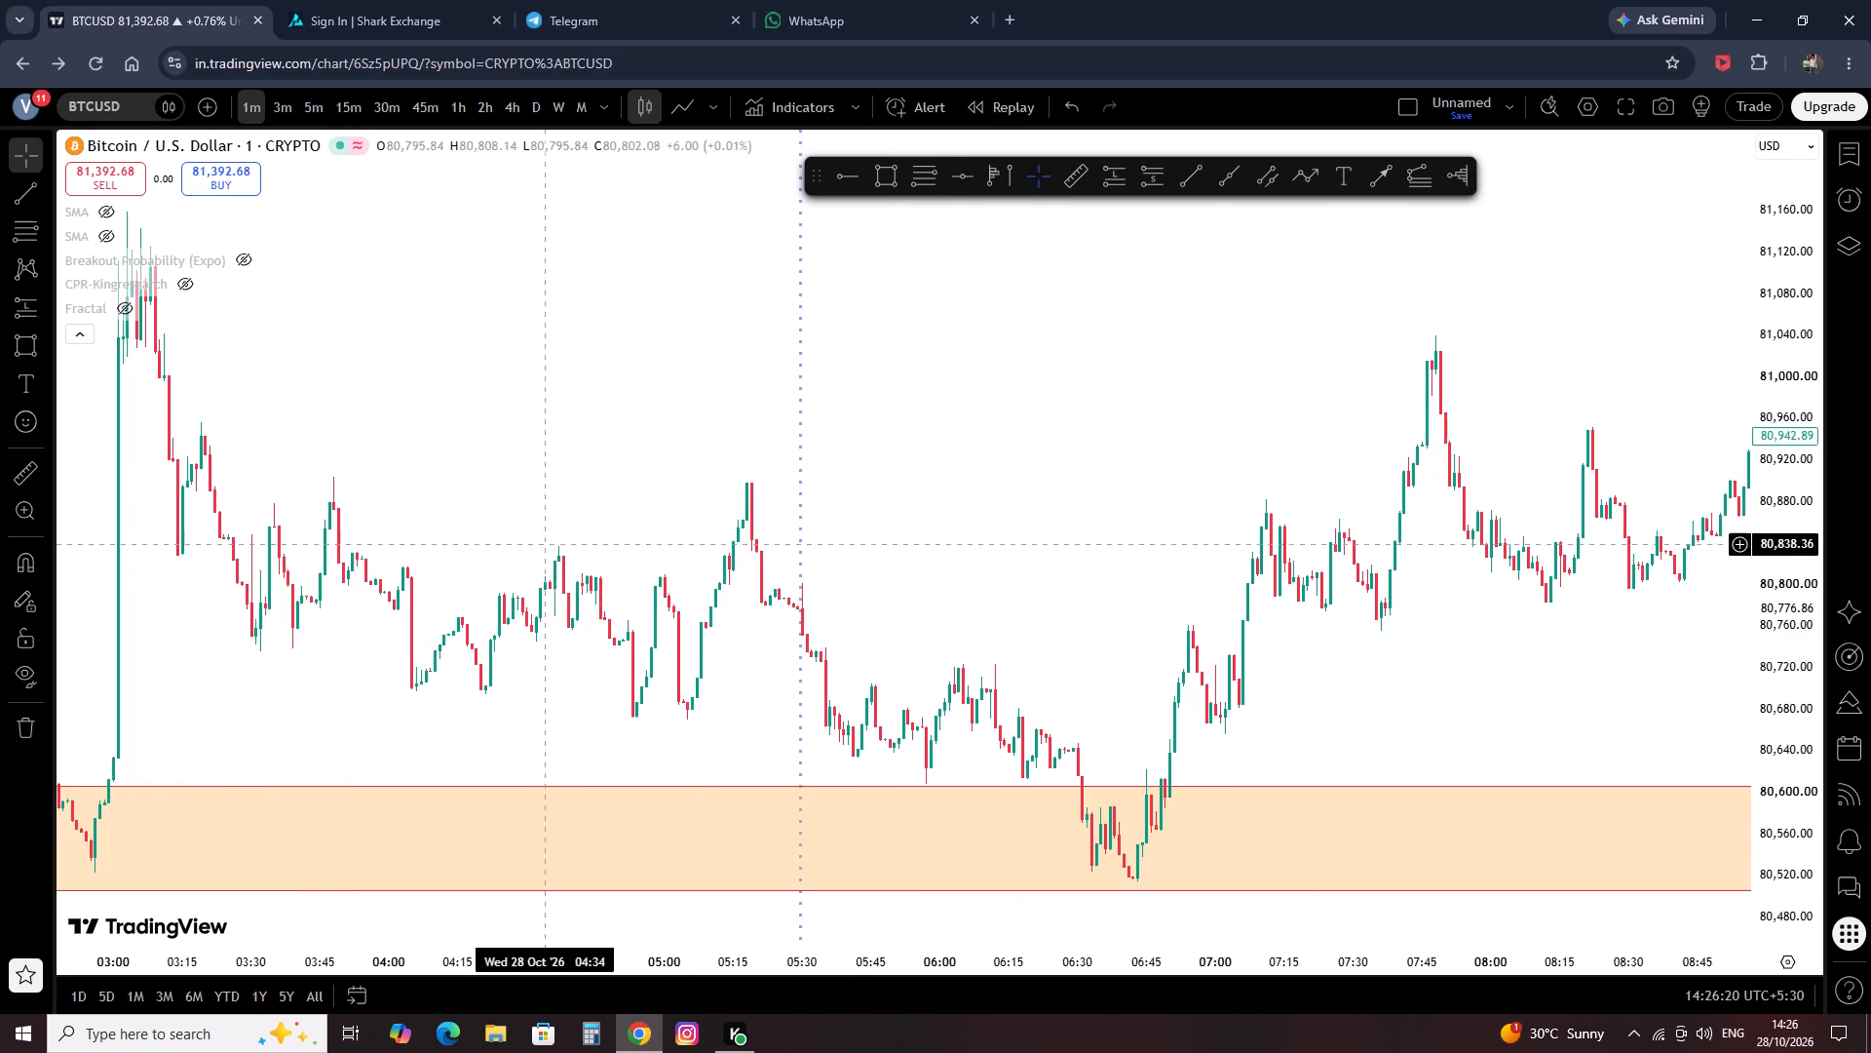
pyautogui.scroll(2, 607, 573)
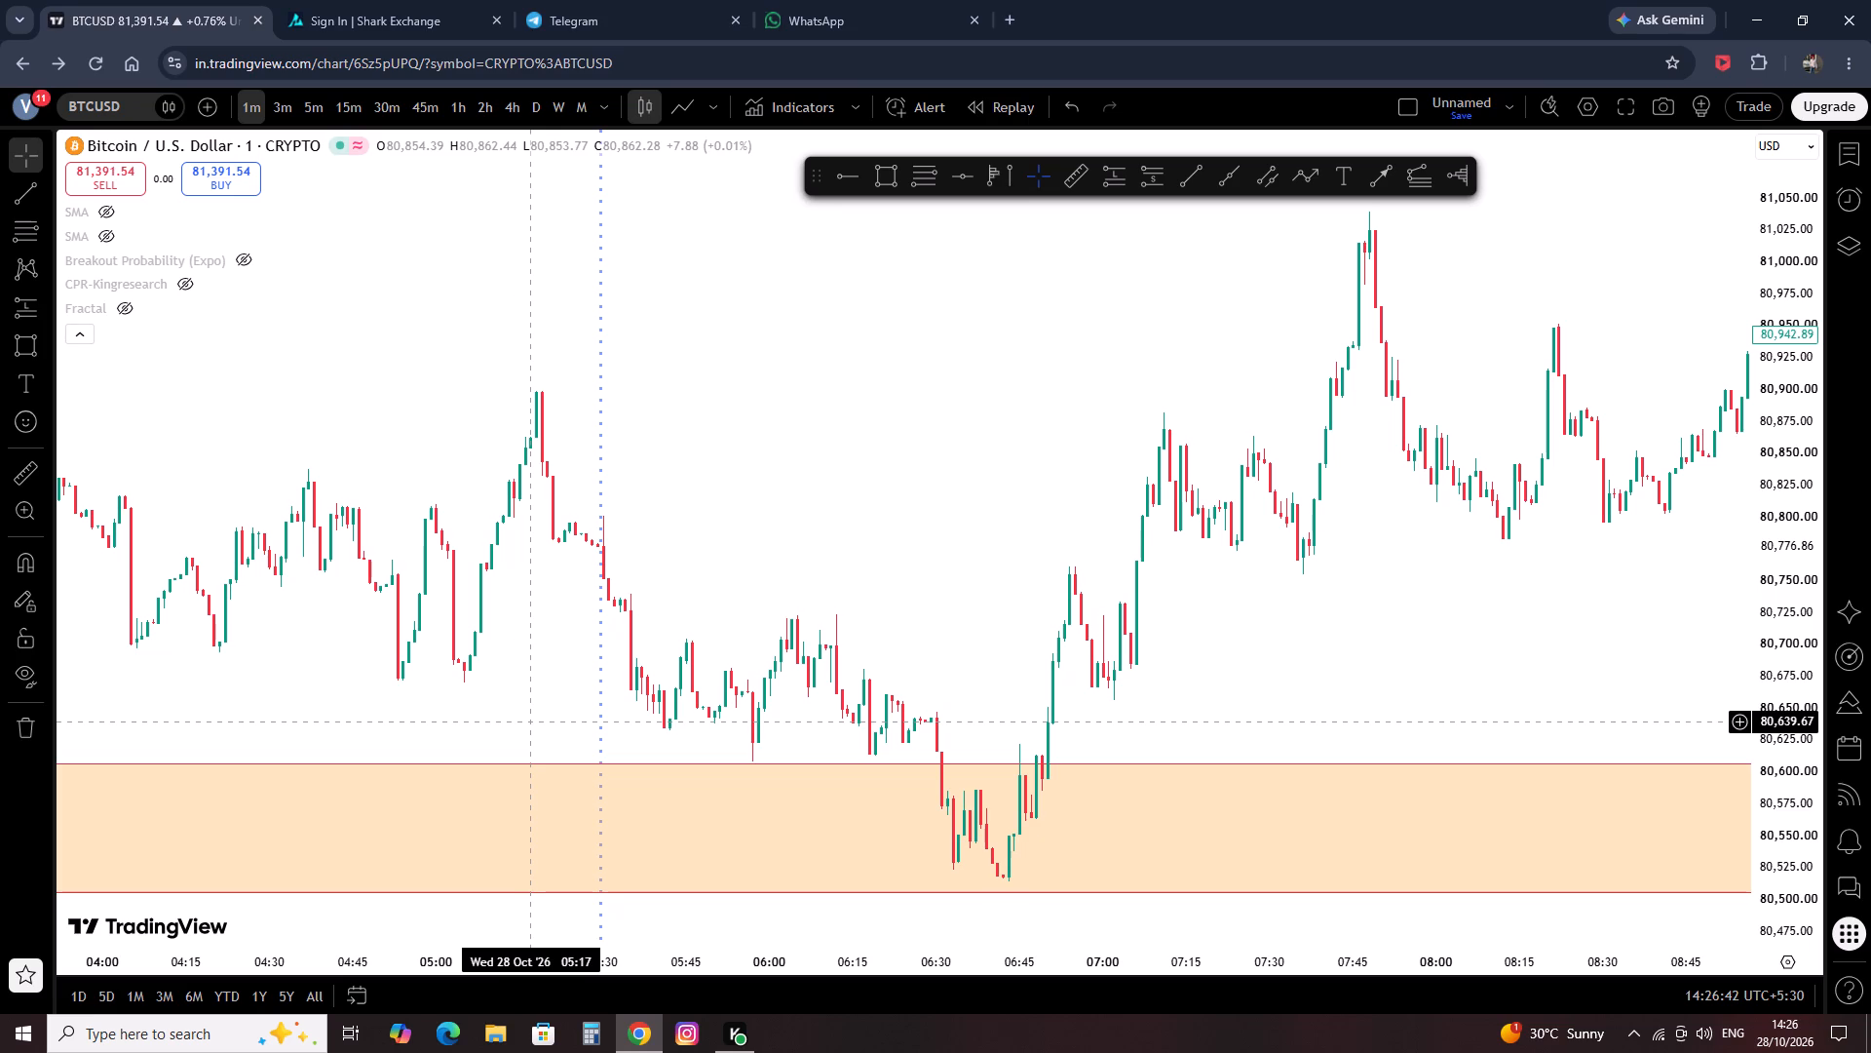
pyautogui.scroll(-1, 560, 721)
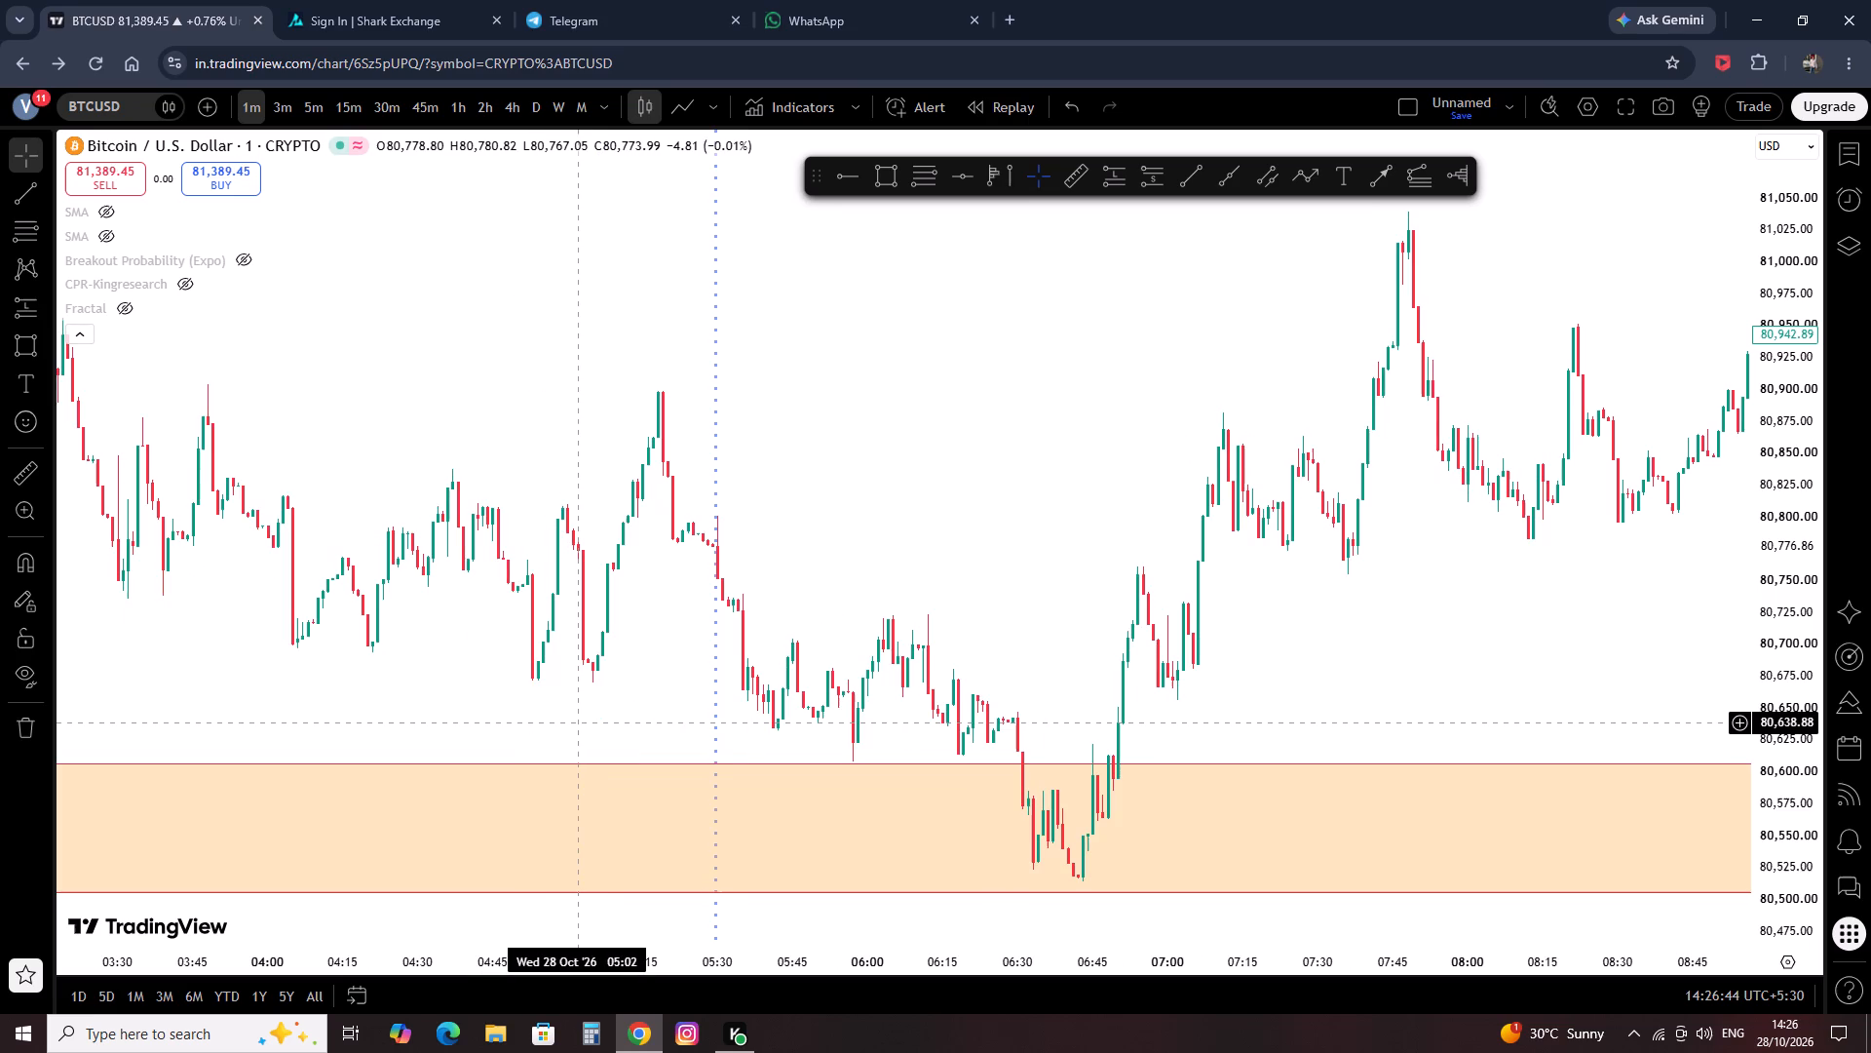
pyautogui.scroll(-1, 663, 715)
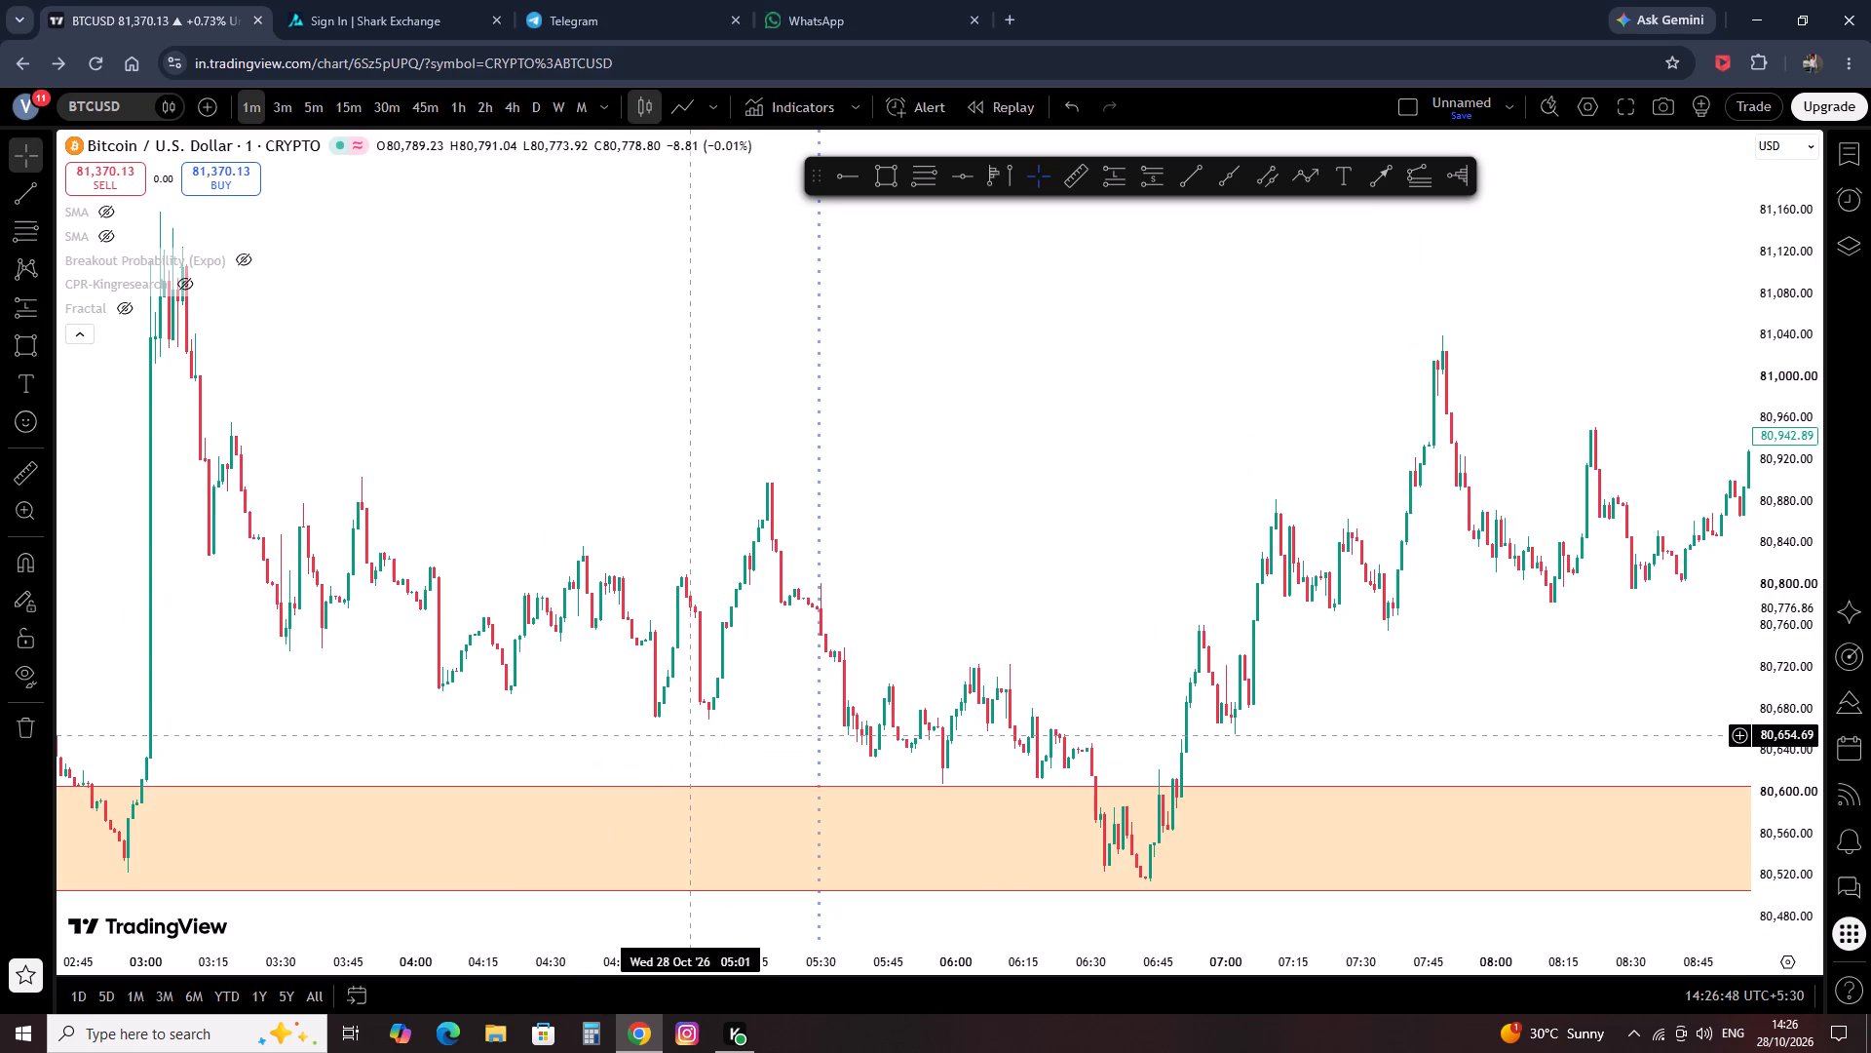
pyautogui.scroll(2, 1106, 843)
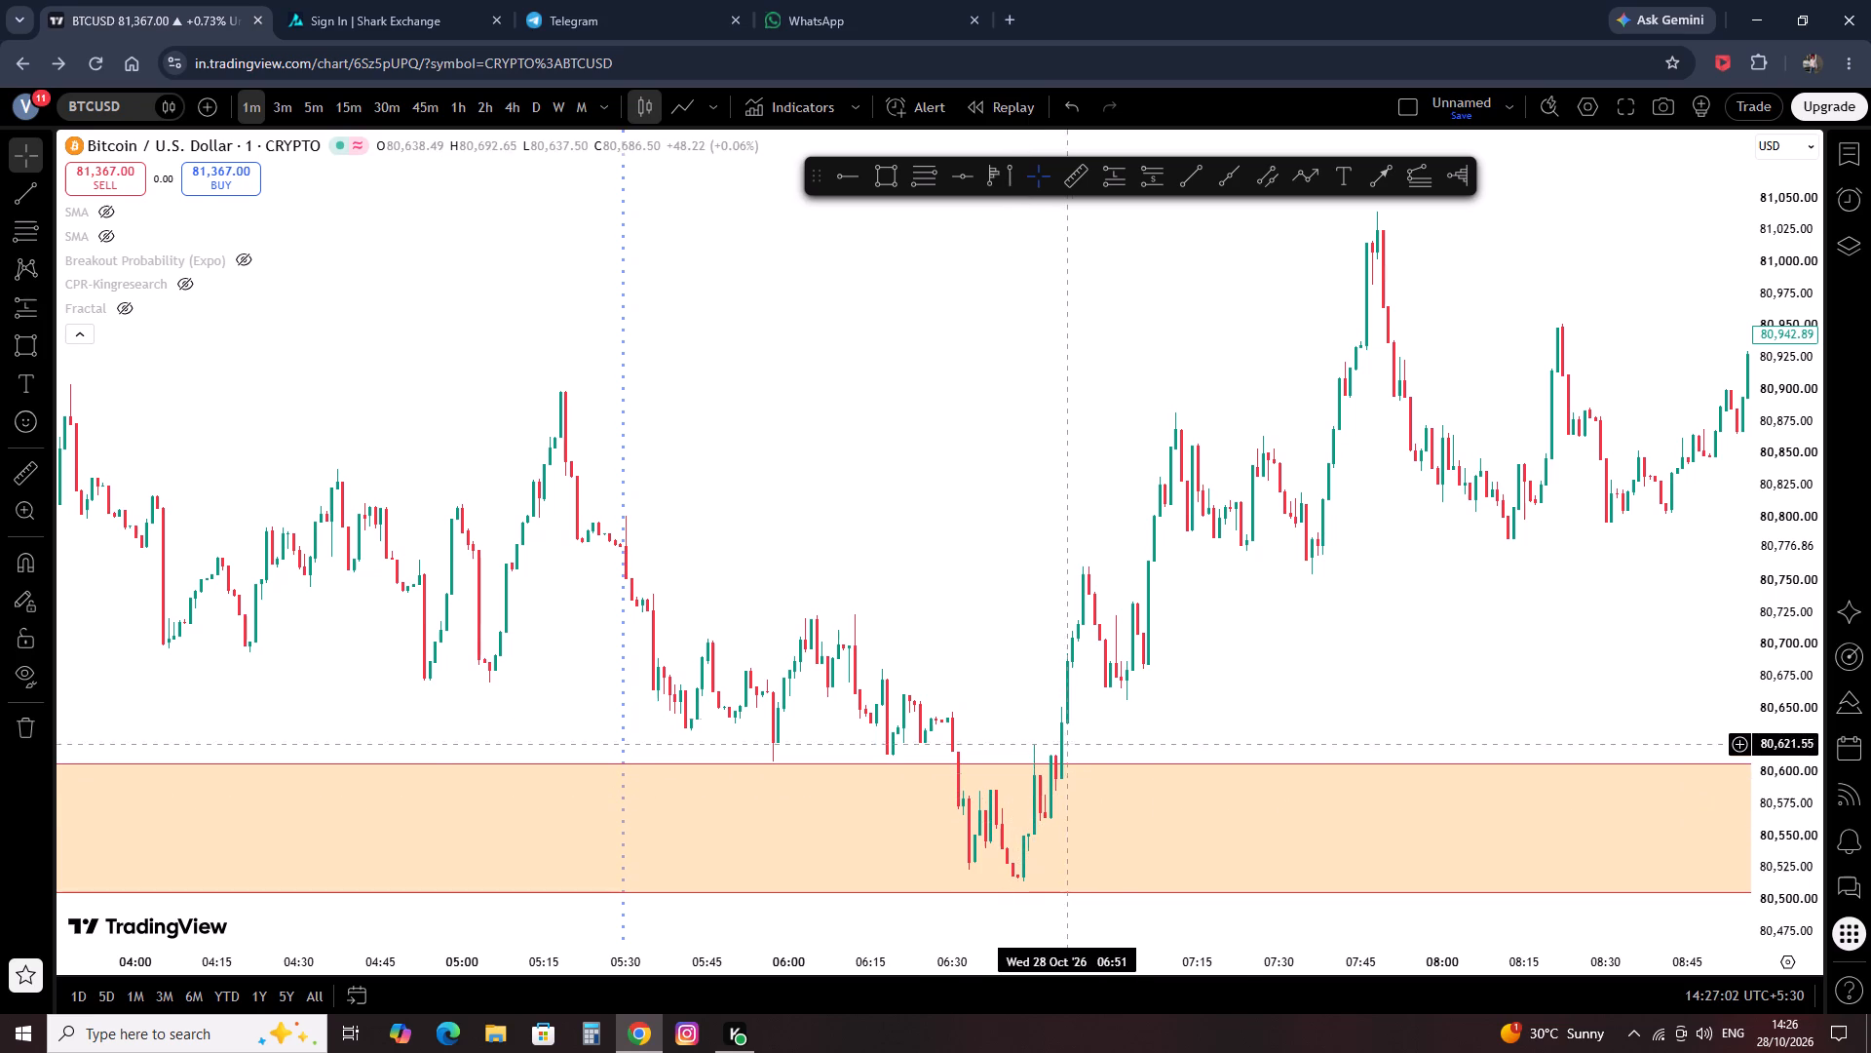
pyautogui.click(1126, 184)
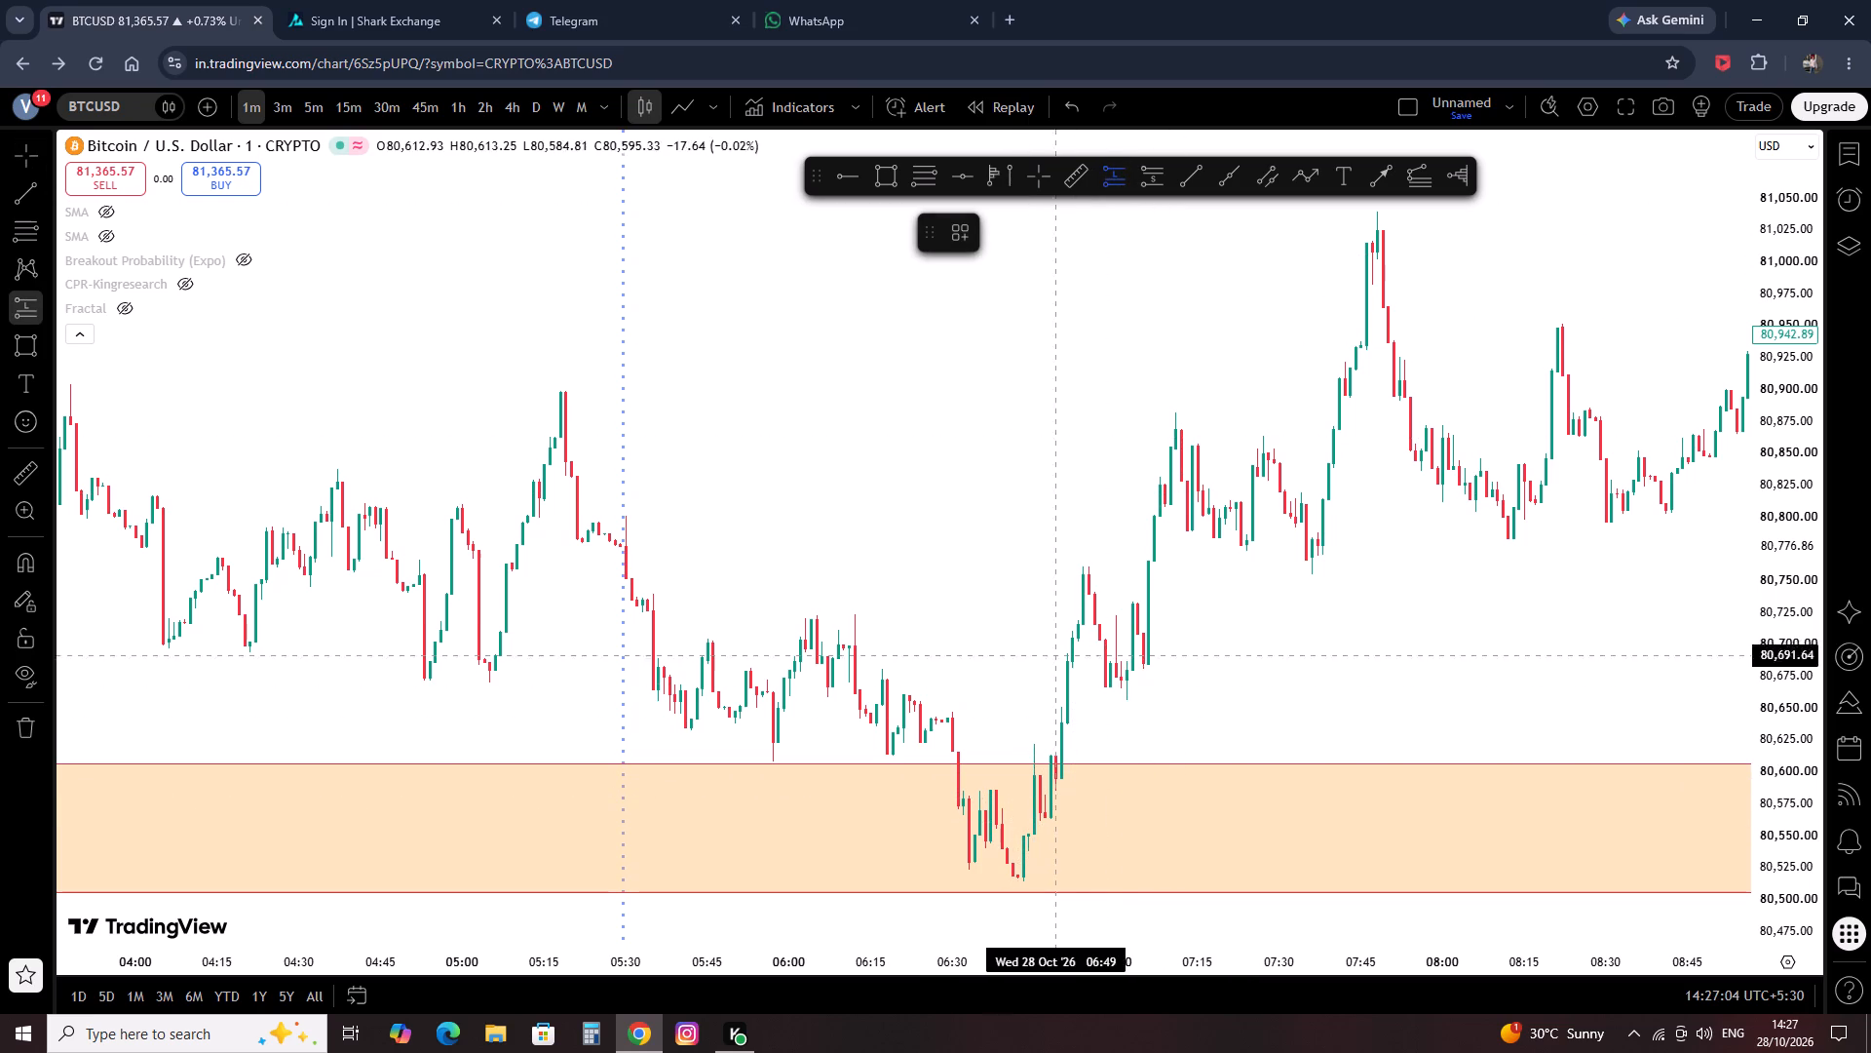
pyautogui.click(1042, 790)
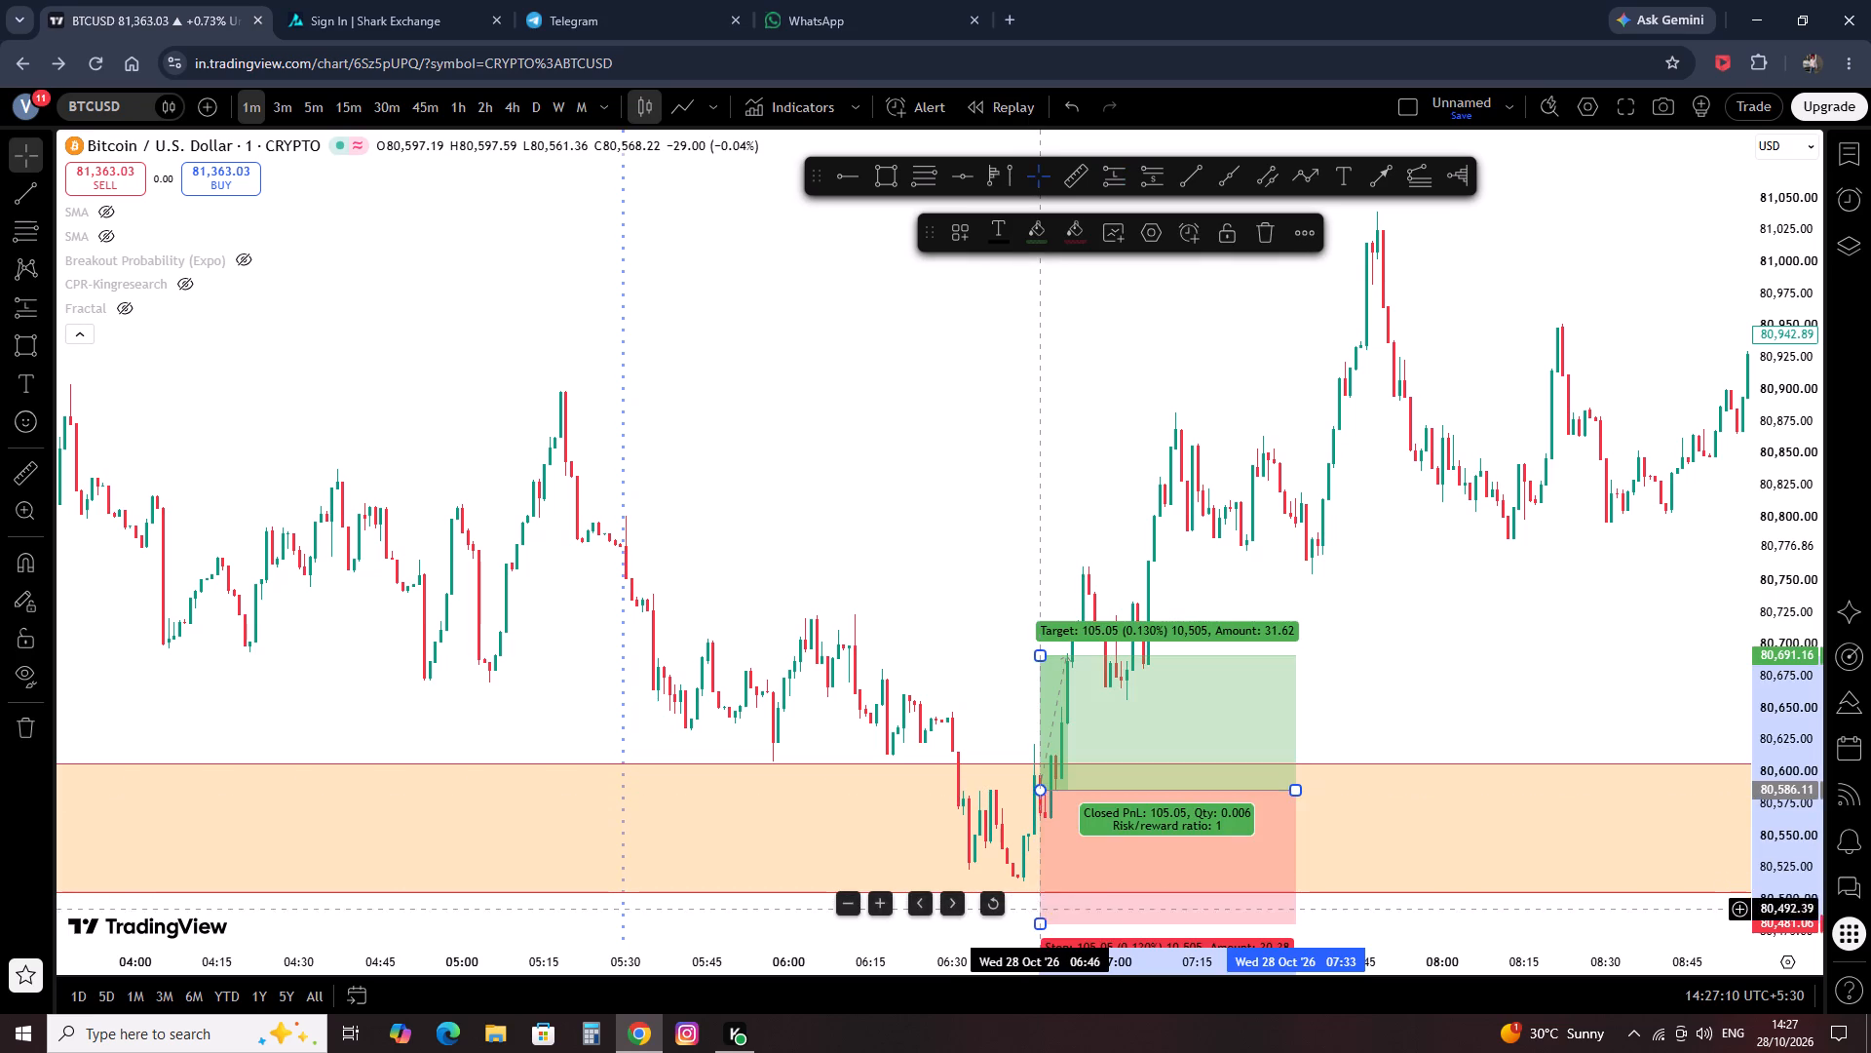
pyautogui.moveTo(1039, 922); pyautogui.dragTo(1066, 885)
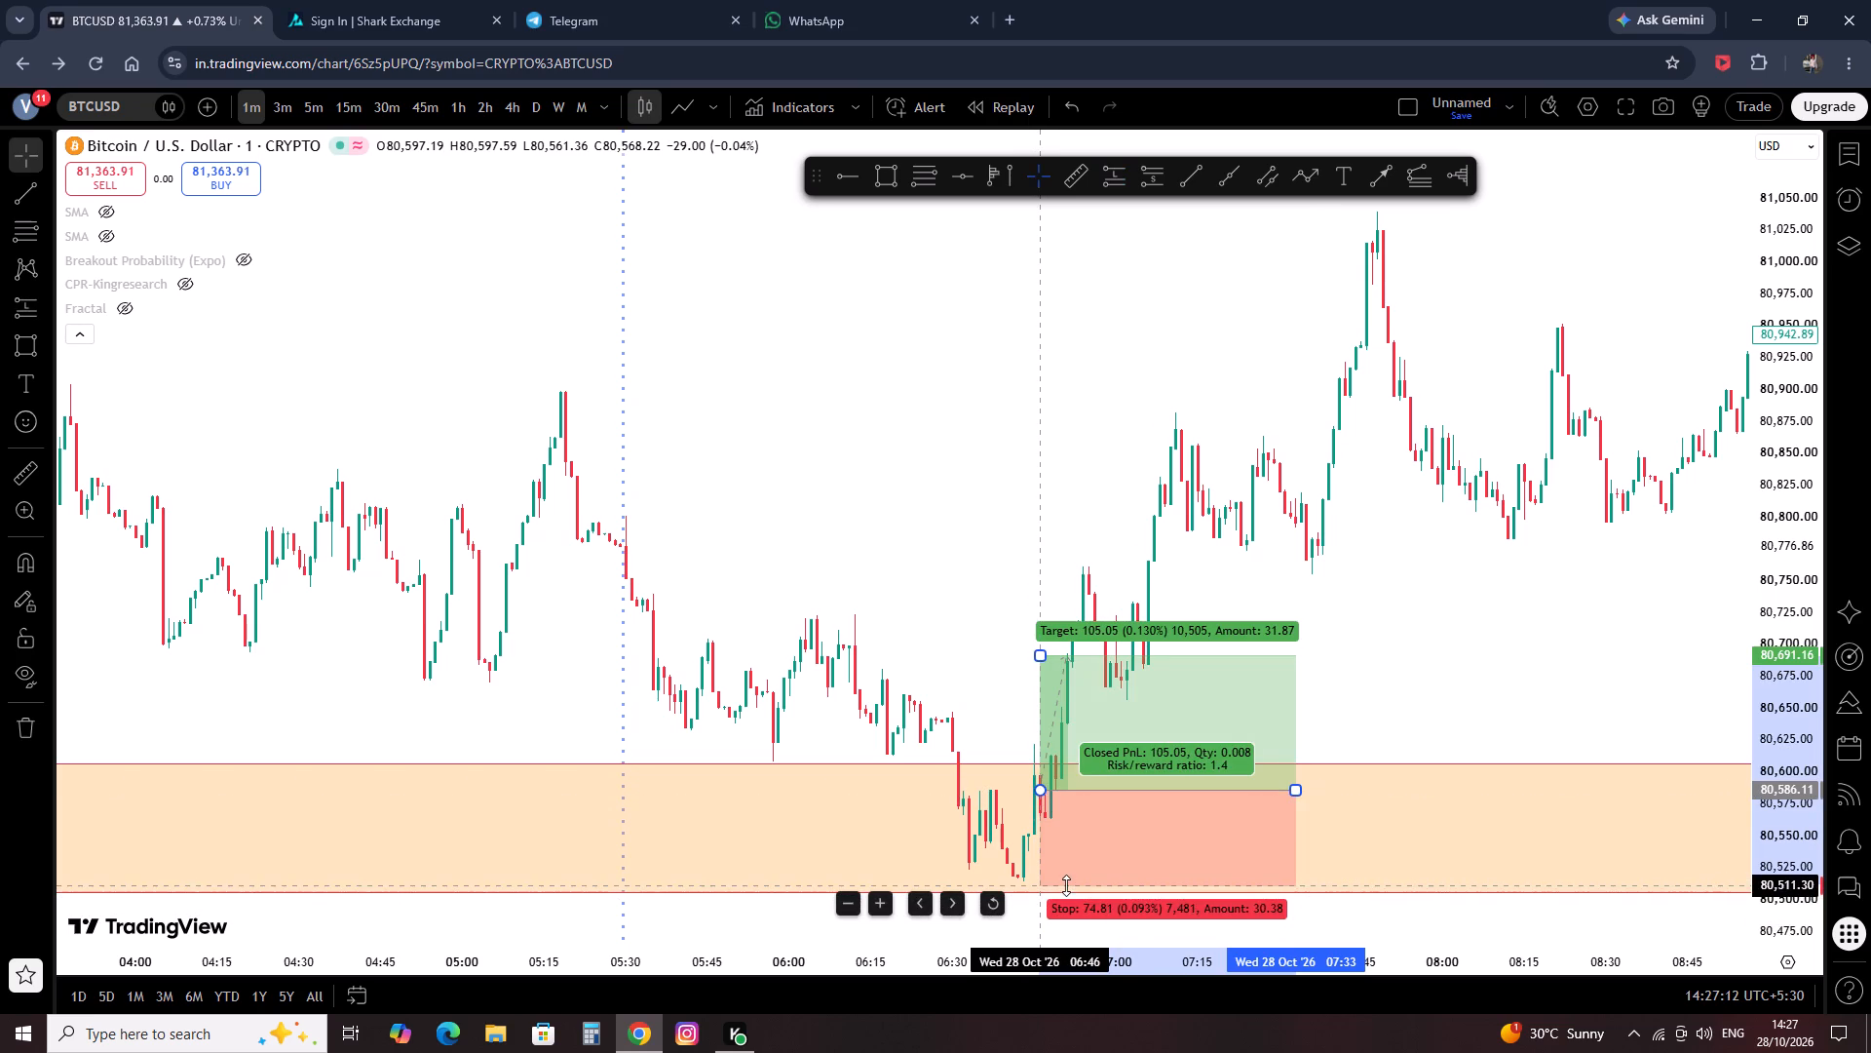
pyautogui.moveTo(1066, 885); pyautogui.dragTo(1066, 883)
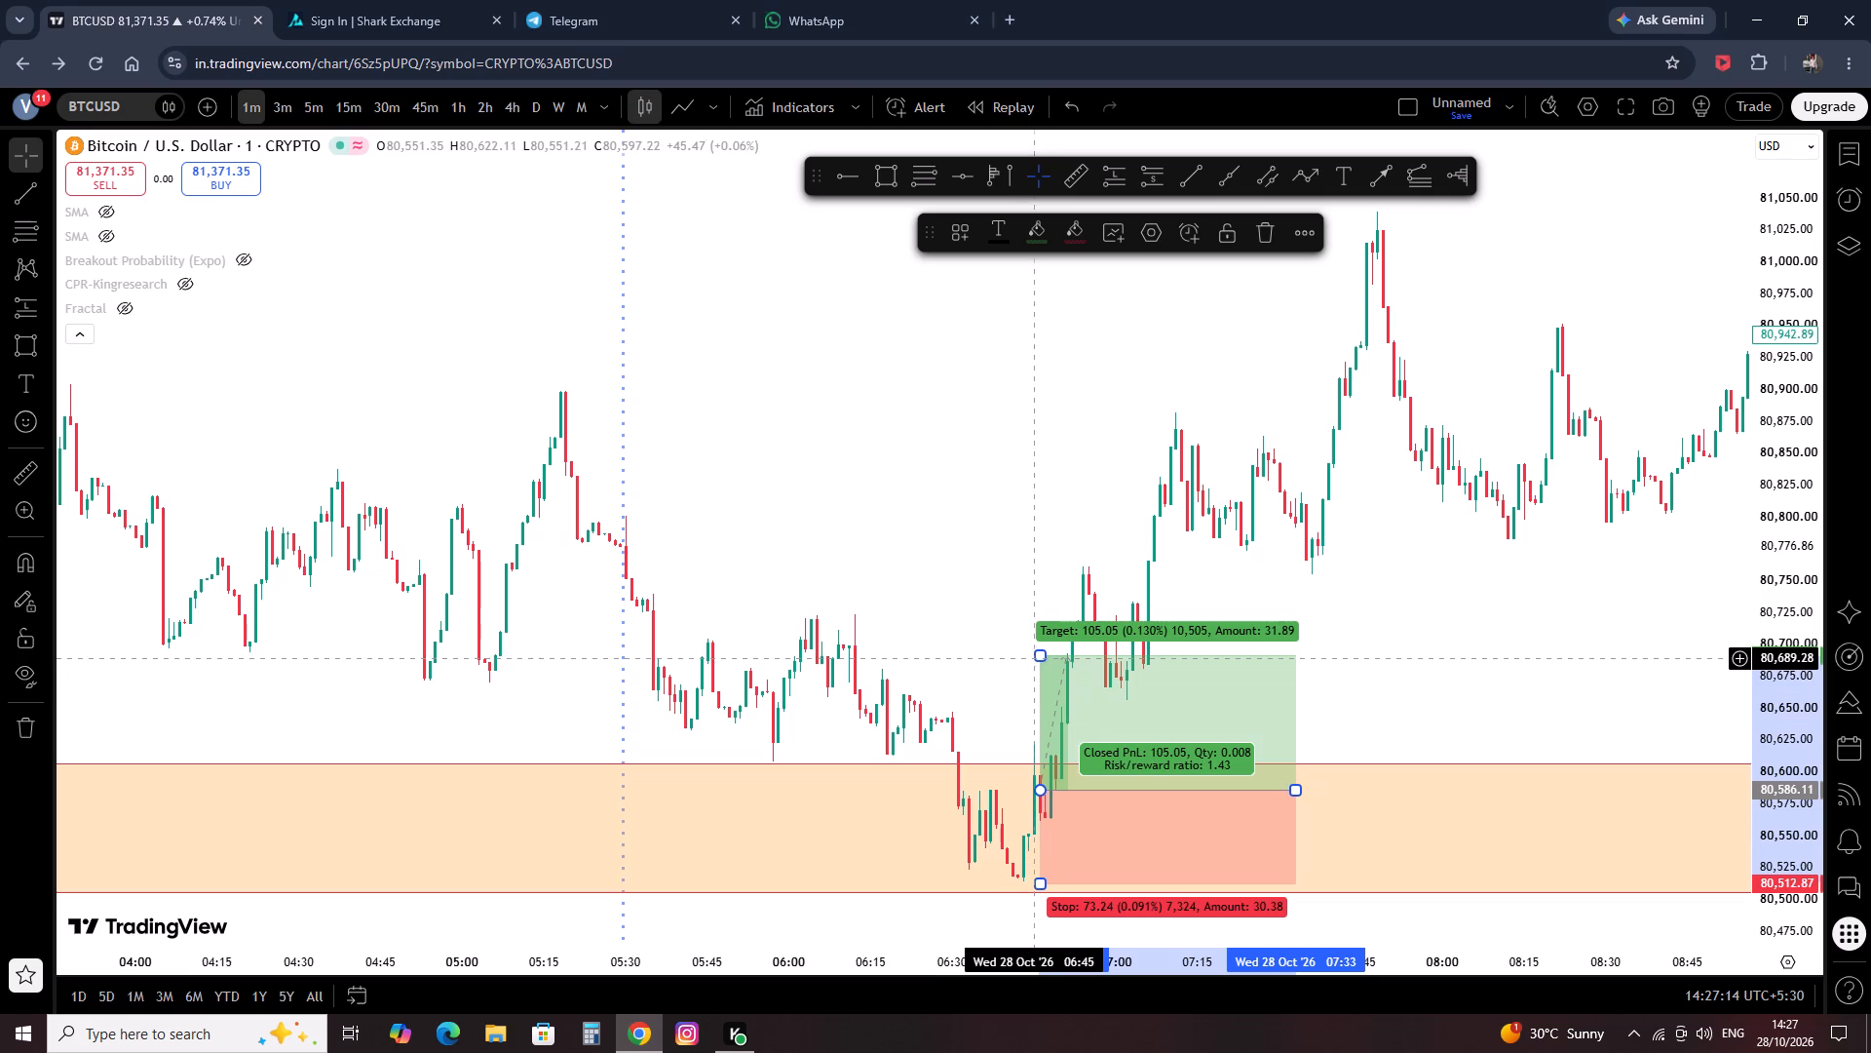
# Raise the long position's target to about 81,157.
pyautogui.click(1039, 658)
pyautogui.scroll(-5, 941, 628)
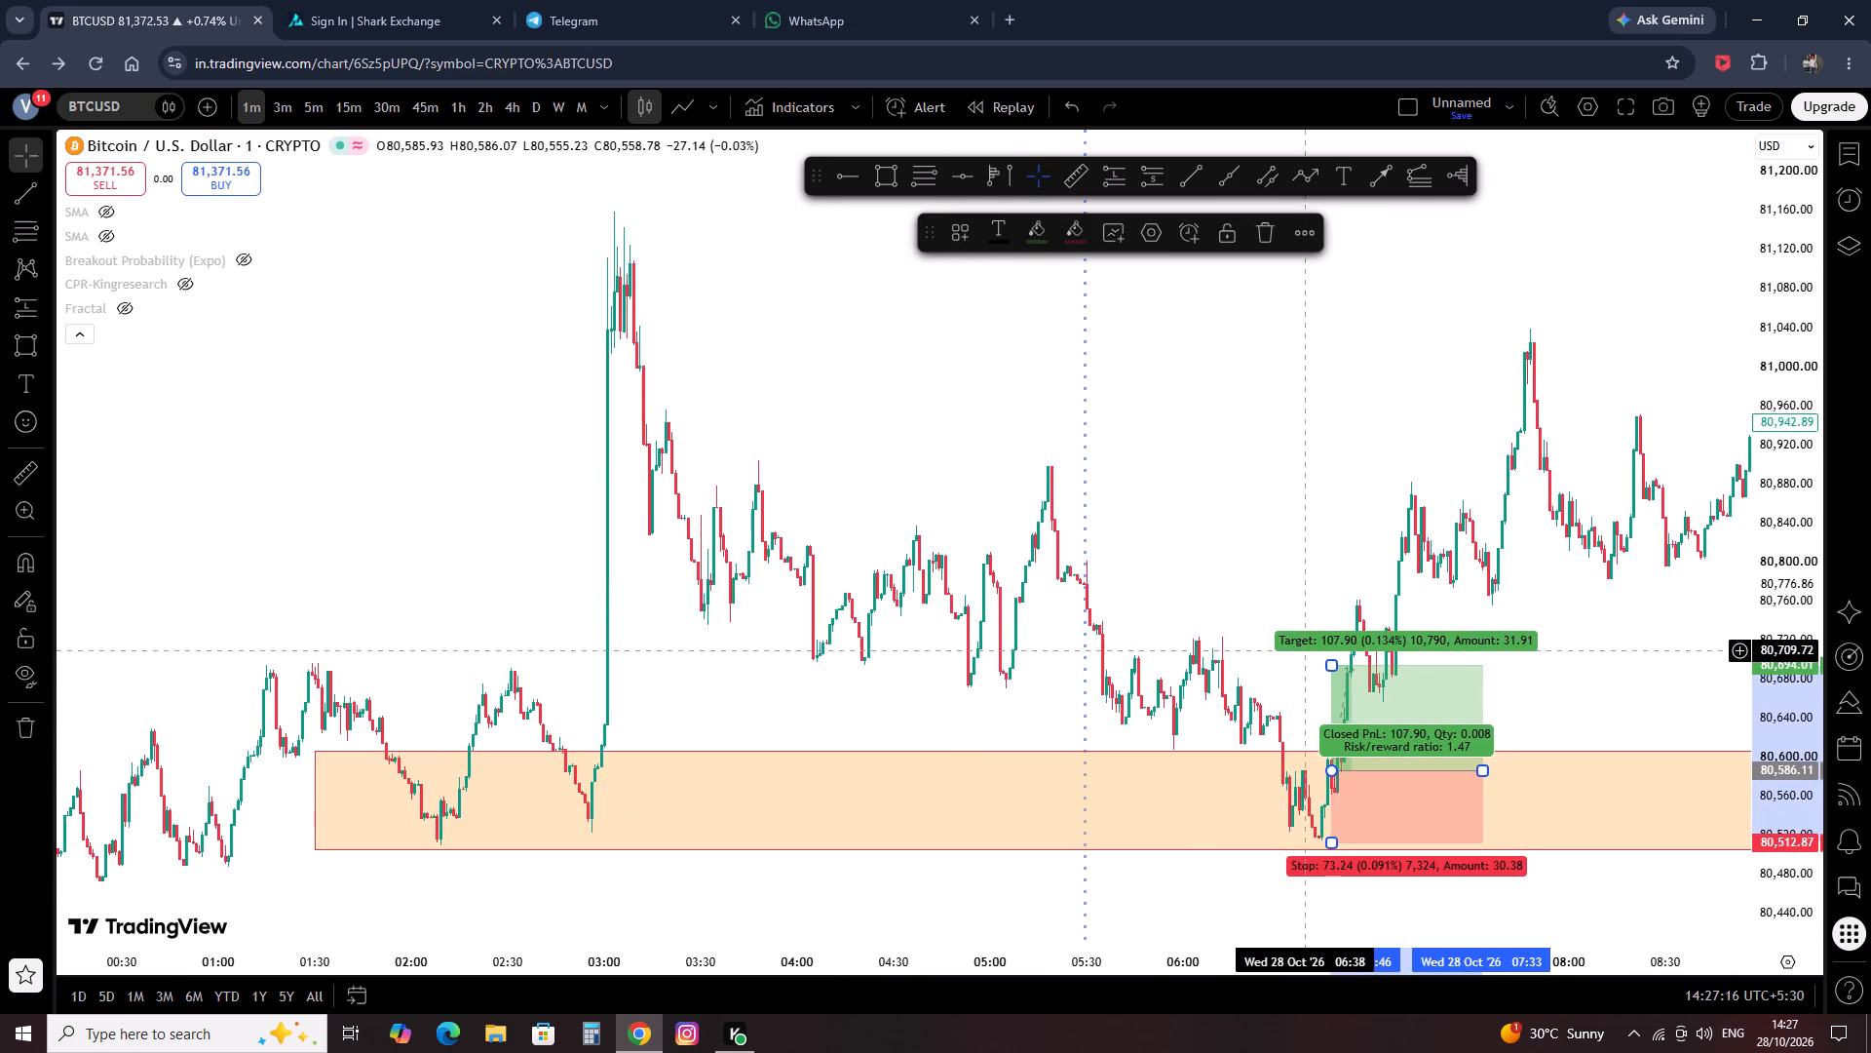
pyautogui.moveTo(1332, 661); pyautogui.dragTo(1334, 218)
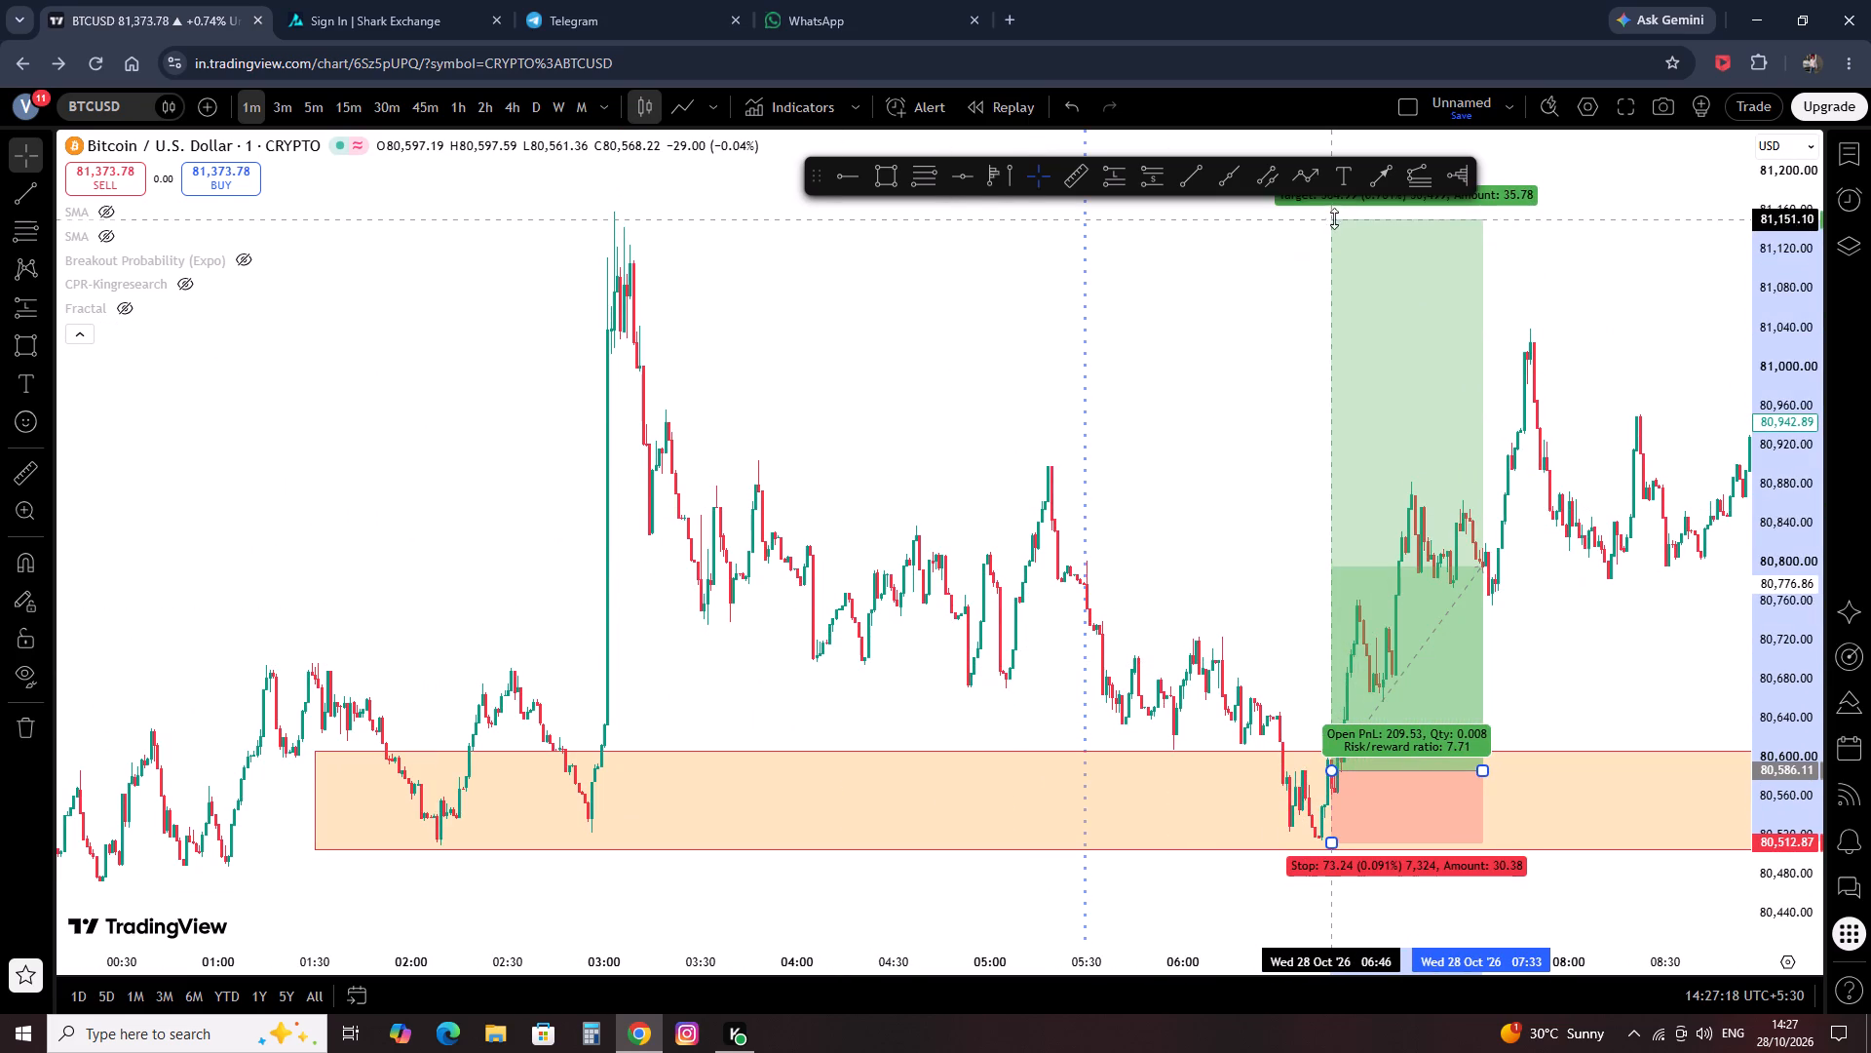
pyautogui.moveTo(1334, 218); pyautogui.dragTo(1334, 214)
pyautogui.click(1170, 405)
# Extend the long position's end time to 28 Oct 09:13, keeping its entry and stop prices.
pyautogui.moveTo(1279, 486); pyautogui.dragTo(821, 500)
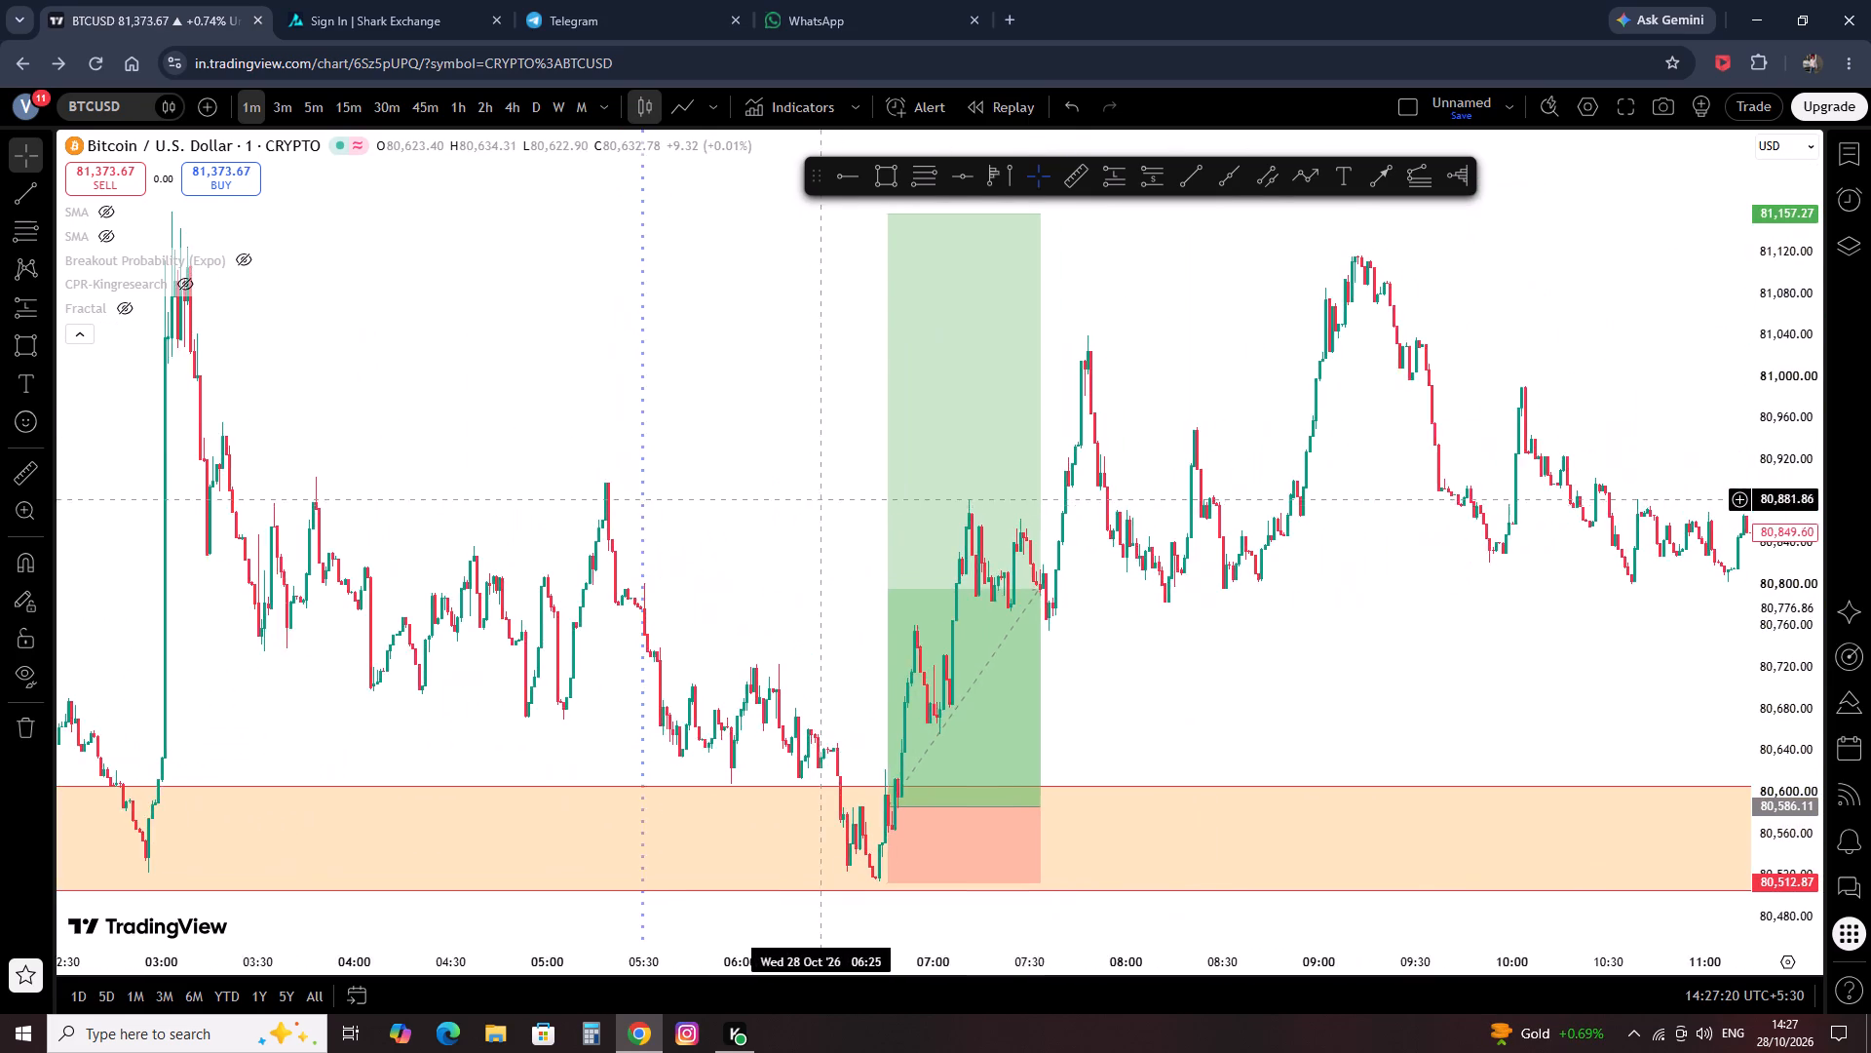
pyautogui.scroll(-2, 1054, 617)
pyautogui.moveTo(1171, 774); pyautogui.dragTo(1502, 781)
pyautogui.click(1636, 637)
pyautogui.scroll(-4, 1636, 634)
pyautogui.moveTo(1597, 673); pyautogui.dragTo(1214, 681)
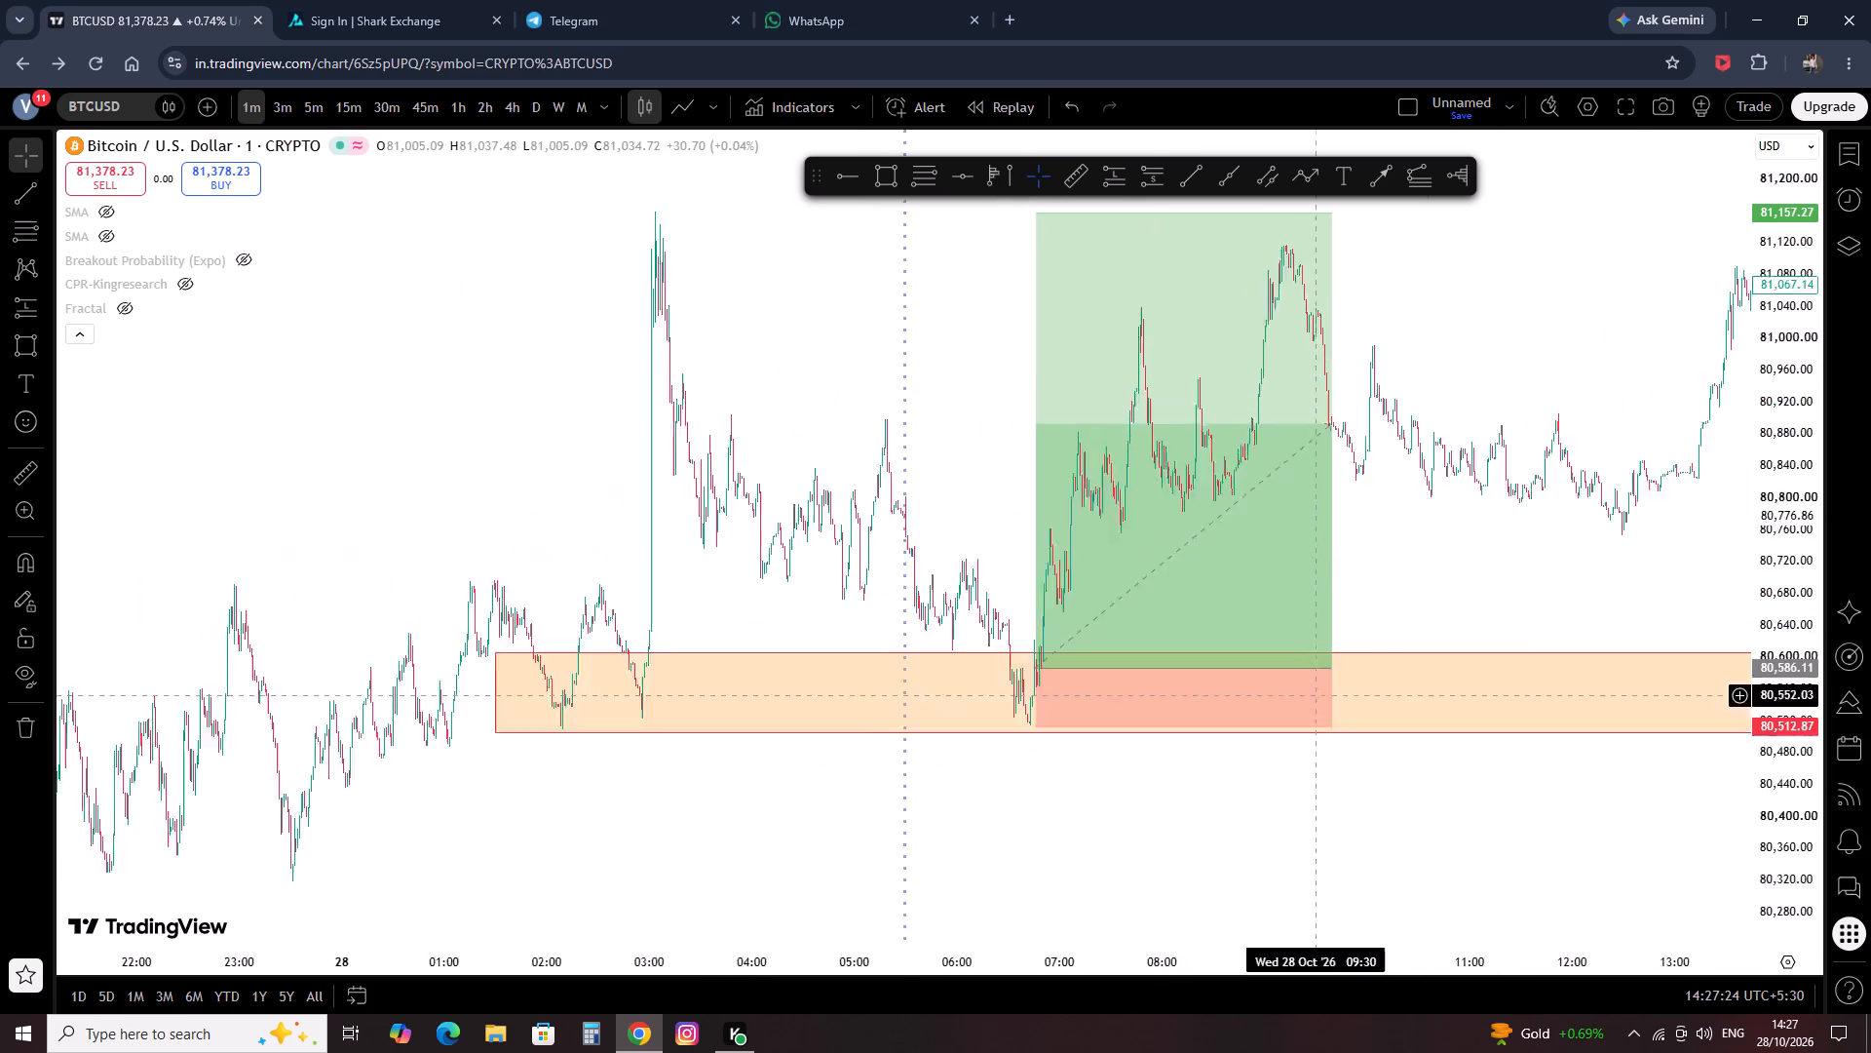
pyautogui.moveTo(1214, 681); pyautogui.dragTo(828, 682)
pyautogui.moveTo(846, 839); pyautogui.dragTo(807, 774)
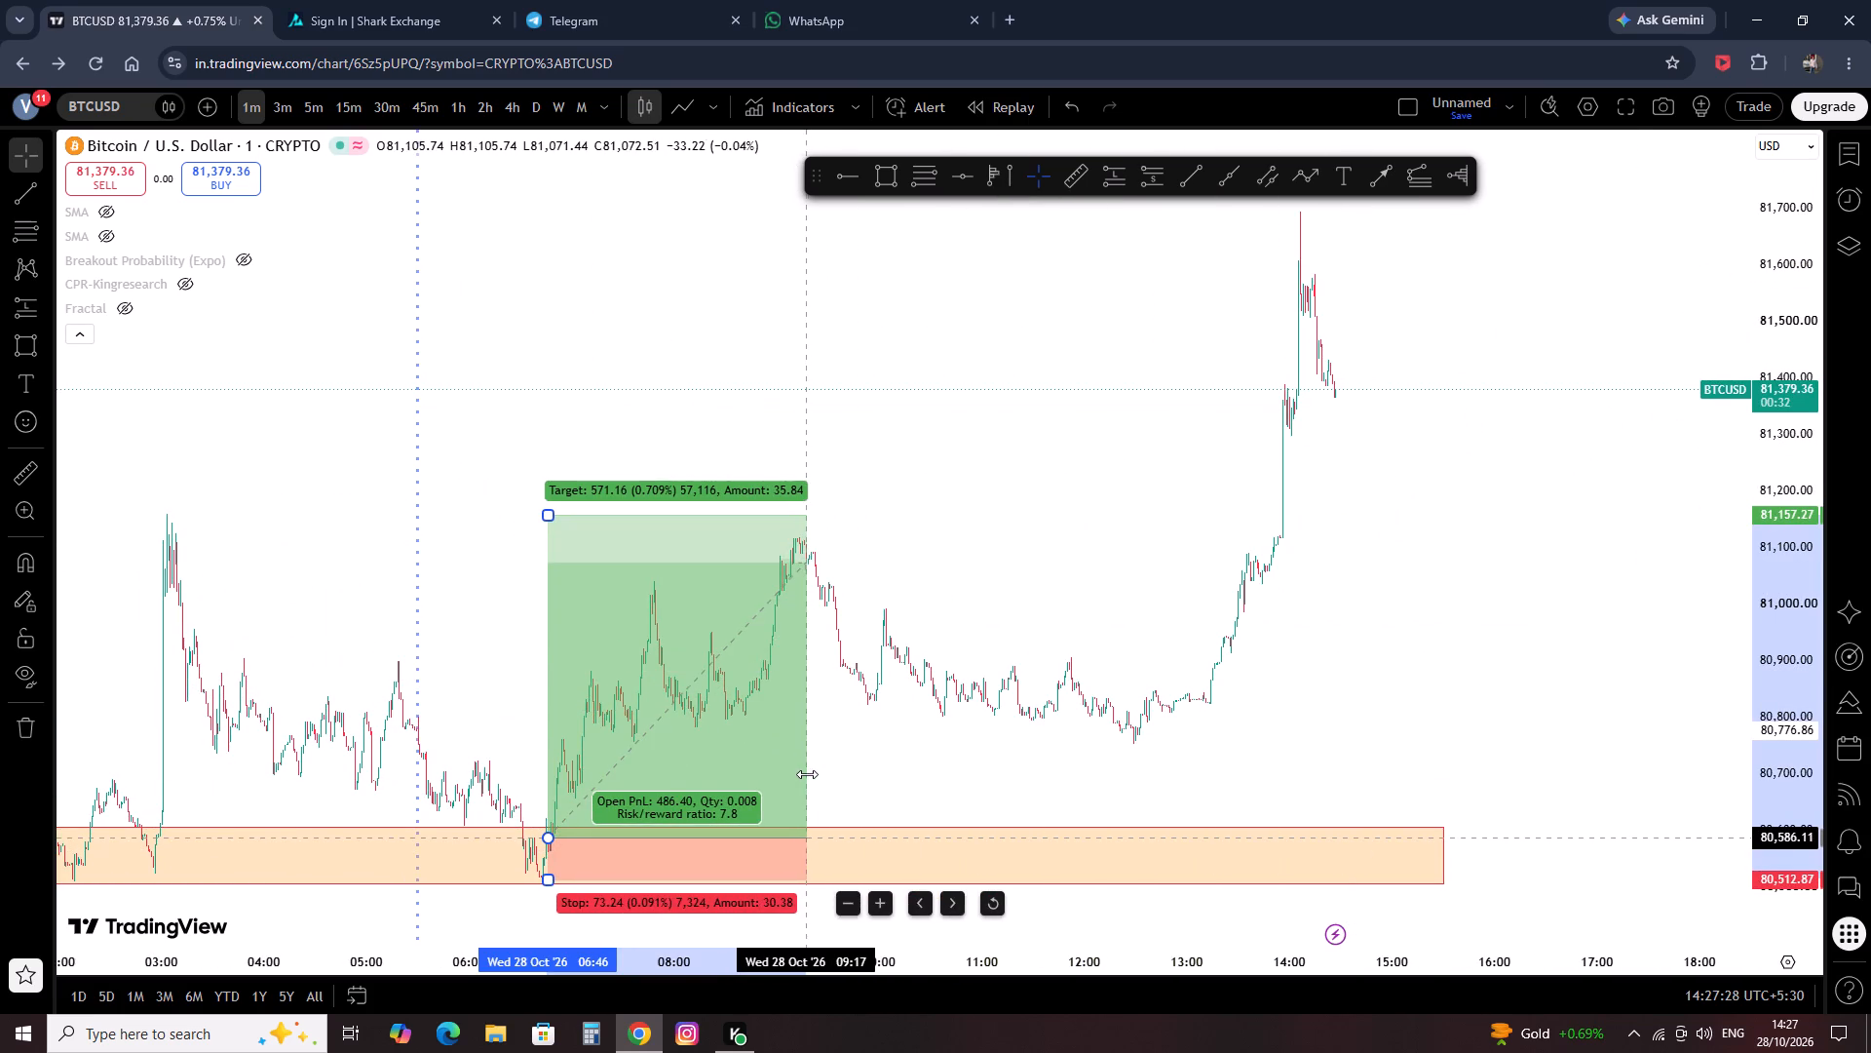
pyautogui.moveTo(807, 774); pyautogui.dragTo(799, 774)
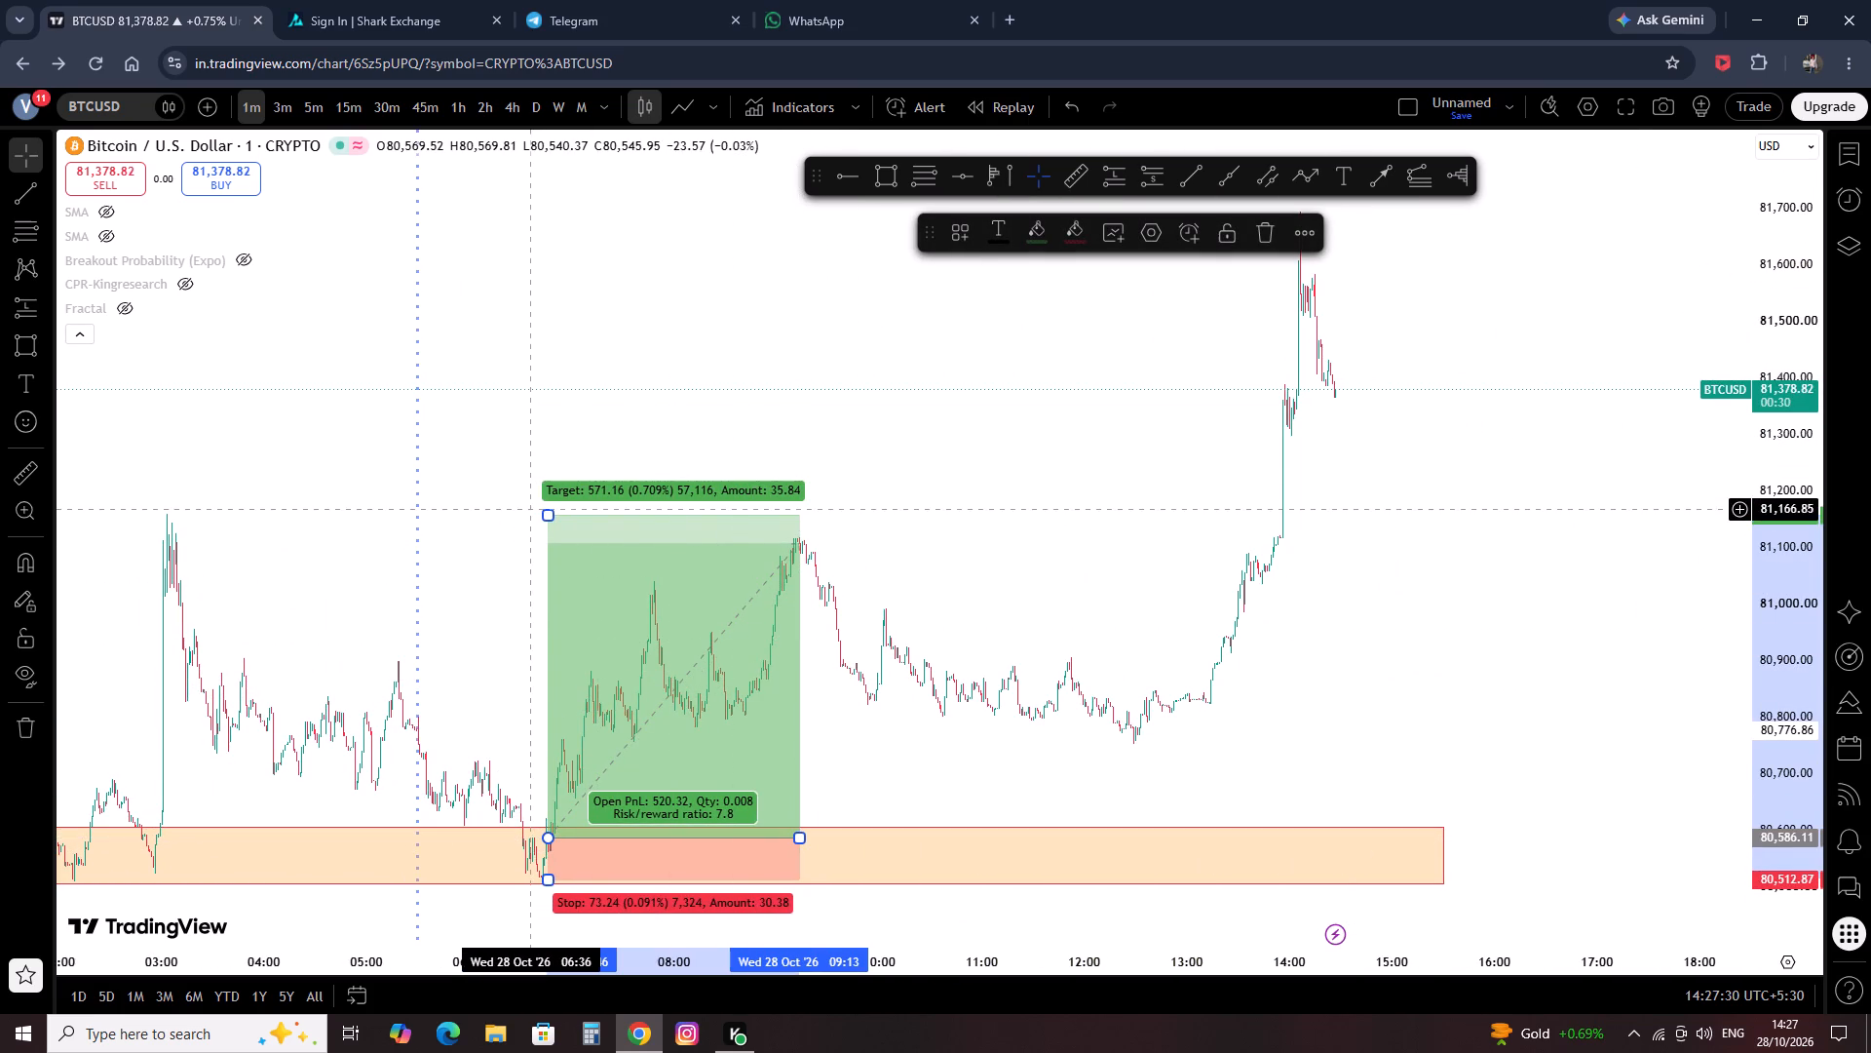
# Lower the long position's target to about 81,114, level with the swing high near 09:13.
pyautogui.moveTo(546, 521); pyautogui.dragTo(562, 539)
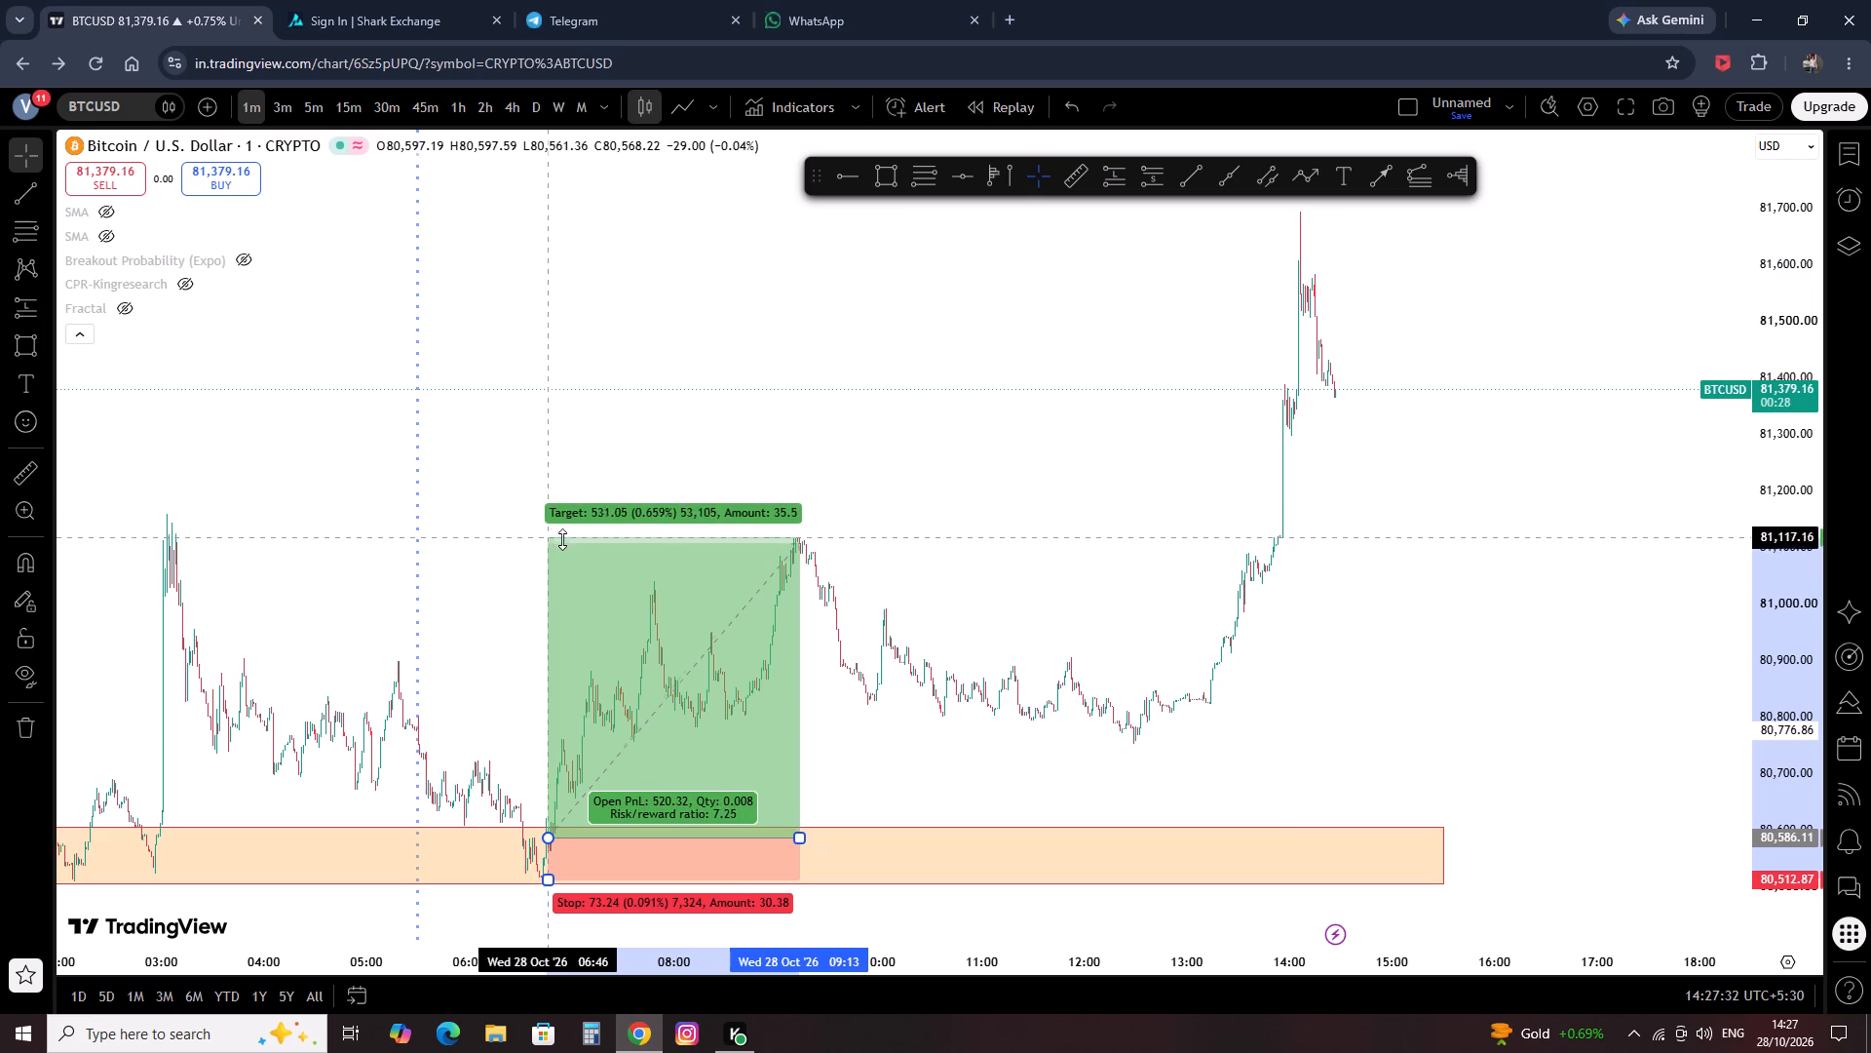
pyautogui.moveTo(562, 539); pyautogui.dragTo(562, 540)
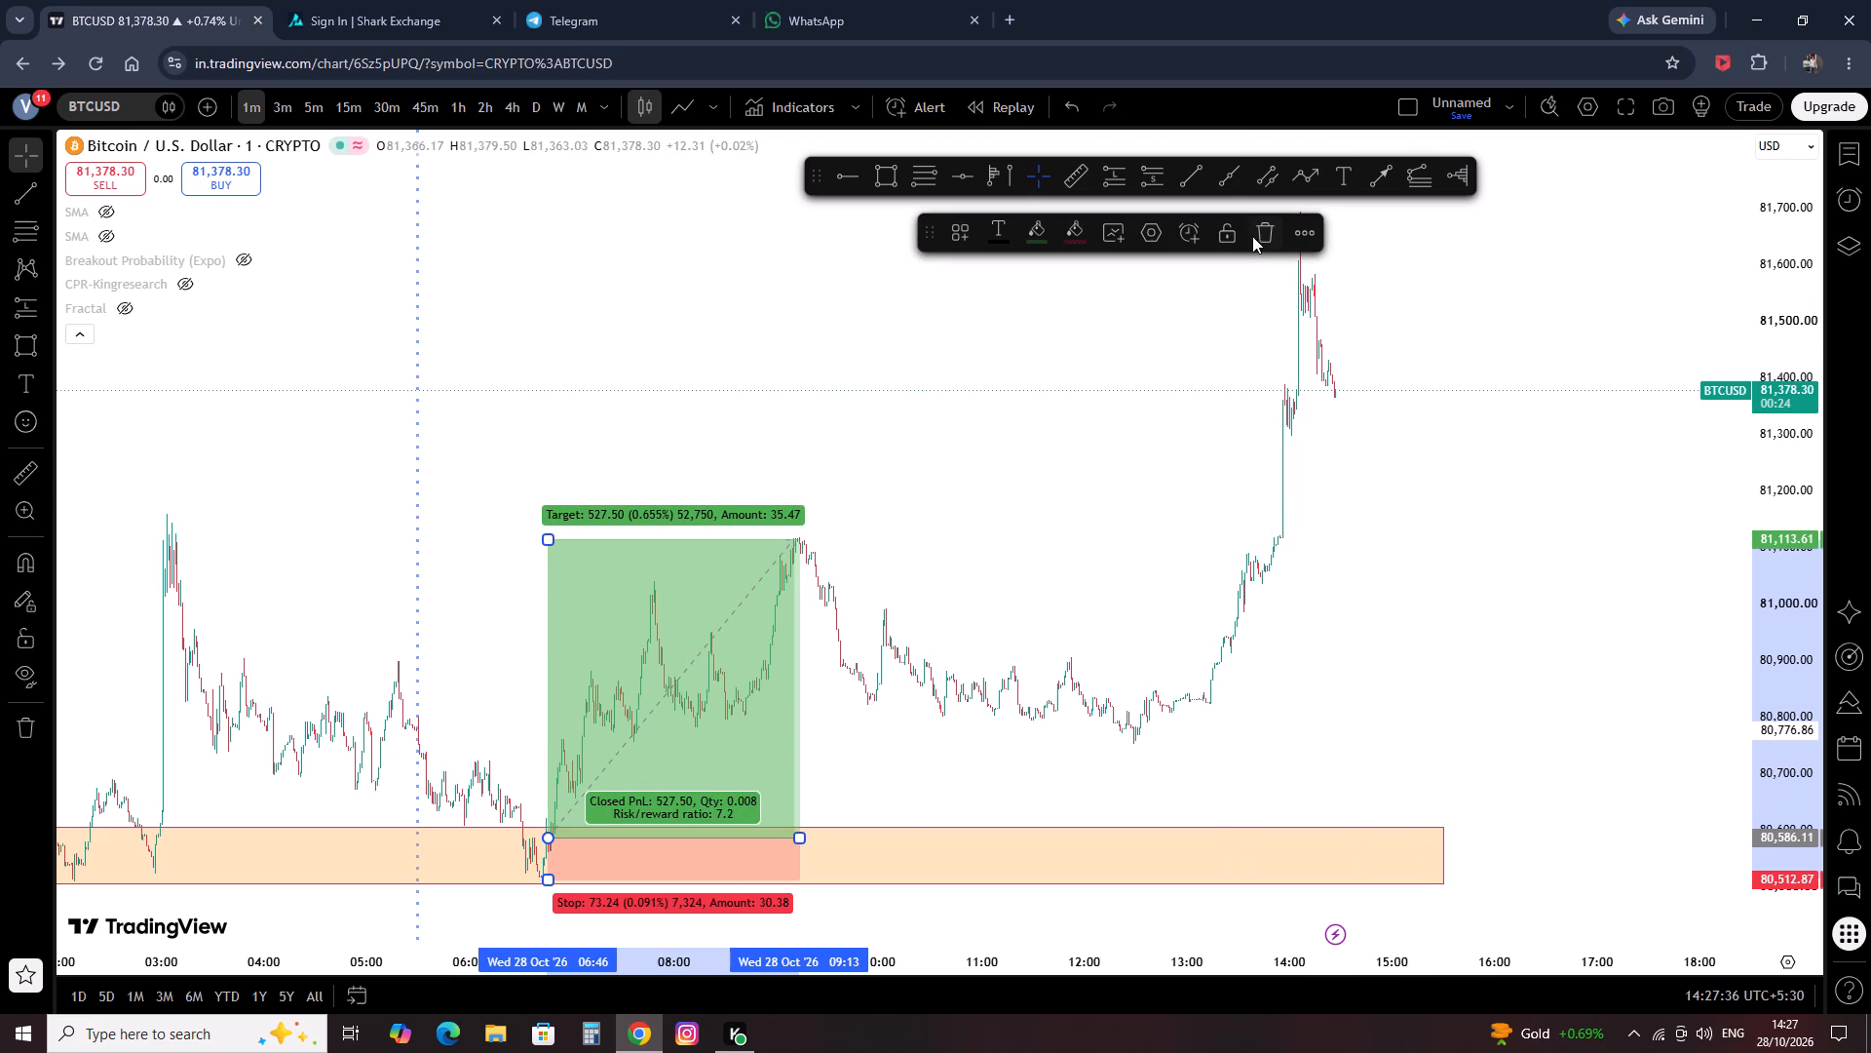
# Delete the long position from the 1-minute chart.
pyautogui.click(1259, 230)
# Delete the remaining orange zone rectangle that starts at 28 Oct 01:30.
pyautogui.scroll(-4, 756, 835)
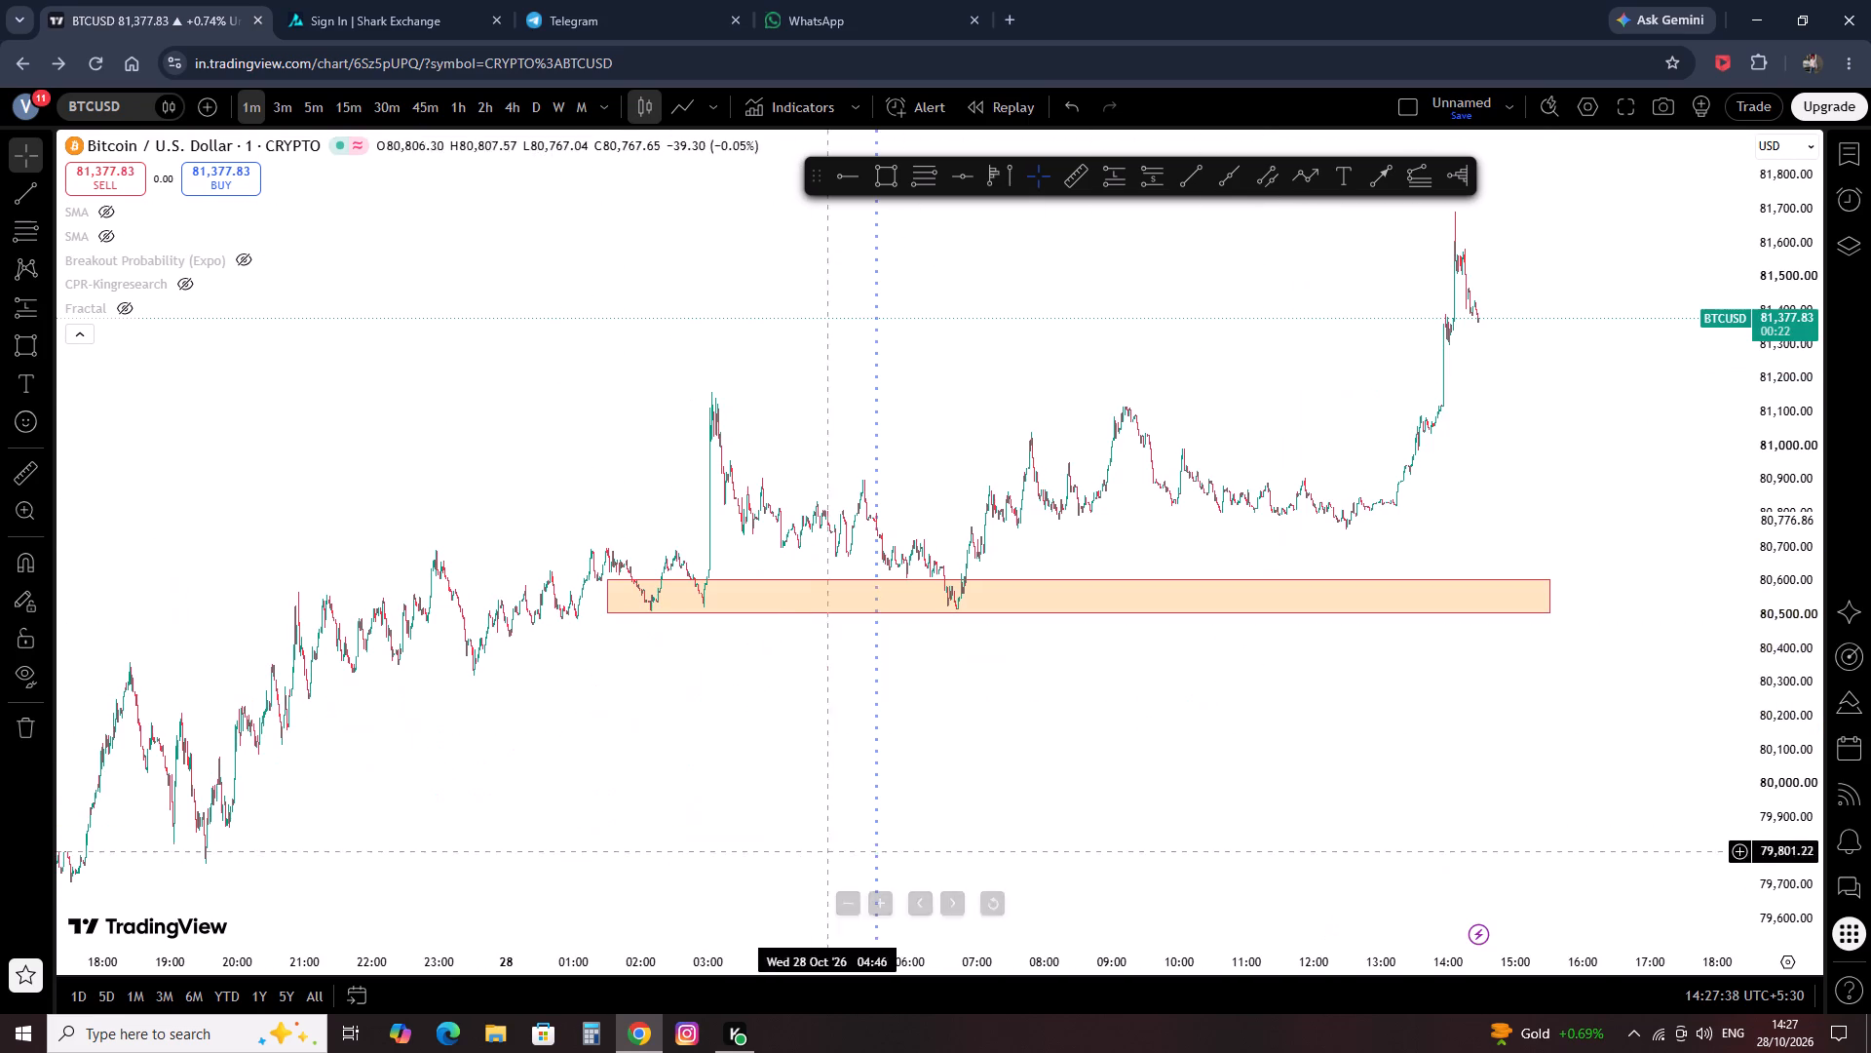
pyautogui.click(1548, 605)
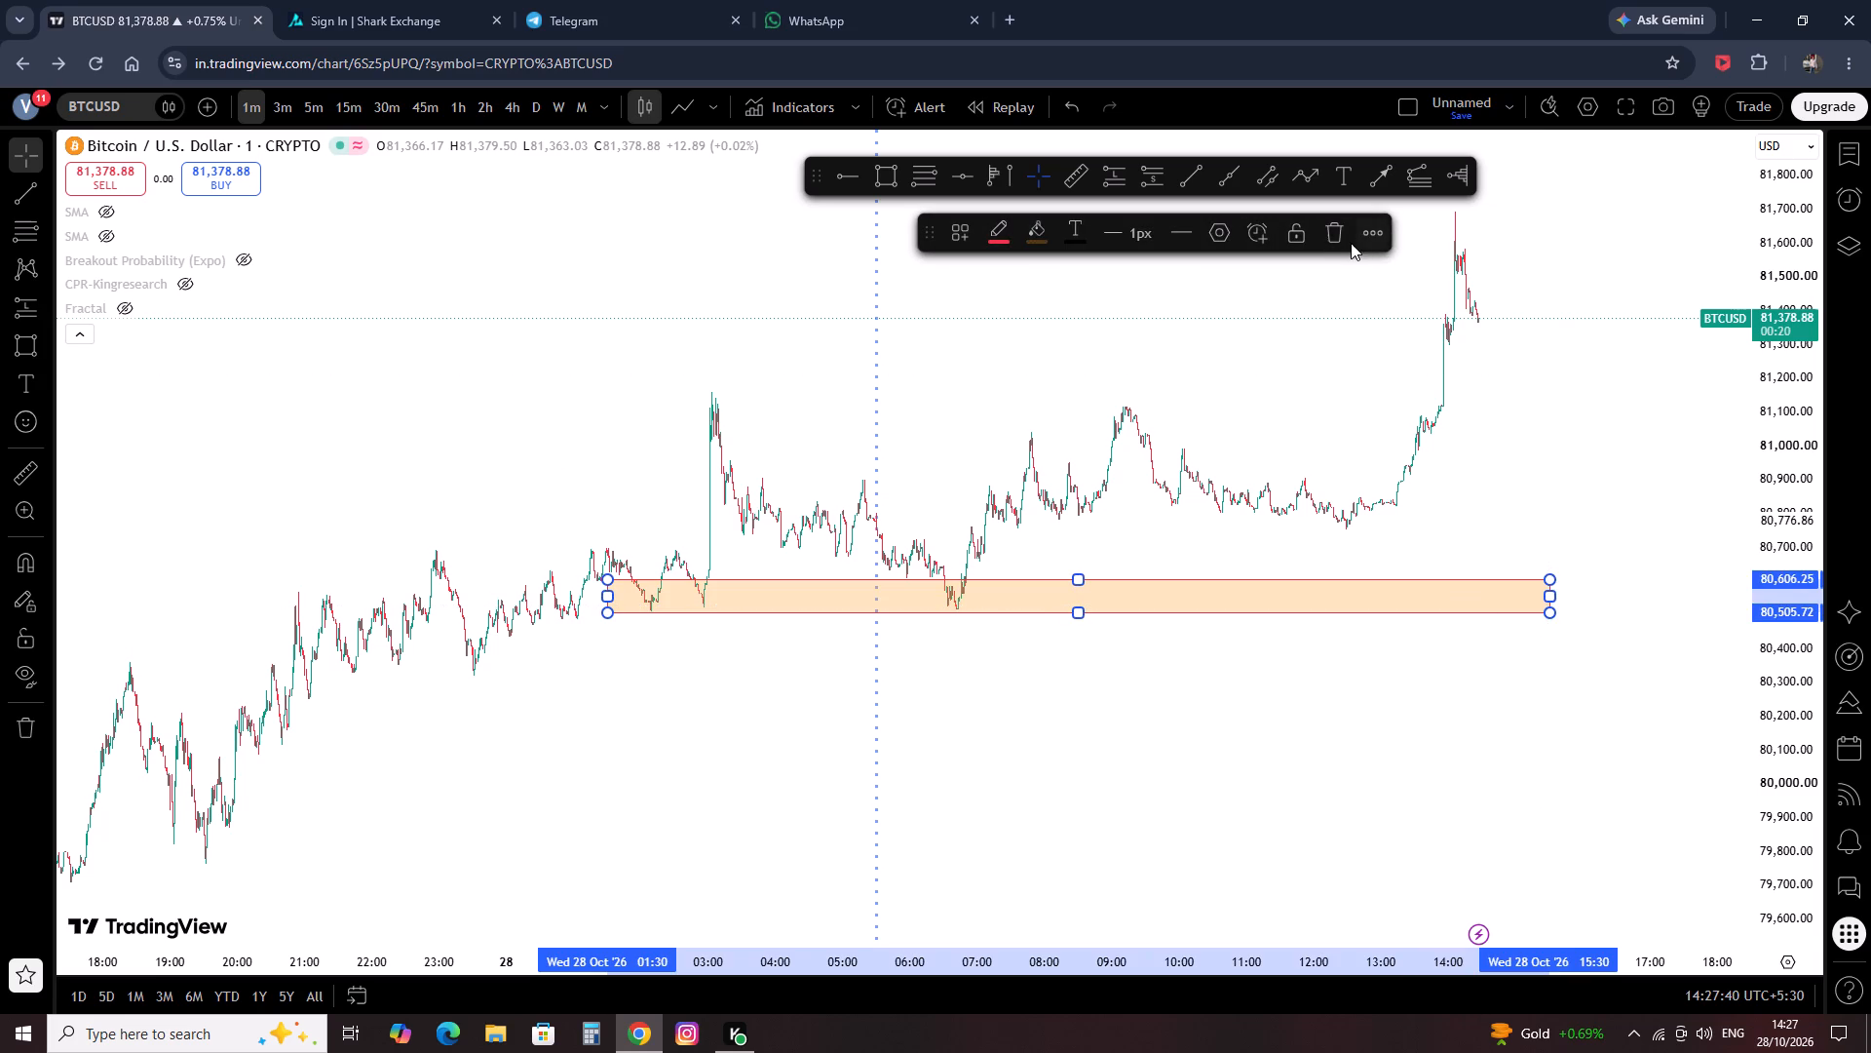
pyautogui.click(1337, 238)
# Switch the chart through the 5-minute to the 15-minute timeframe and examine the price action over 27 and 28 Oct.
pyautogui.scroll(-2, 1065, 653)
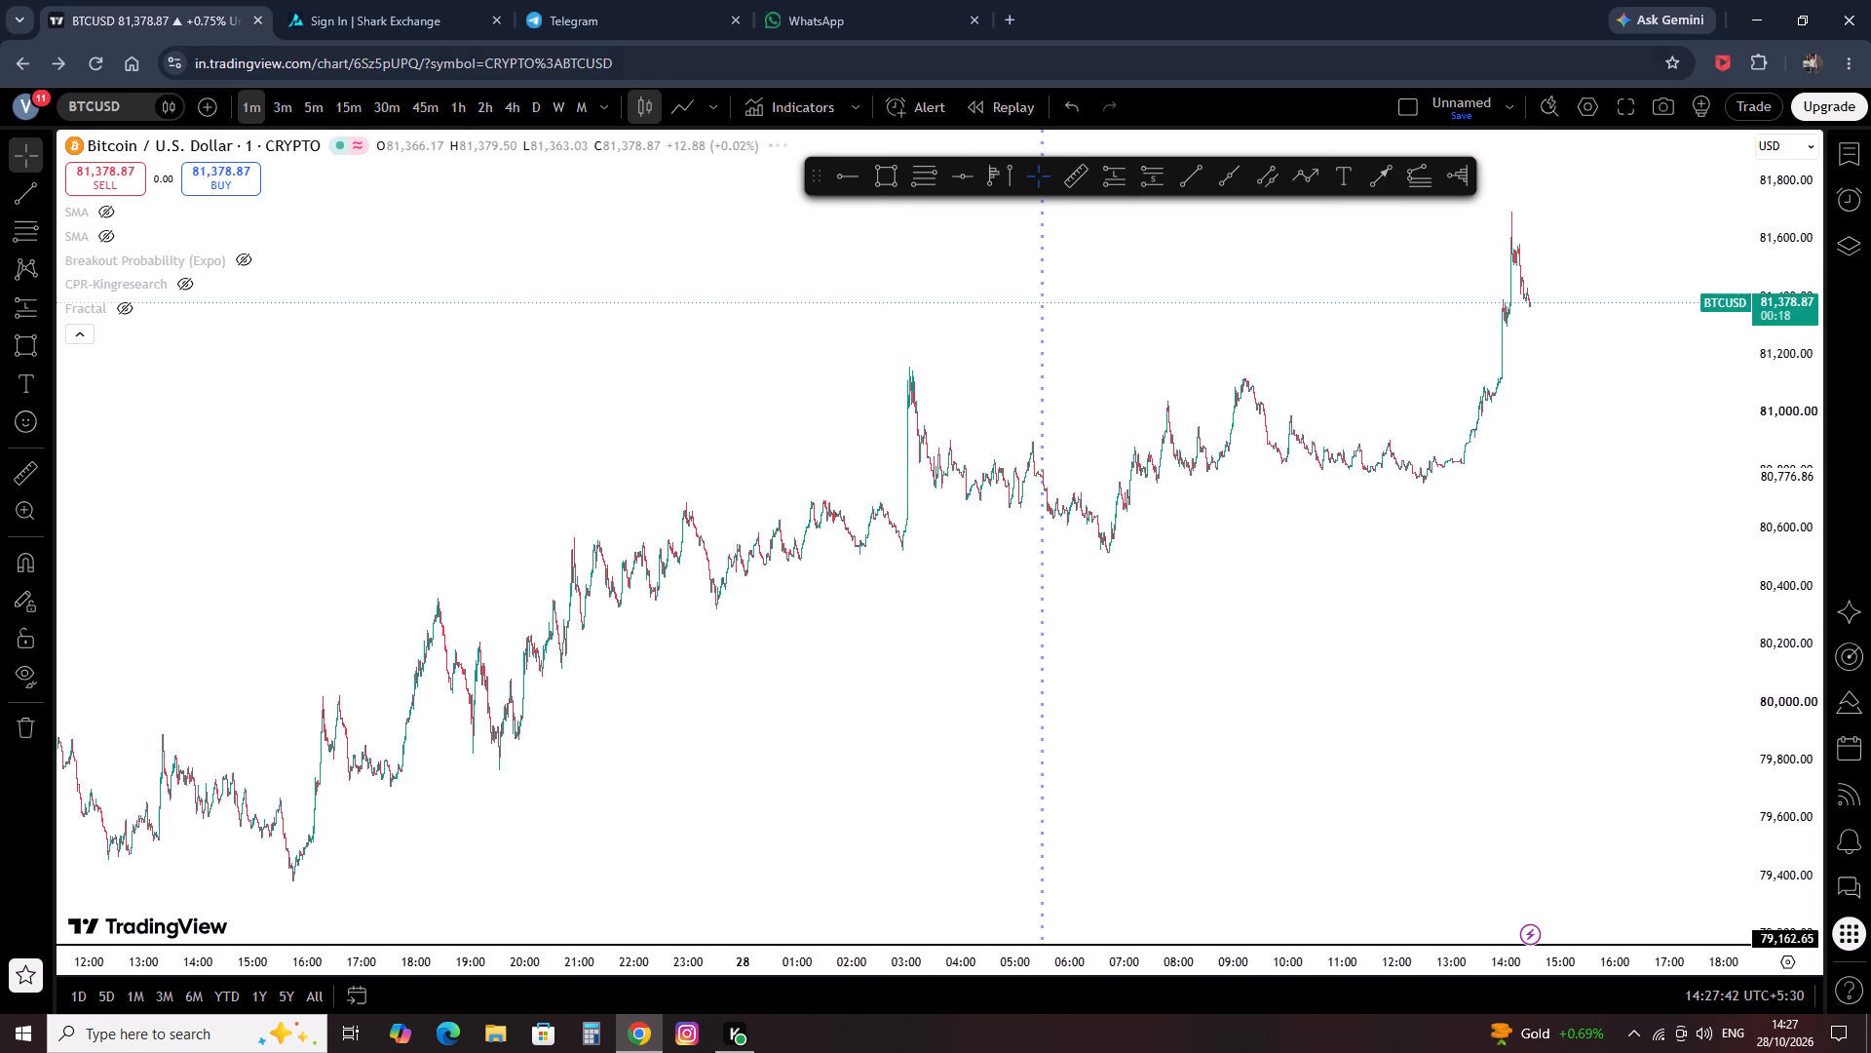
pyautogui.click(313, 111)
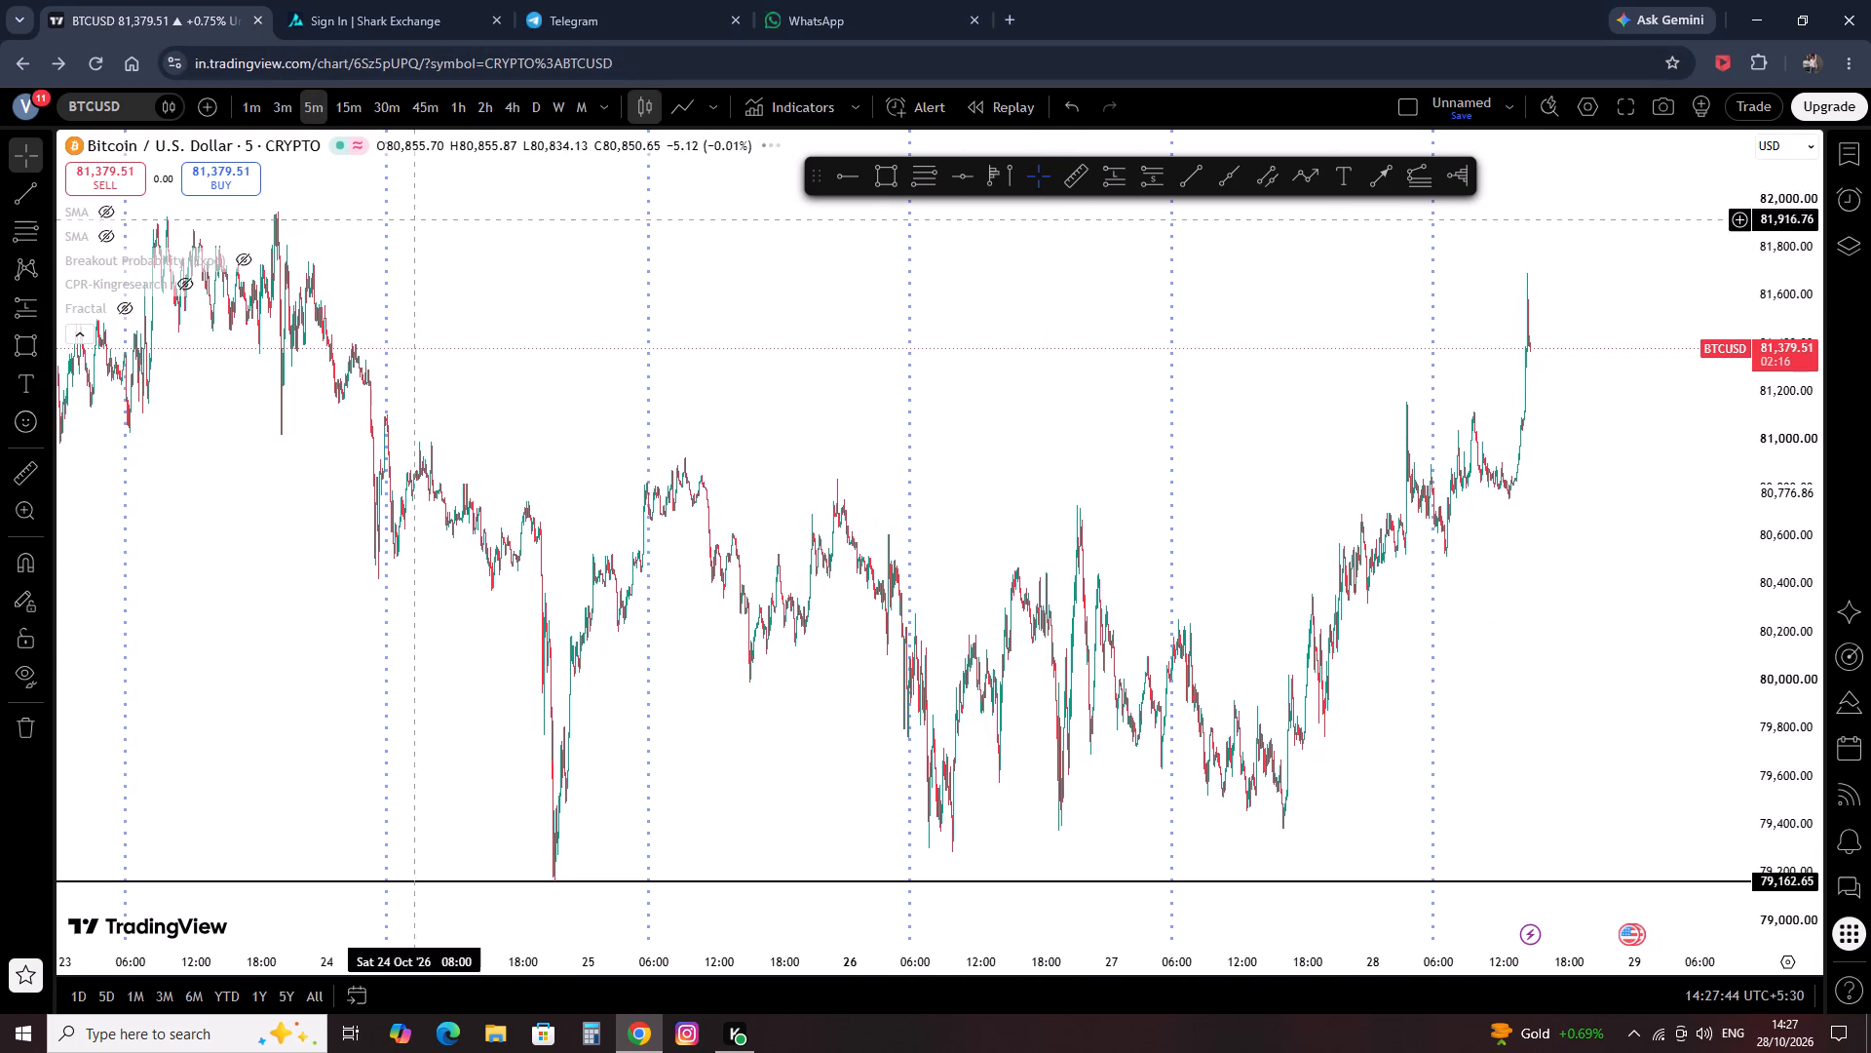
pyautogui.click(353, 108)
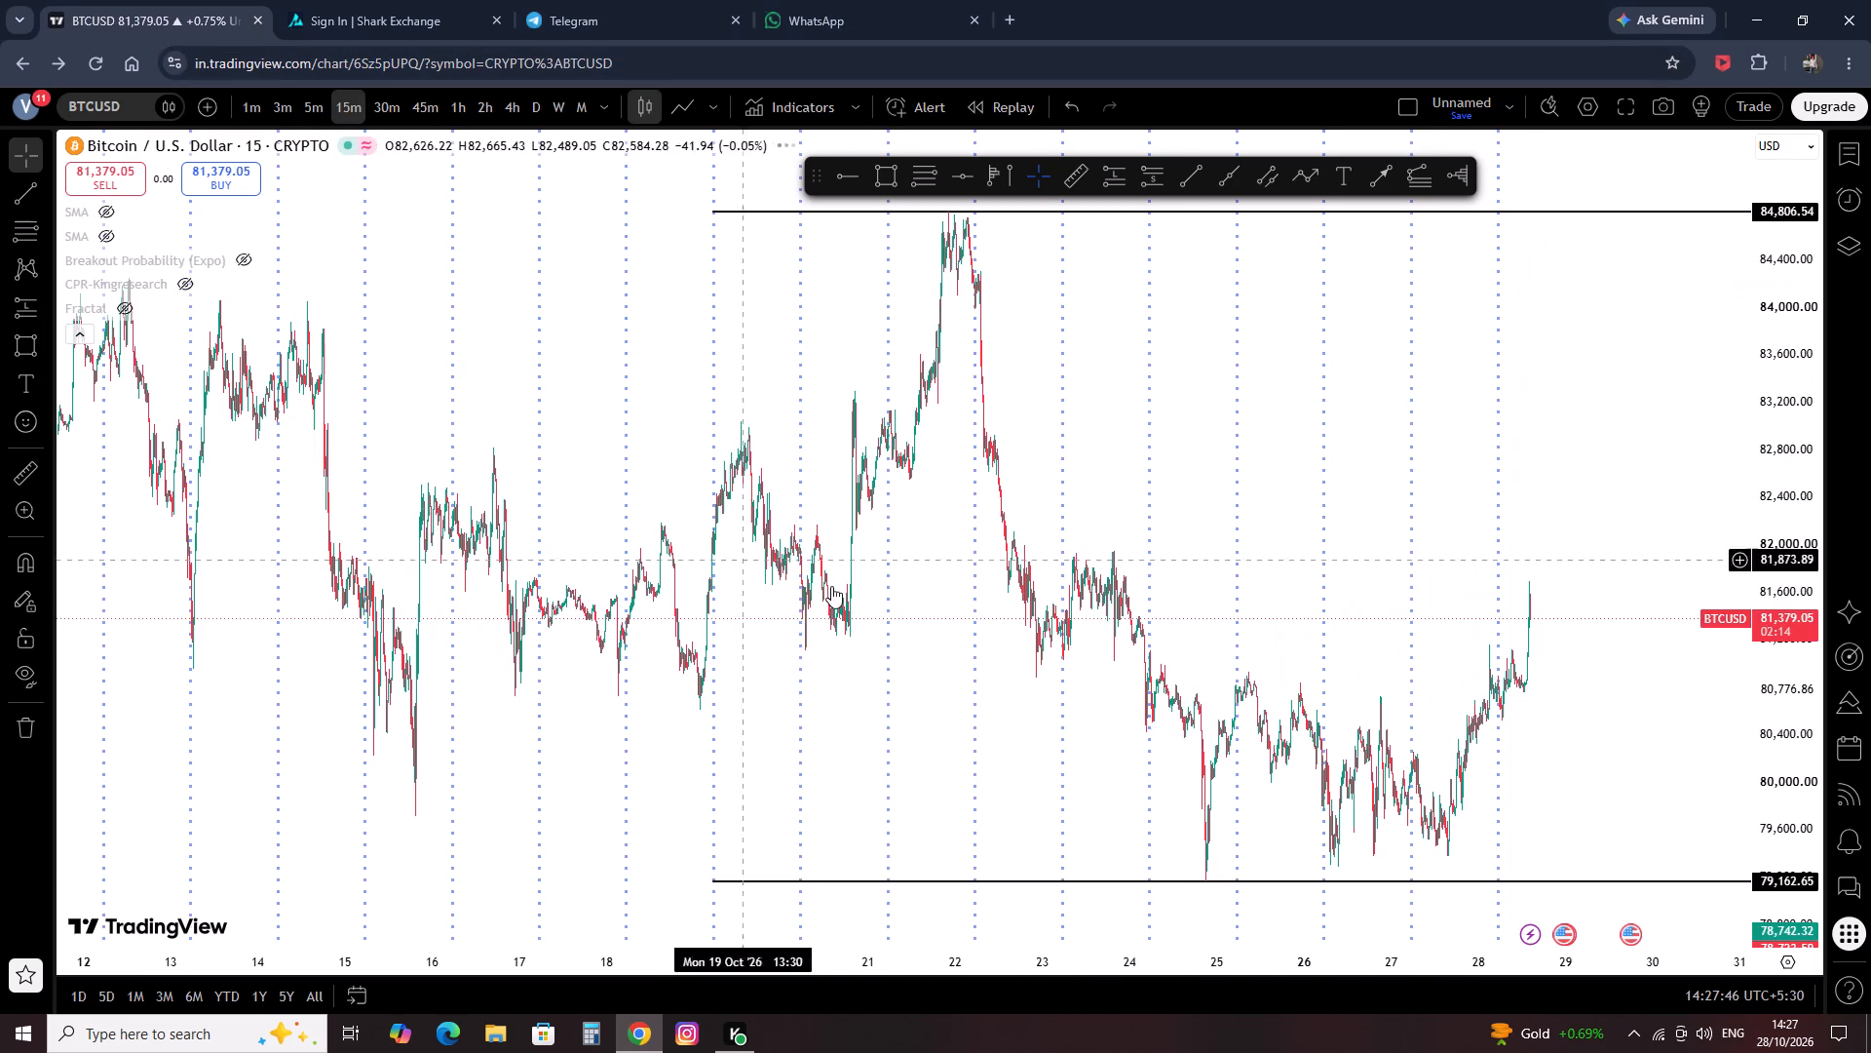
pyautogui.scroll(16, 897, 592)
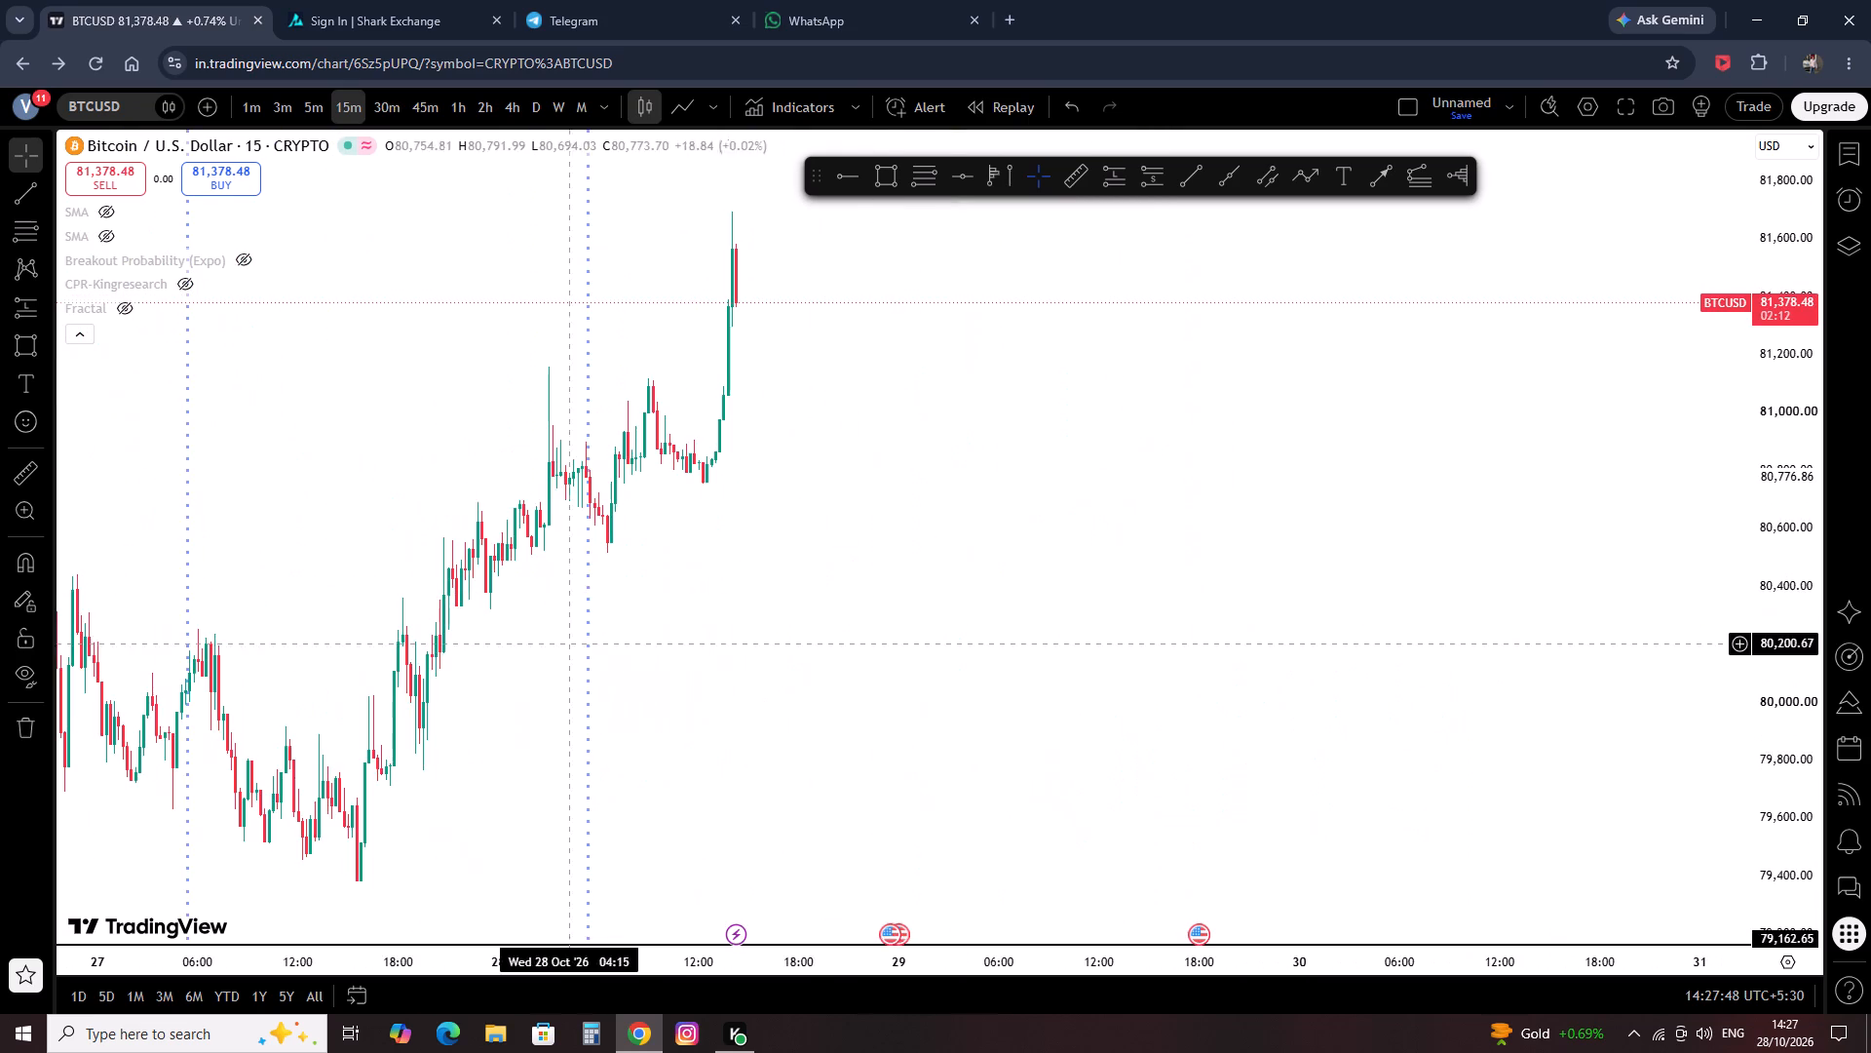
pyautogui.moveTo(377, 616); pyautogui.dragTo(1089, 610)
pyautogui.scroll(5, 1088, 608)
pyautogui.moveTo(761, 714); pyautogui.dragTo(1154, 799)
pyautogui.scroll(3, 1180, 799)
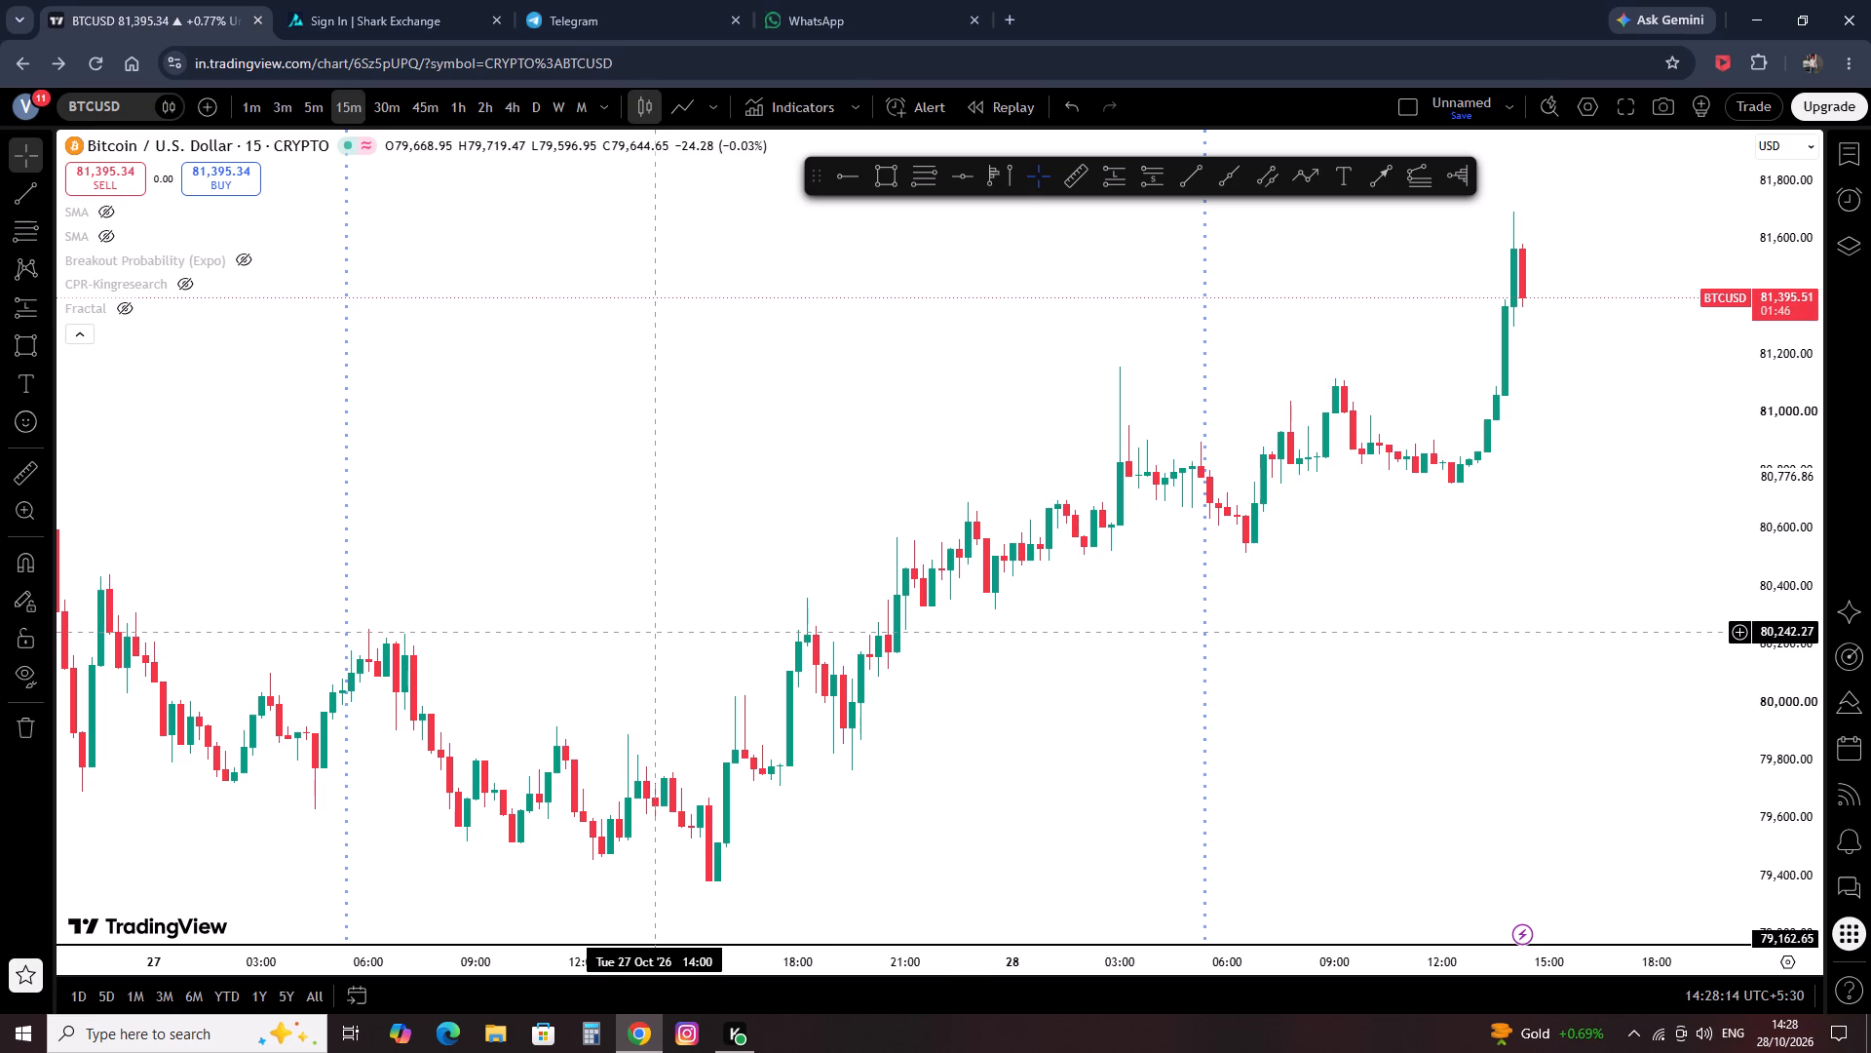
pyautogui.scroll(-1, 749, 625)
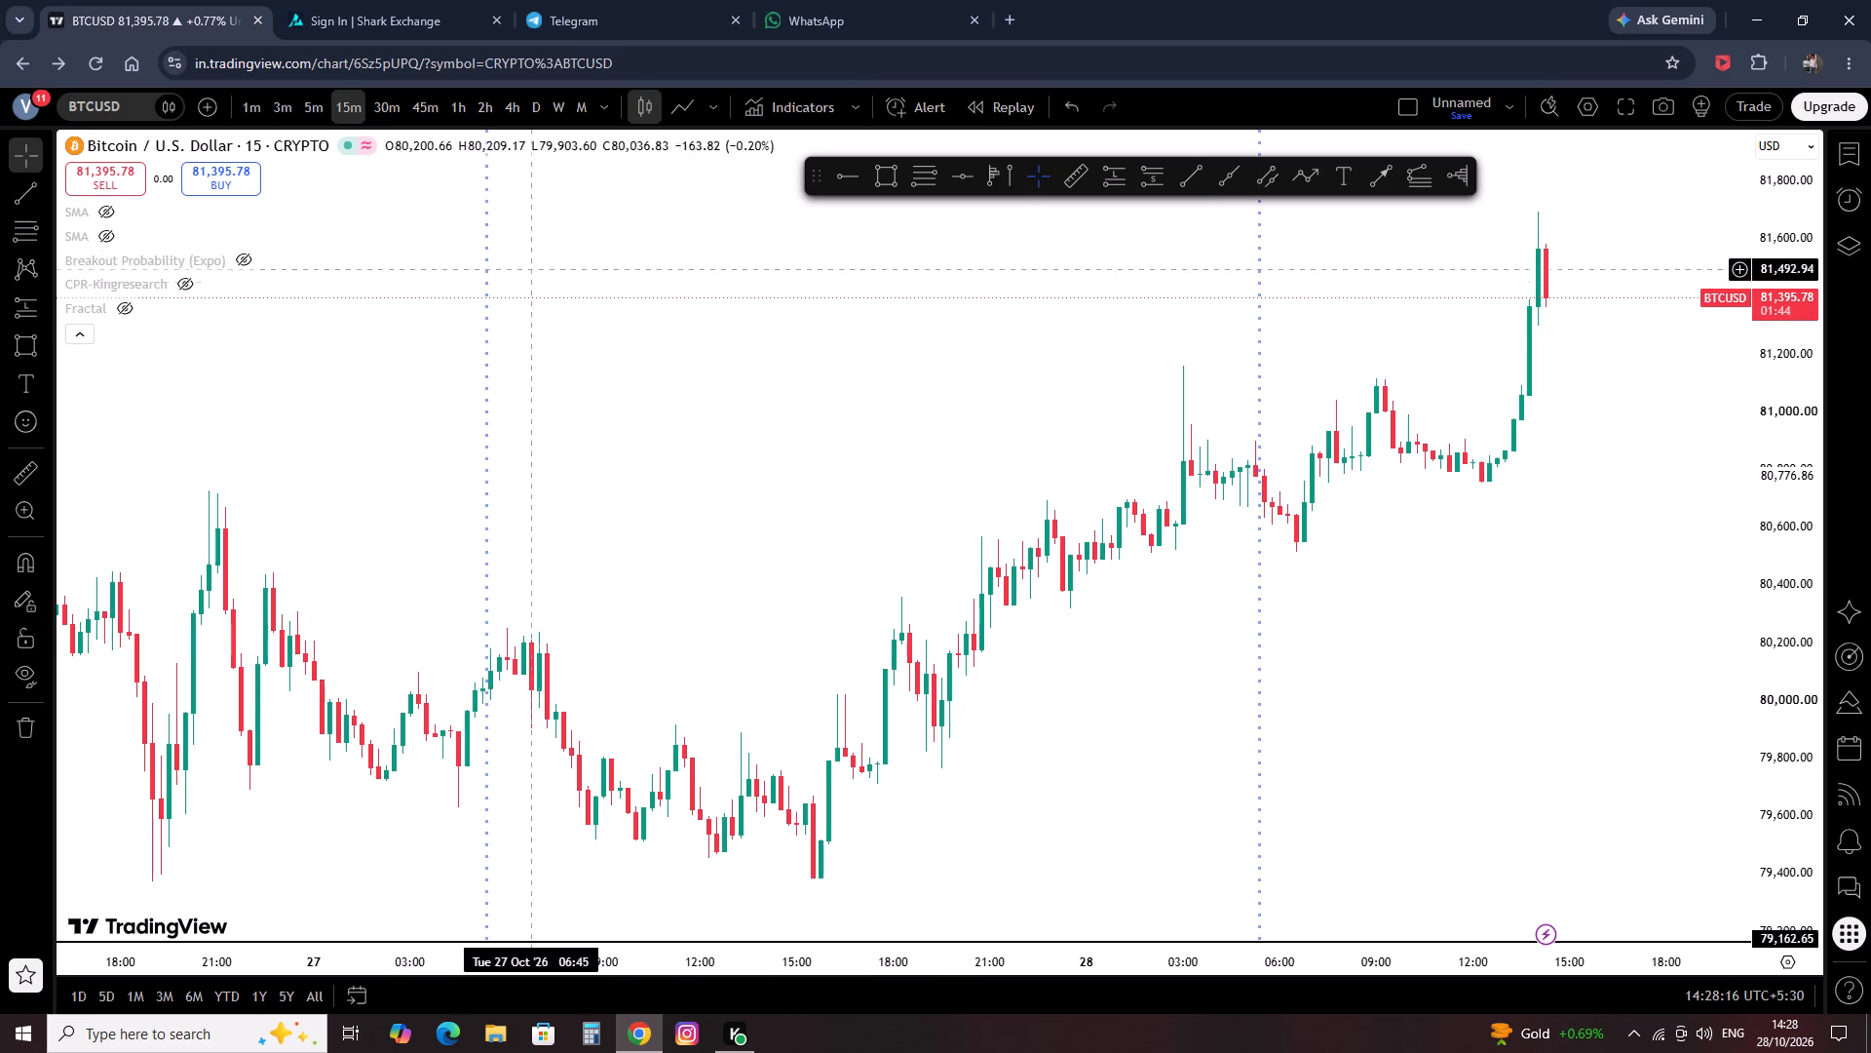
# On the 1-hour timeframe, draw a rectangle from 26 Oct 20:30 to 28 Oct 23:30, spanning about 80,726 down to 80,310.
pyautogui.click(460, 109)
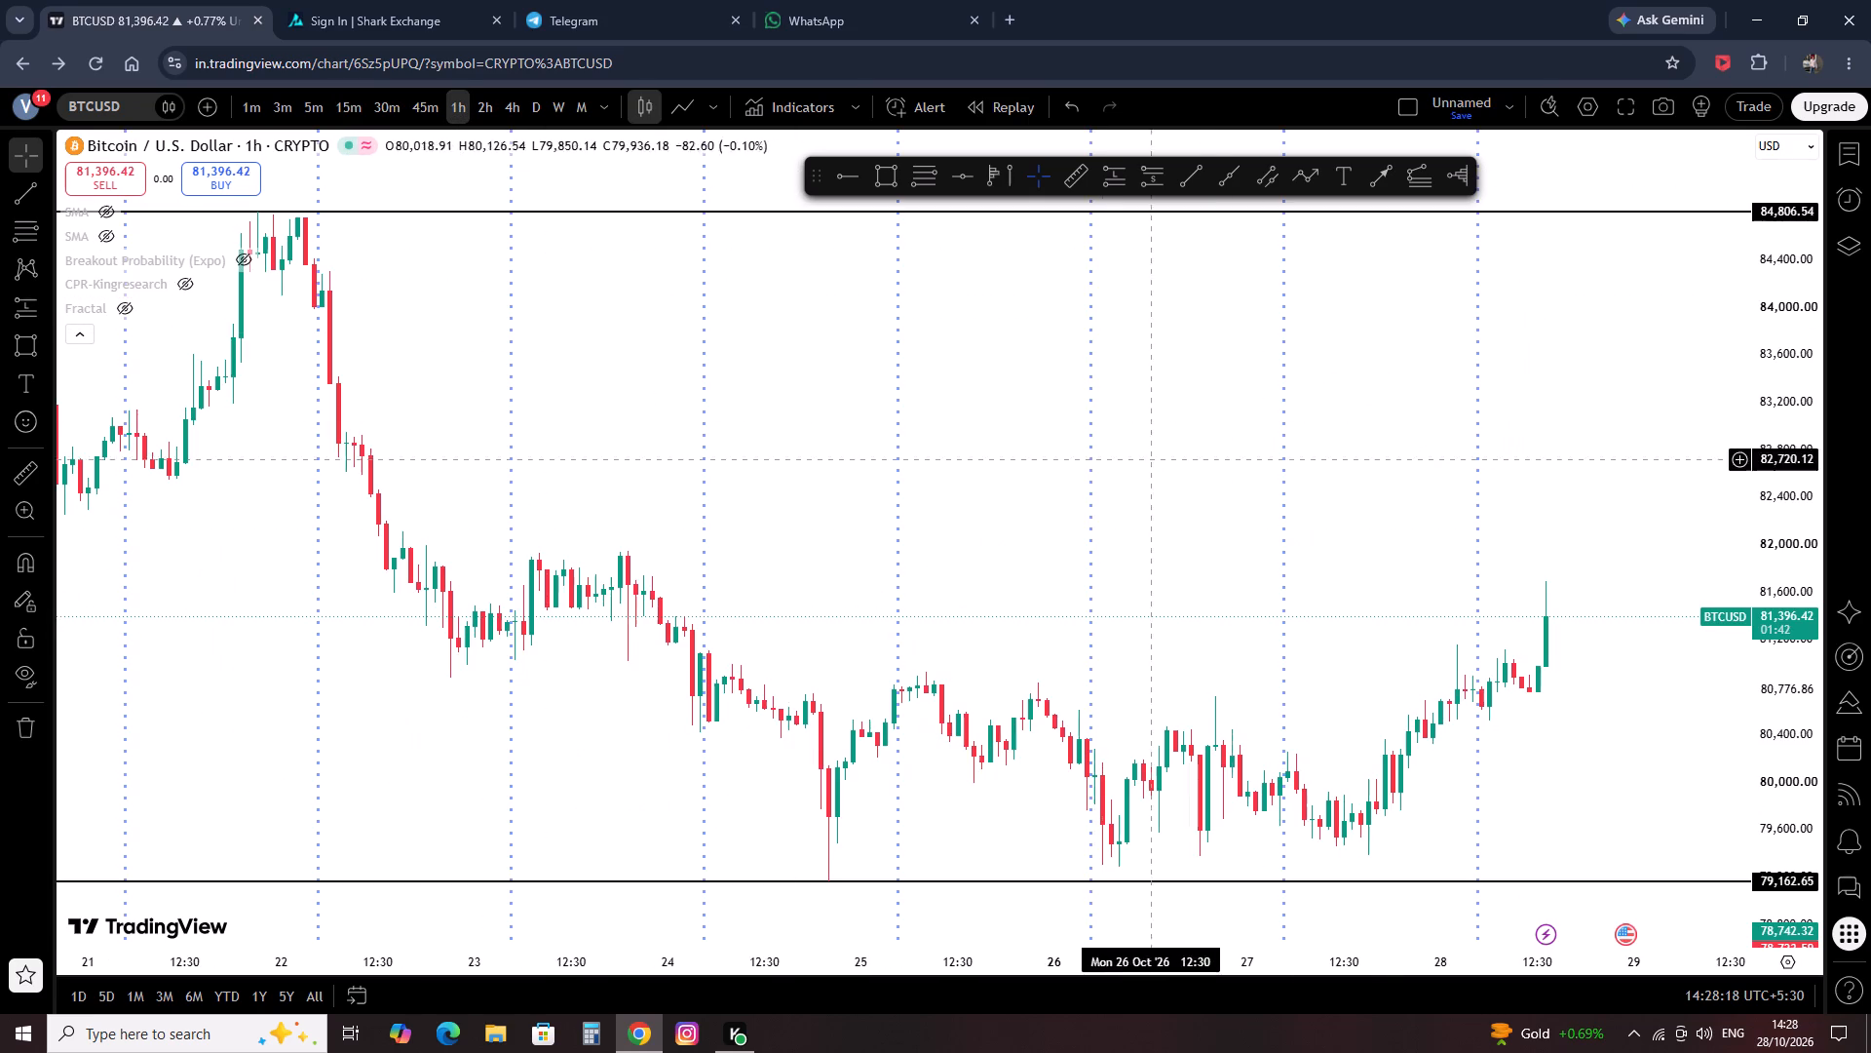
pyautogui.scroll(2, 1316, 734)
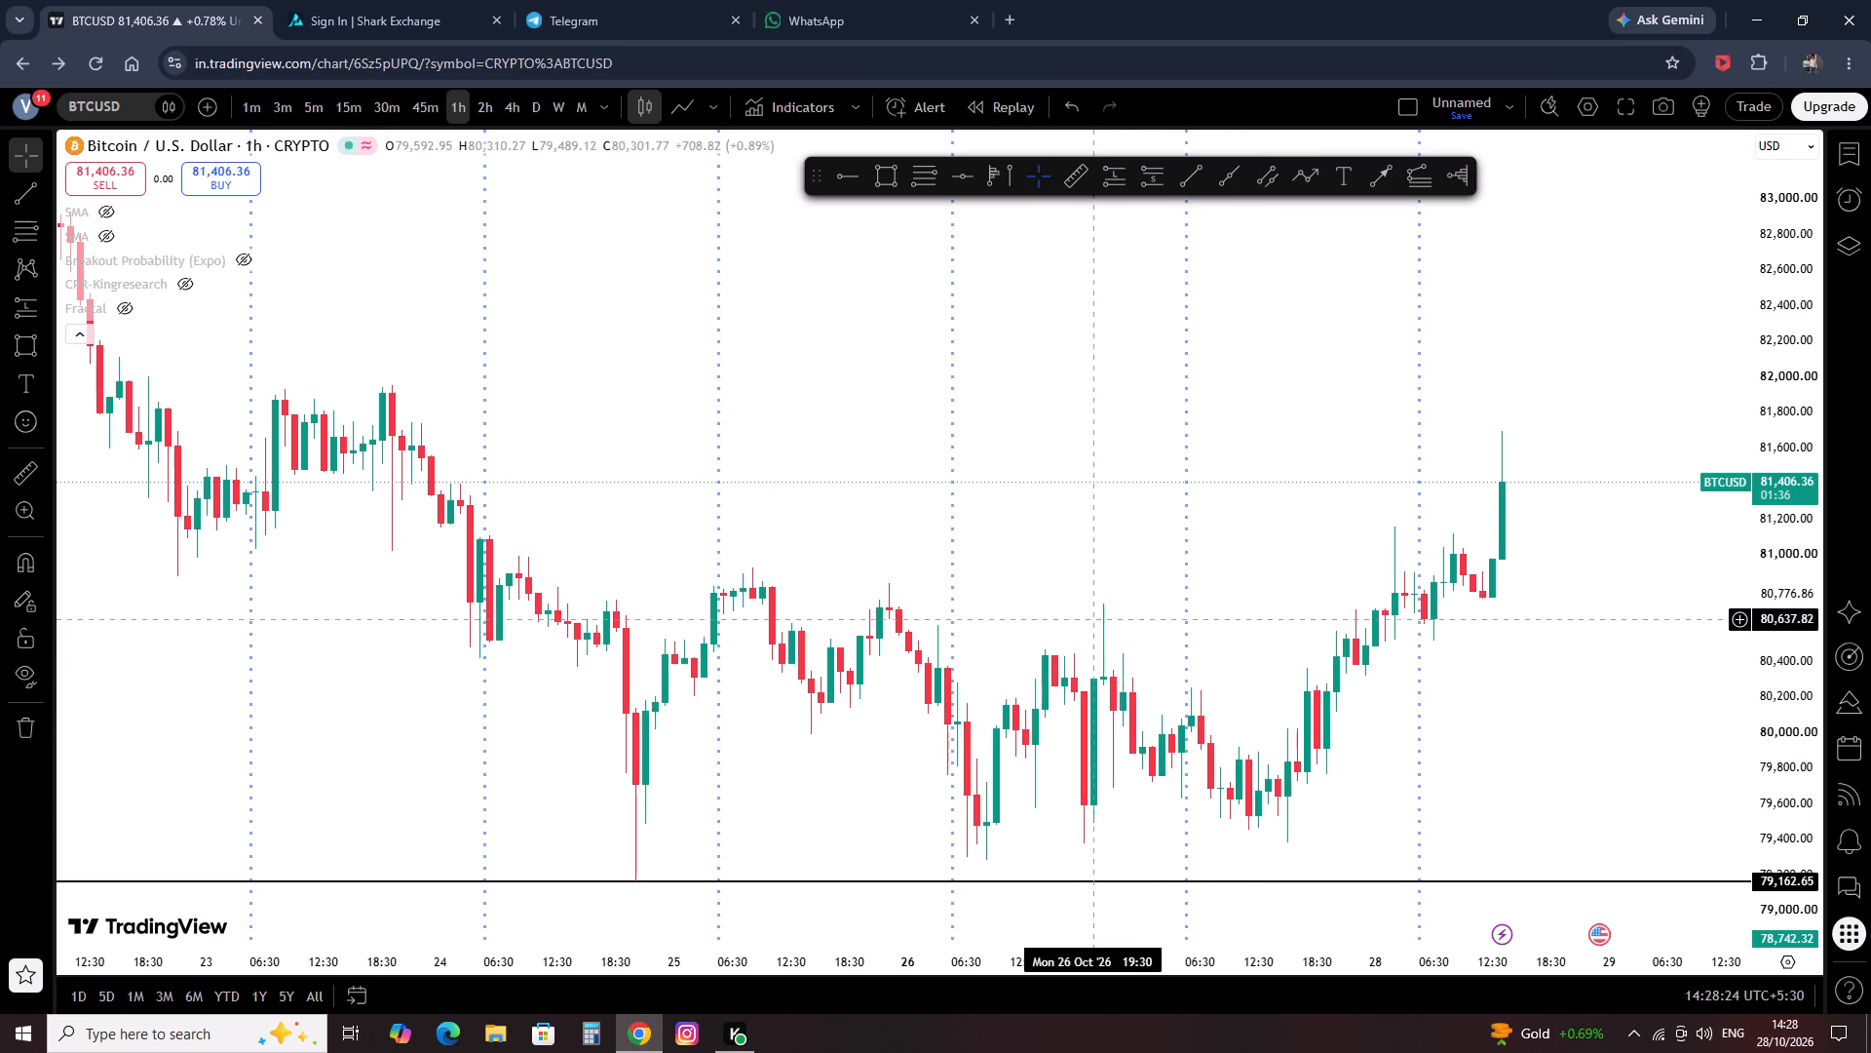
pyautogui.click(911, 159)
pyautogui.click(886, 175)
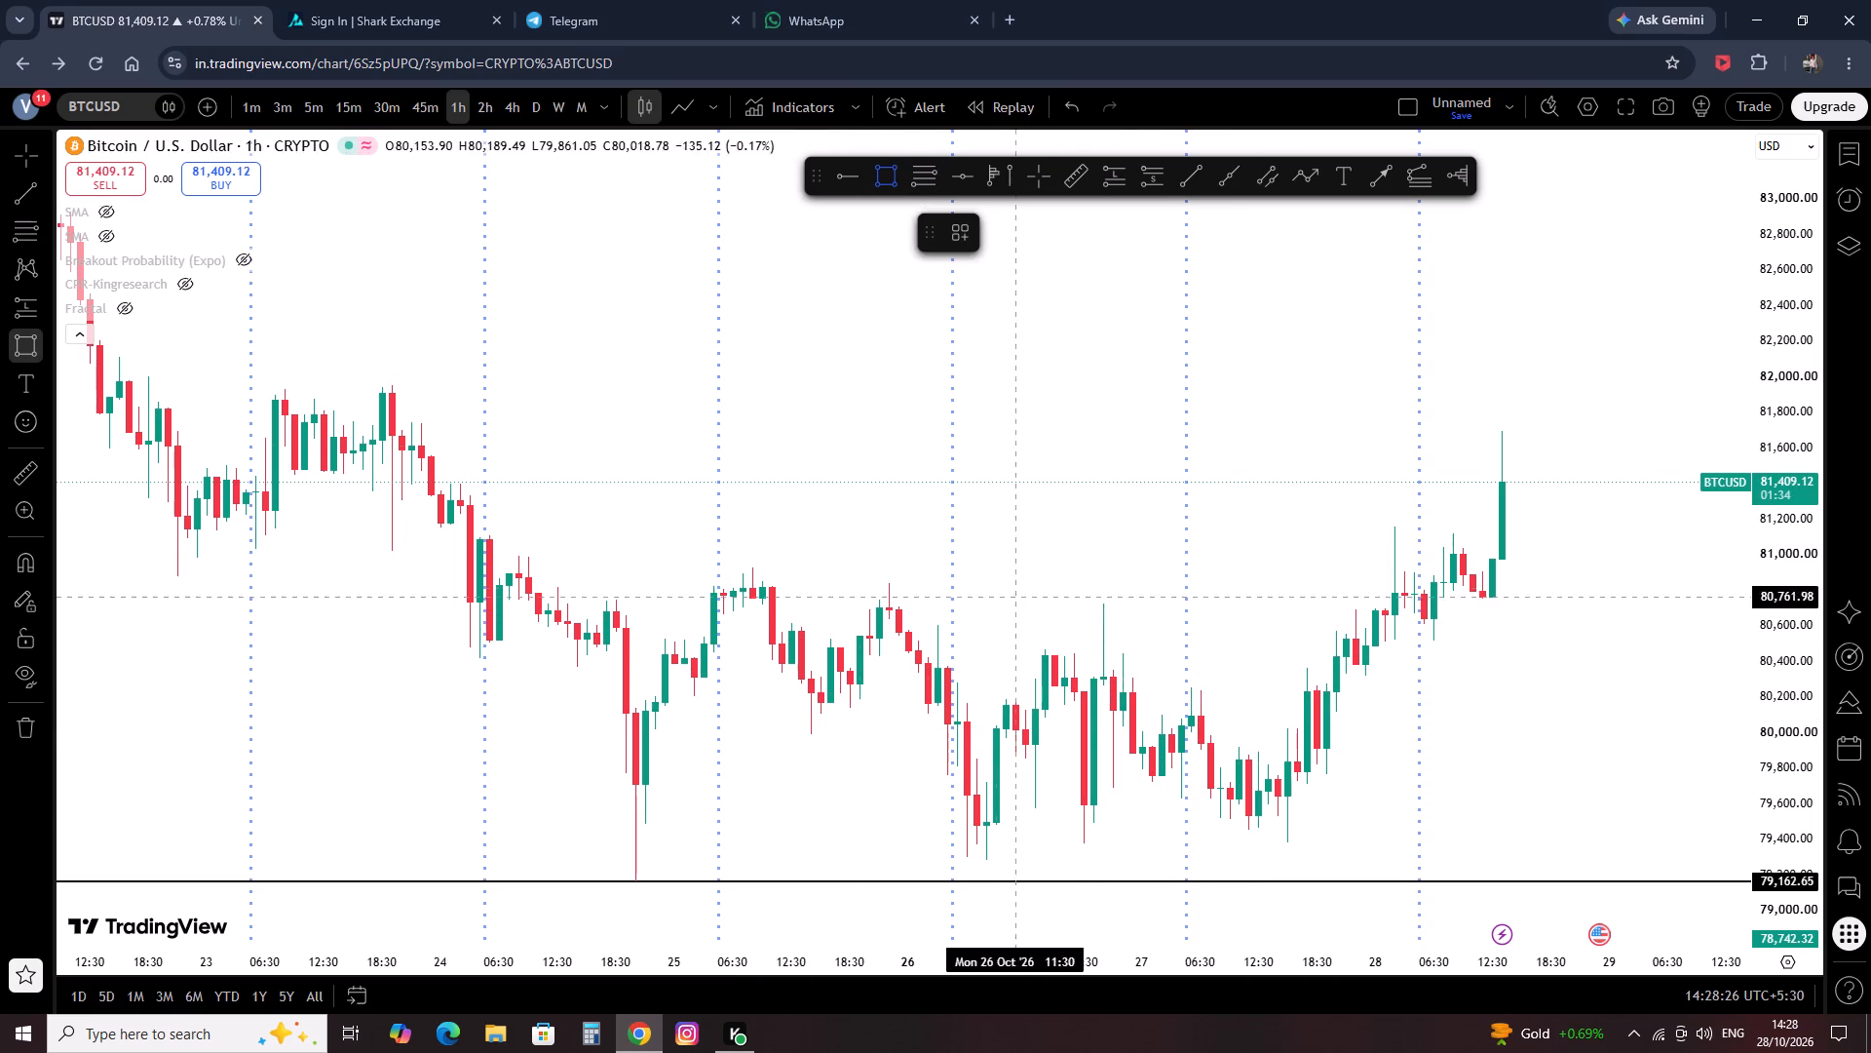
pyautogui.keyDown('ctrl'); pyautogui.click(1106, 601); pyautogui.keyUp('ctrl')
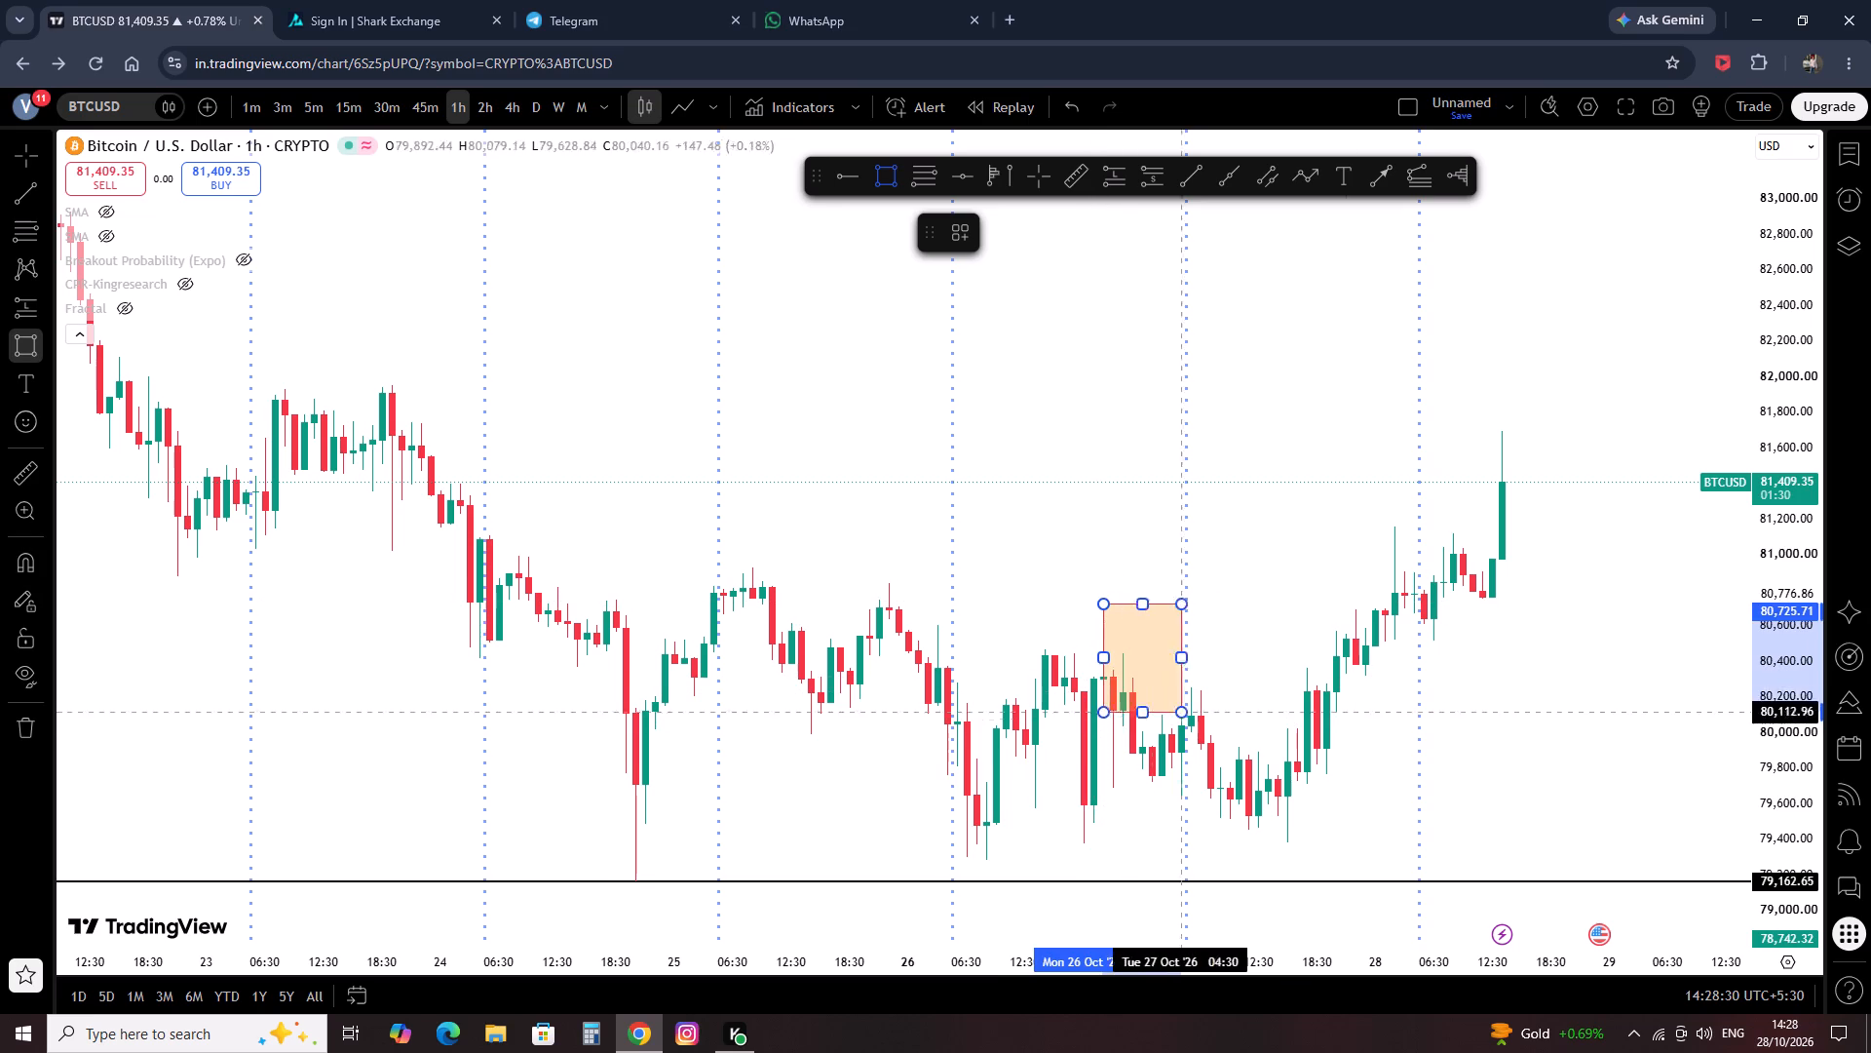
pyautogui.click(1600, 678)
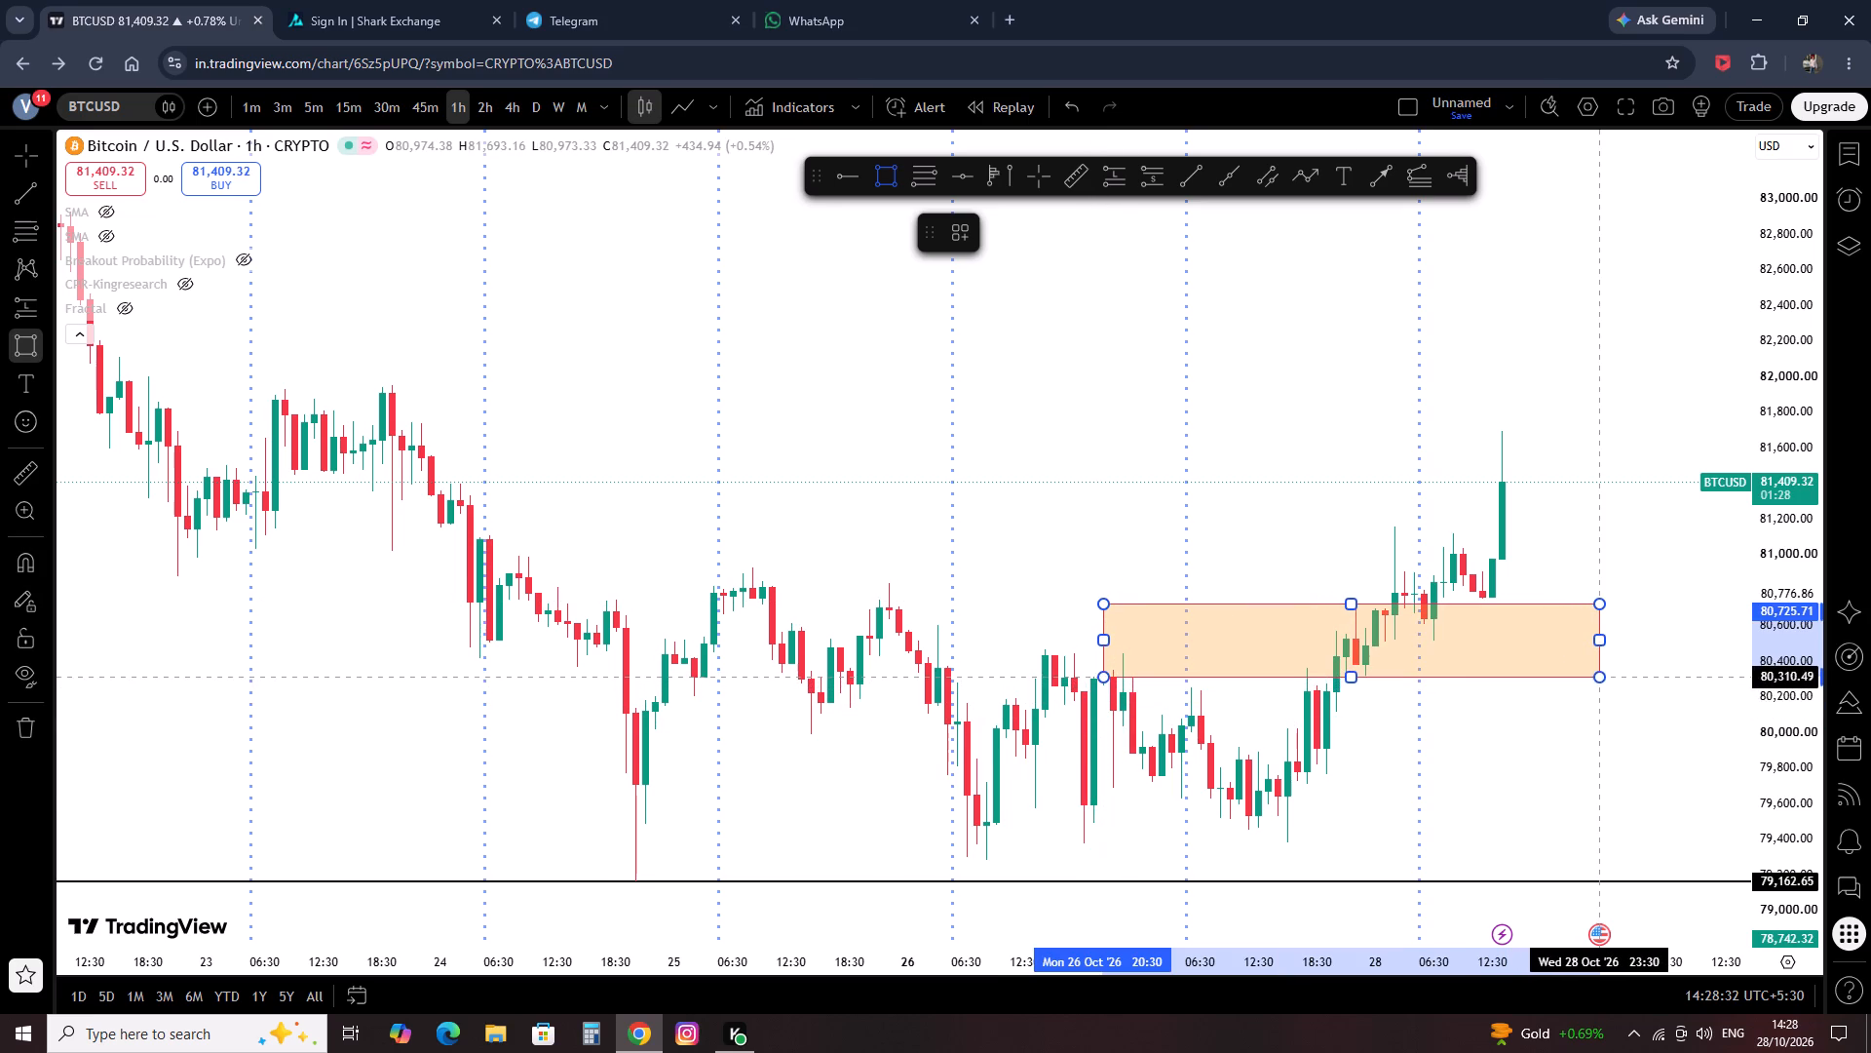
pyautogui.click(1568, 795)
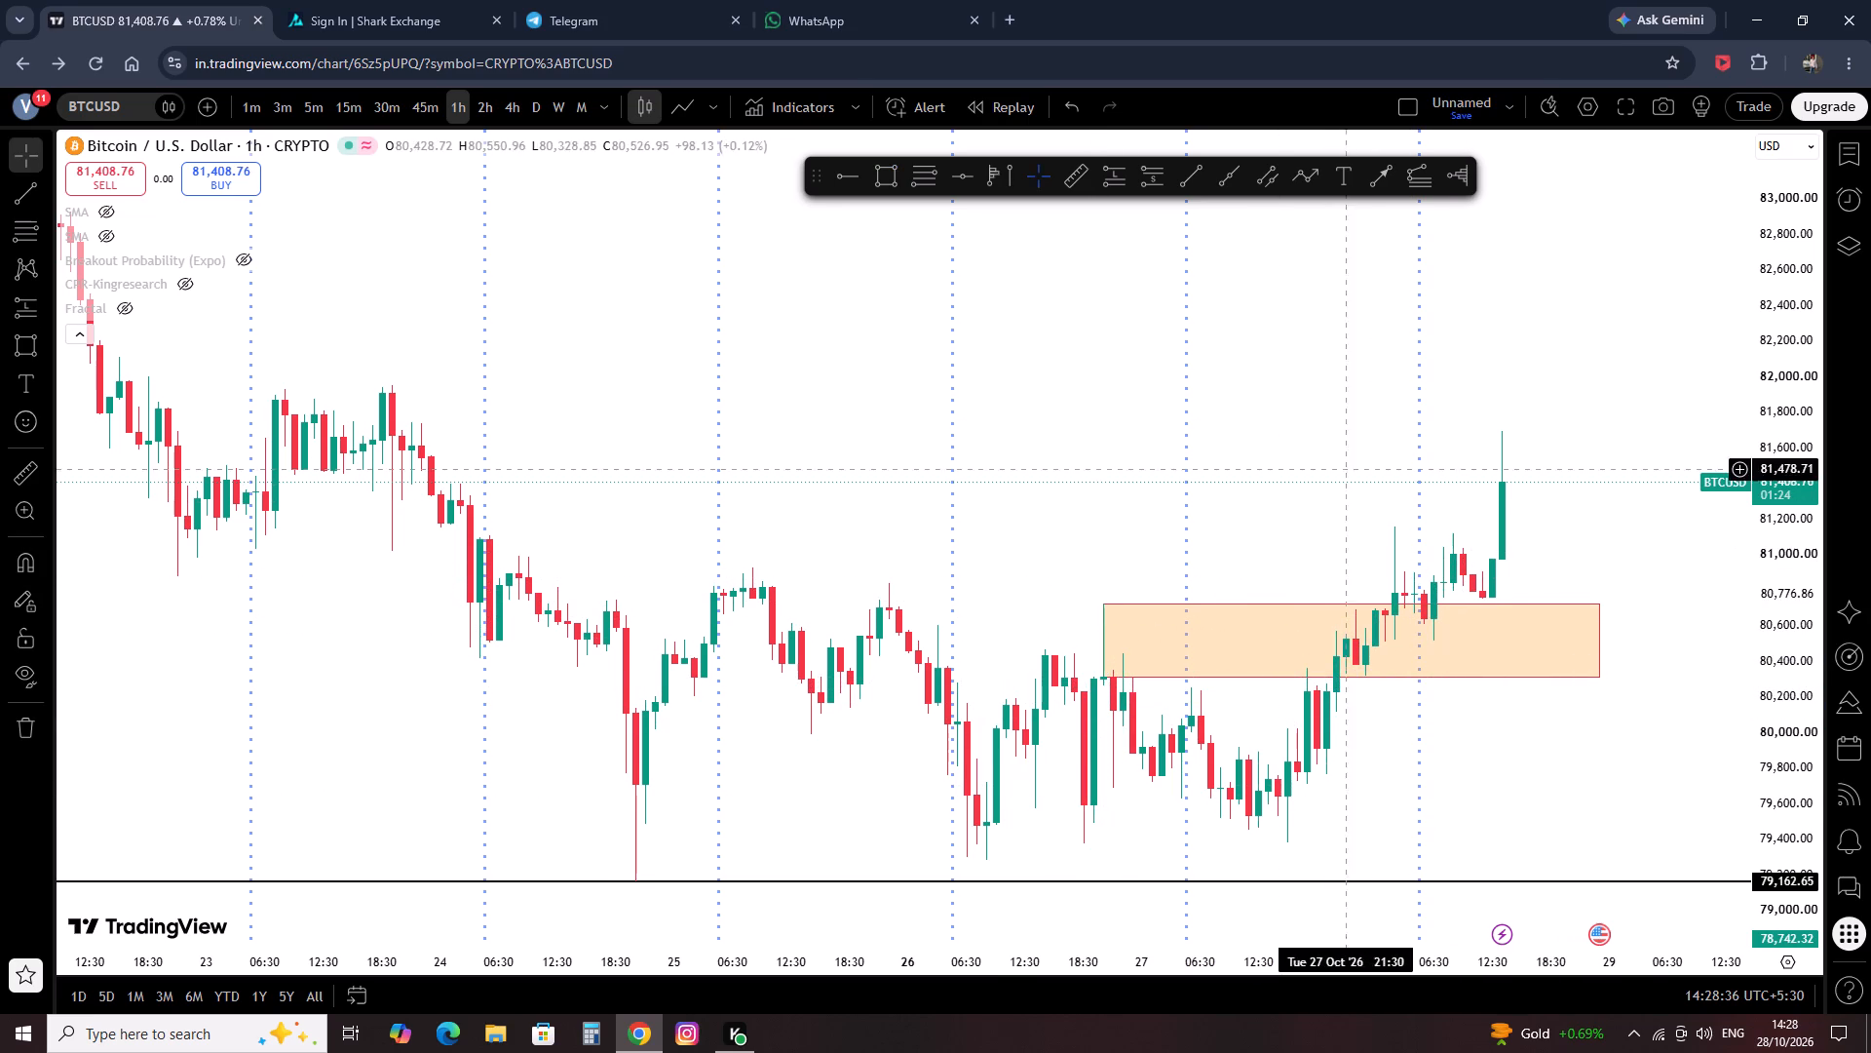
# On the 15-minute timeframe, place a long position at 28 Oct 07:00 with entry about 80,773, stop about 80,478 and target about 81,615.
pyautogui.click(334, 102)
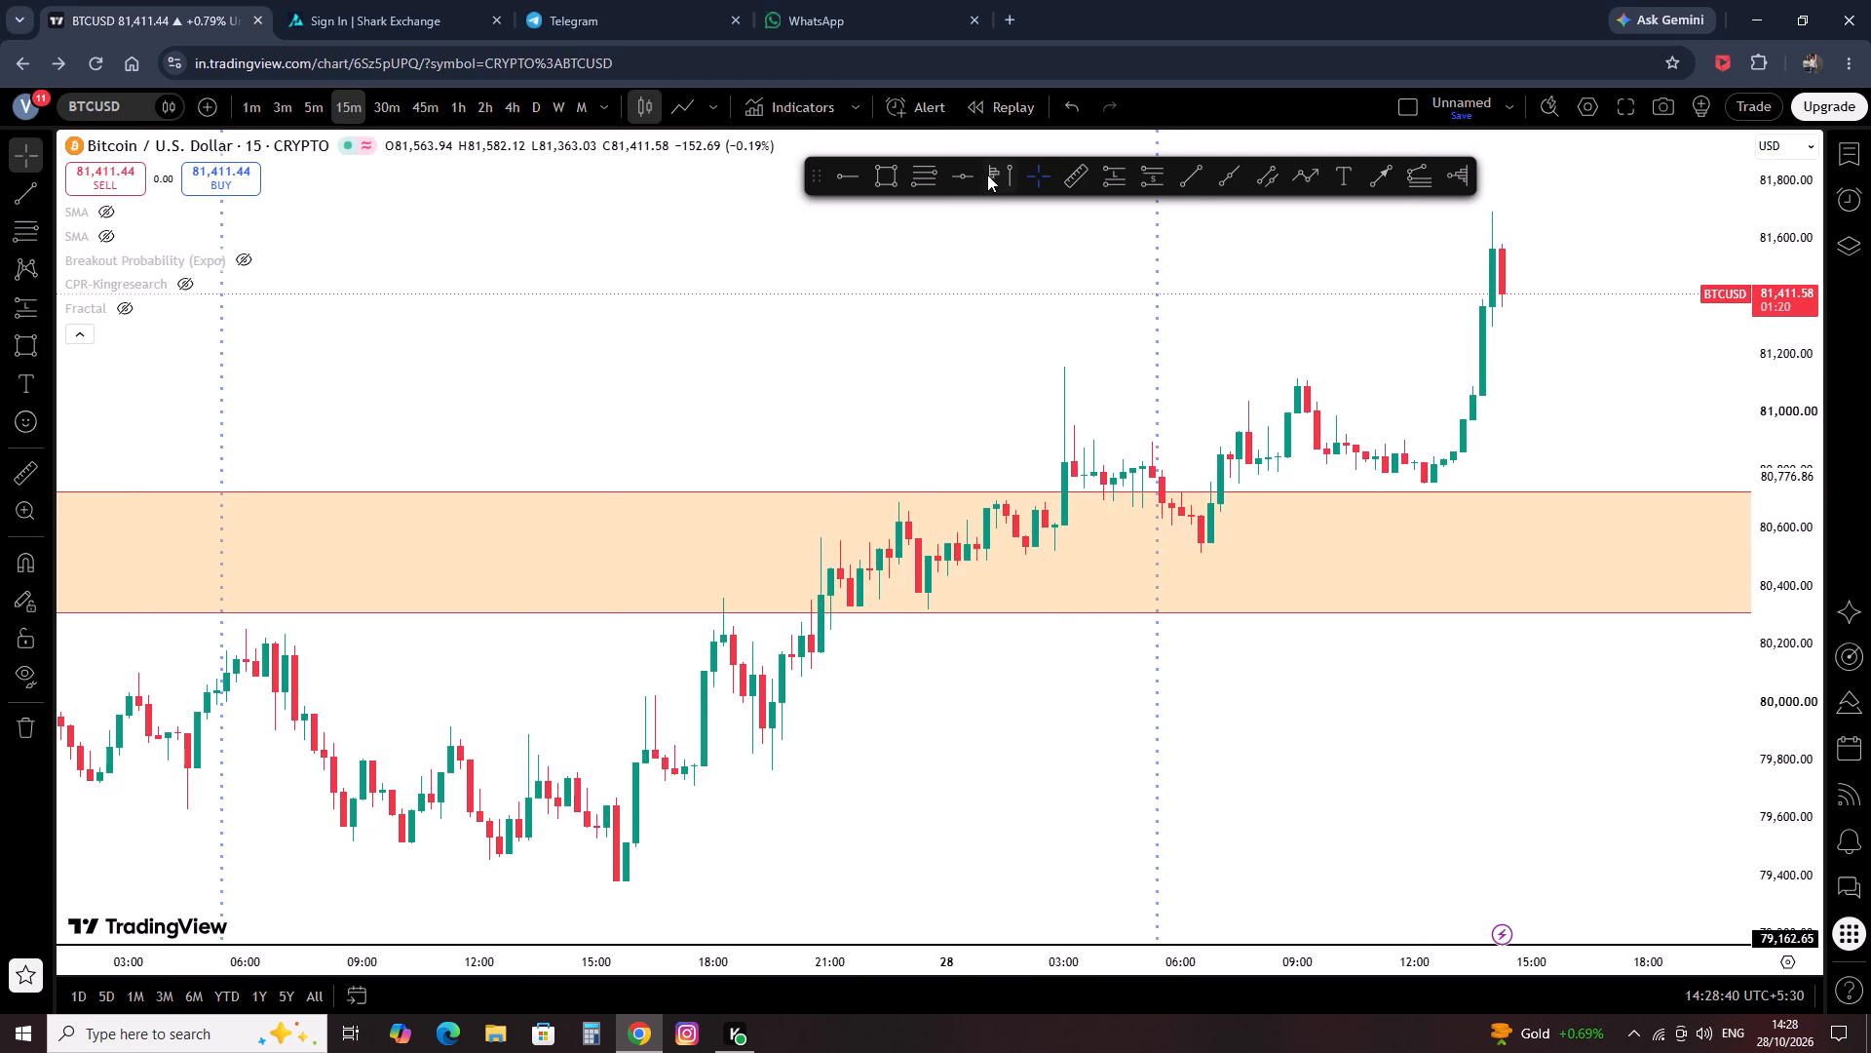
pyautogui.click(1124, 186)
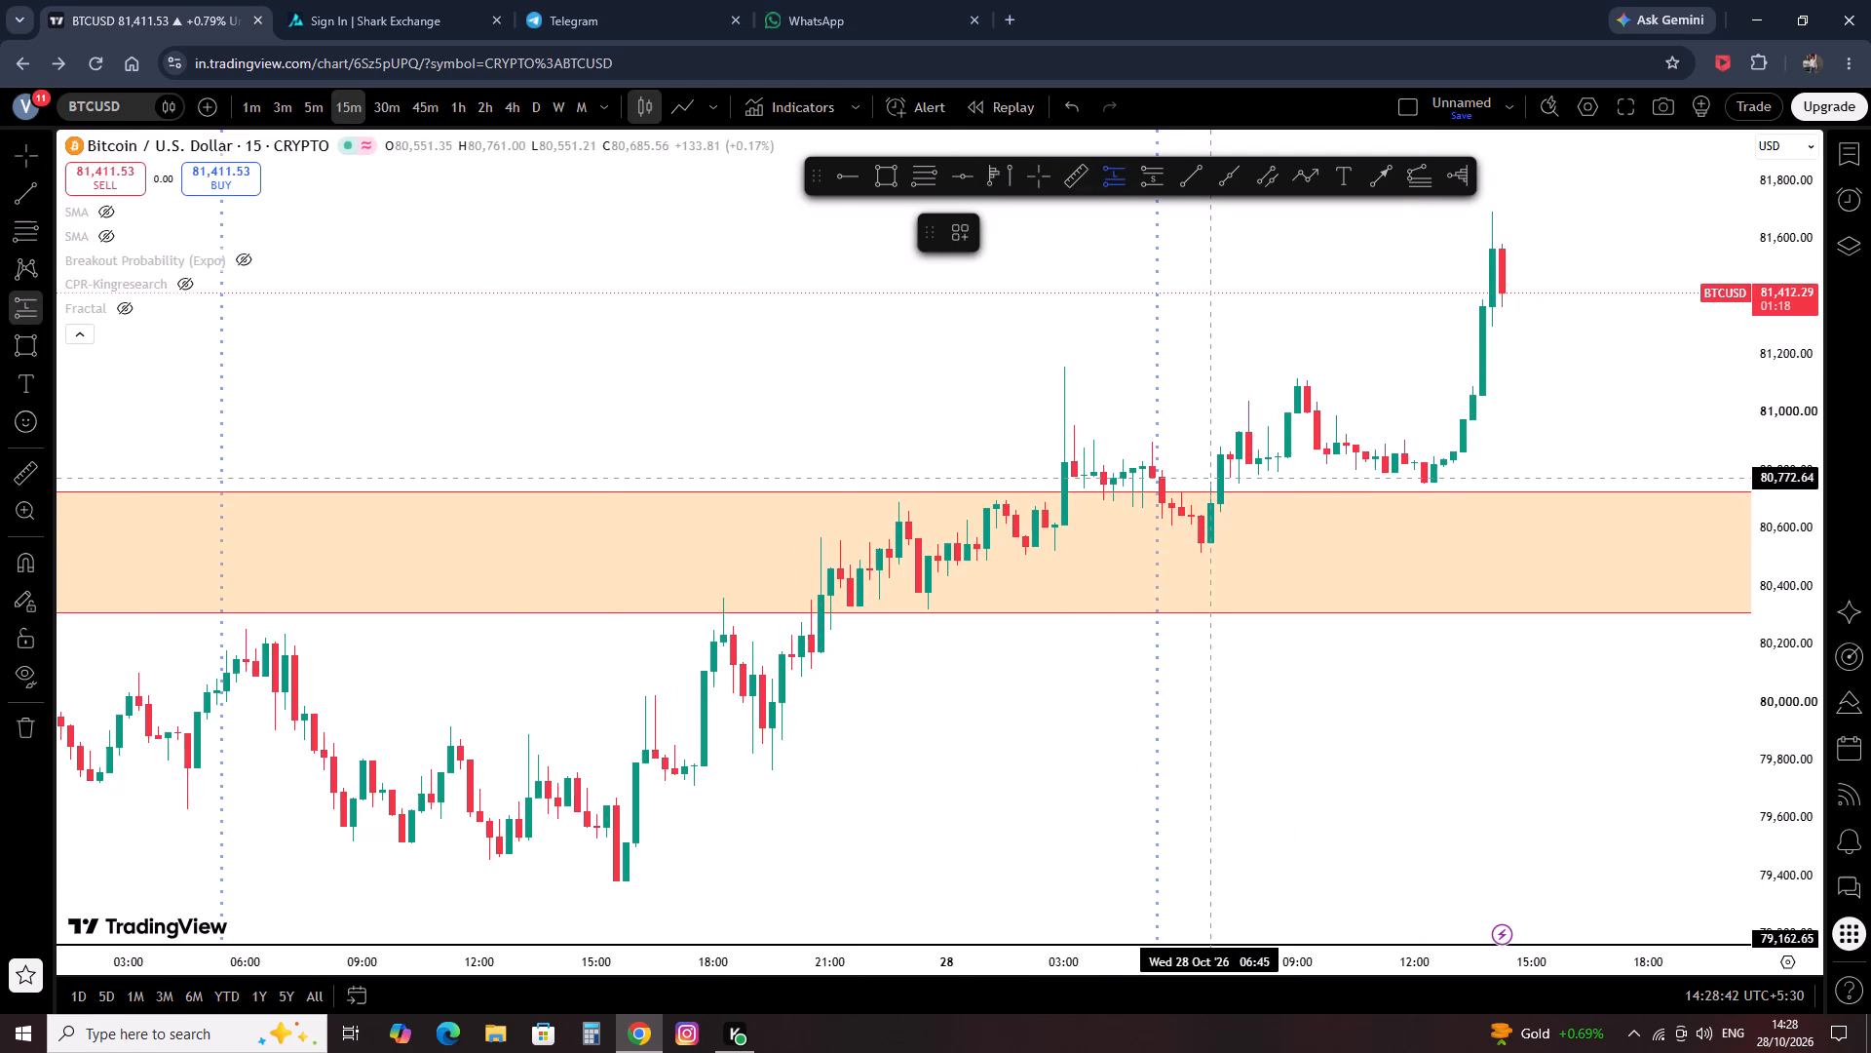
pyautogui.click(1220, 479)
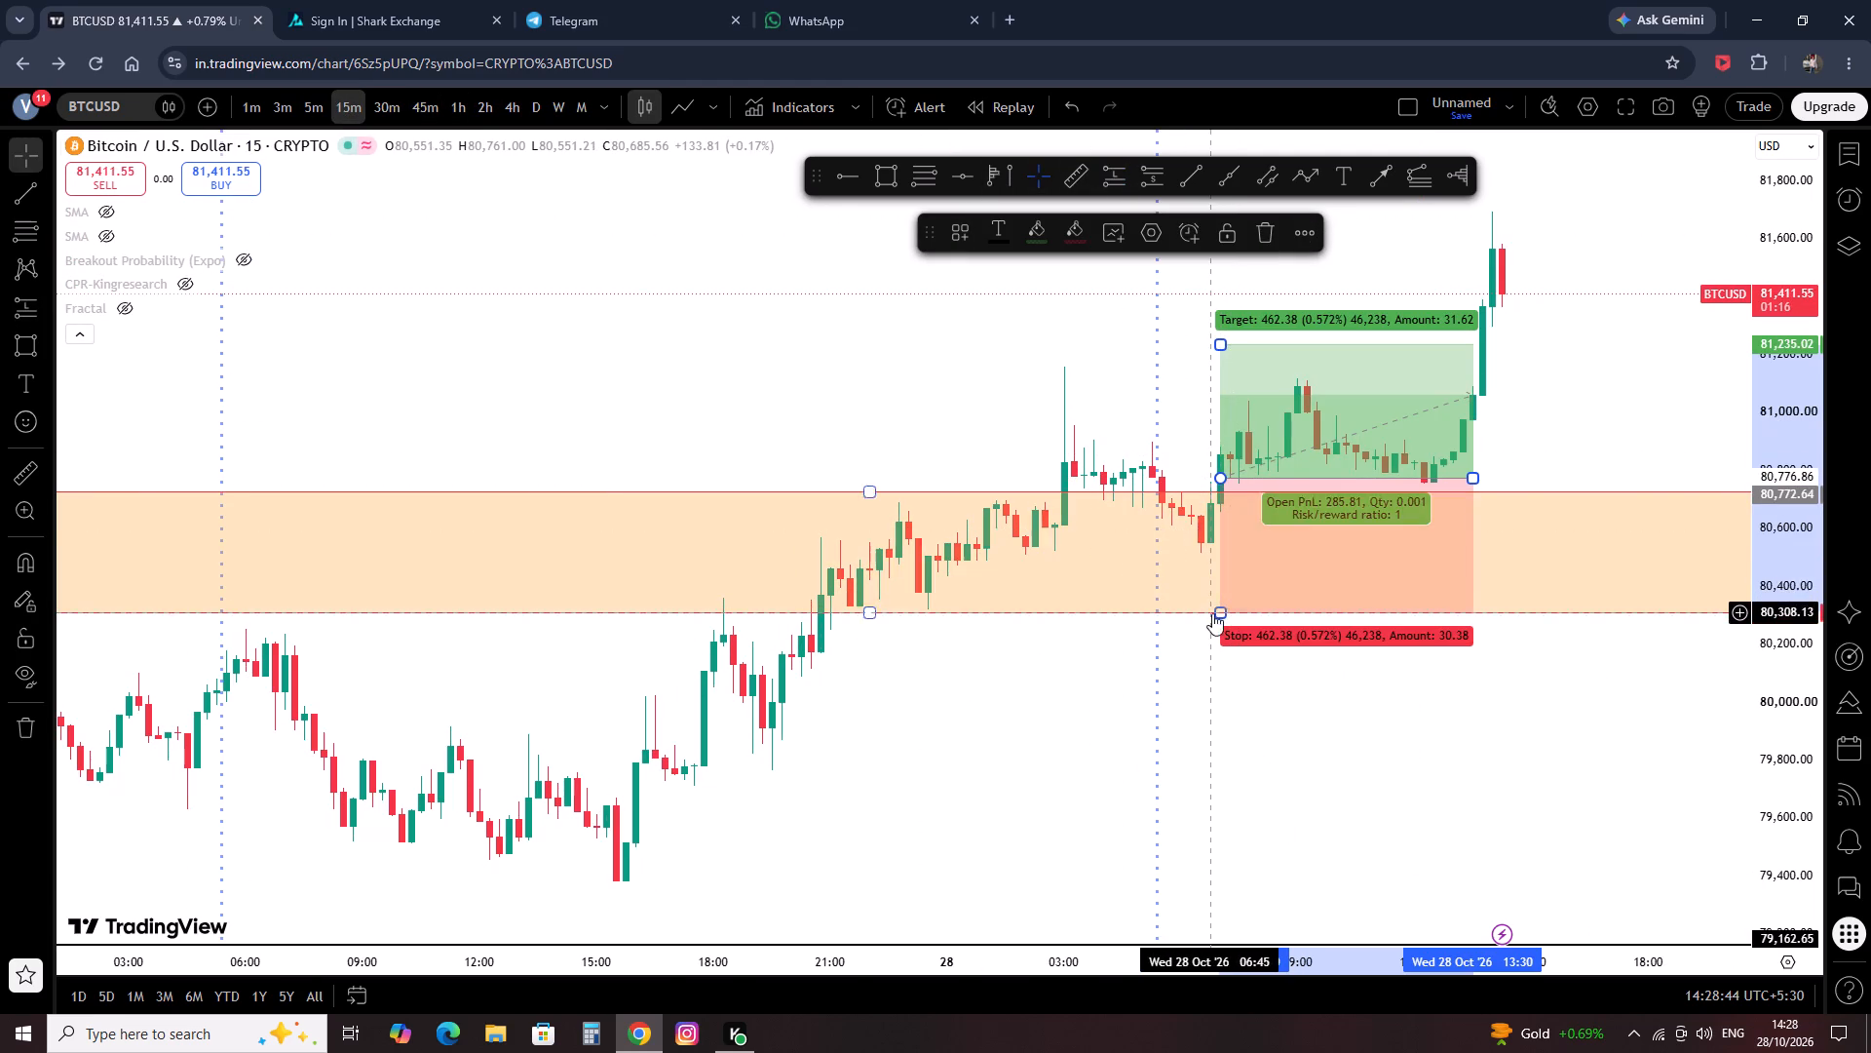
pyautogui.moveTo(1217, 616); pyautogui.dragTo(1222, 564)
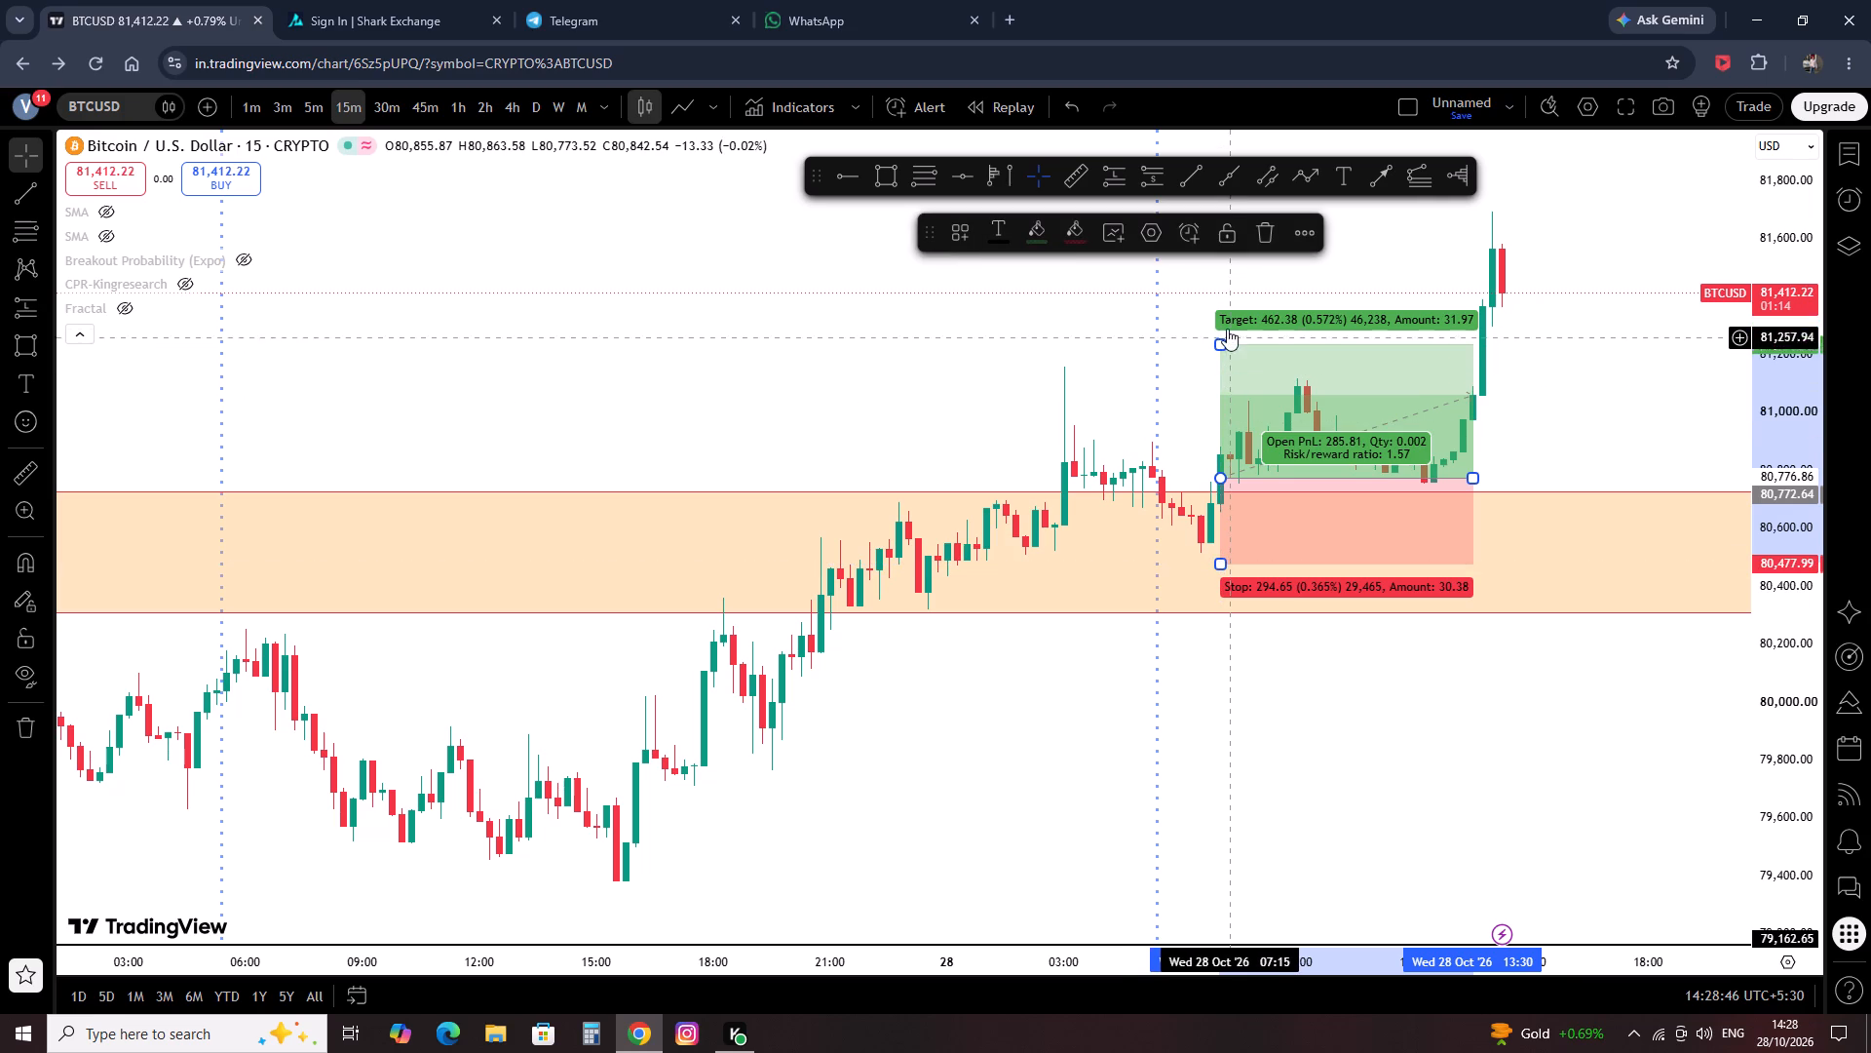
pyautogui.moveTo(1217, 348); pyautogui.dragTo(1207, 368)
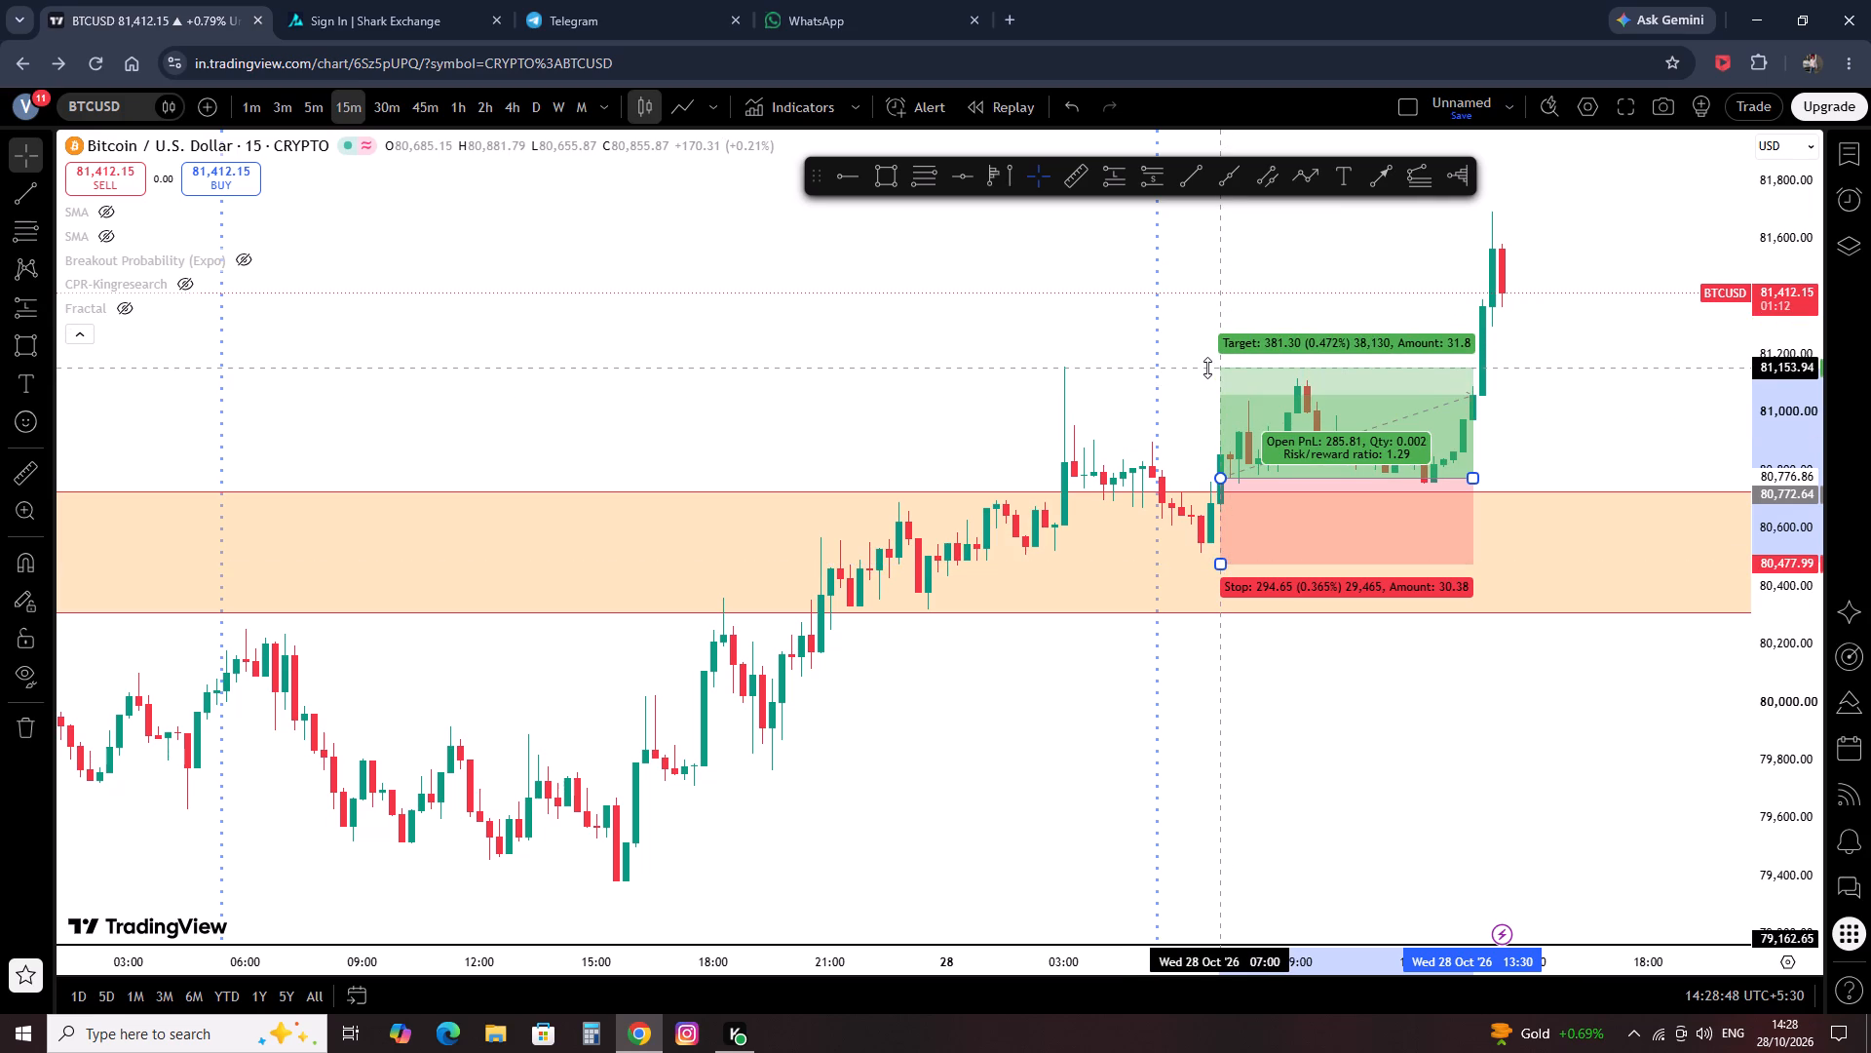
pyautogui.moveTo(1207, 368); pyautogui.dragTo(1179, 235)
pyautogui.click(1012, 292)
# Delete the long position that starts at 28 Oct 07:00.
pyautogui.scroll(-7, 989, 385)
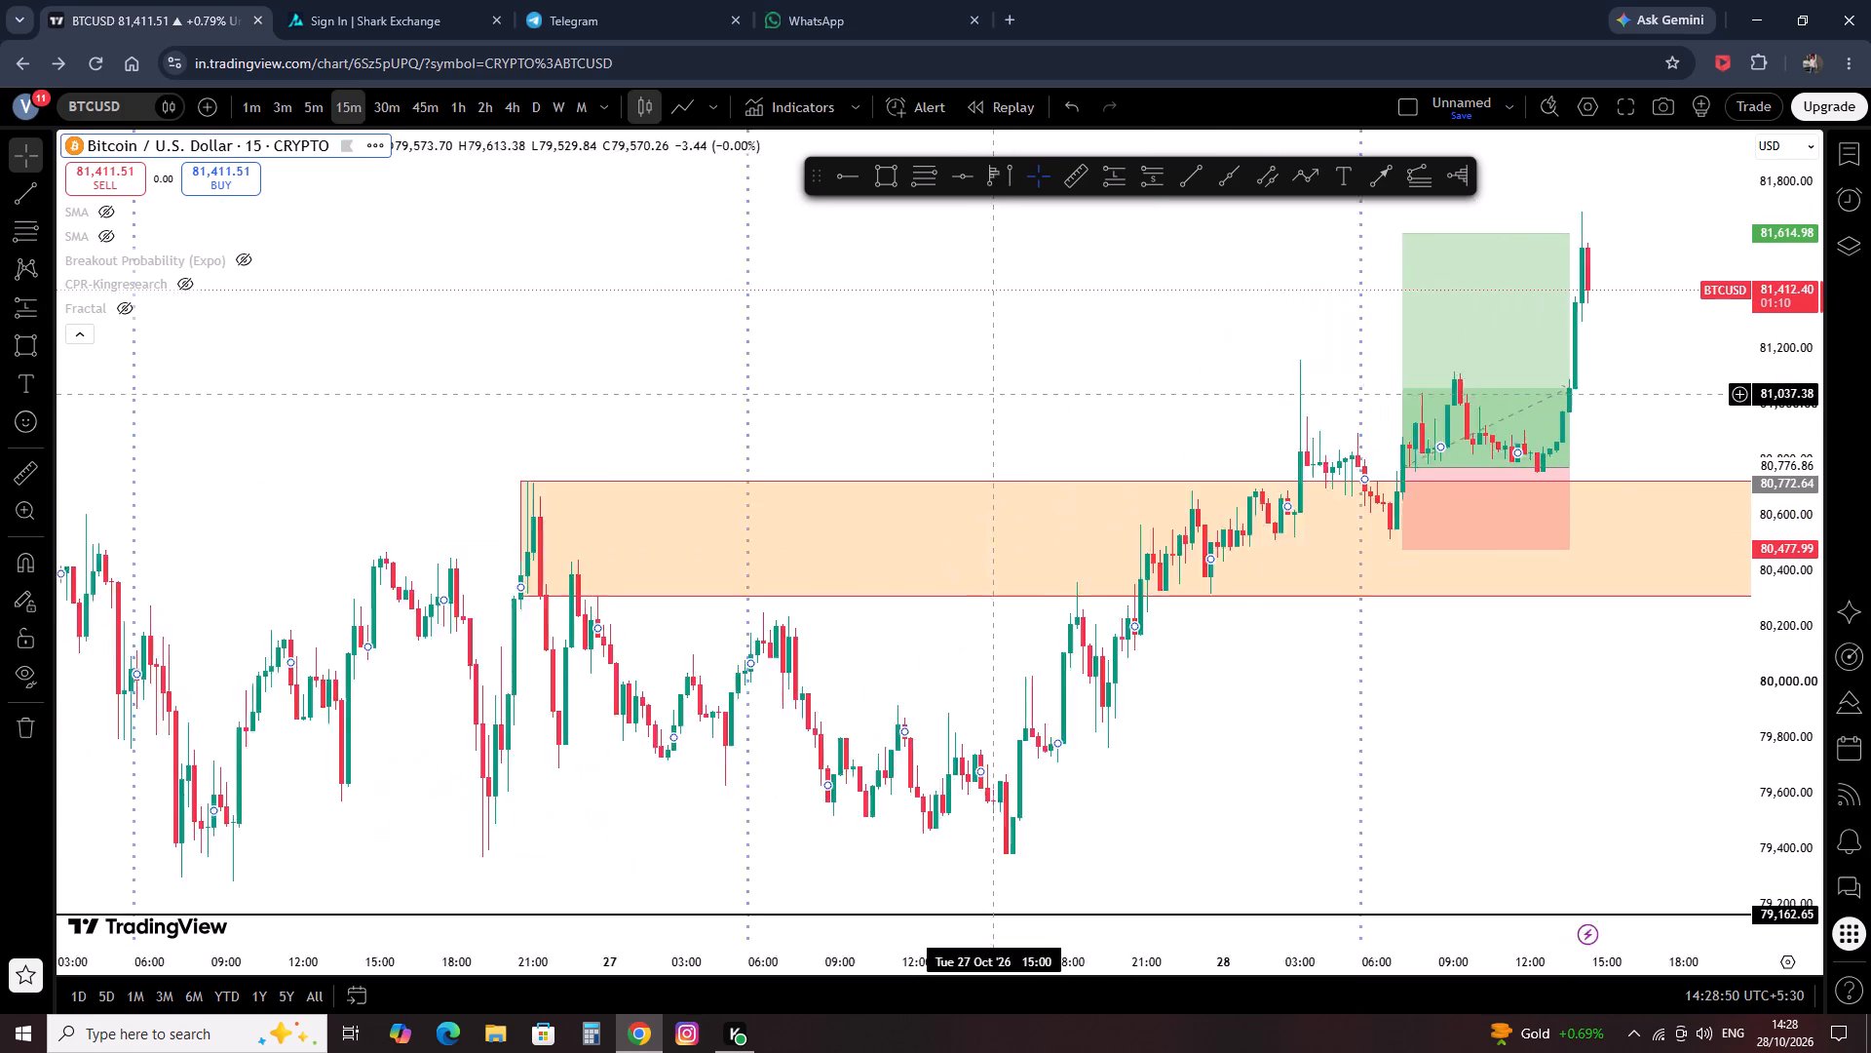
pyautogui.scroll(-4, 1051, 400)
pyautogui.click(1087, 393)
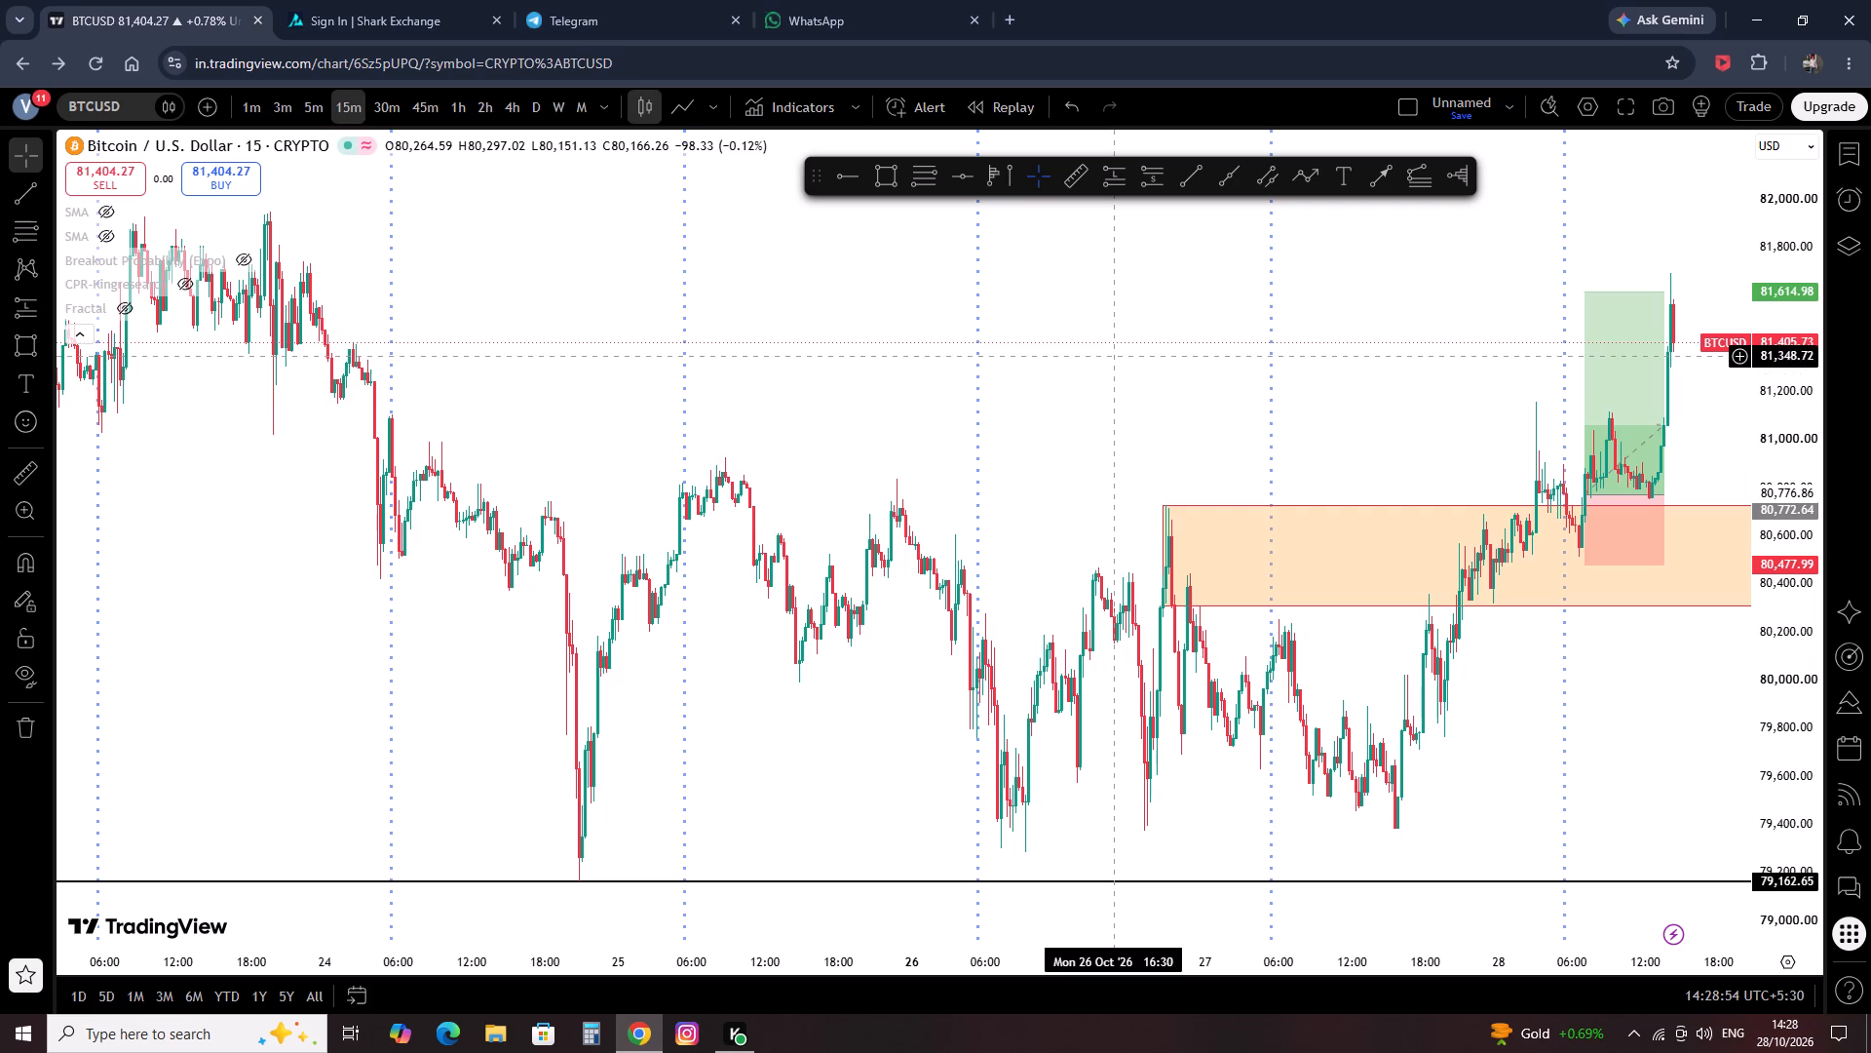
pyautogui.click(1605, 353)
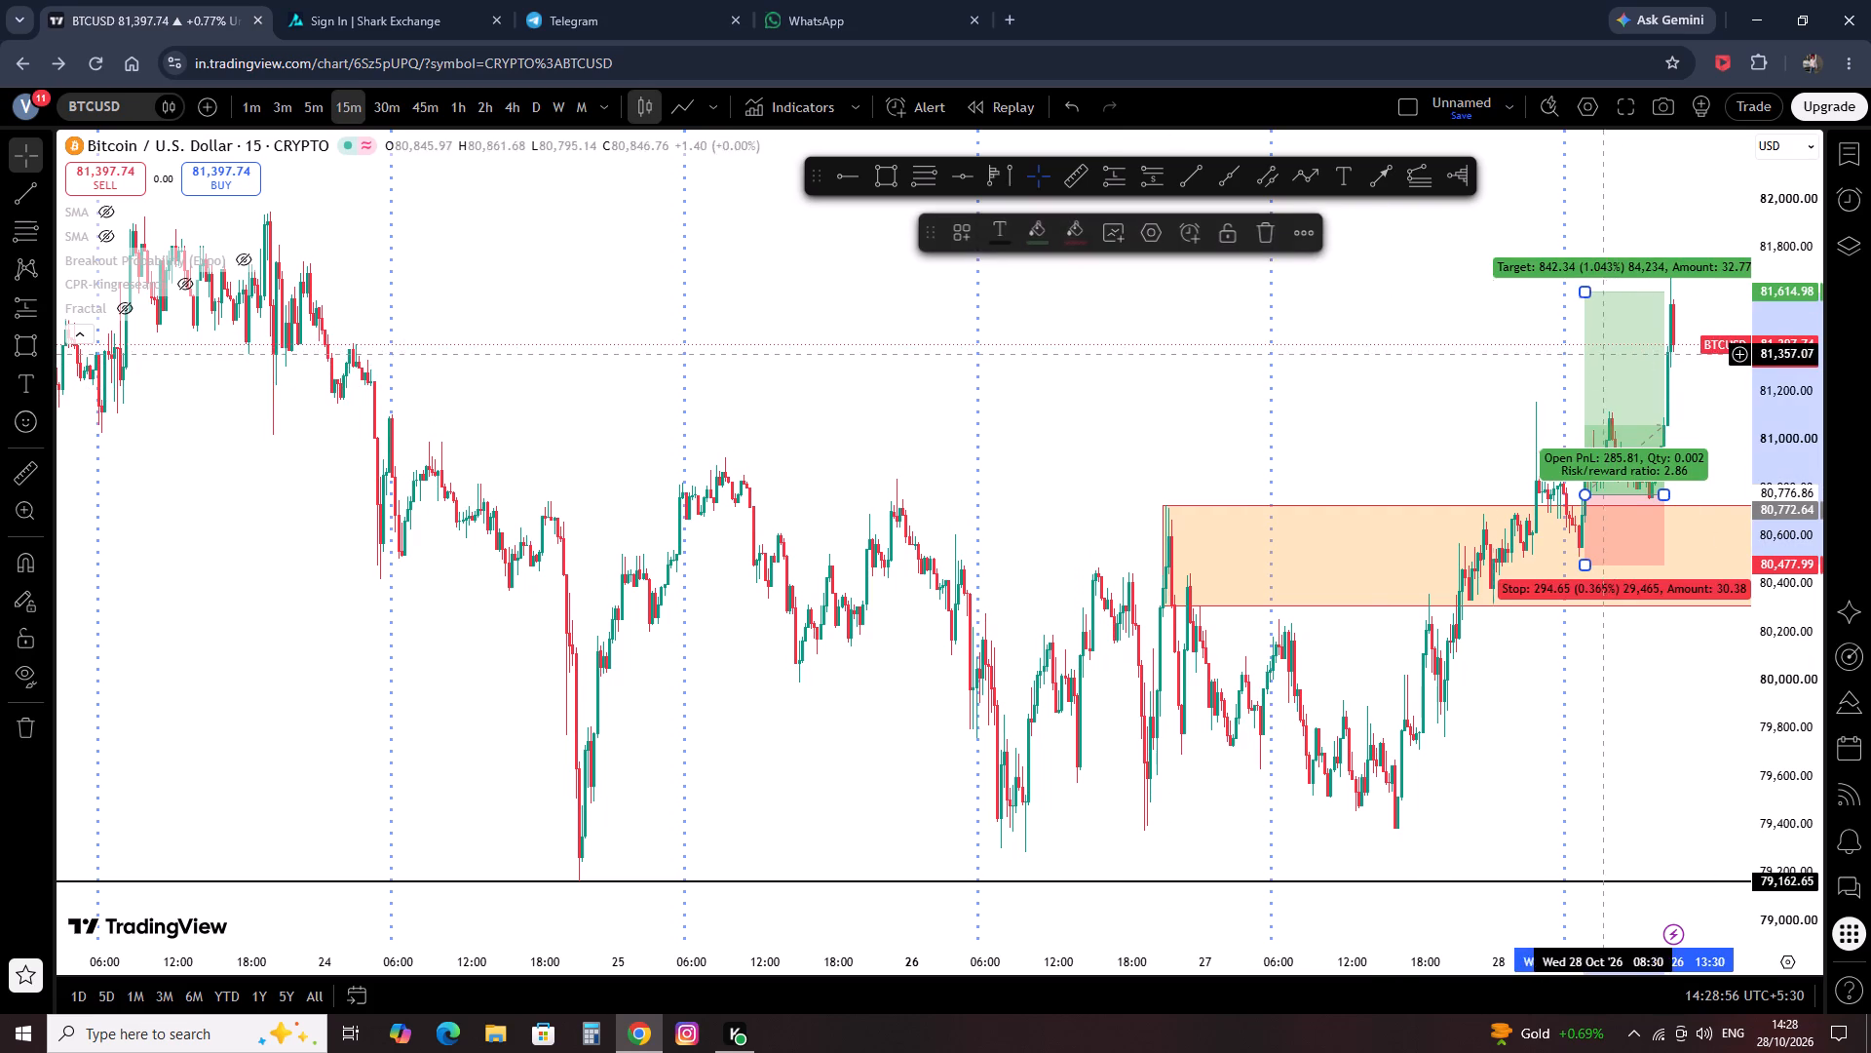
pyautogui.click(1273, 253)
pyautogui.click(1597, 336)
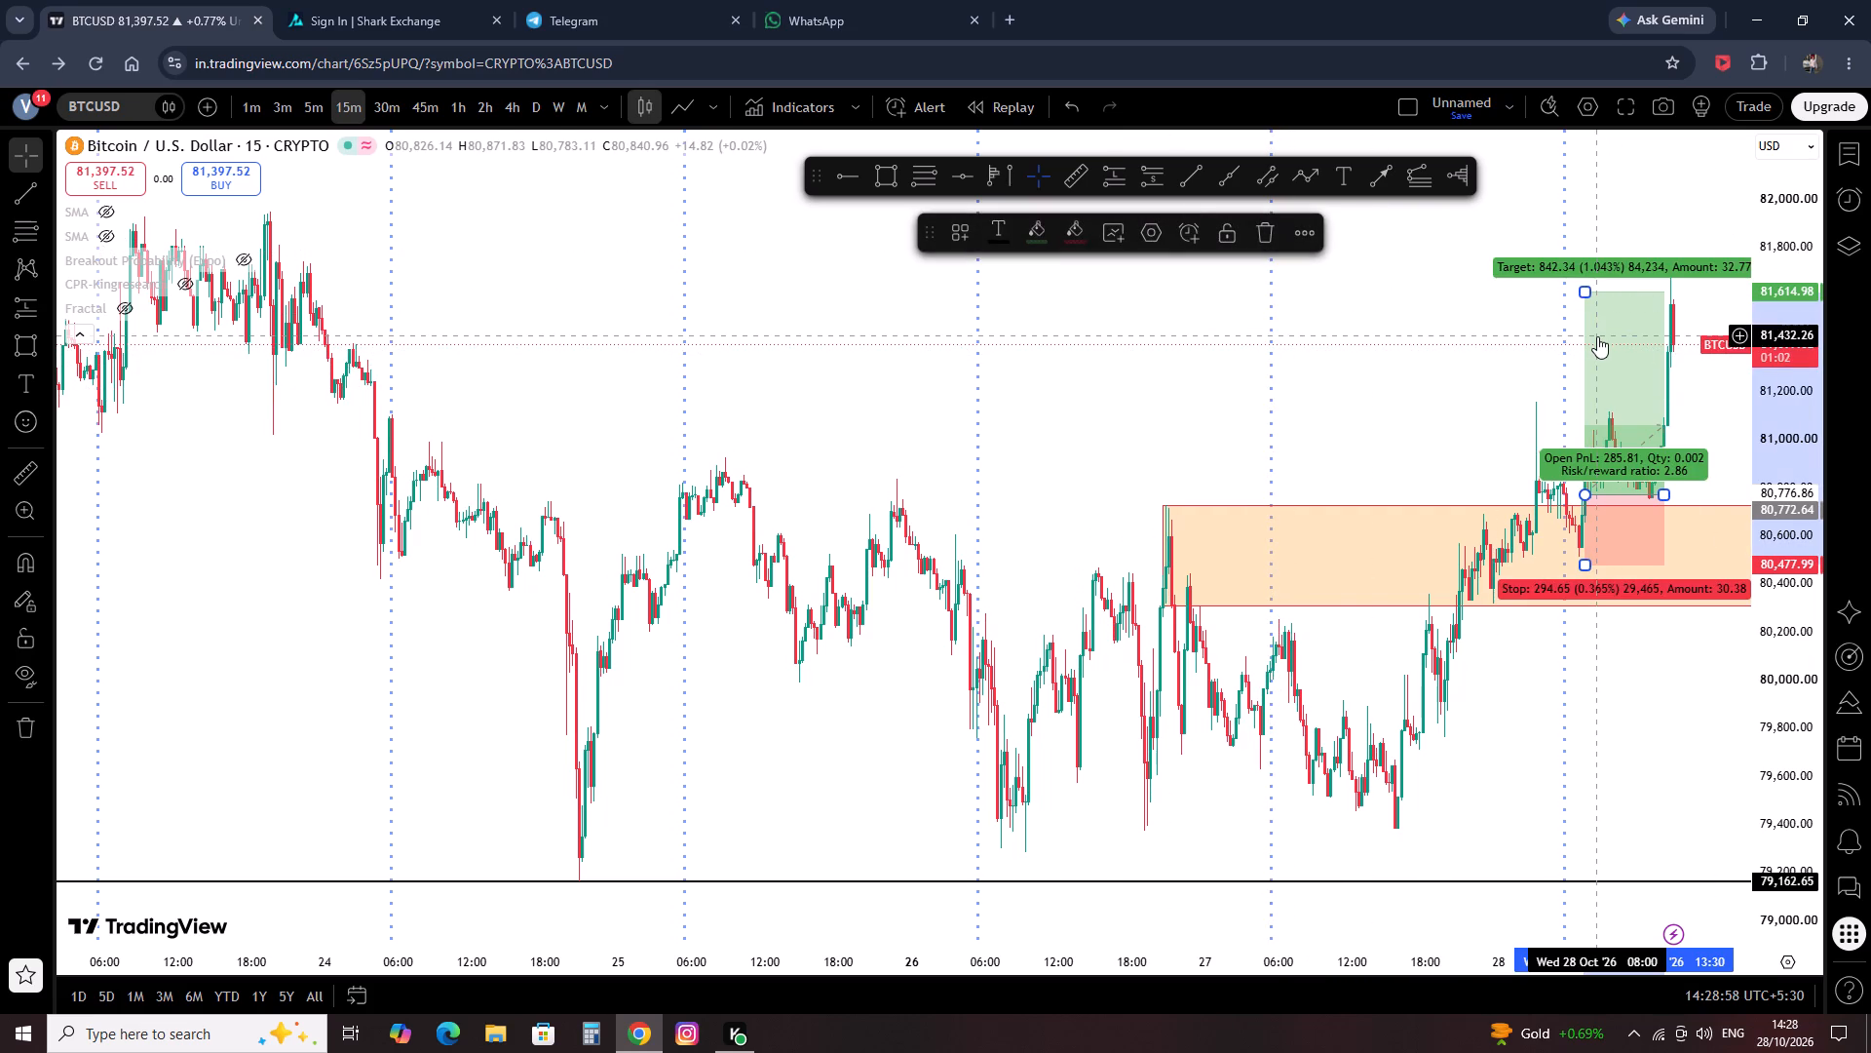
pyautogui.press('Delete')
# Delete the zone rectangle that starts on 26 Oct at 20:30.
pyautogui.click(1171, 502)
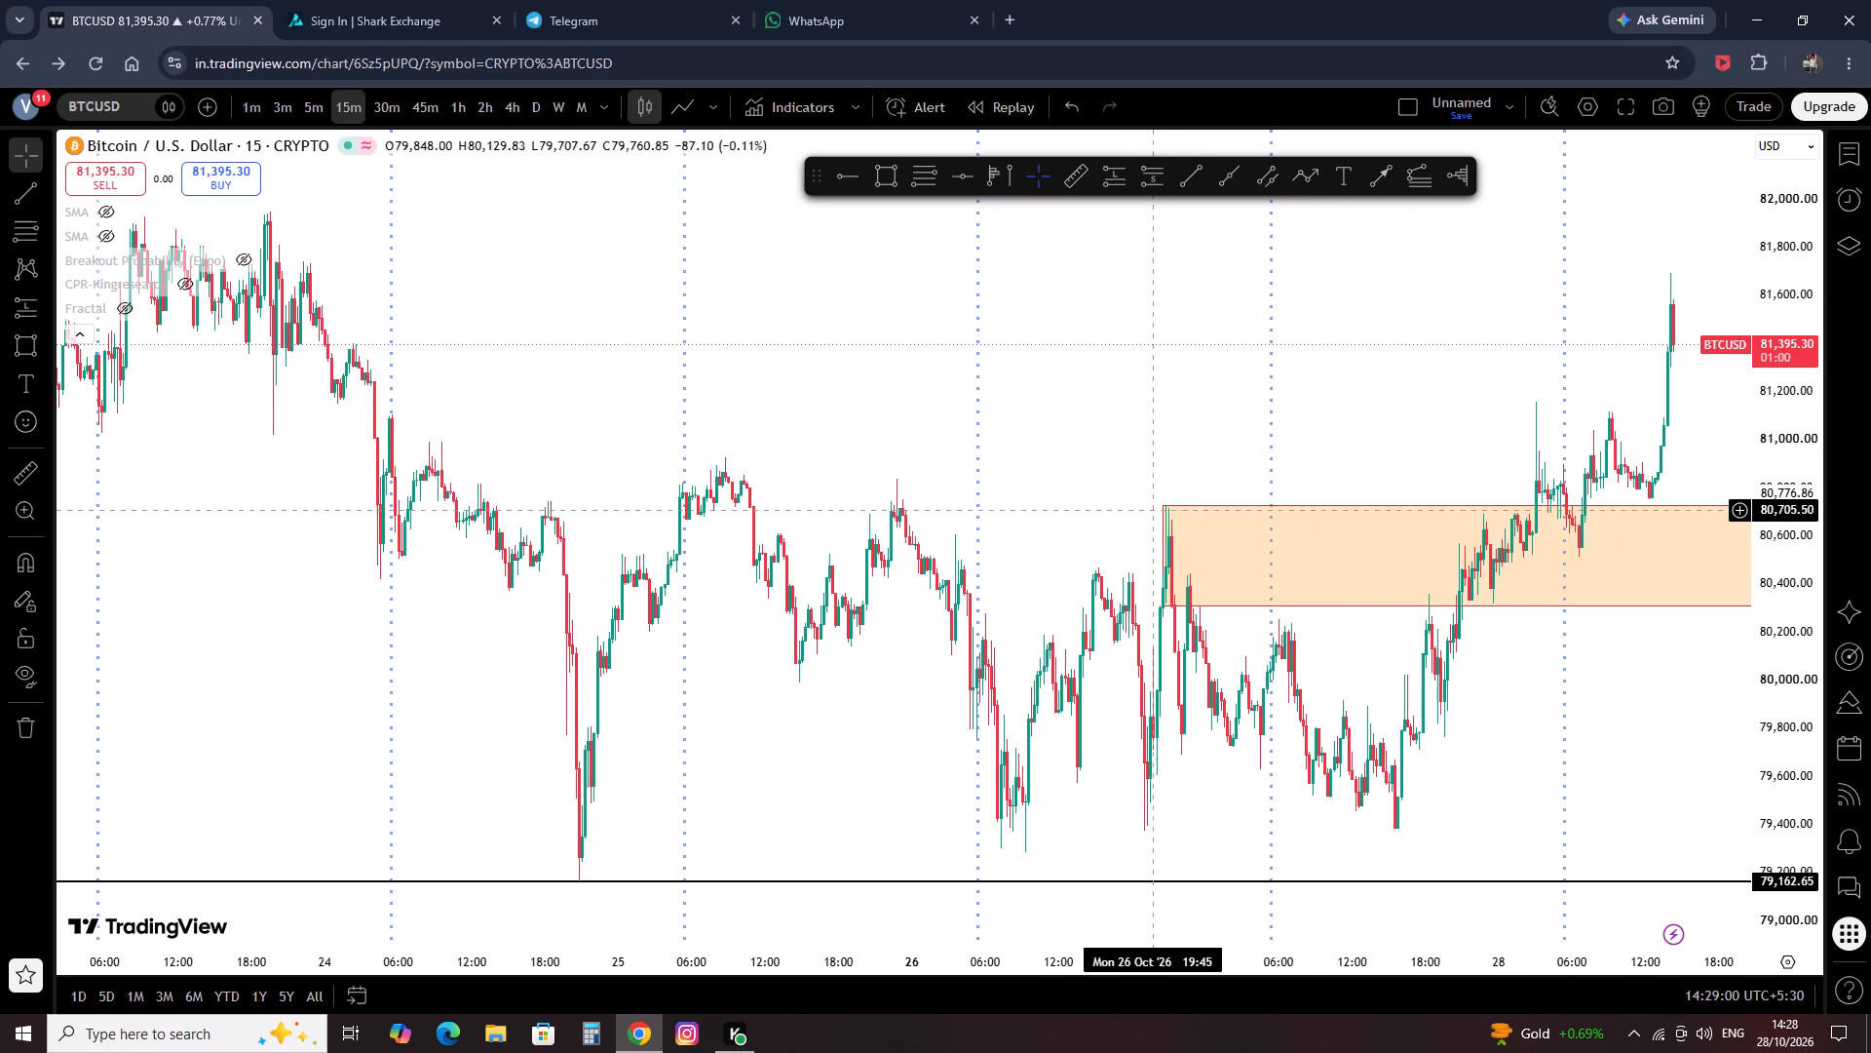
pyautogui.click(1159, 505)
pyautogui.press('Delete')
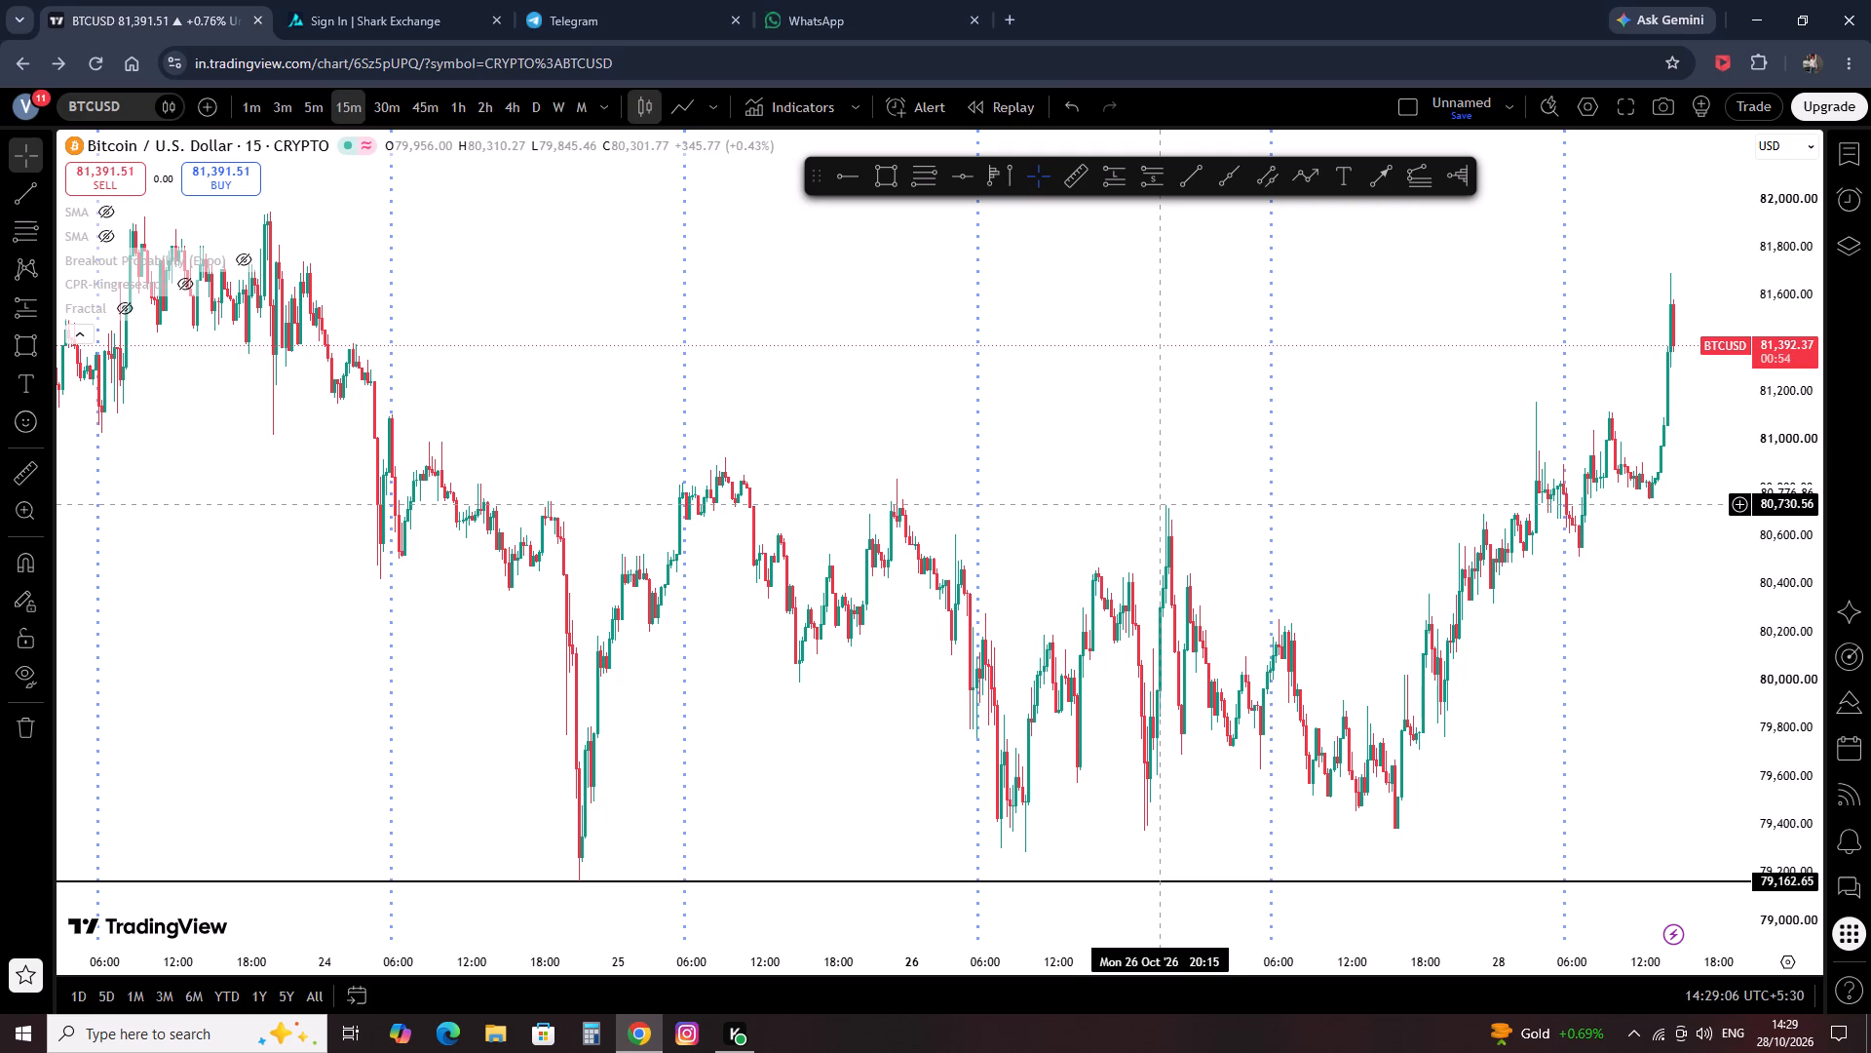
# Turn on the visibility of the hidden Fractal indicator on the 15-minute chart.
pyautogui.scroll(-7, 862, 484)
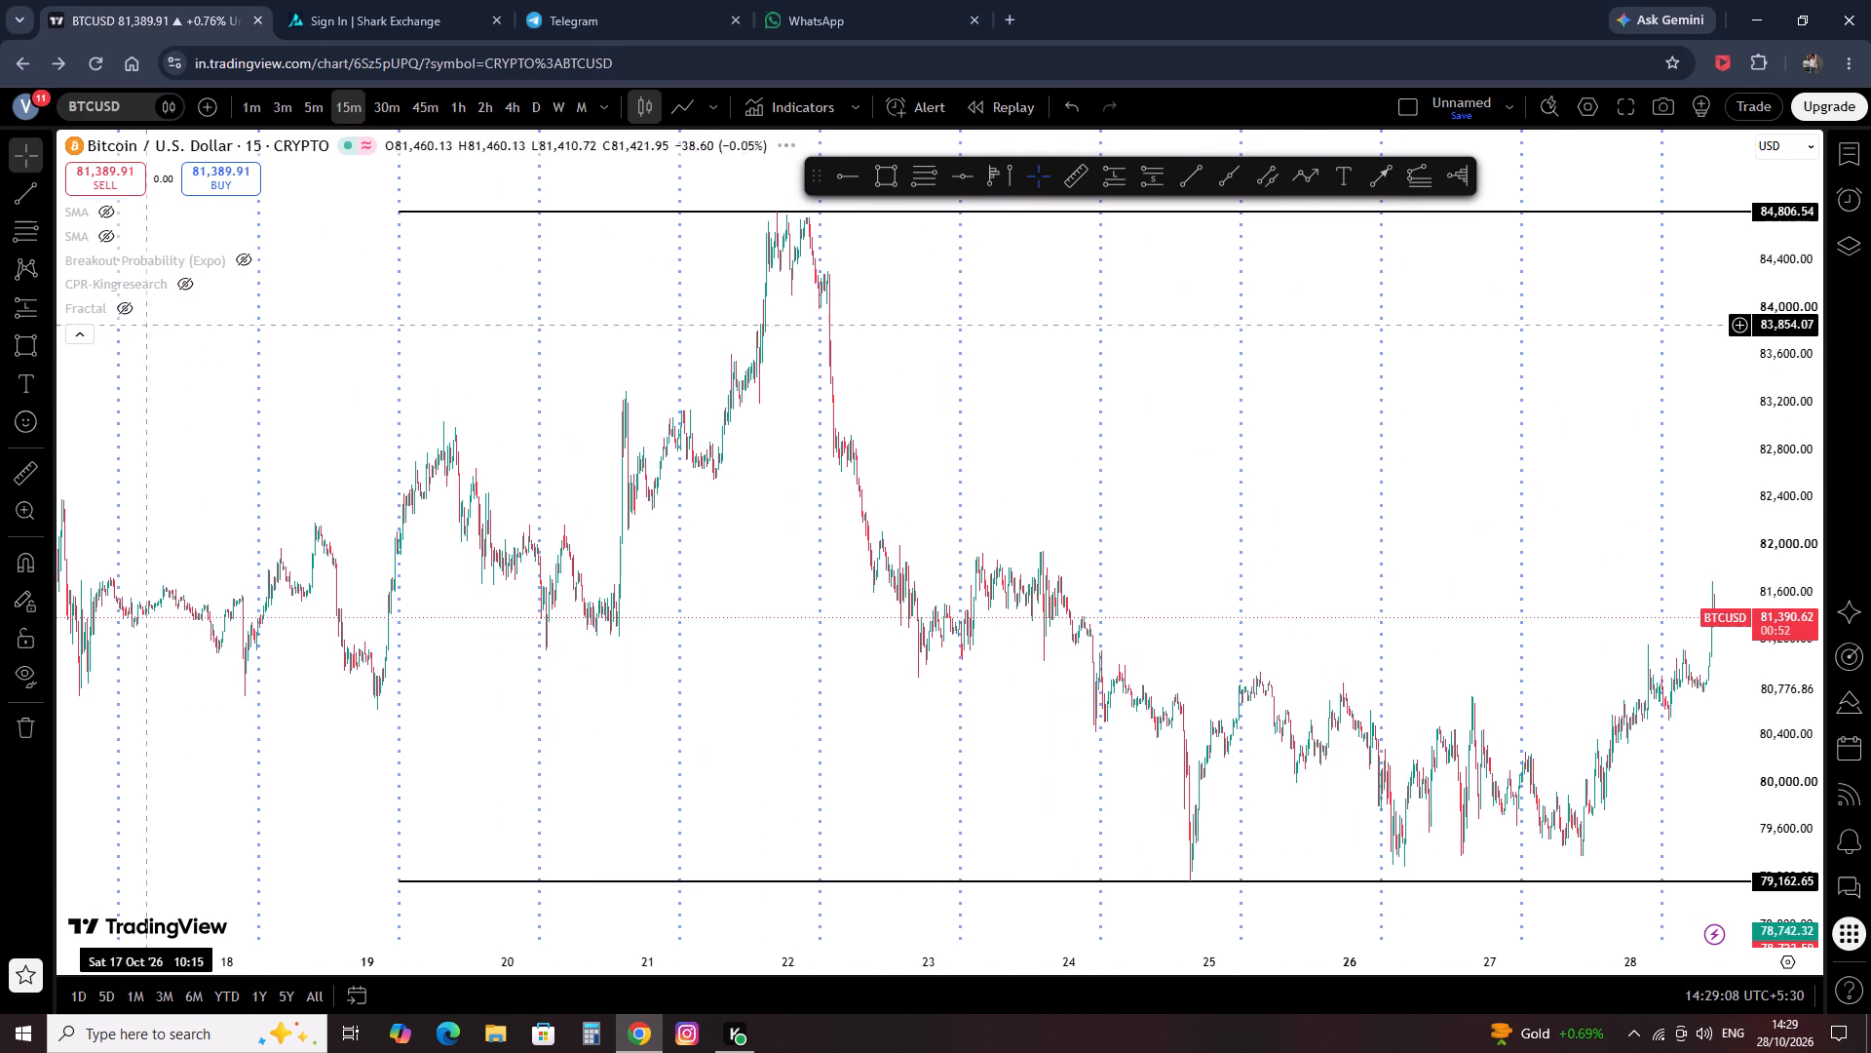
pyautogui.click(122, 297)
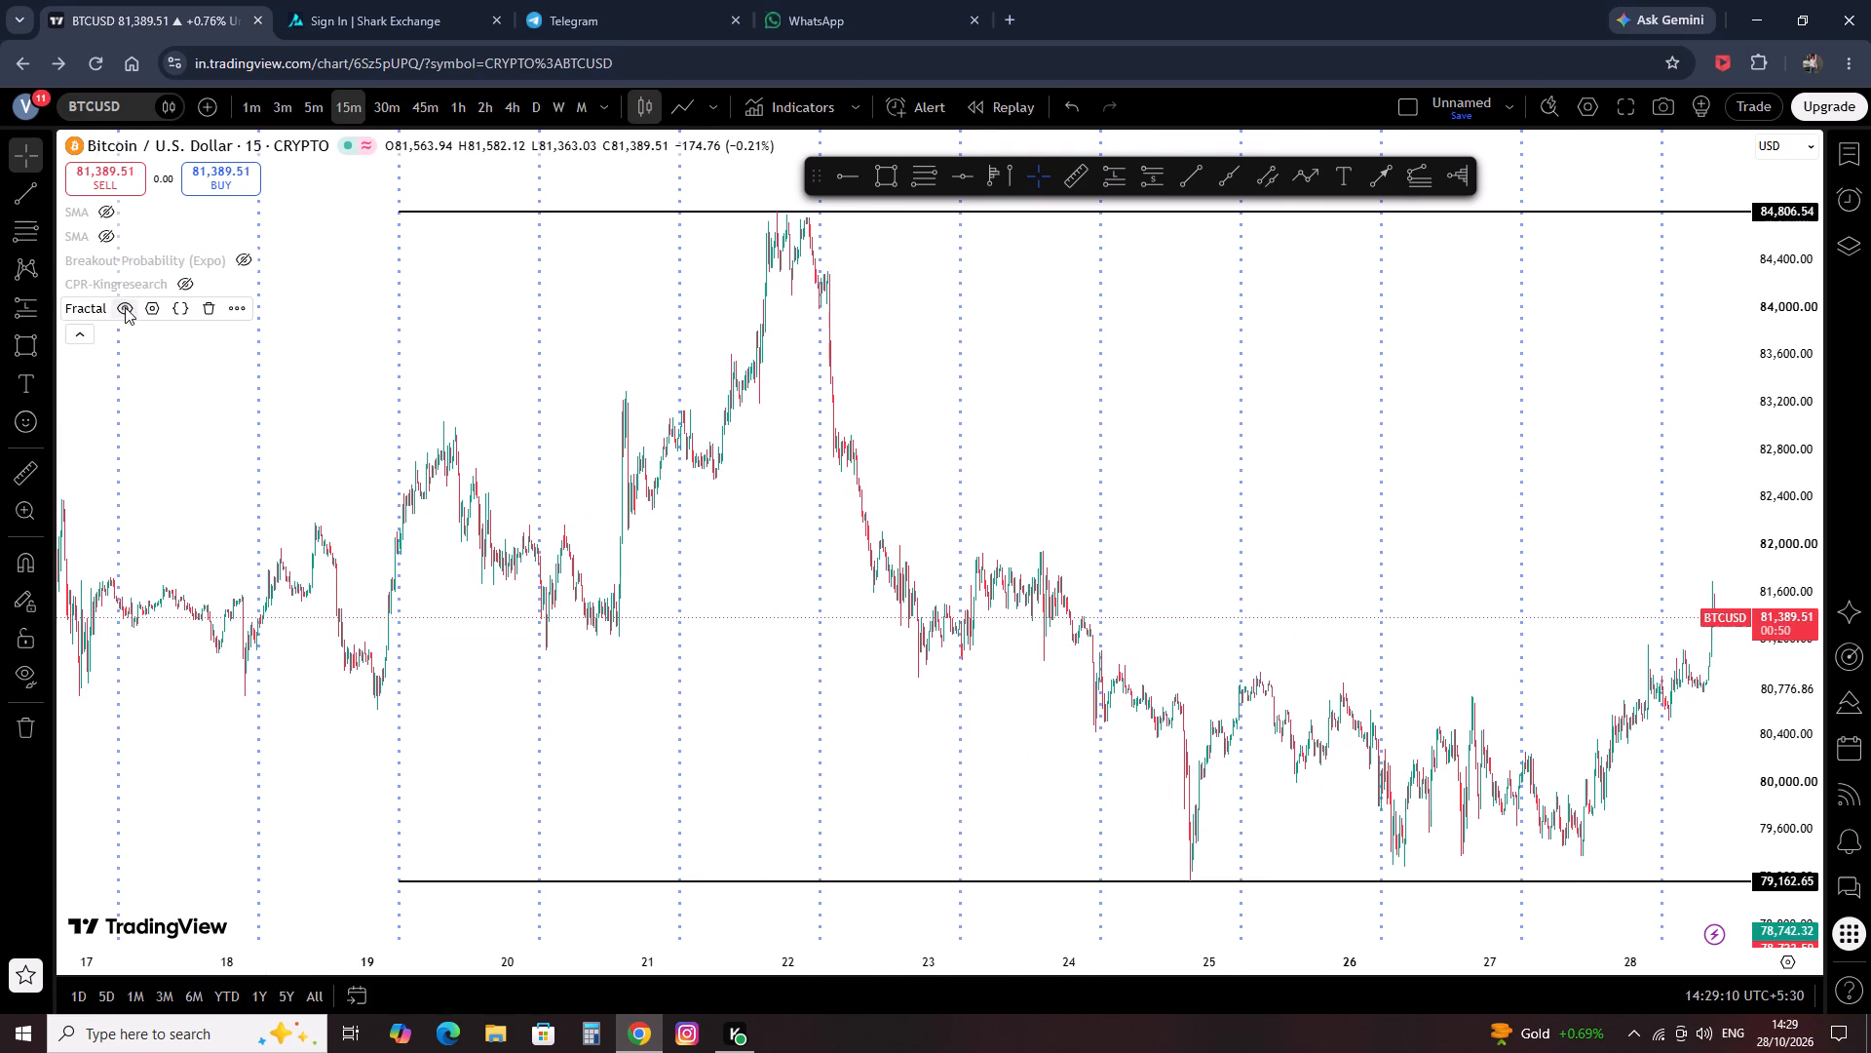
# Examine the Fractal markers against the BTCUSD swing highs and lows from 19 to 28 October on the 15-minute chart.
pyautogui.moveTo(951, 447); pyautogui.dragTo(583, 429)
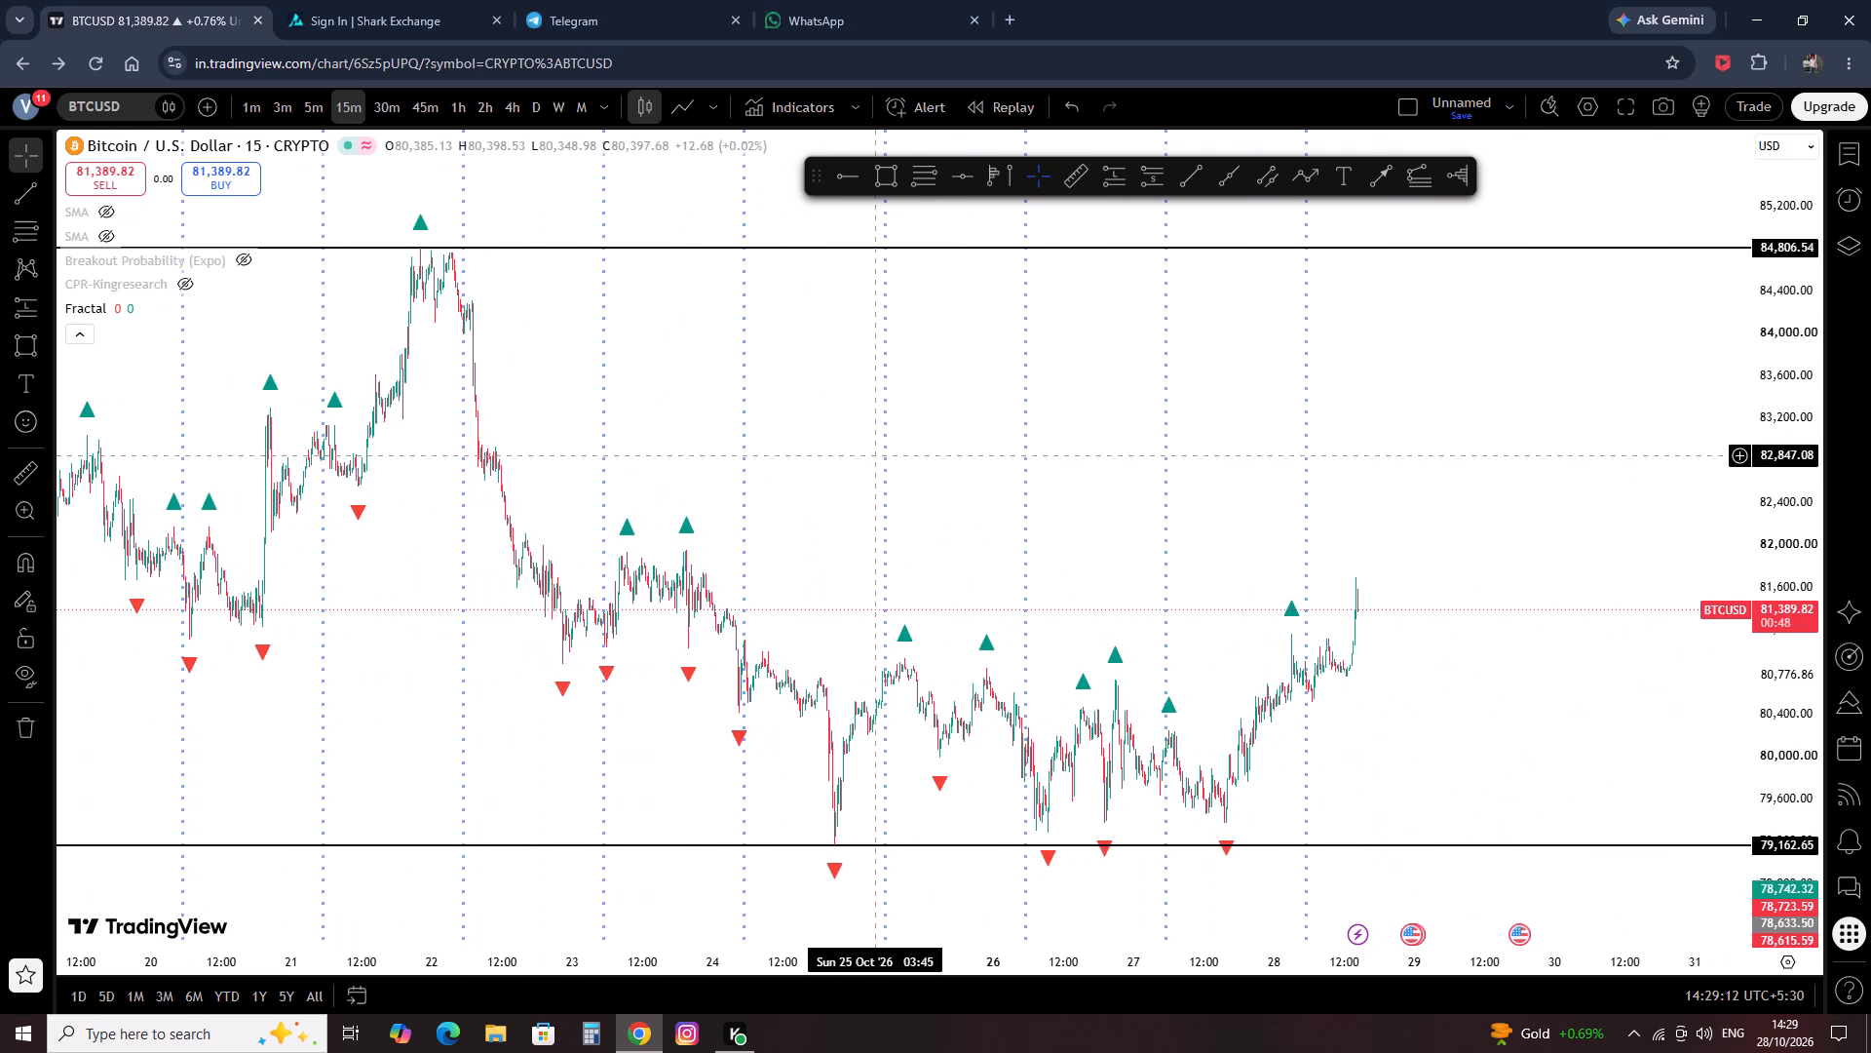
pyautogui.scroll(3, 875, 455)
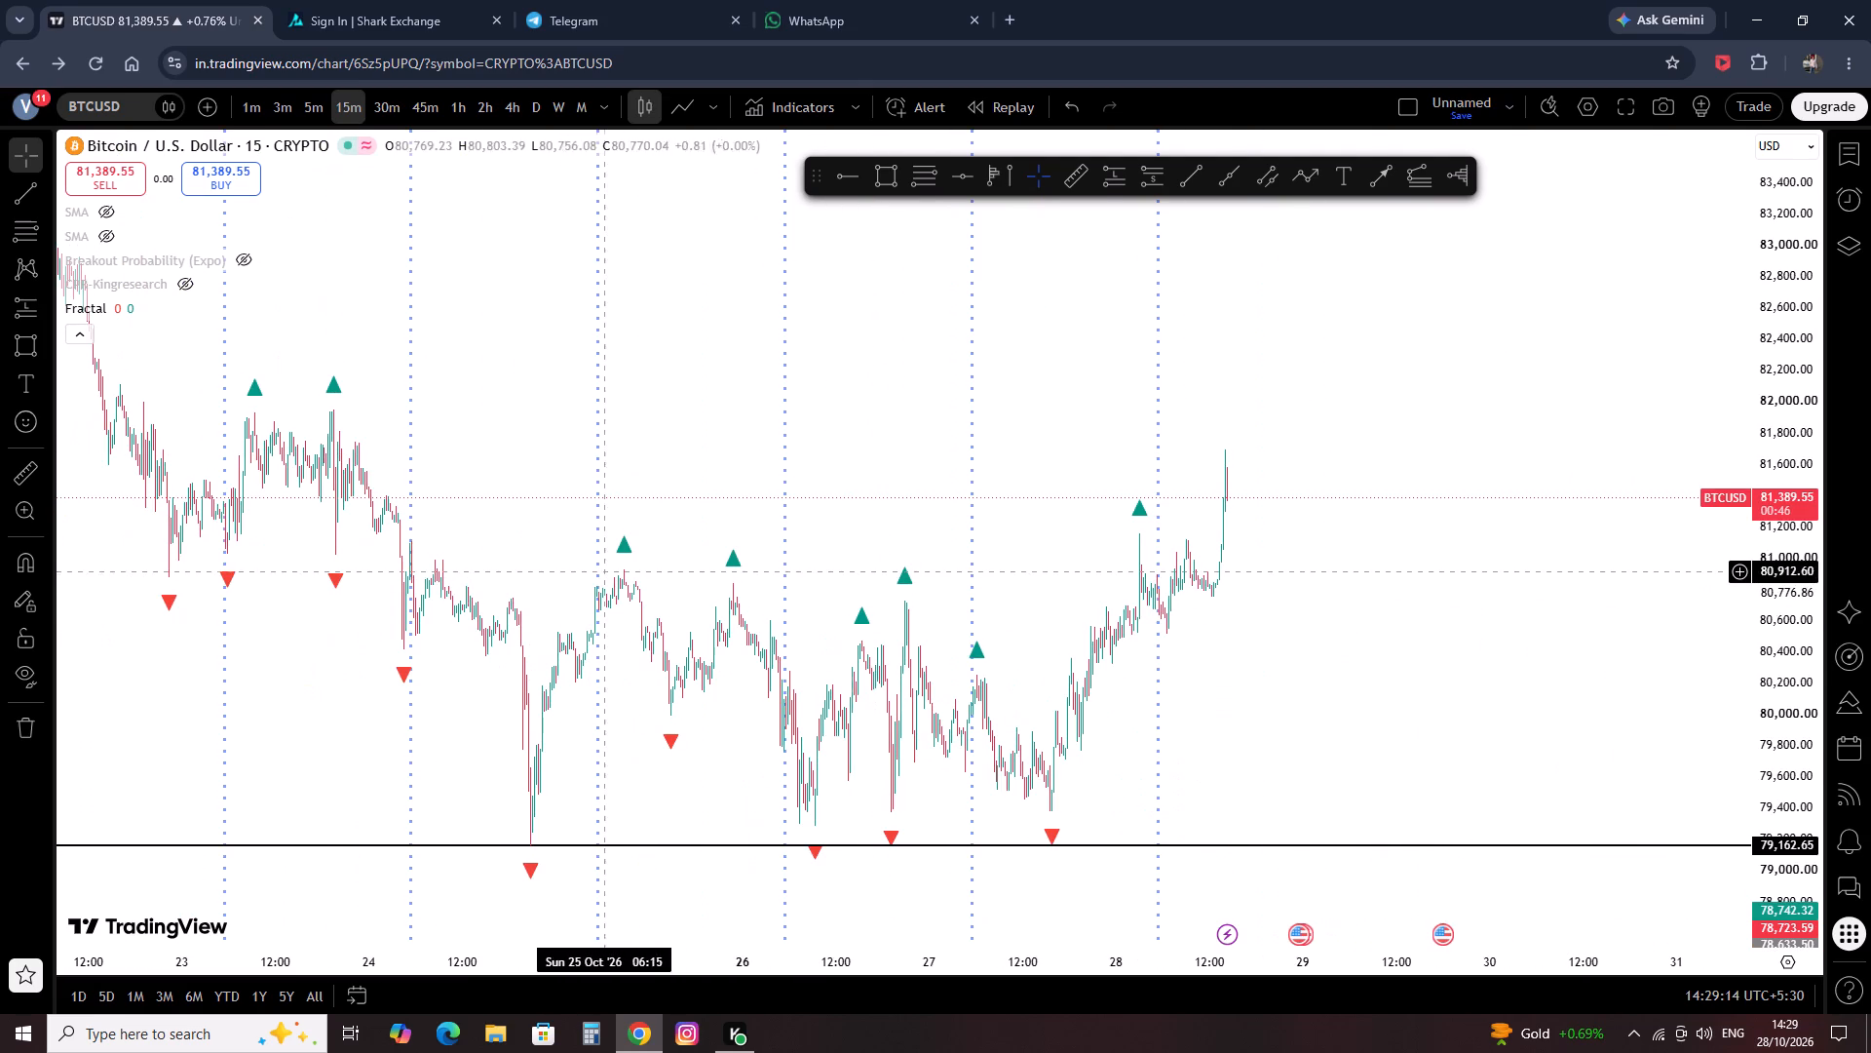
pyautogui.moveTo(771, 577); pyautogui.dragTo(1370, 631)
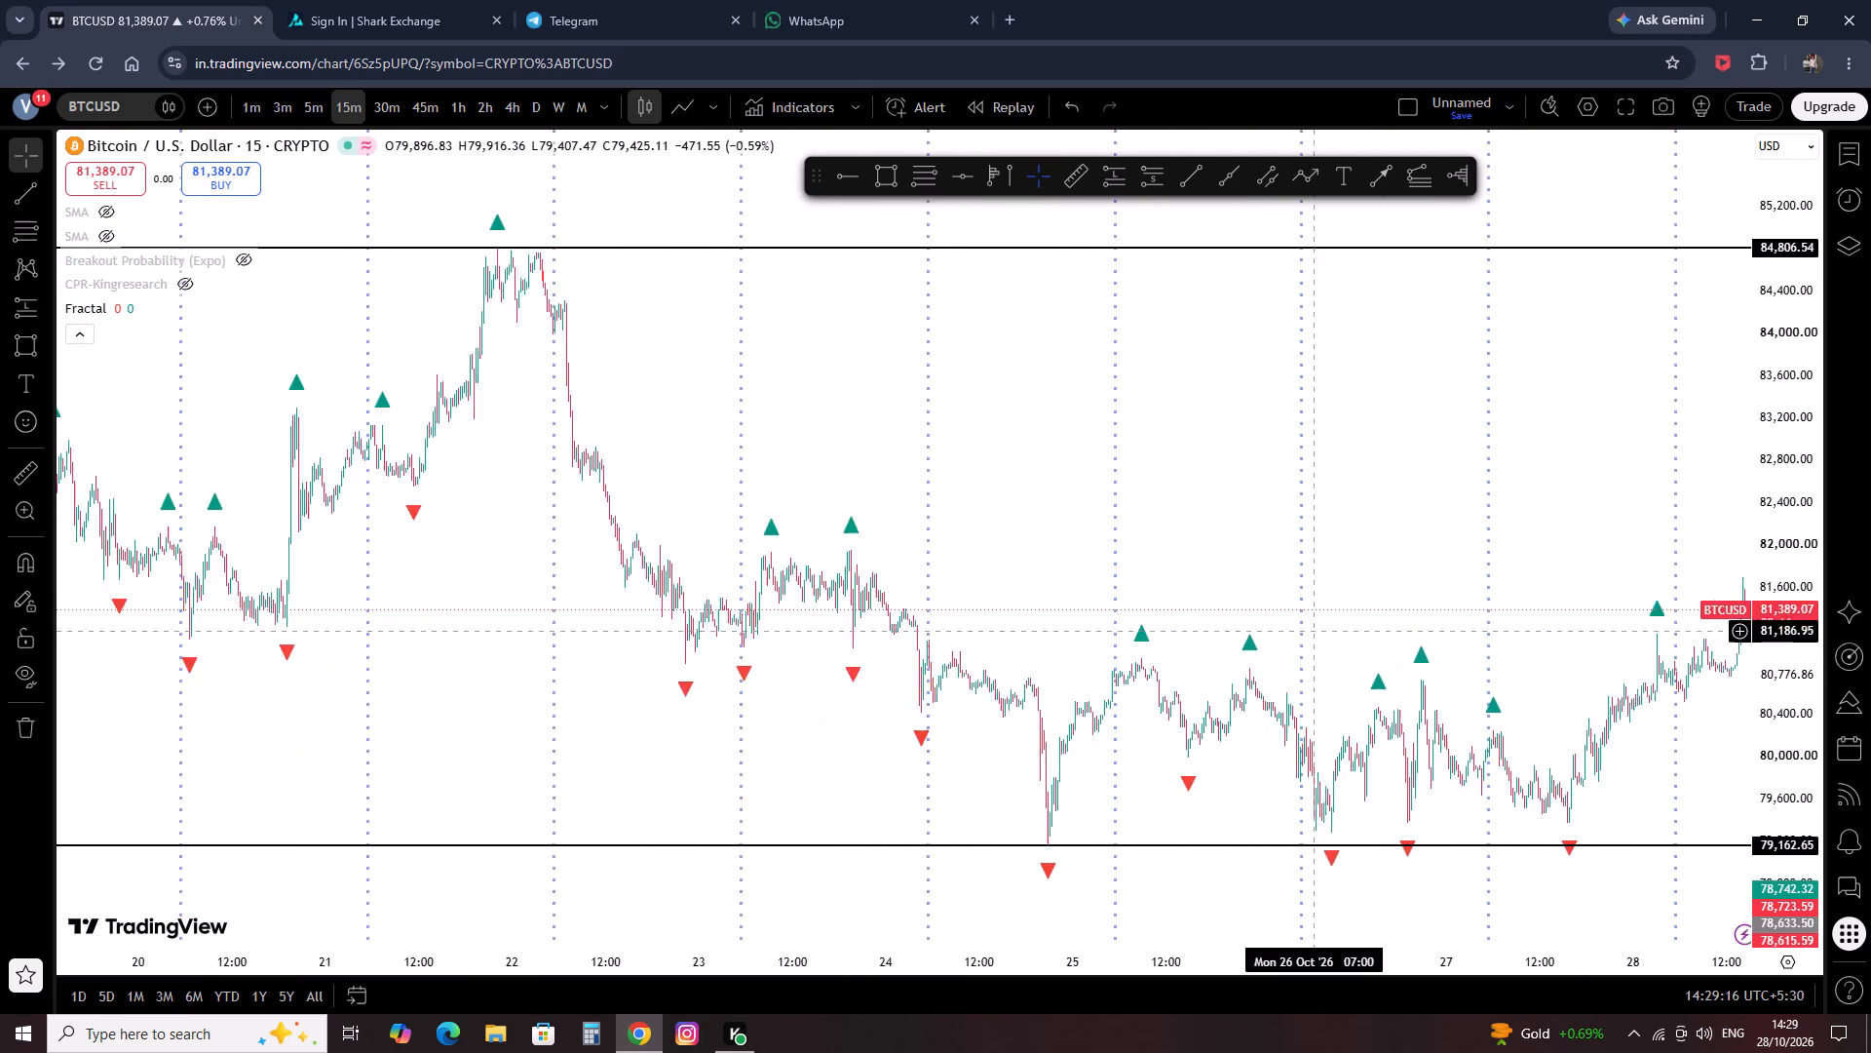
pyautogui.scroll(4, 1384, 622)
pyautogui.moveTo(1471, 561); pyautogui.dragTo(843, 569)
pyautogui.moveTo(834, 519); pyautogui.dragTo(983, 516)
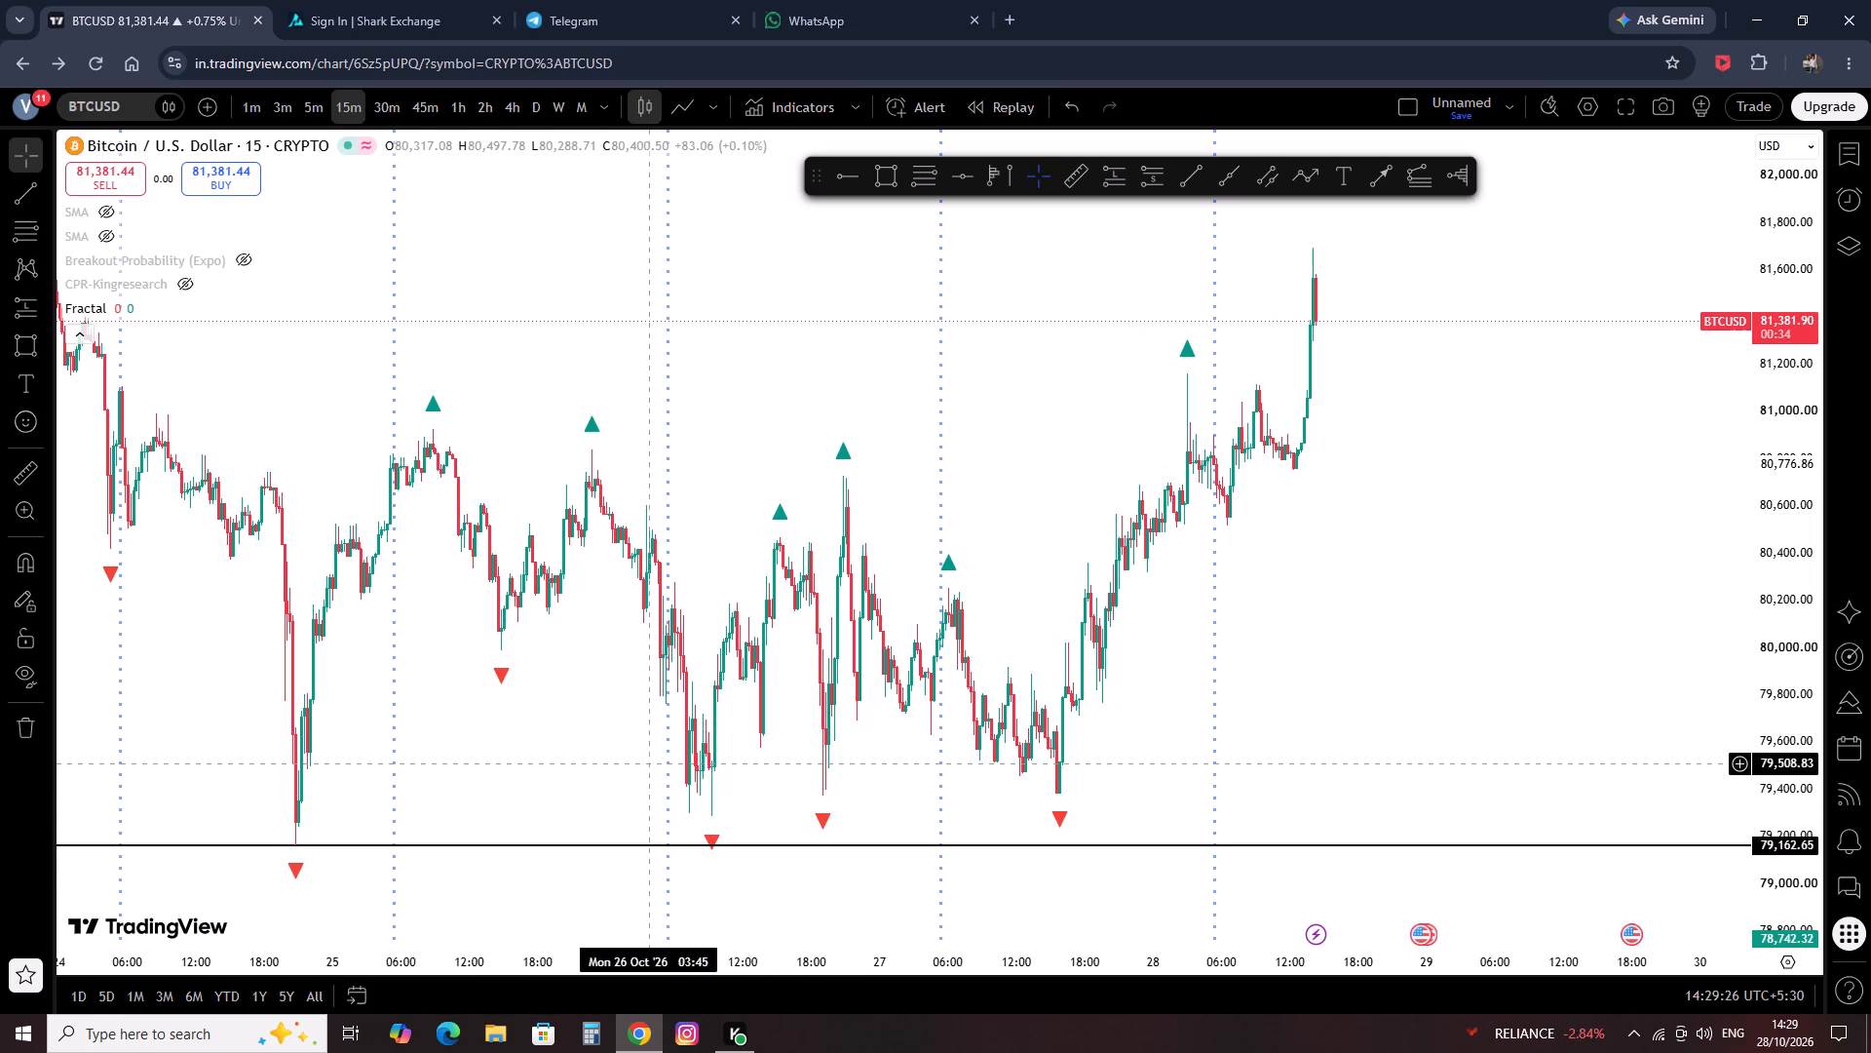
pyautogui.moveTo(529, 759); pyautogui.dragTo(651, 768)
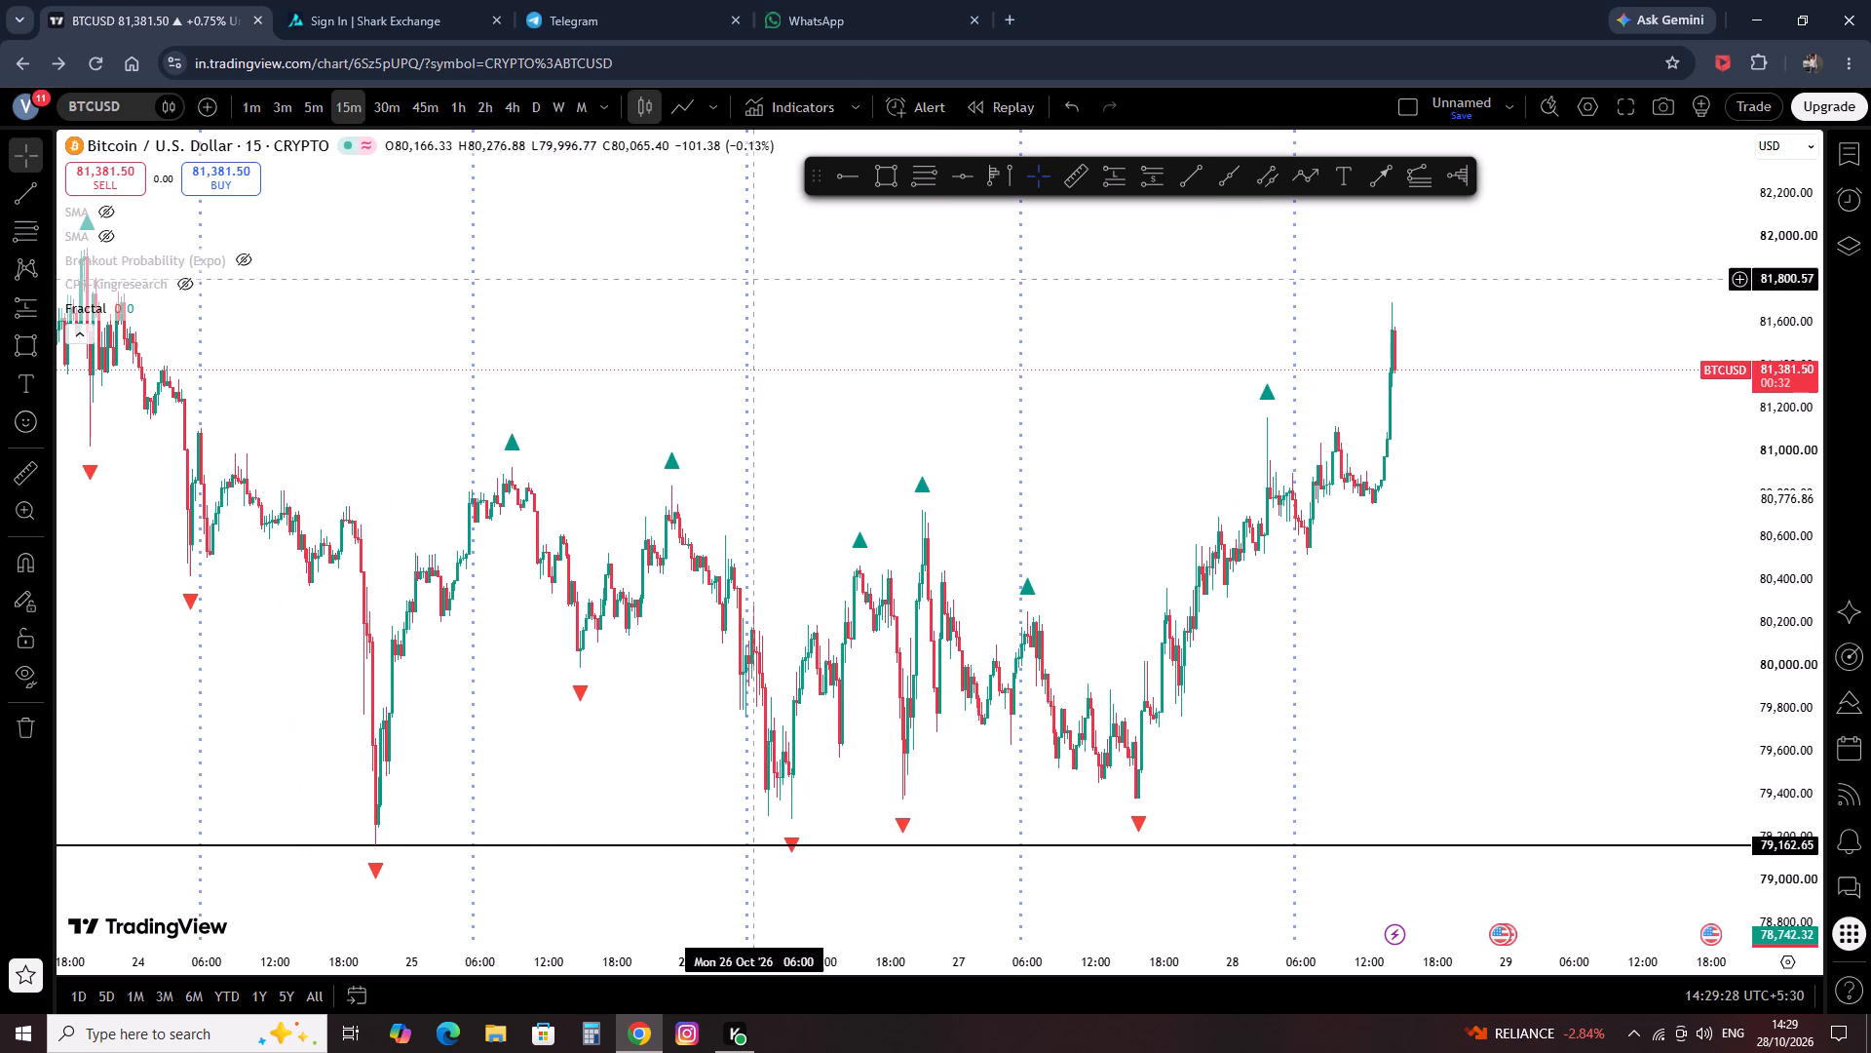
pyautogui.moveTo(669, 357); pyautogui.dragTo(1005, 420)
pyautogui.scroll(3, 1053, 421)
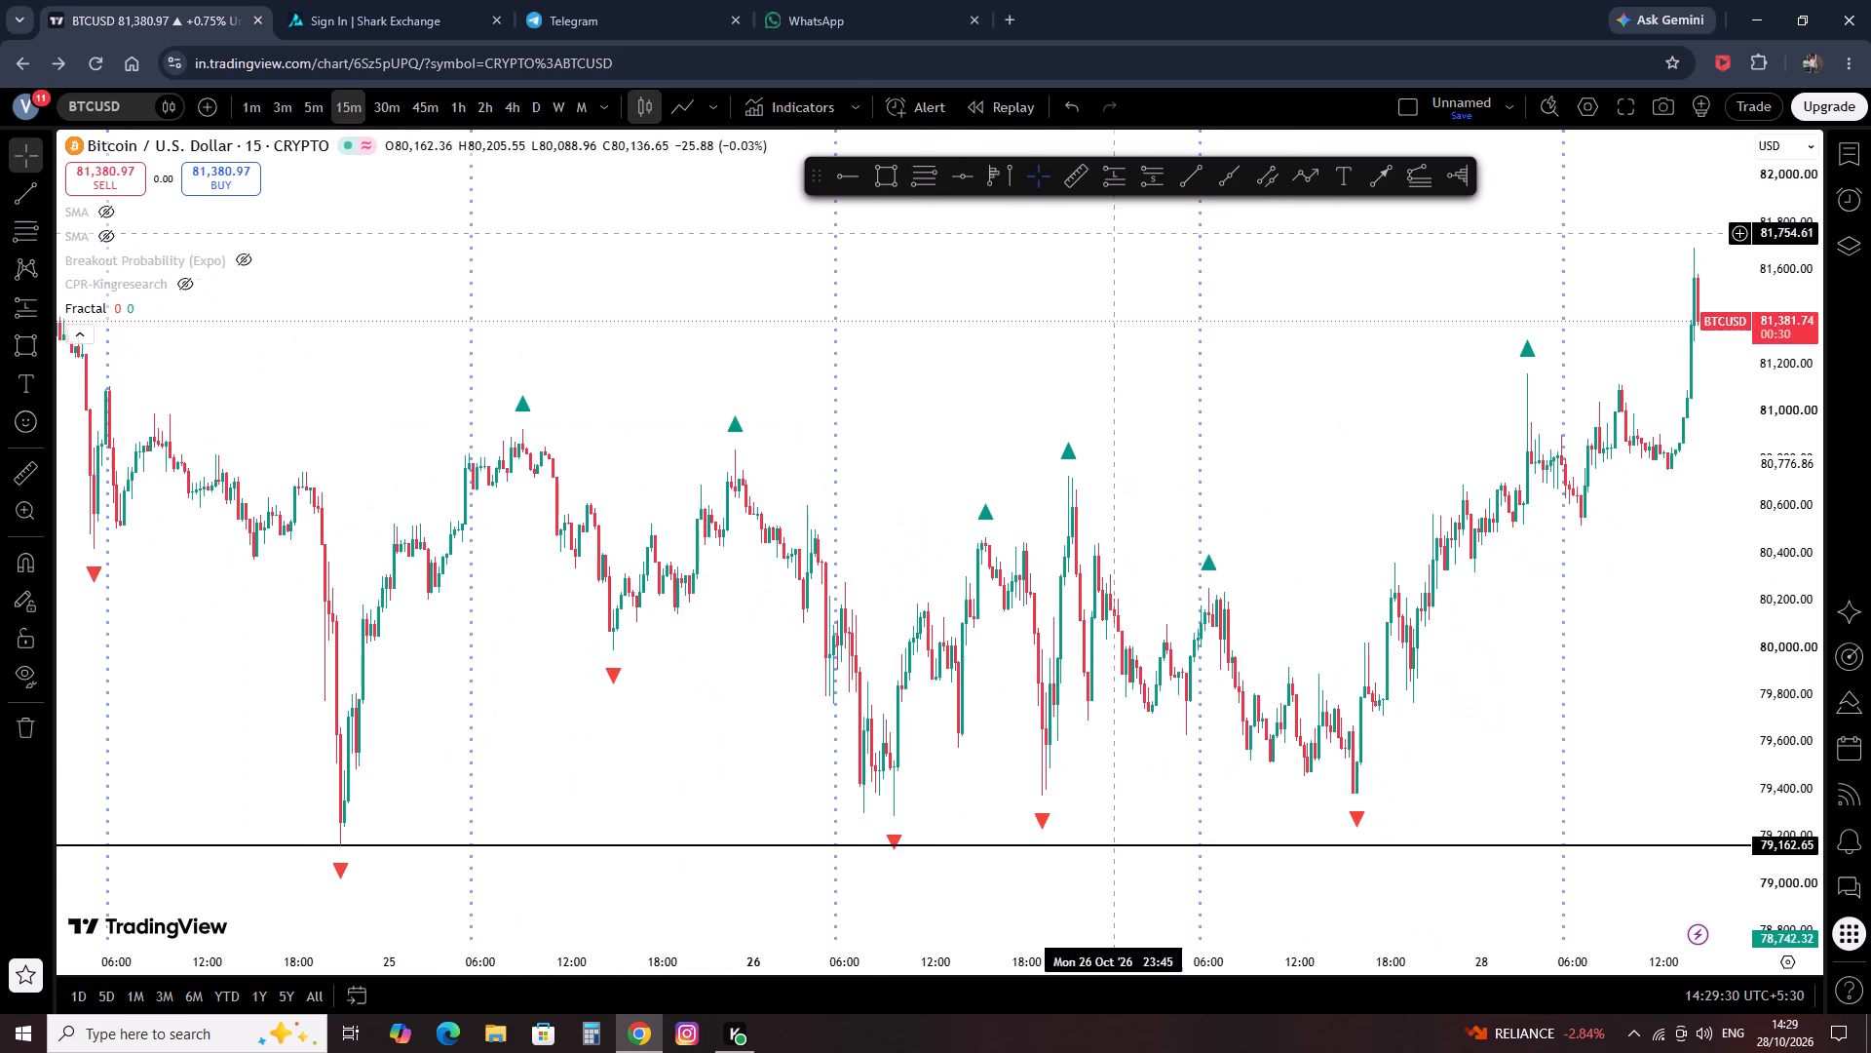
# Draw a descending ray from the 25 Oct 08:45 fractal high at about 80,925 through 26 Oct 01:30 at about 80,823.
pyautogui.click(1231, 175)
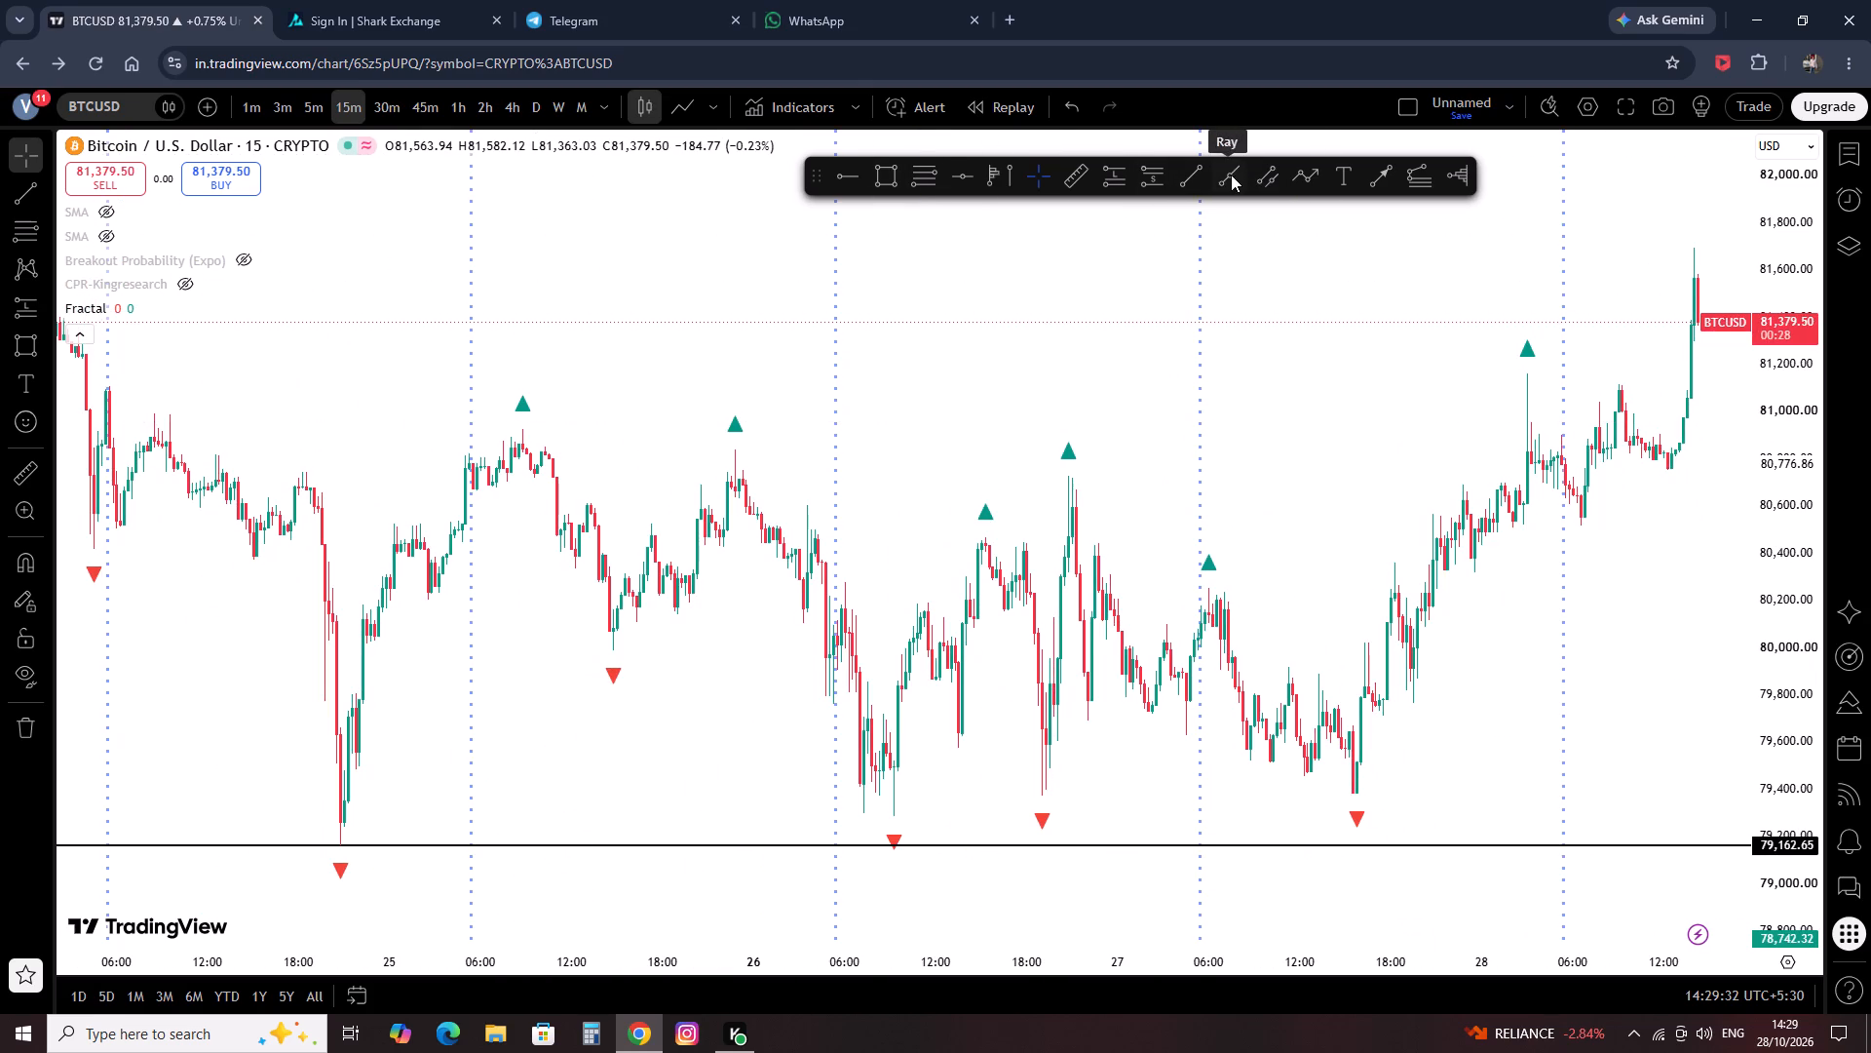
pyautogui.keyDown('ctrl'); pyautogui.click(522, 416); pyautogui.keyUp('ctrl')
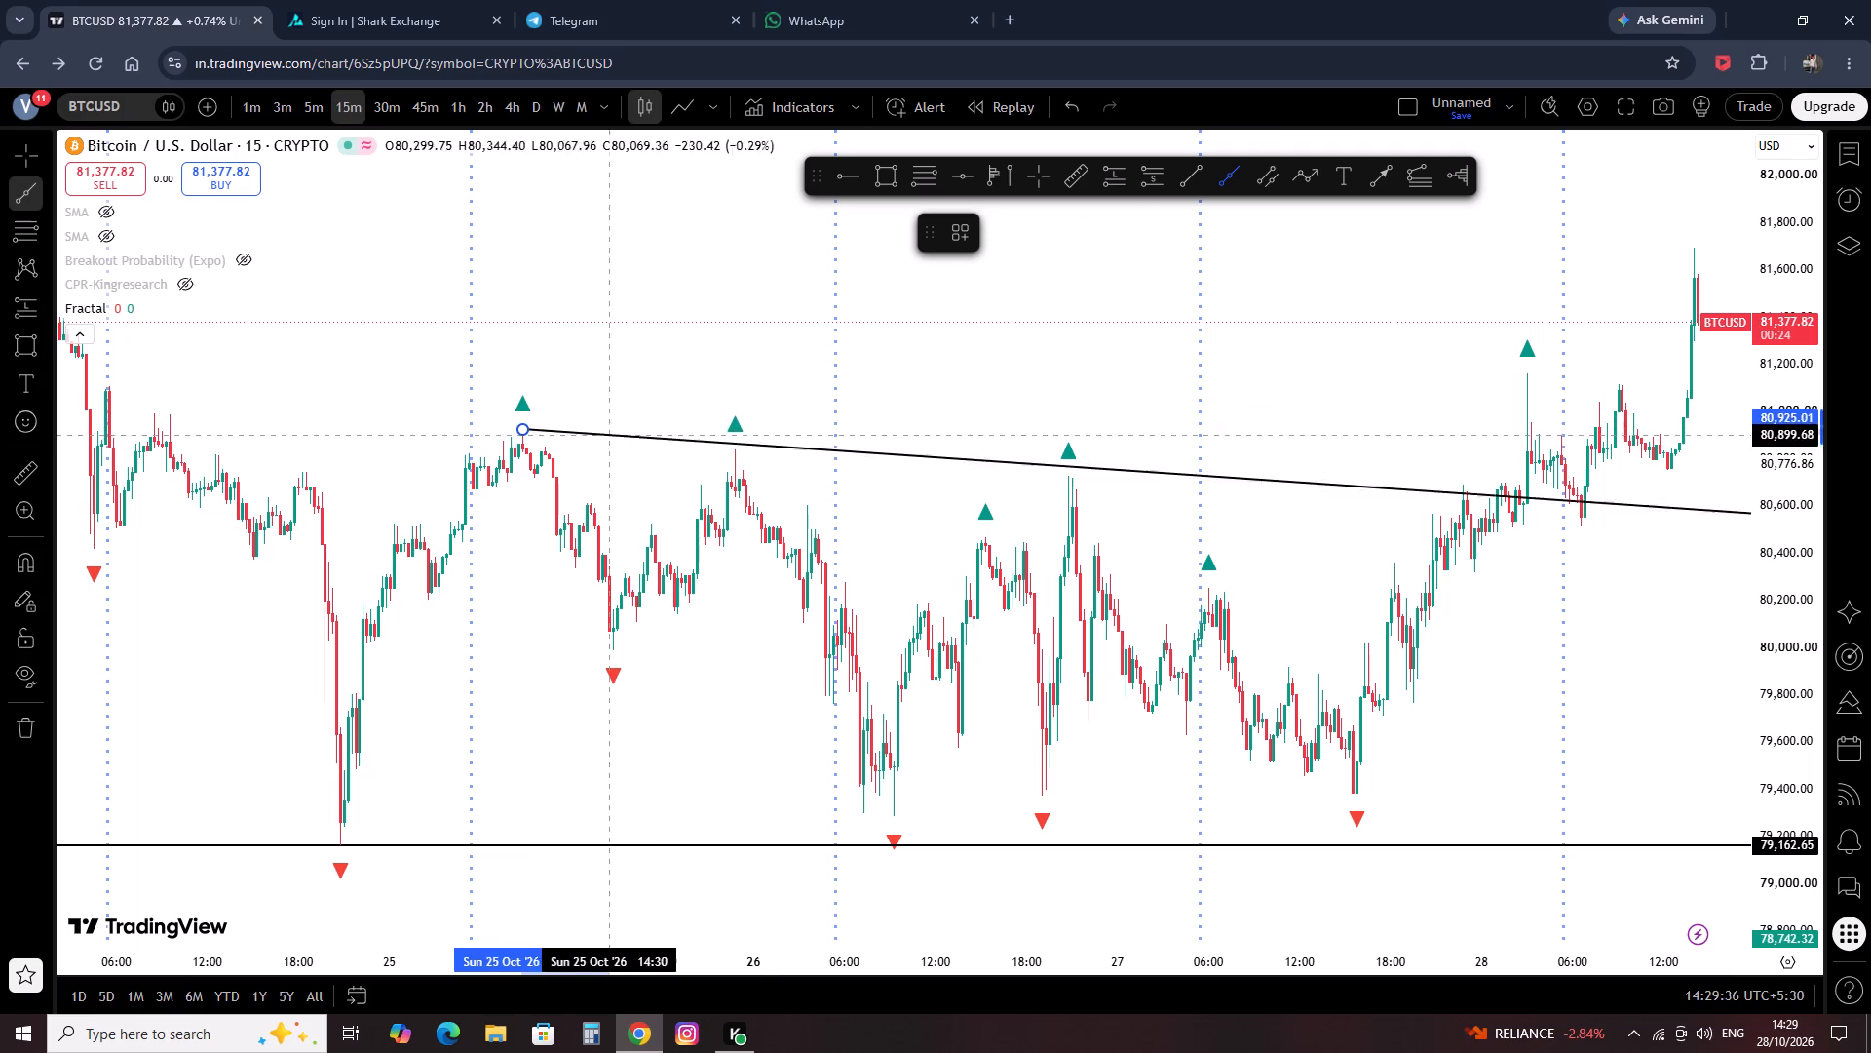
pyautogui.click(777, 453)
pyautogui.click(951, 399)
# Choose the Short Position tool and turn on the visibility of the second hidden SMA.
pyautogui.moveTo(1130, 391); pyautogui.dragTo(976, 387)
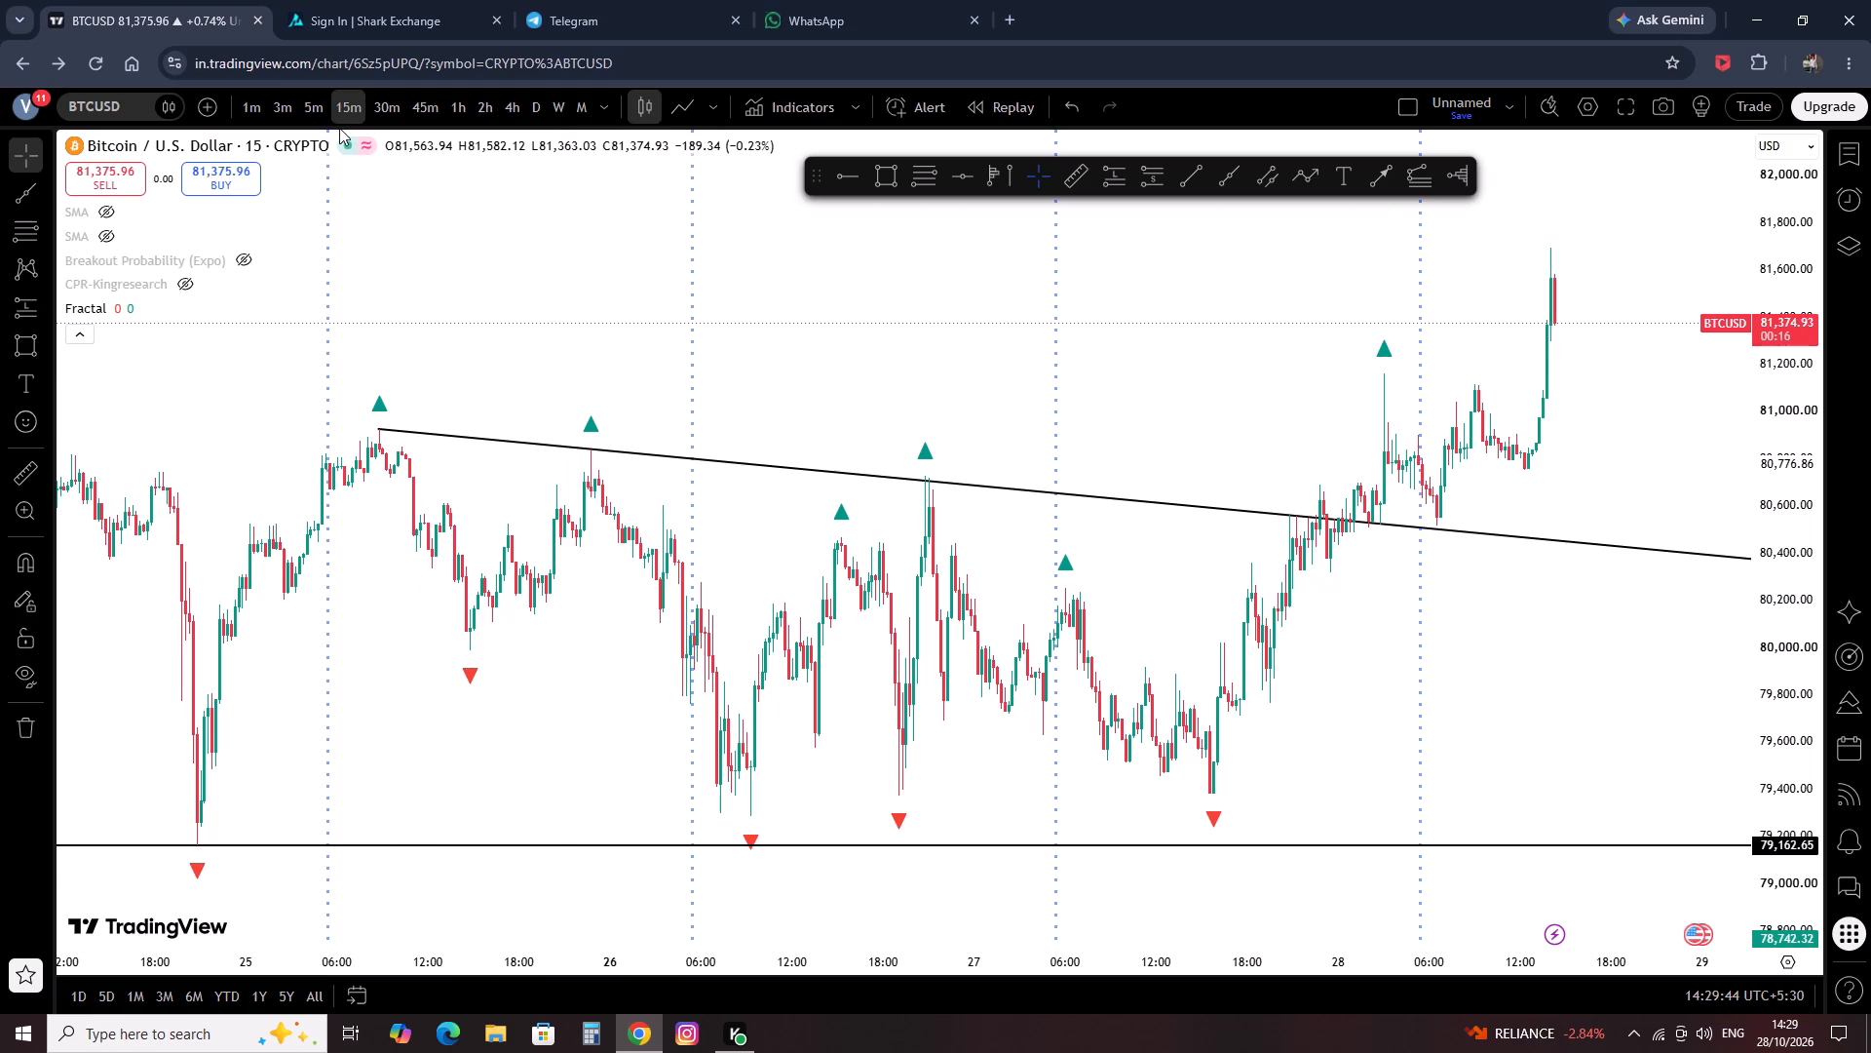
pyautogui.click(1147, 188)
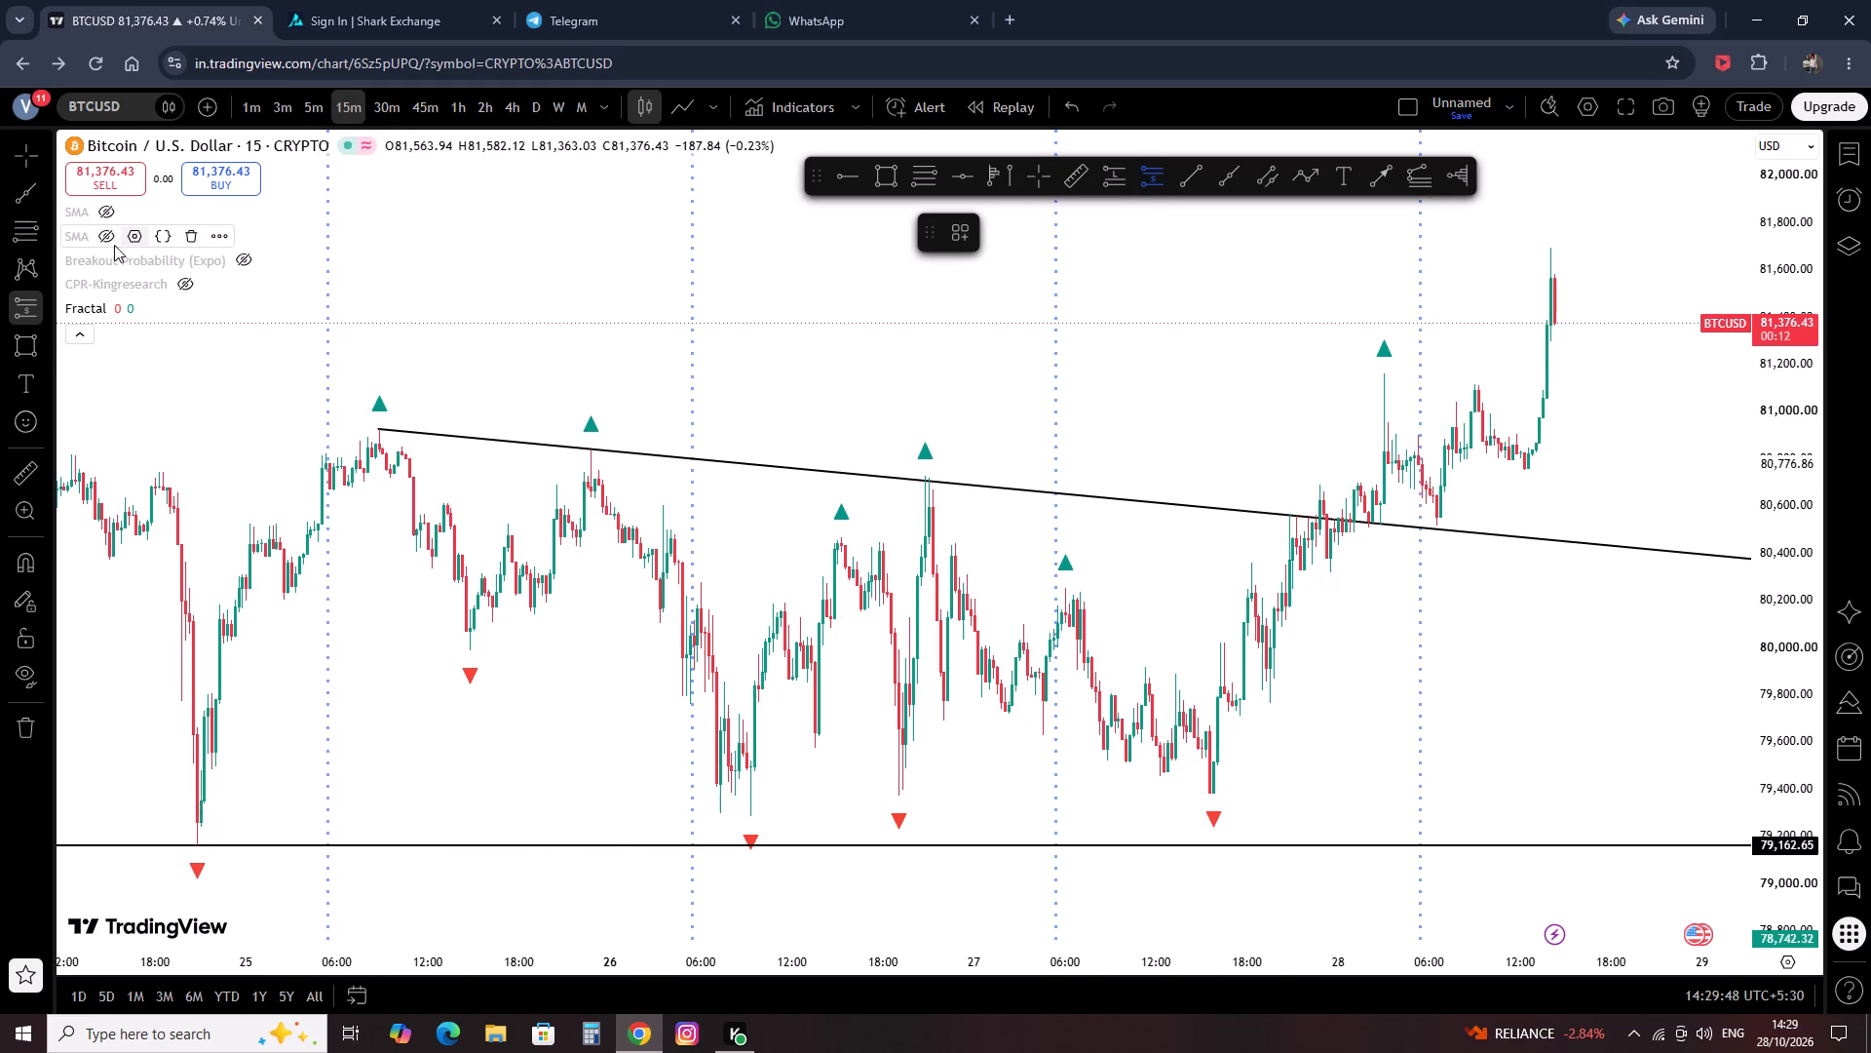
pyautogui.click(105, 245)
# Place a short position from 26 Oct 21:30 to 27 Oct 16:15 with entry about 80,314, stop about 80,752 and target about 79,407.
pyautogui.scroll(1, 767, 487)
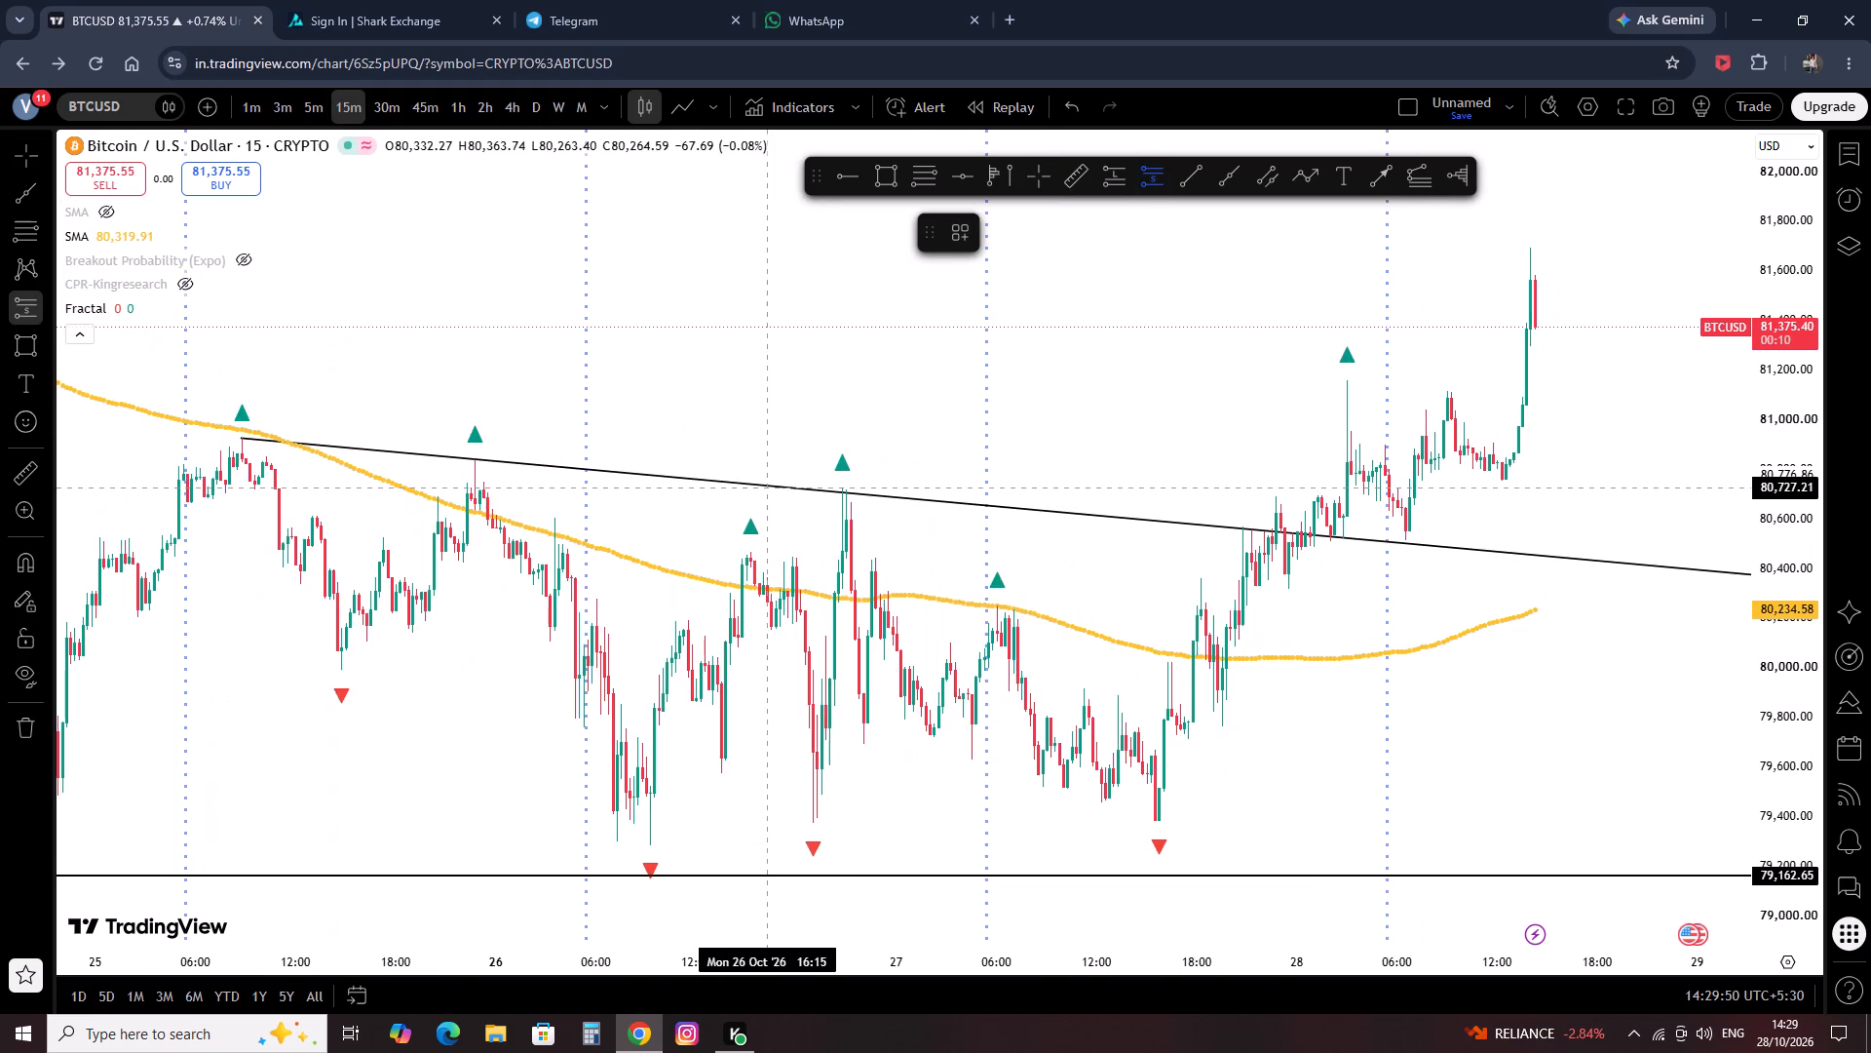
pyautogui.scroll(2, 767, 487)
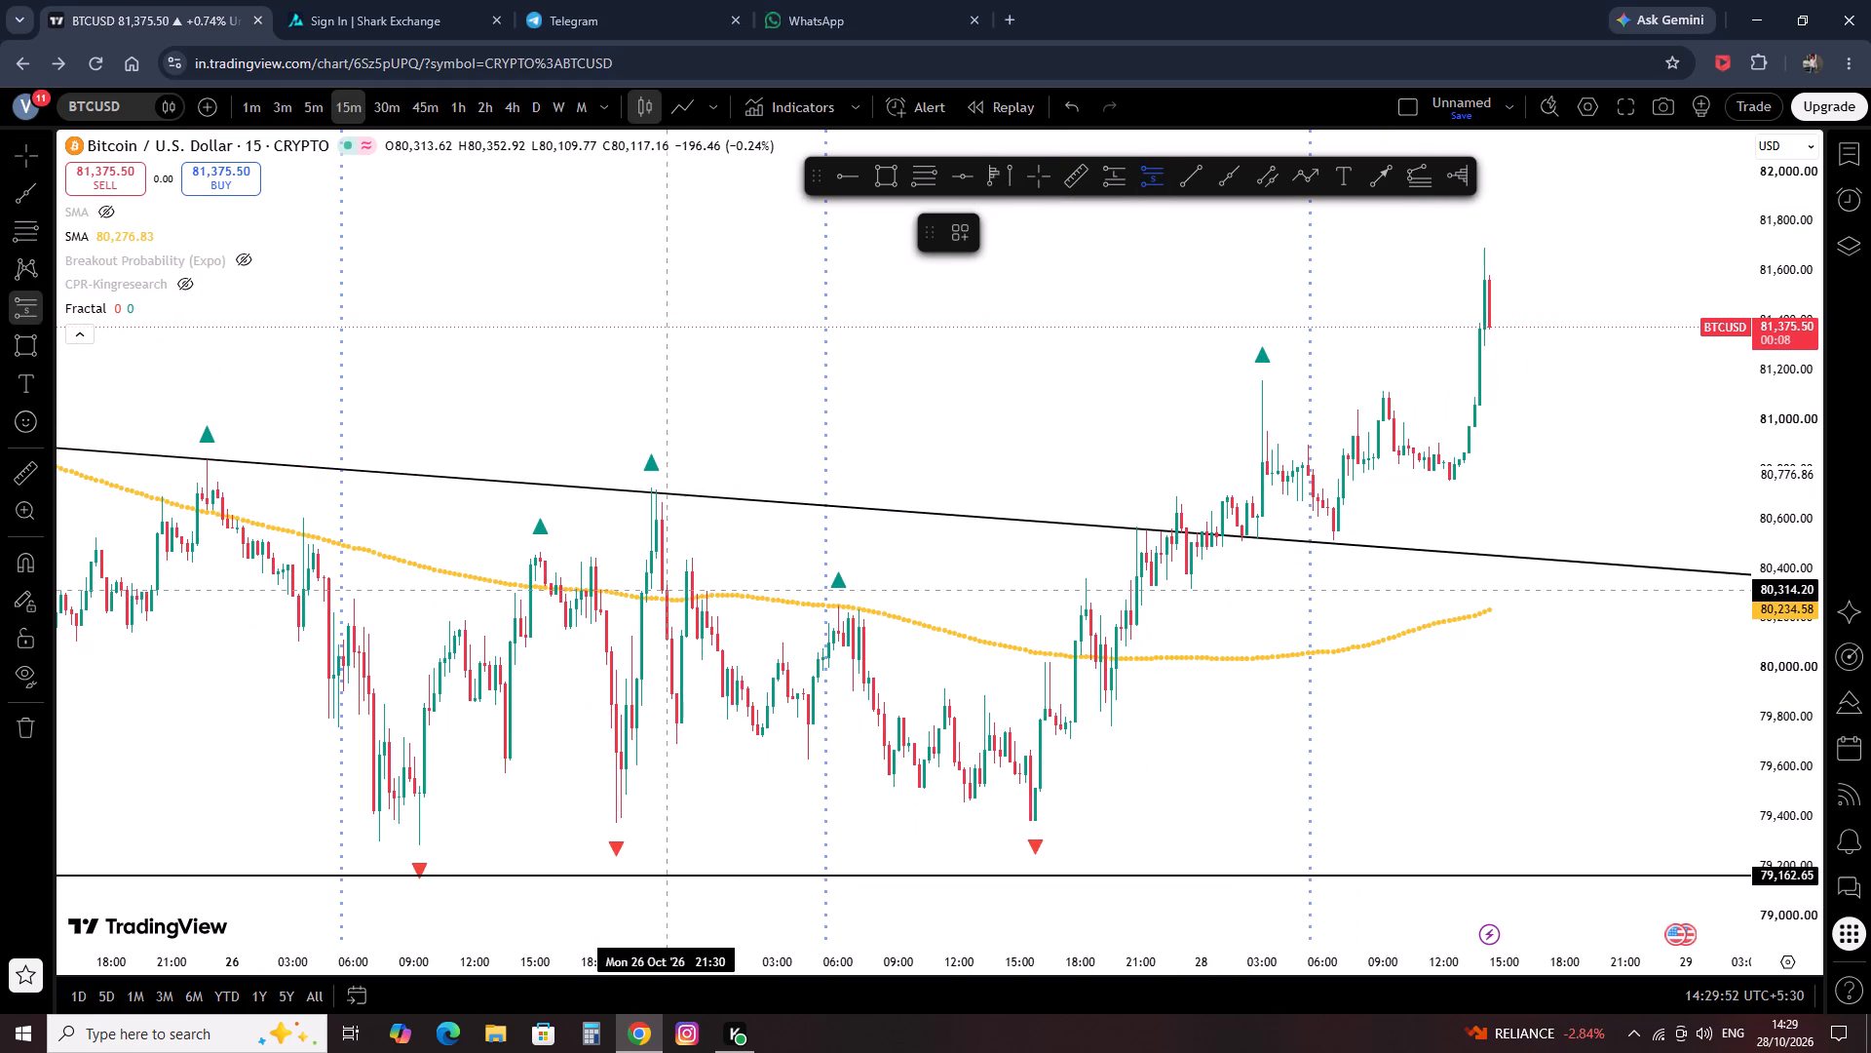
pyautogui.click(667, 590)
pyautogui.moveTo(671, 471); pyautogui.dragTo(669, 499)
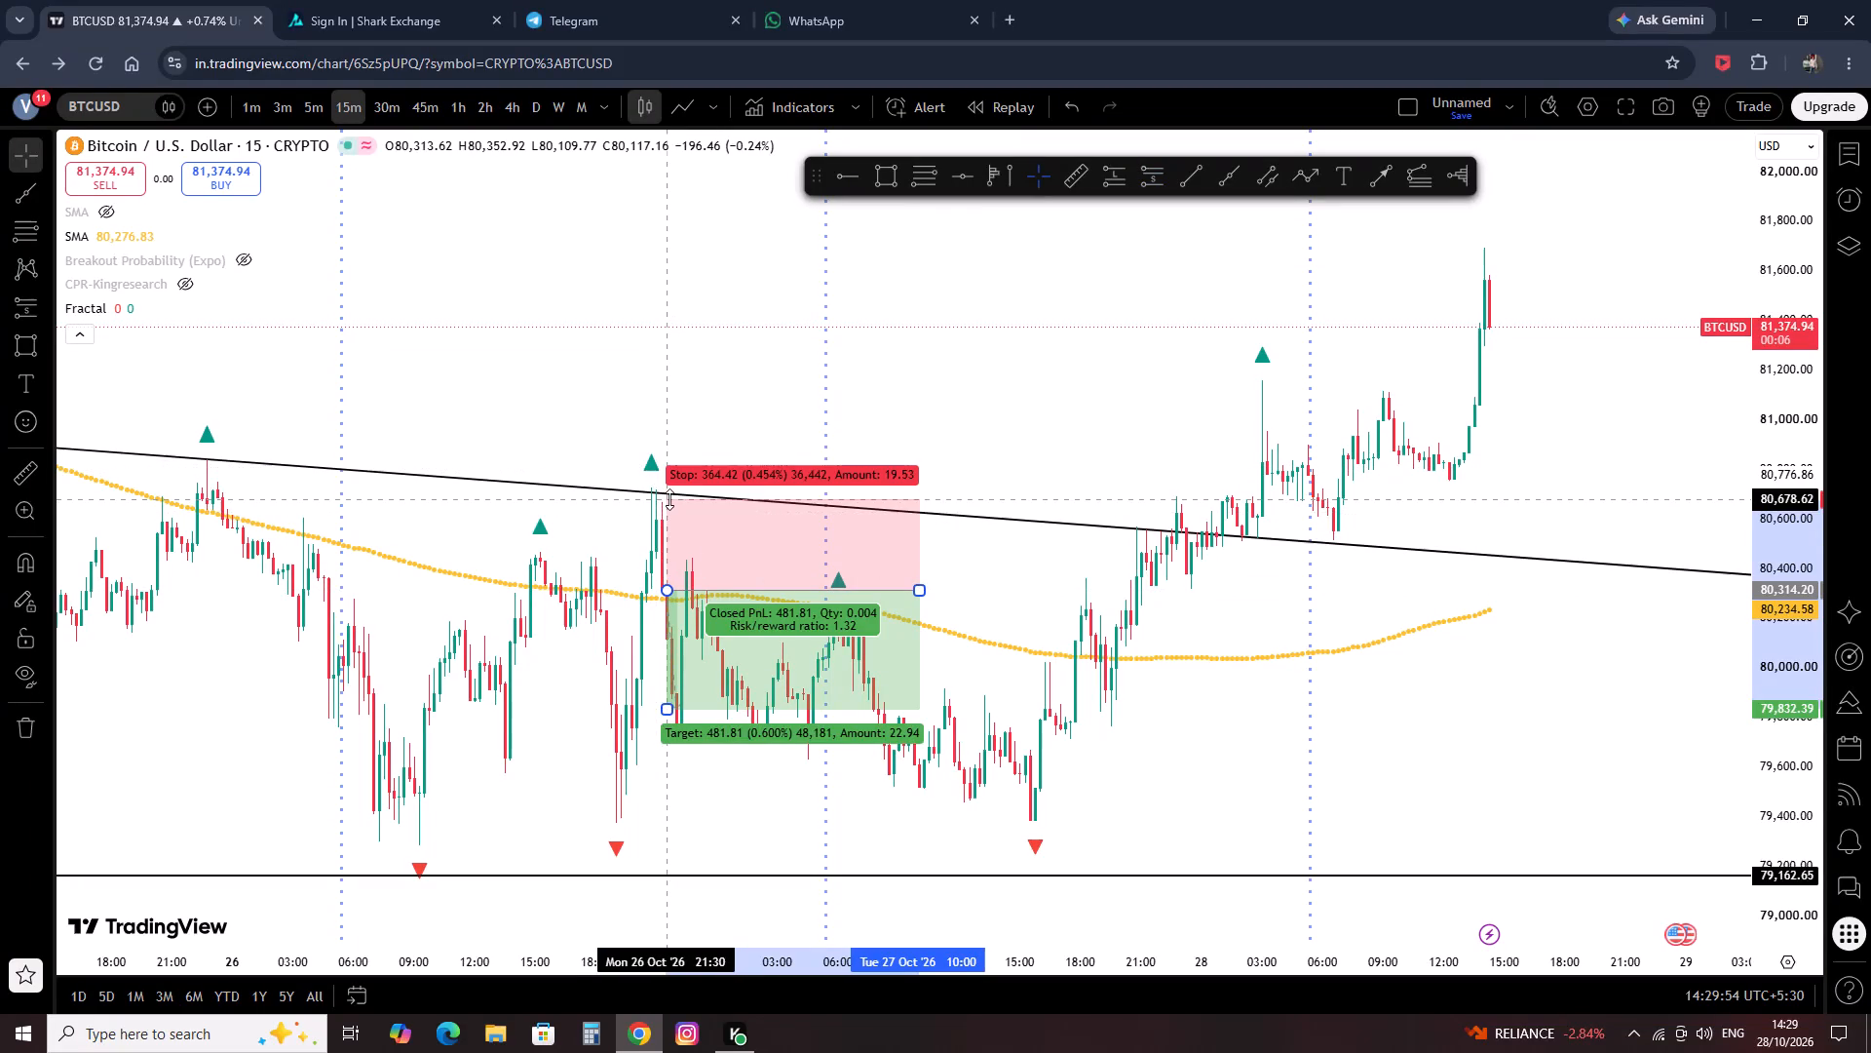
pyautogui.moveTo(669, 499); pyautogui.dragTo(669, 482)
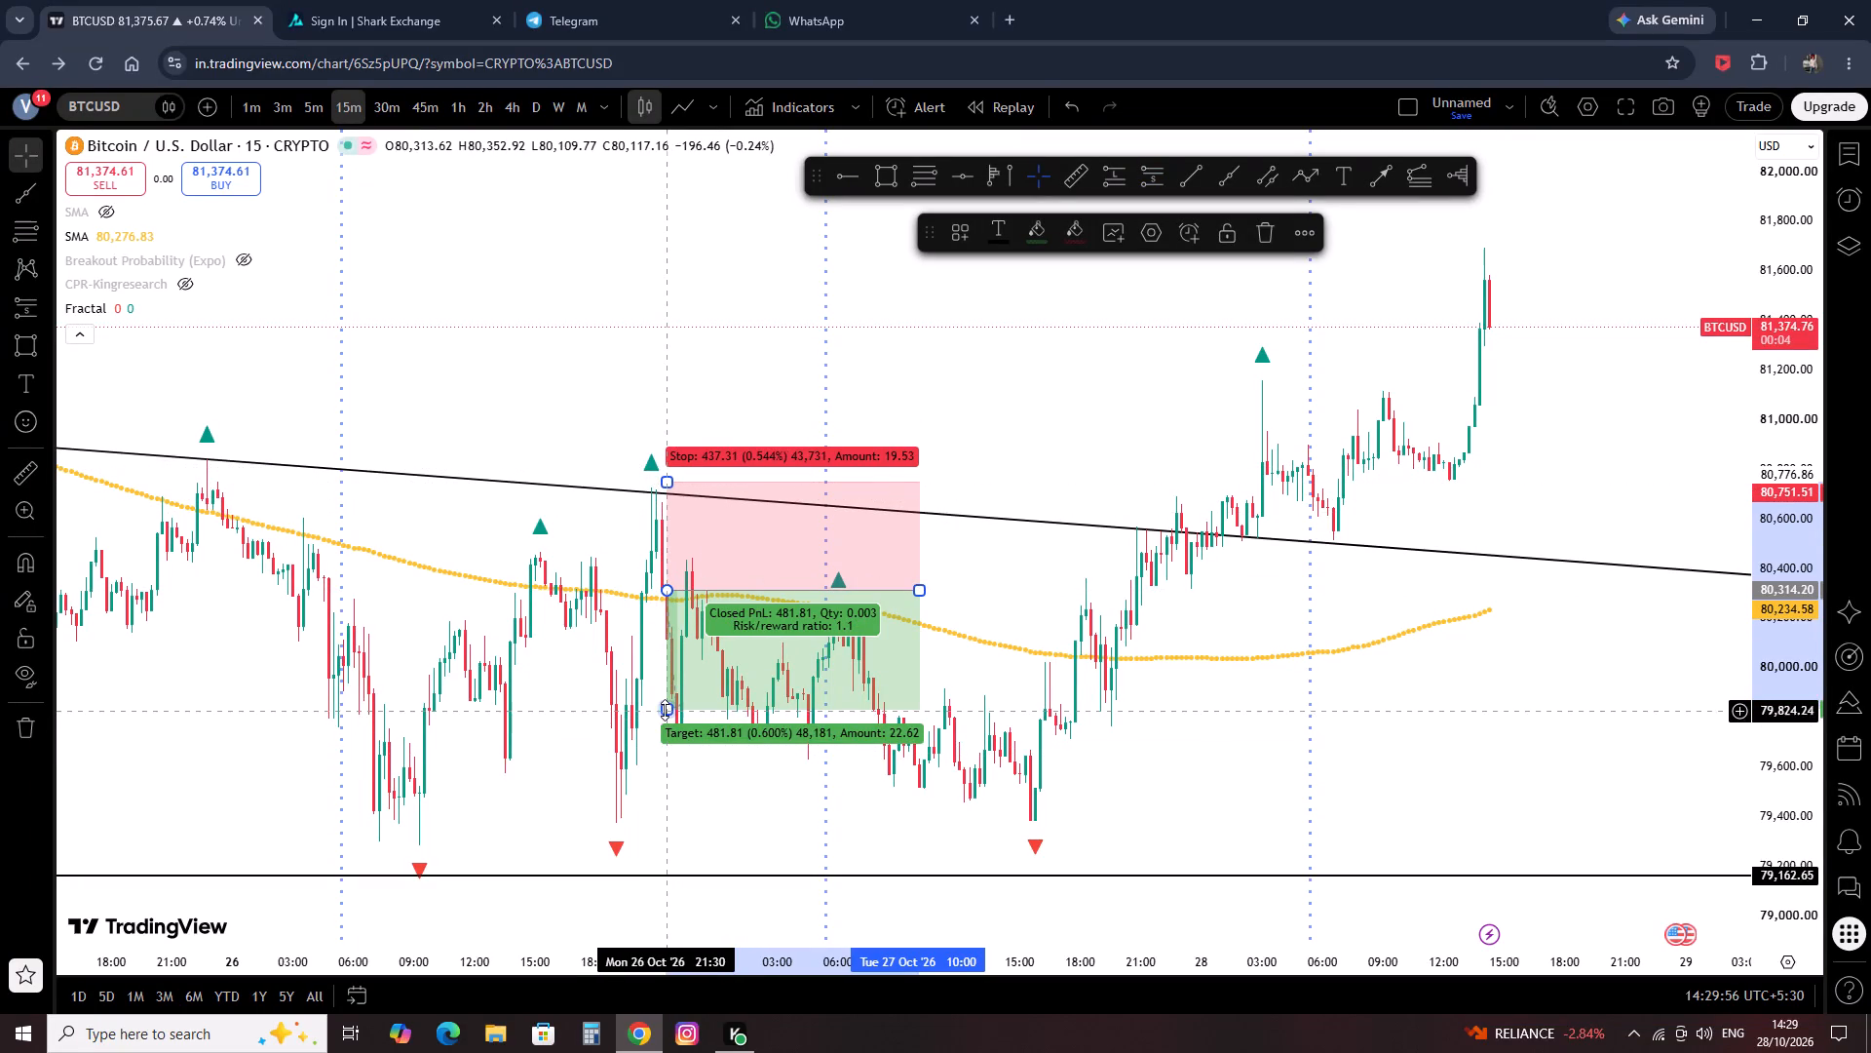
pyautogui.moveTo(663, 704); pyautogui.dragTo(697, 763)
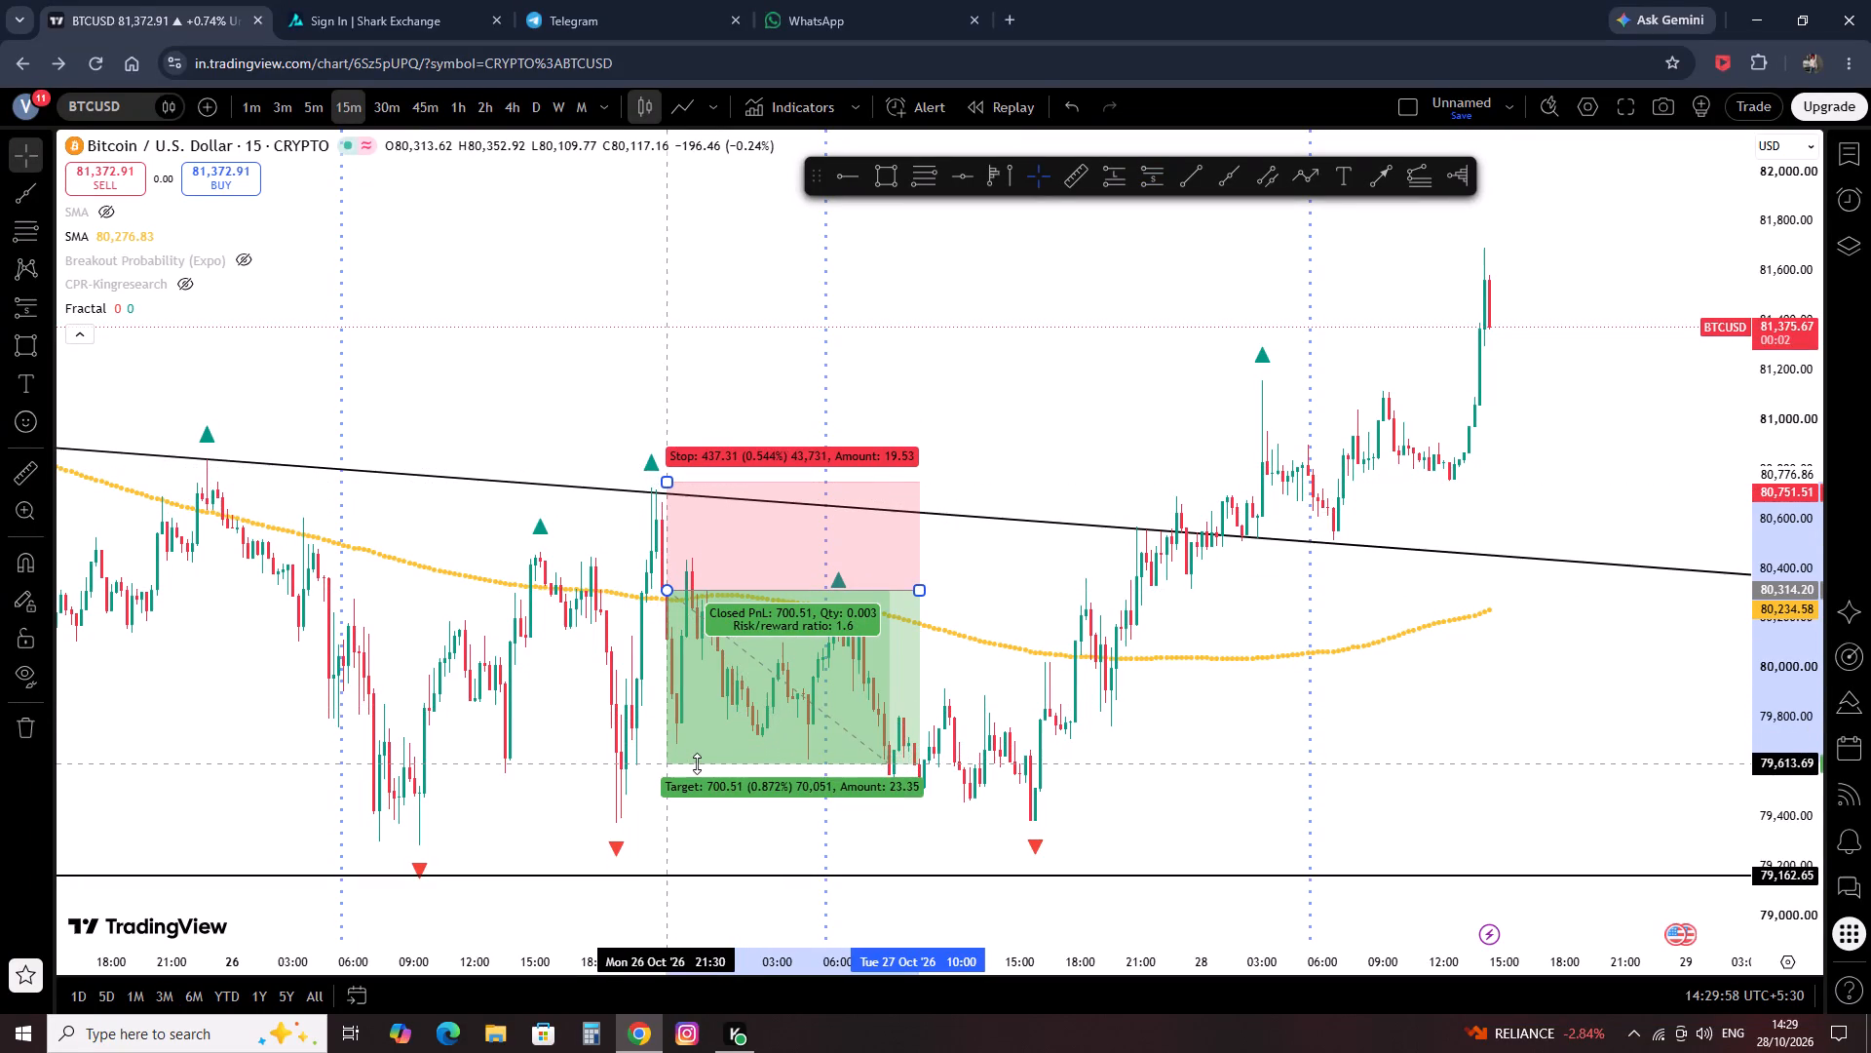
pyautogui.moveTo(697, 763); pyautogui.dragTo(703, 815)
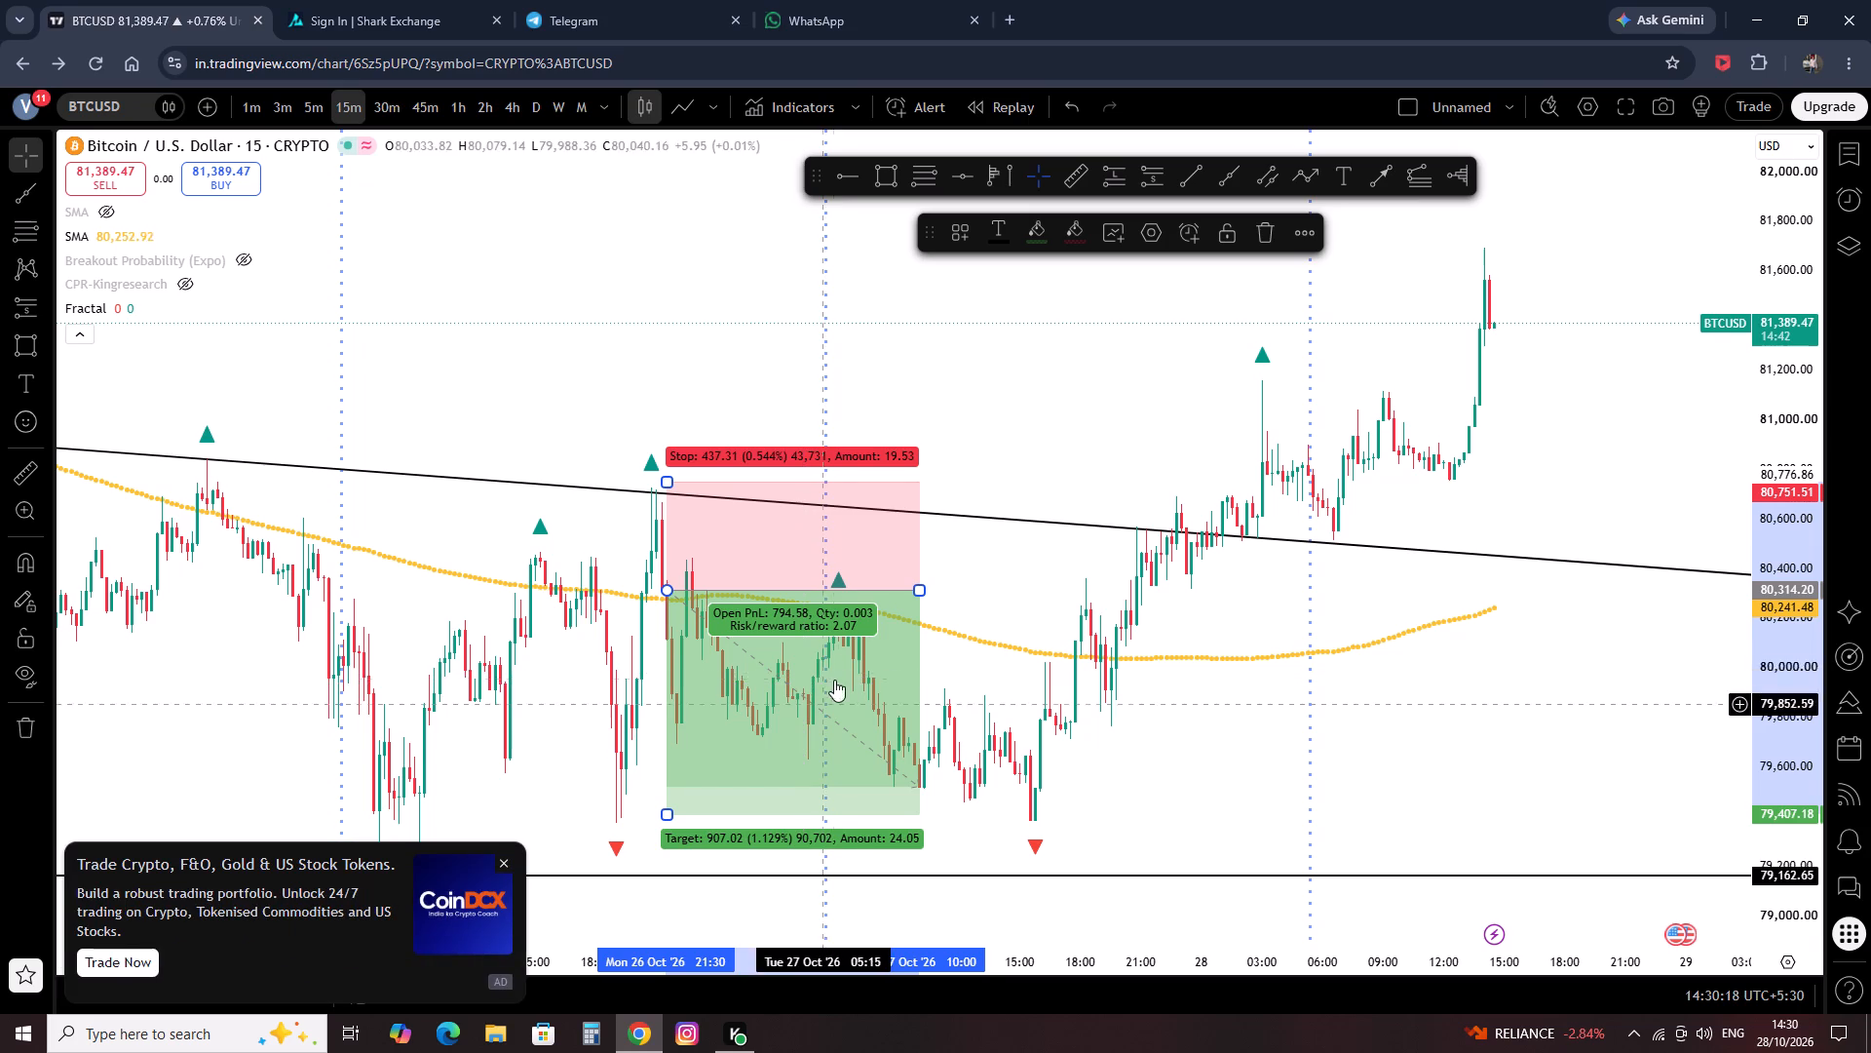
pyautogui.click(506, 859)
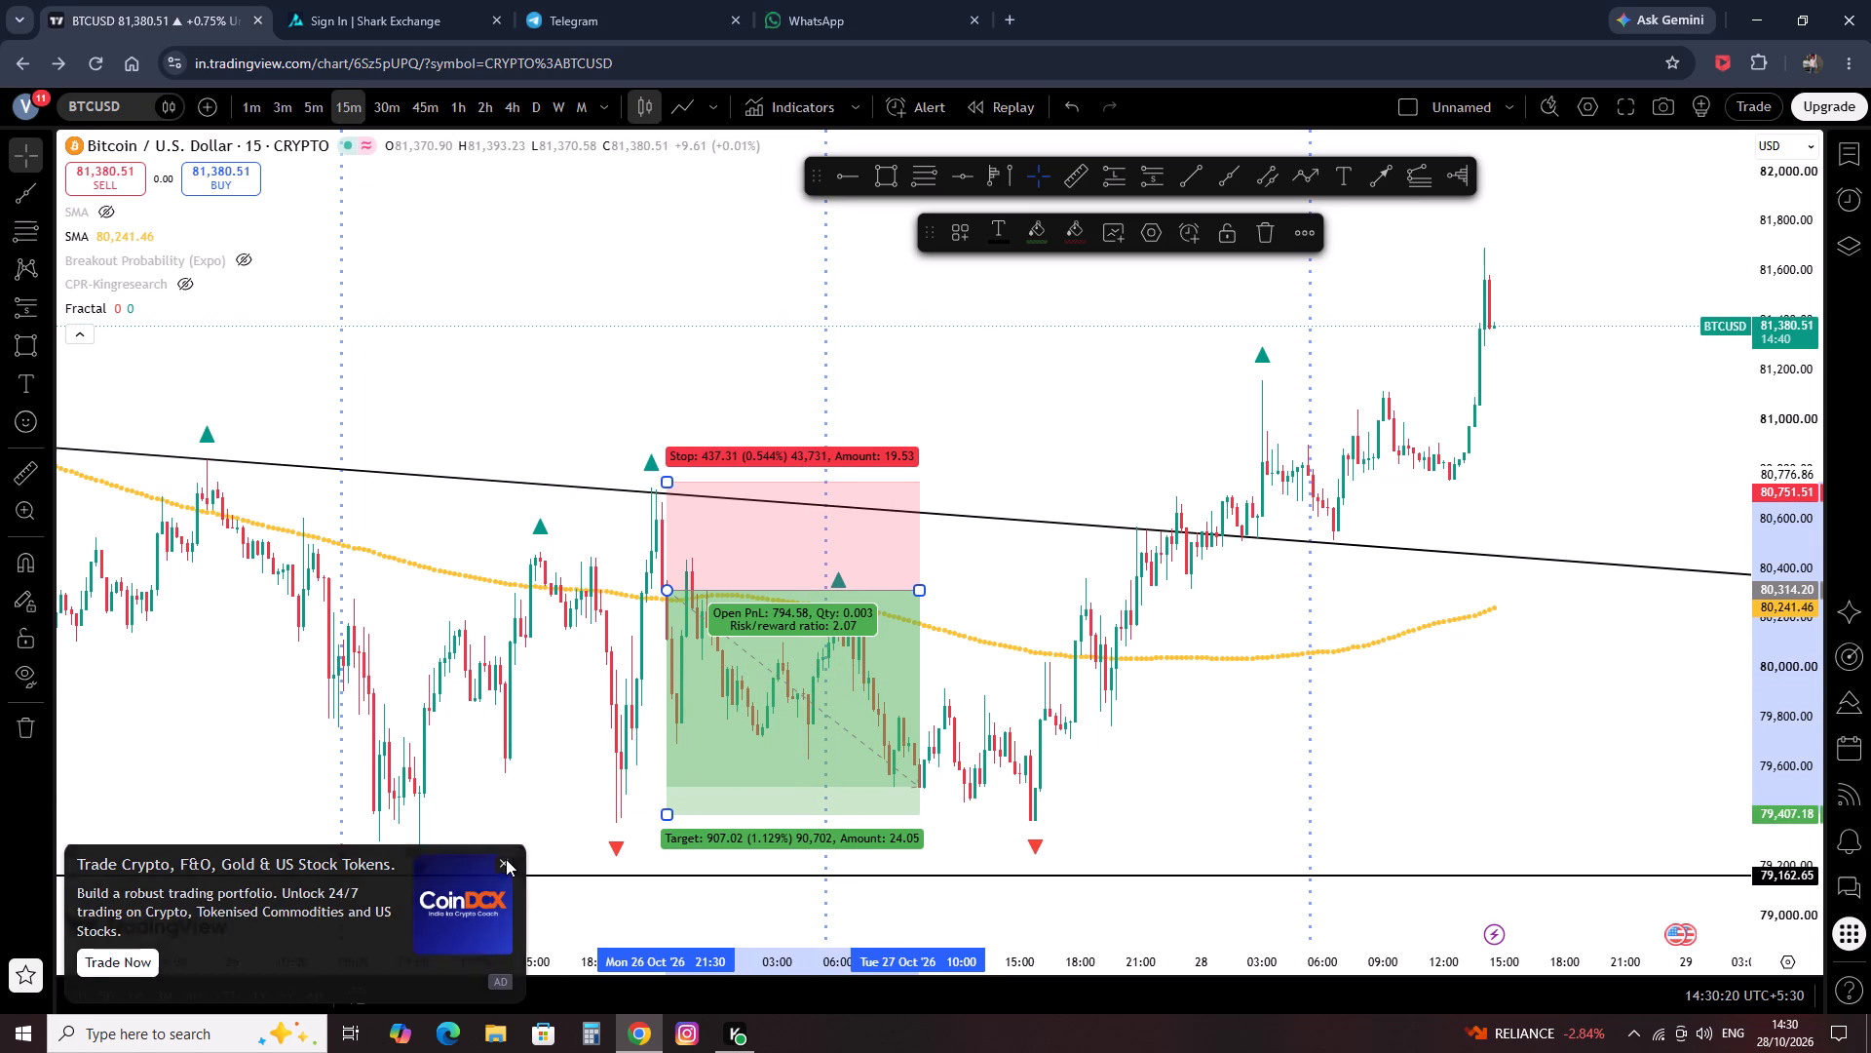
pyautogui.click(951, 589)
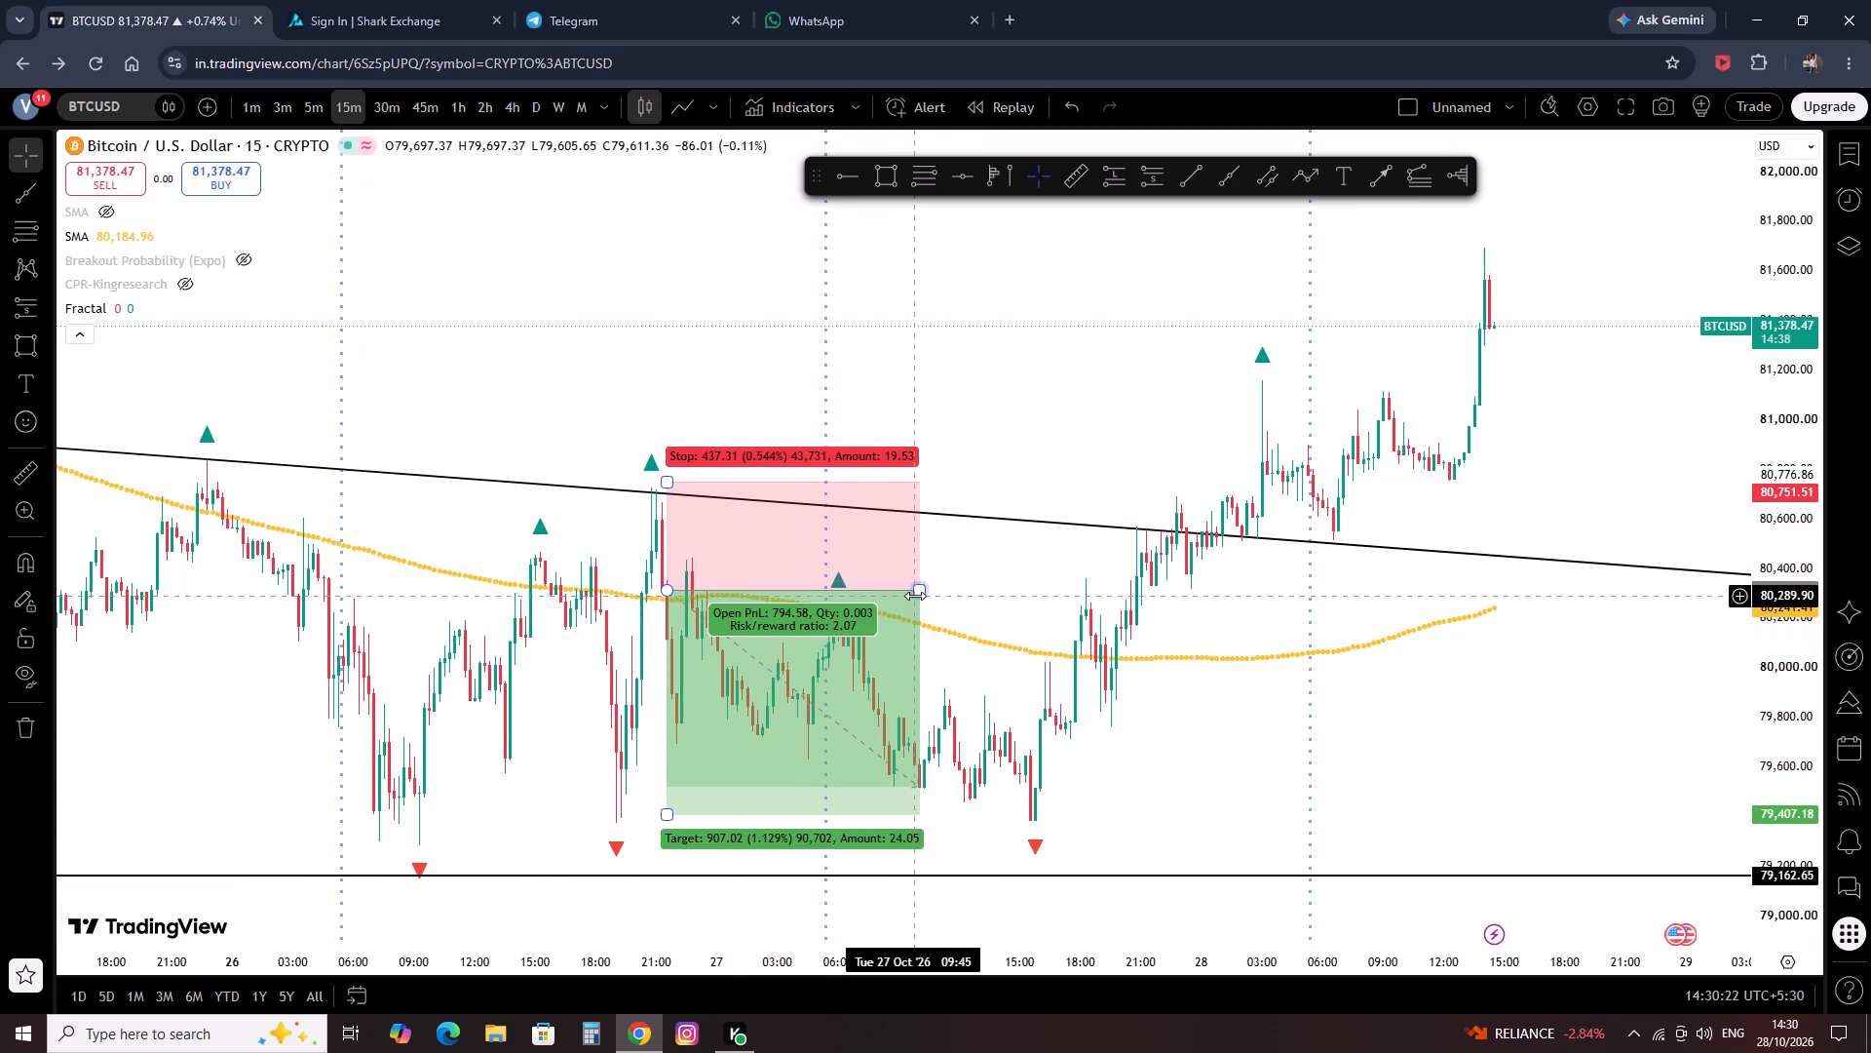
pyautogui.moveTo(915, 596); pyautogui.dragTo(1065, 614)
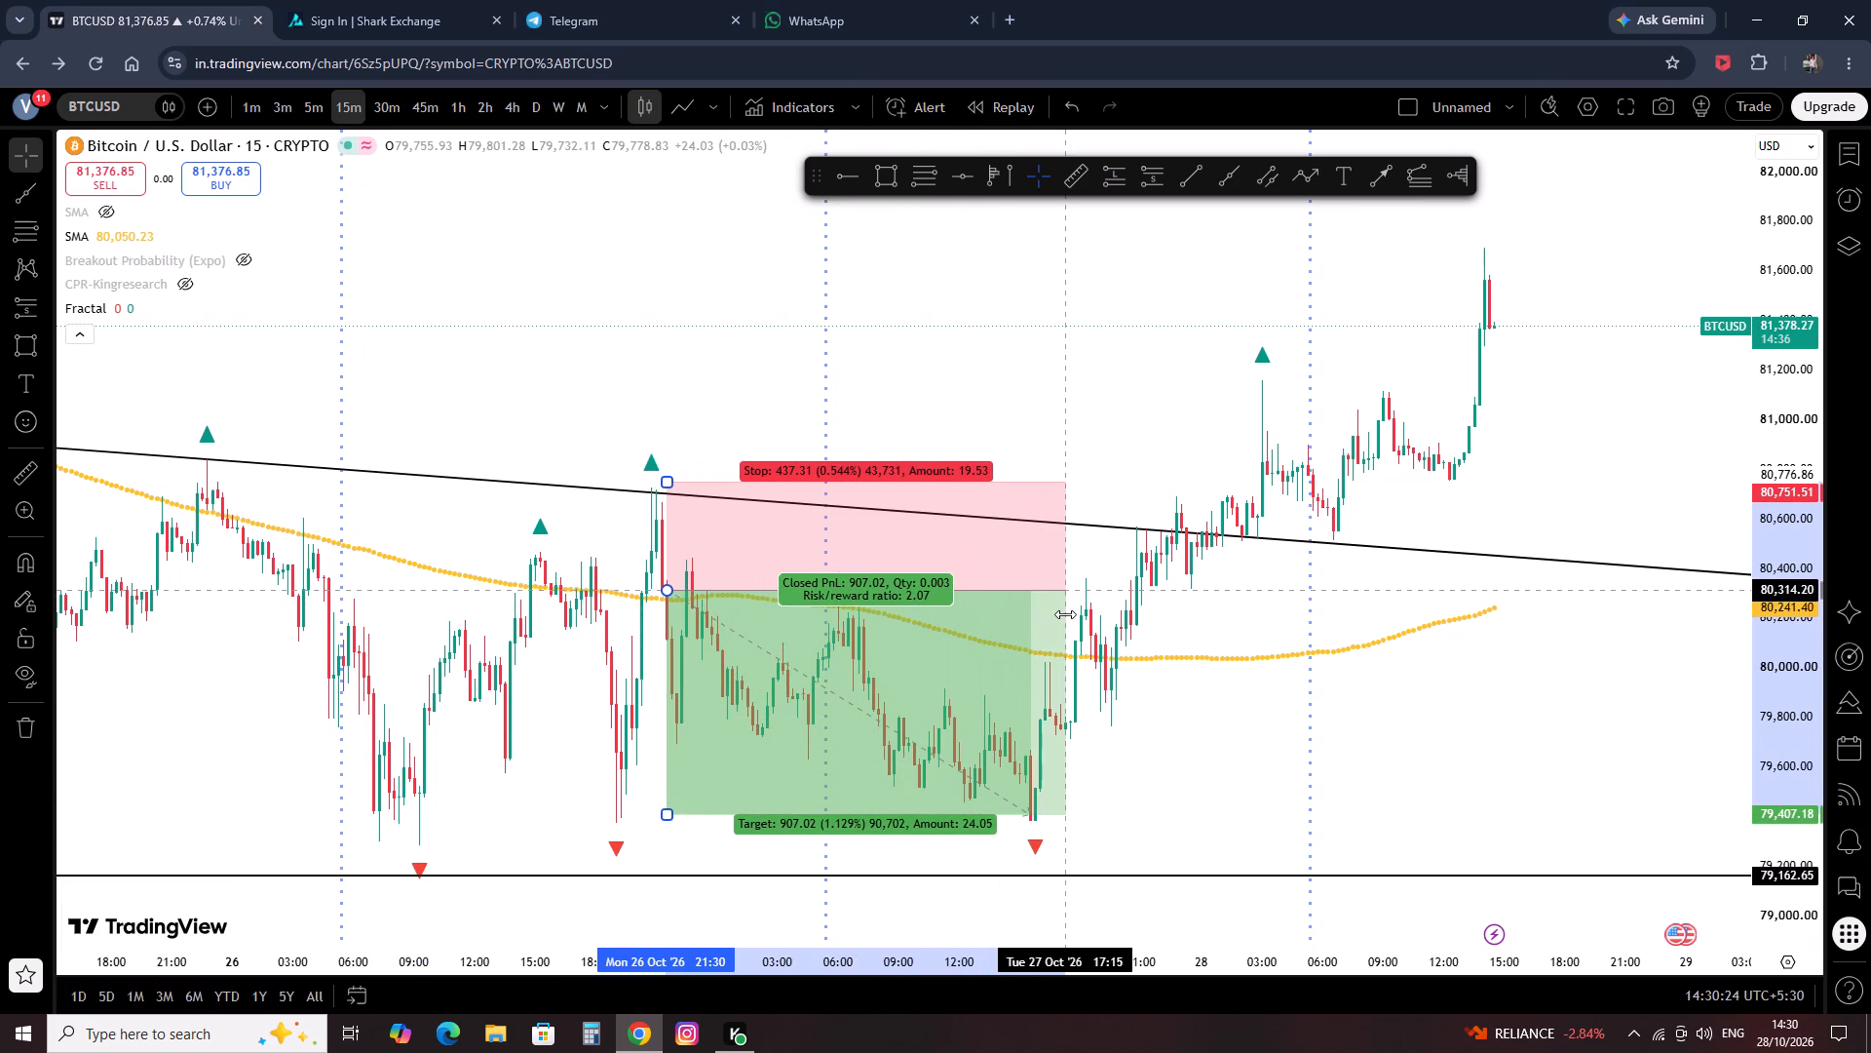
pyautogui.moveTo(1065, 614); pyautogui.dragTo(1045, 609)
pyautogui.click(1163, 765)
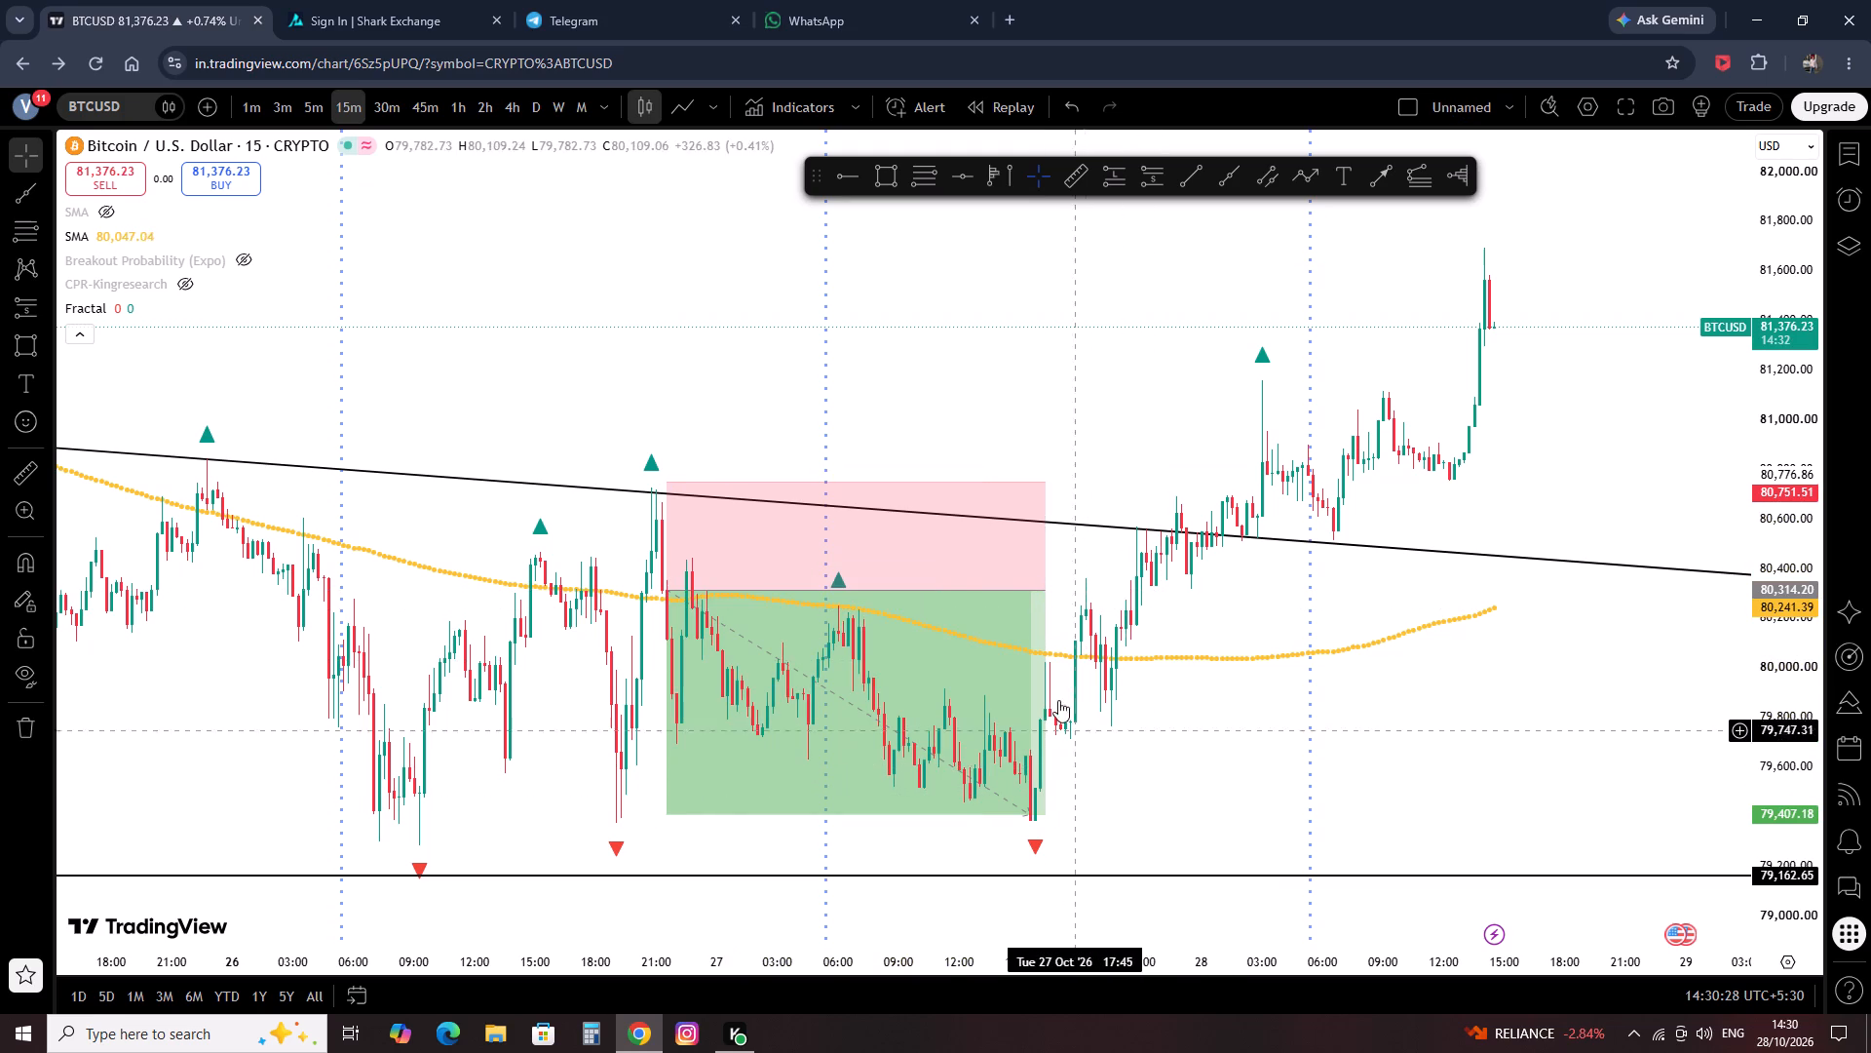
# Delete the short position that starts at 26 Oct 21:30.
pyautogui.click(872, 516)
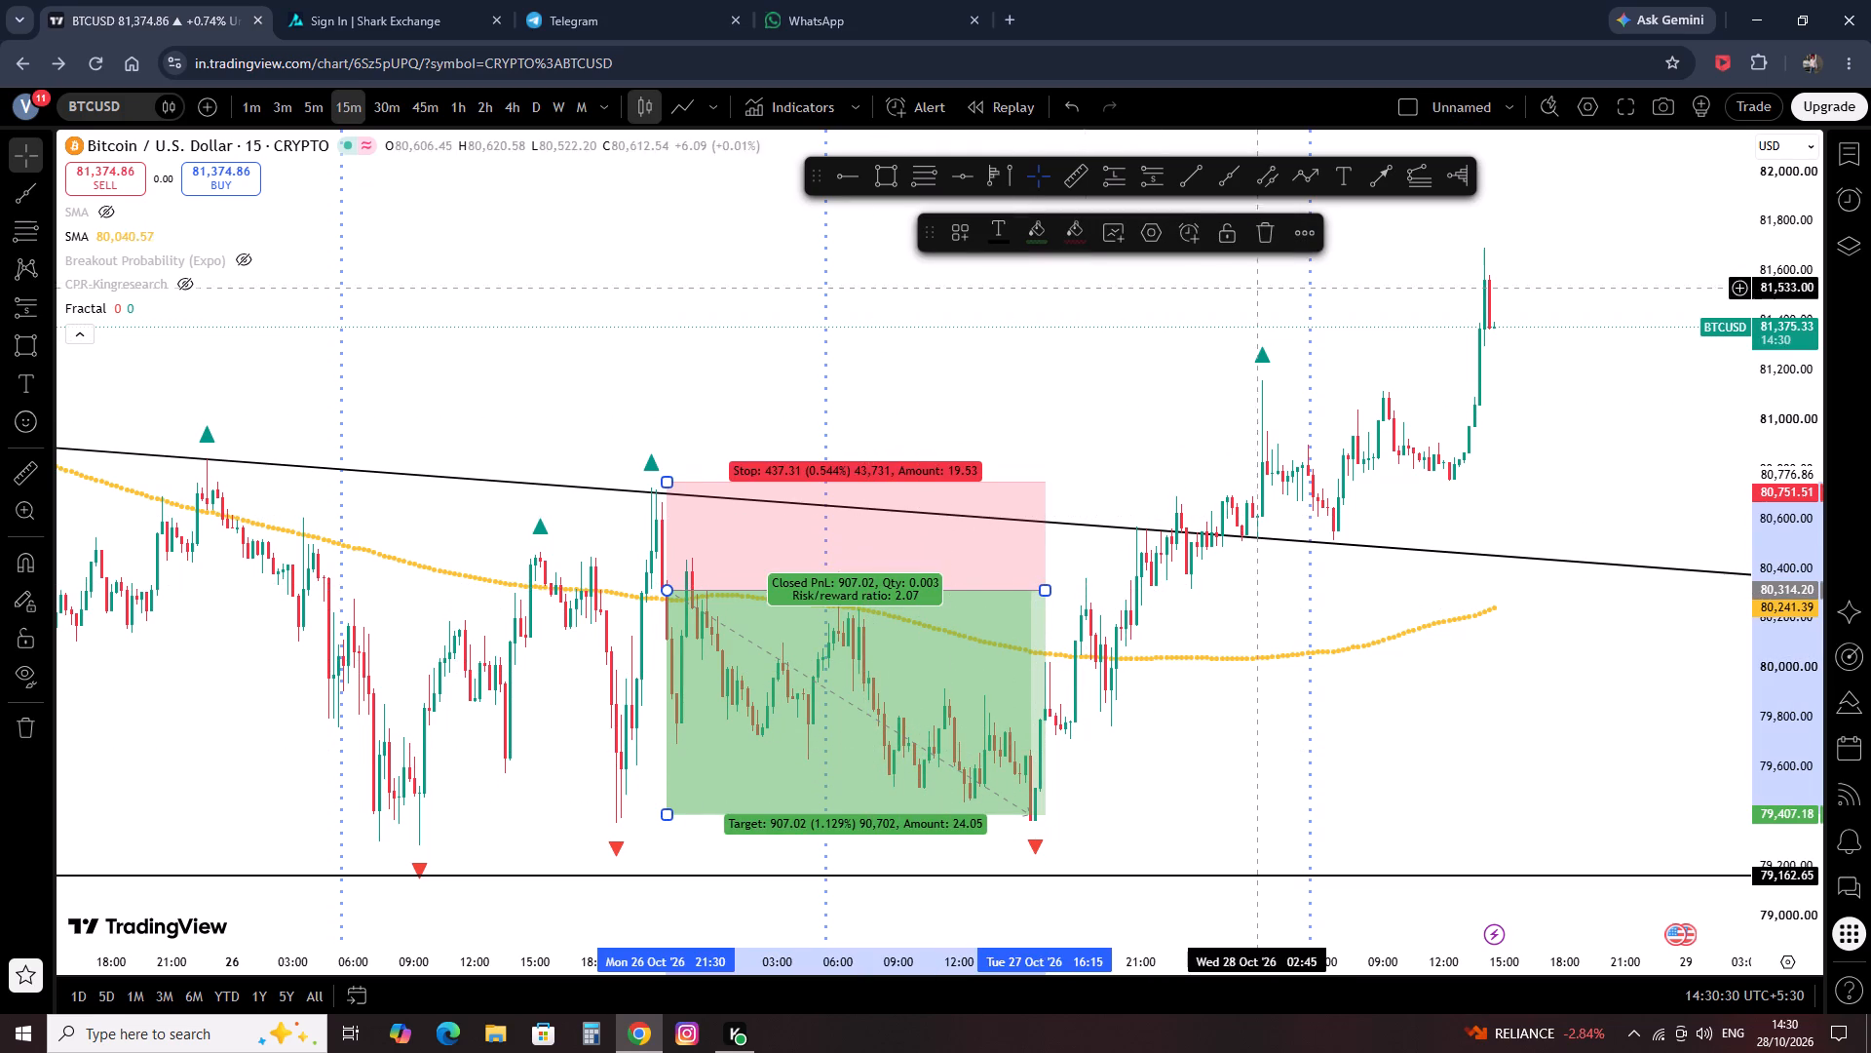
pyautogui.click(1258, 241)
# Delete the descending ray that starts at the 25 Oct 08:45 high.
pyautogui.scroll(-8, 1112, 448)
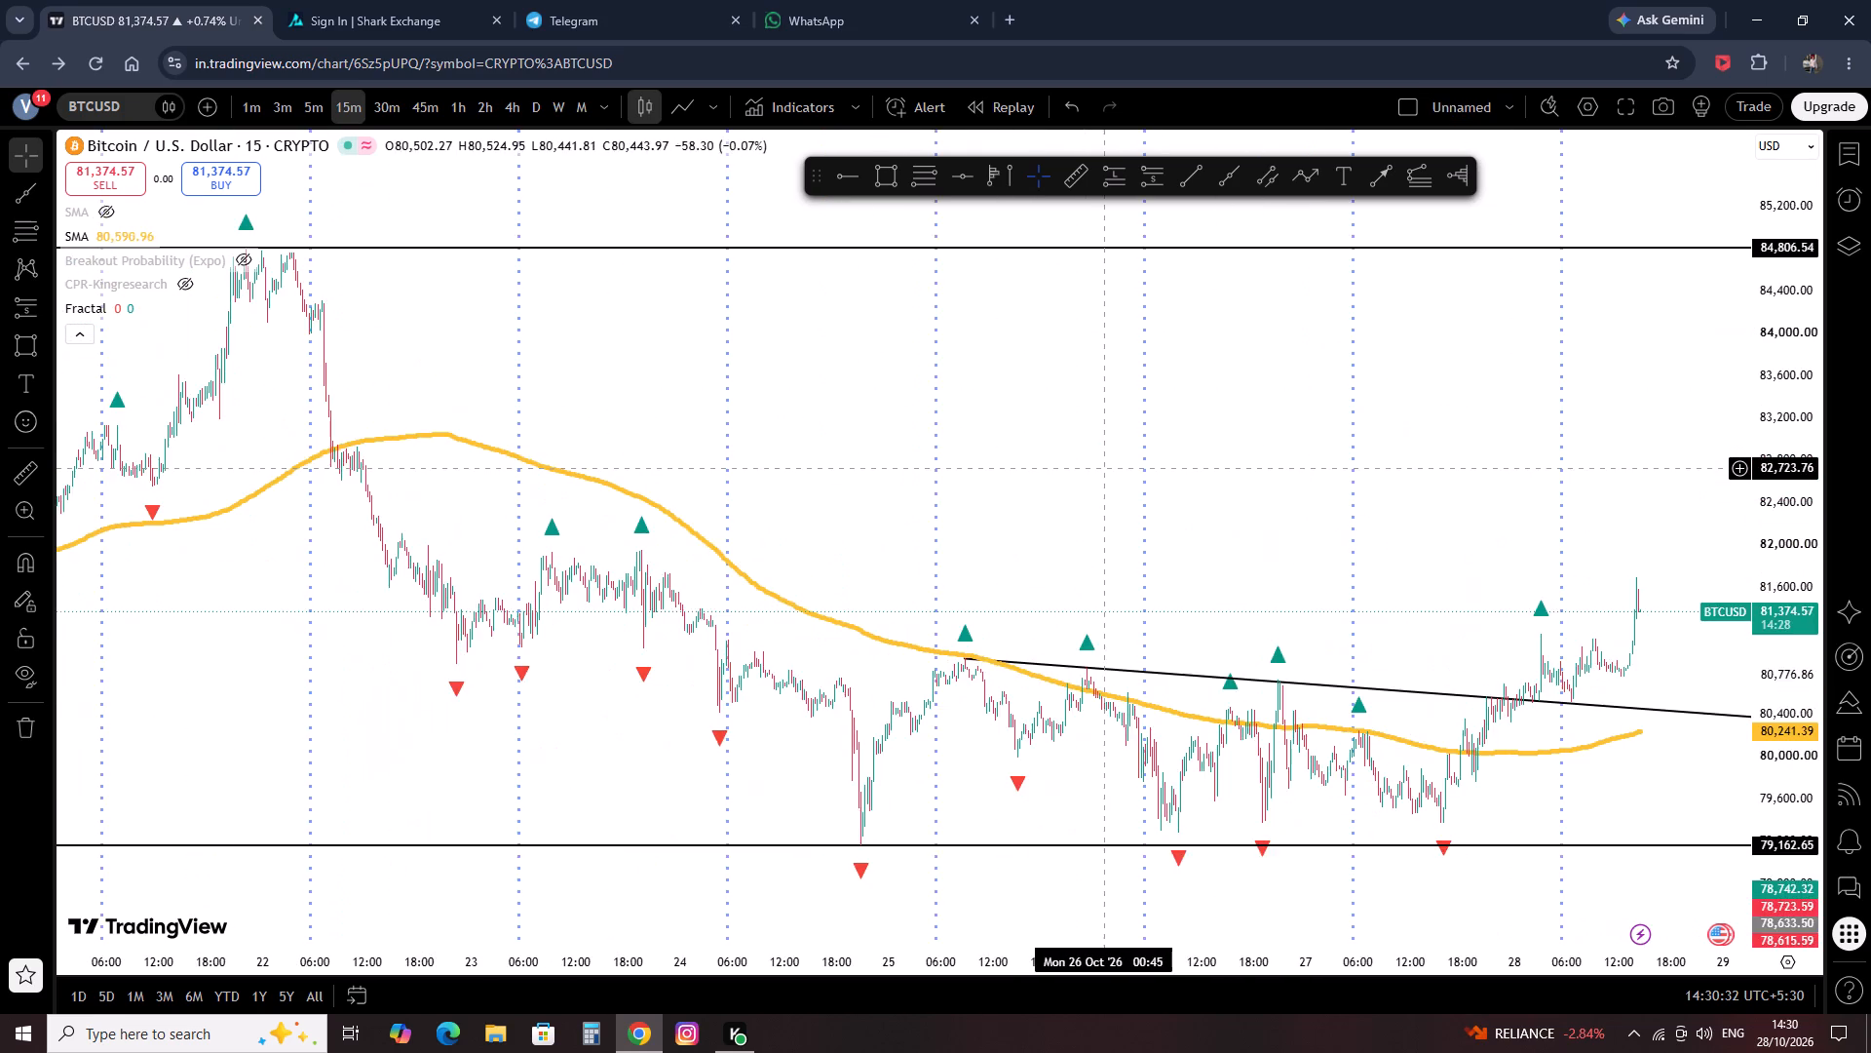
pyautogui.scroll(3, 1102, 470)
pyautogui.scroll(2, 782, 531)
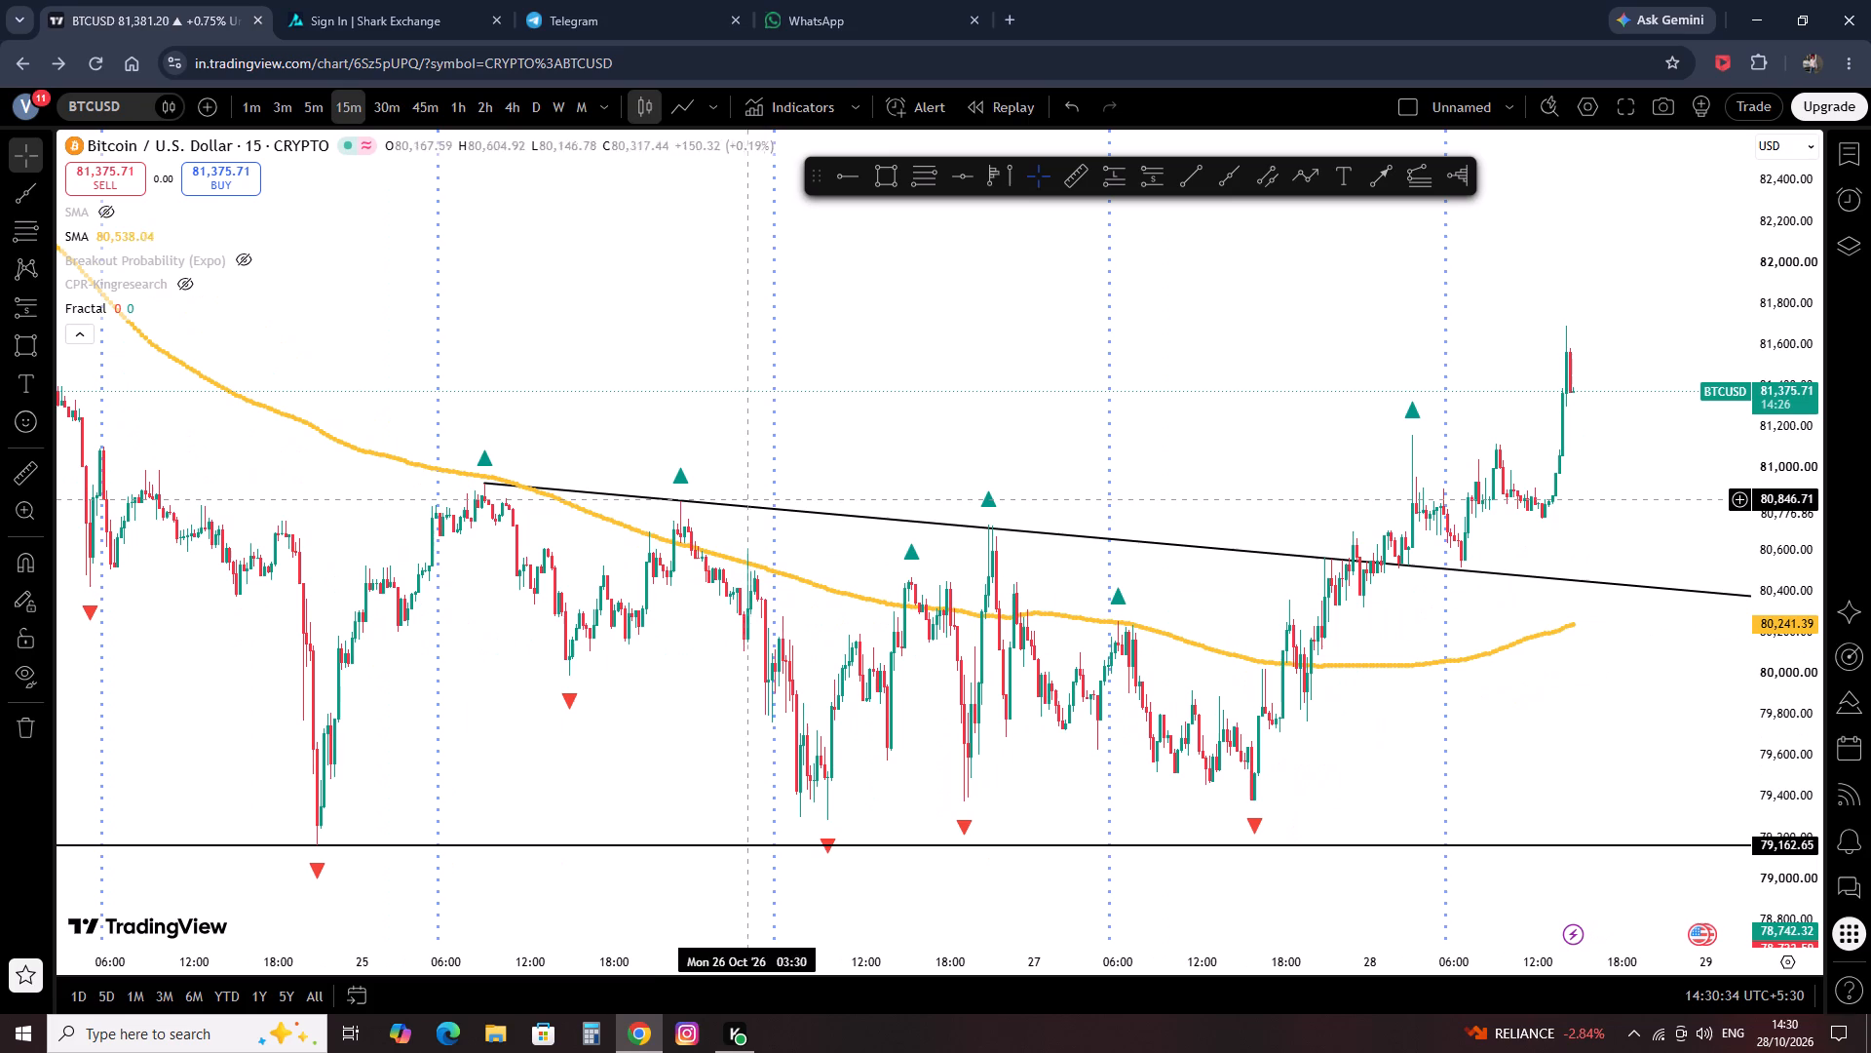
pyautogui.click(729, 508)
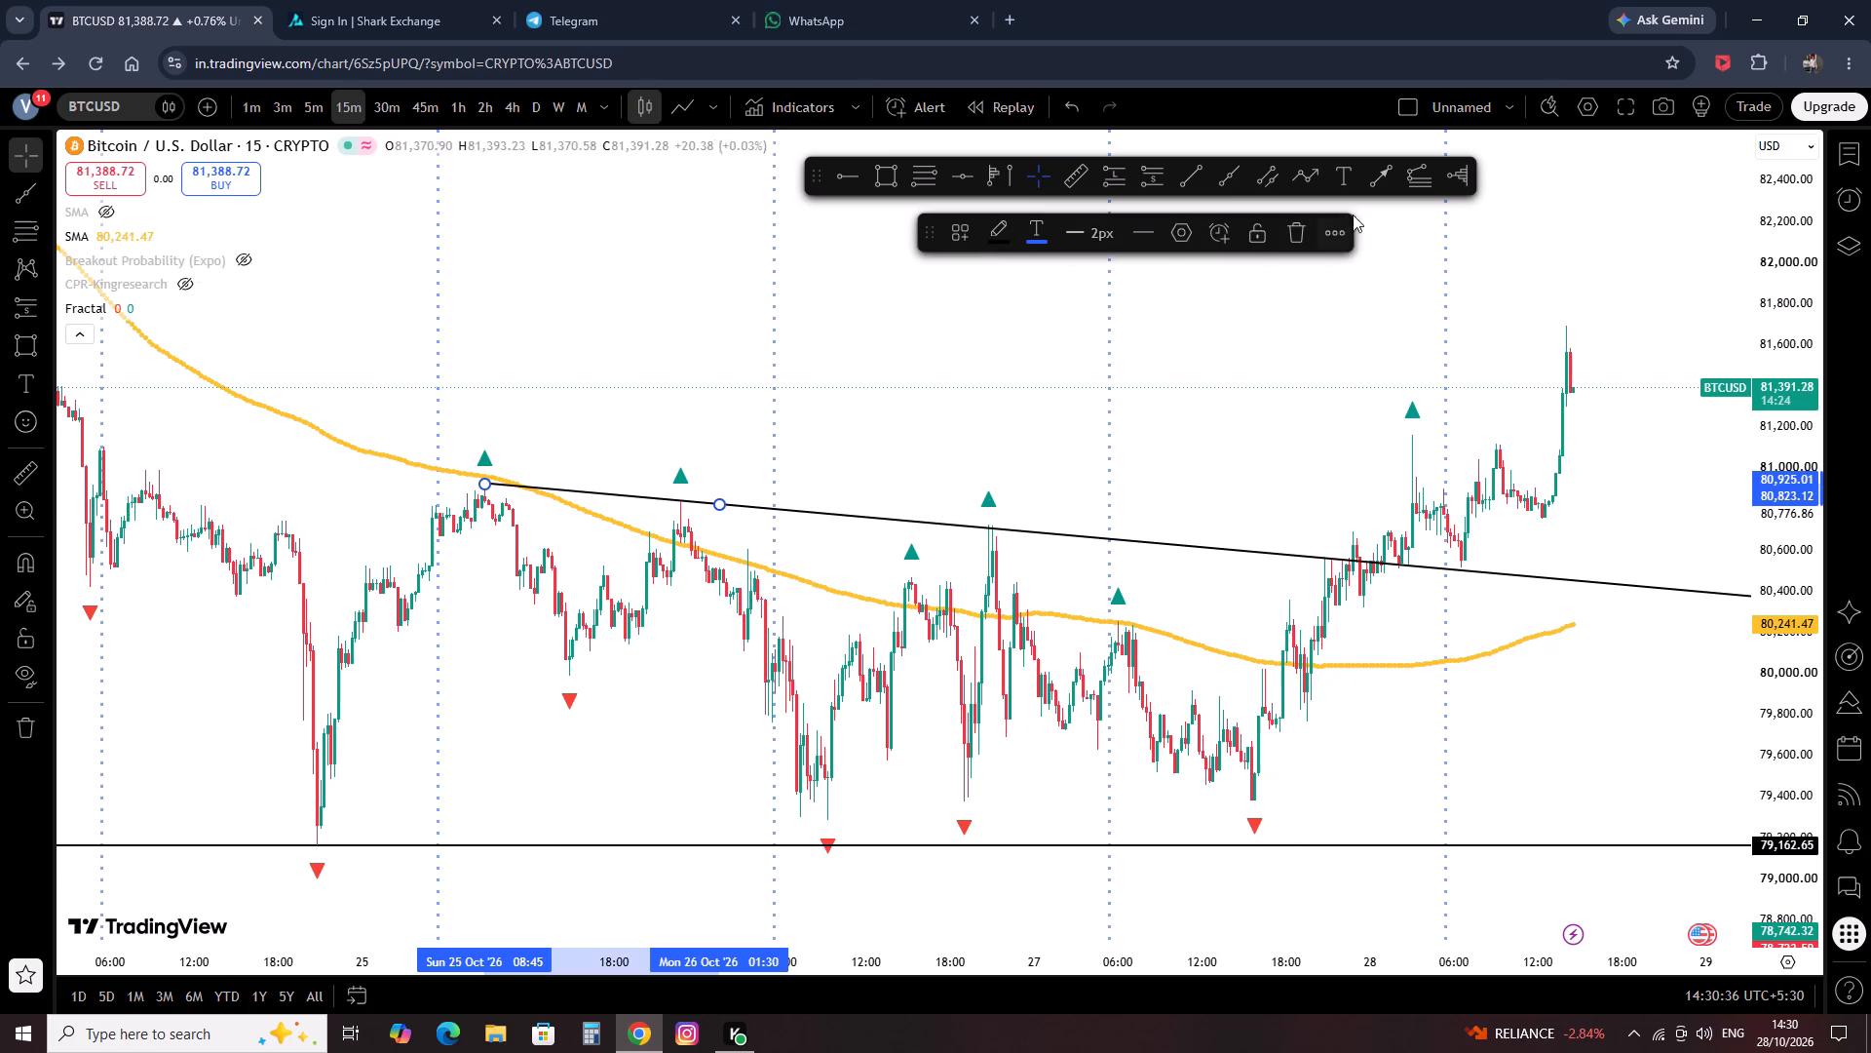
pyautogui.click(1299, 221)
# Draw a descending ray from the 26 Oct 20:45 fractal high at about 80,710 through 27 Oct 18:00 at about 79,683.
pyautogui.click(1220, 183)
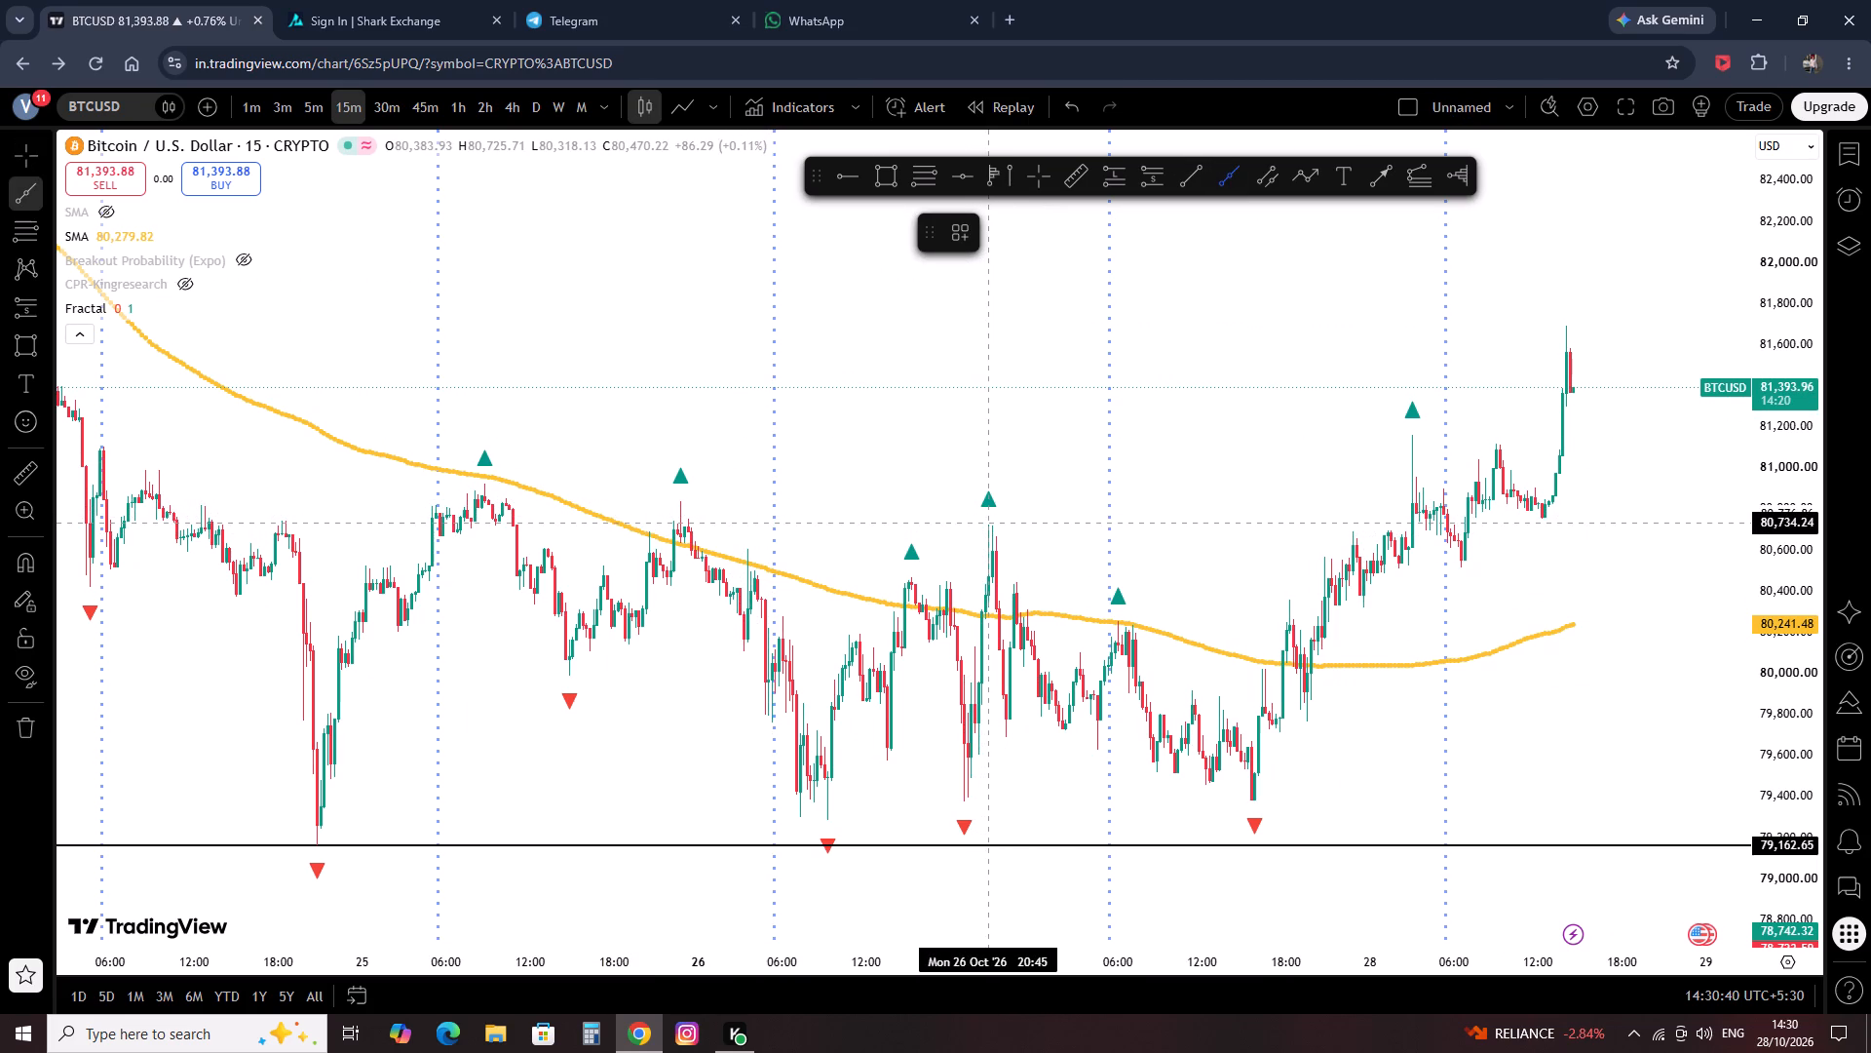
pyautogui.click(989, 527)
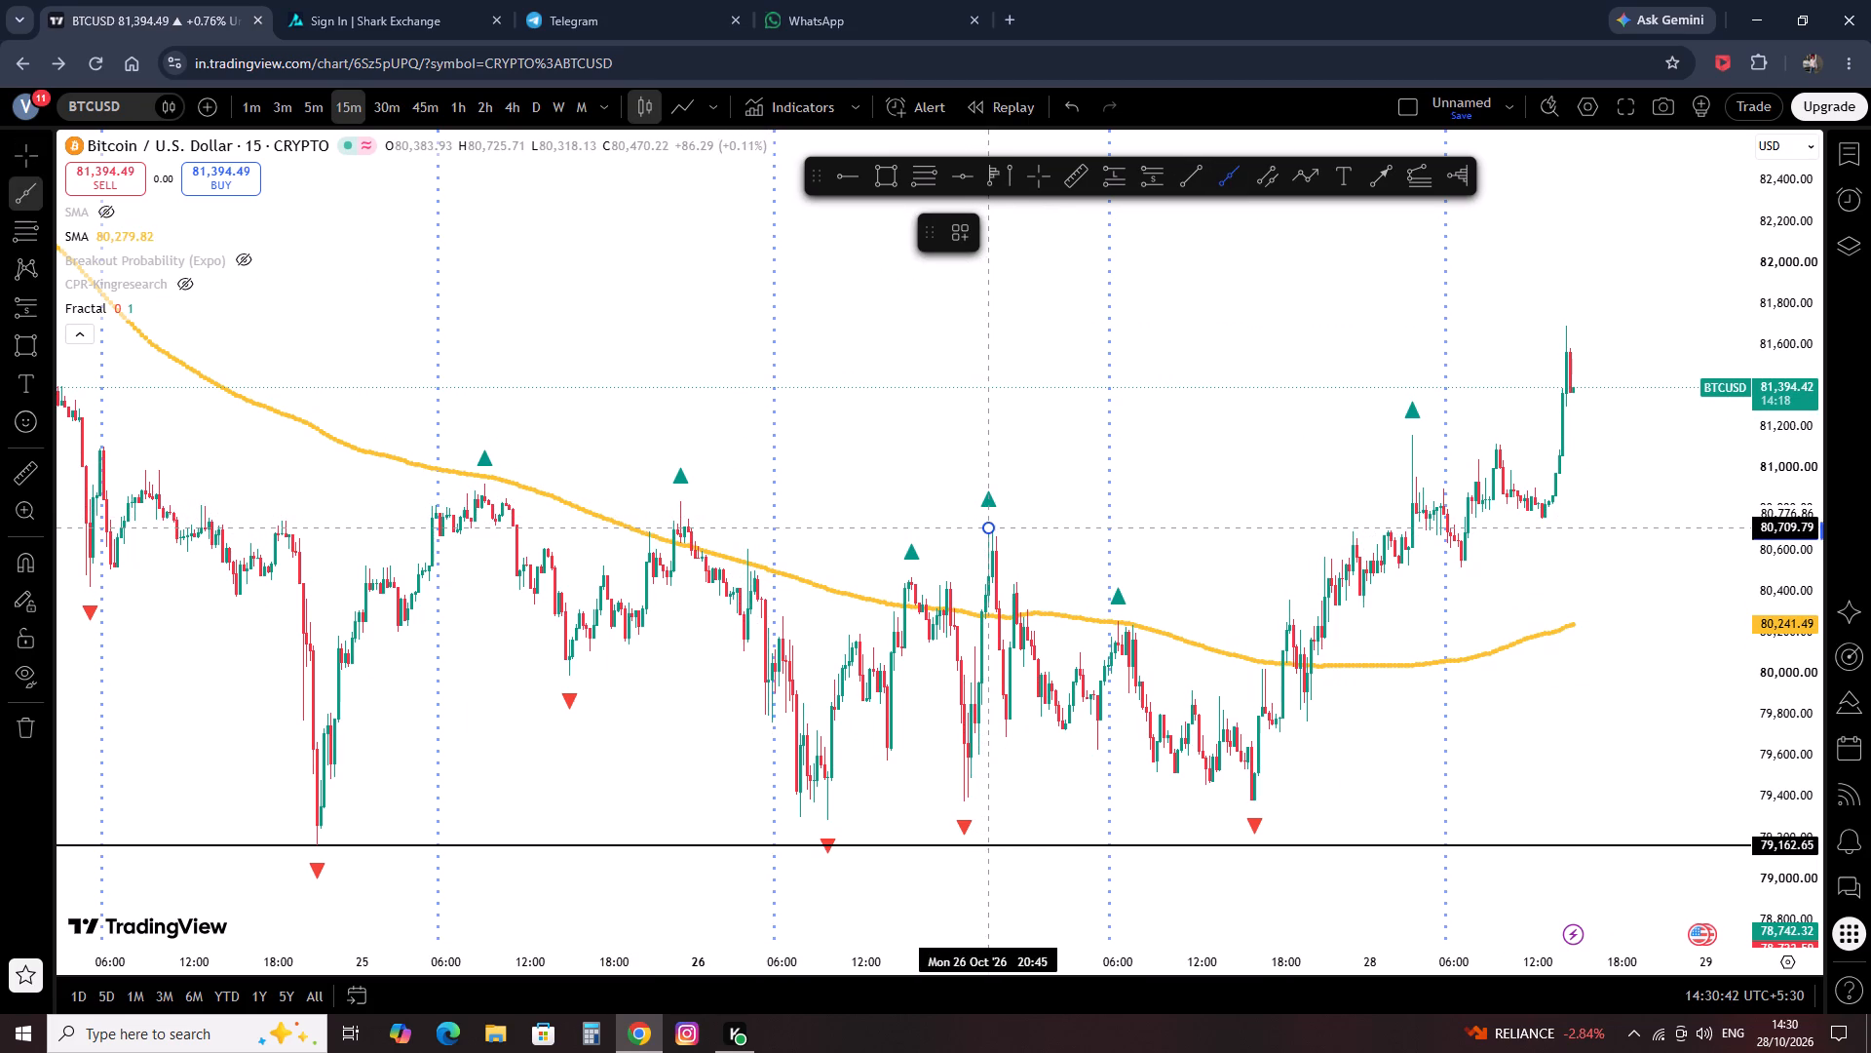
pyautogui.click(1287, 739)
pyautogui.click(1352, 704)
# Examine how price behaves around the descending ray and the SMA on 27 October.
pyautogui.scroll(3, 1354, 727)
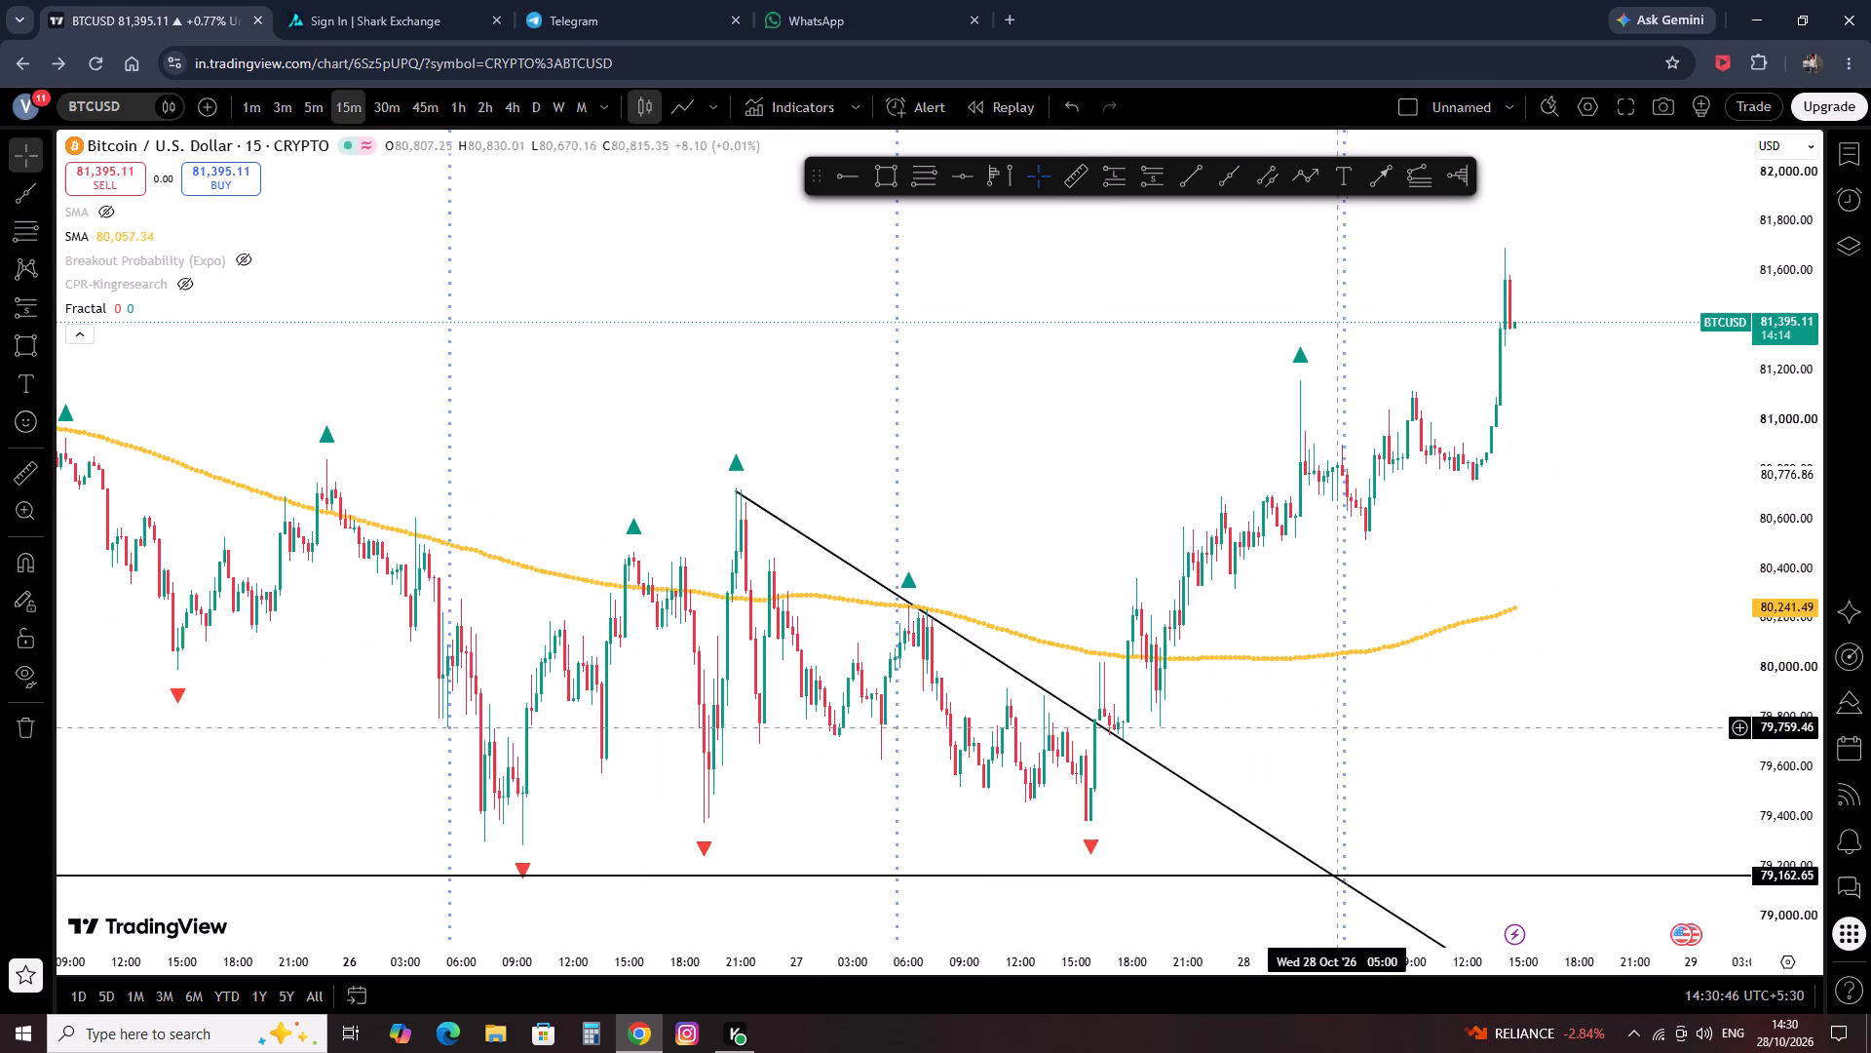
pyautogui.scroll(1, 811, 514)
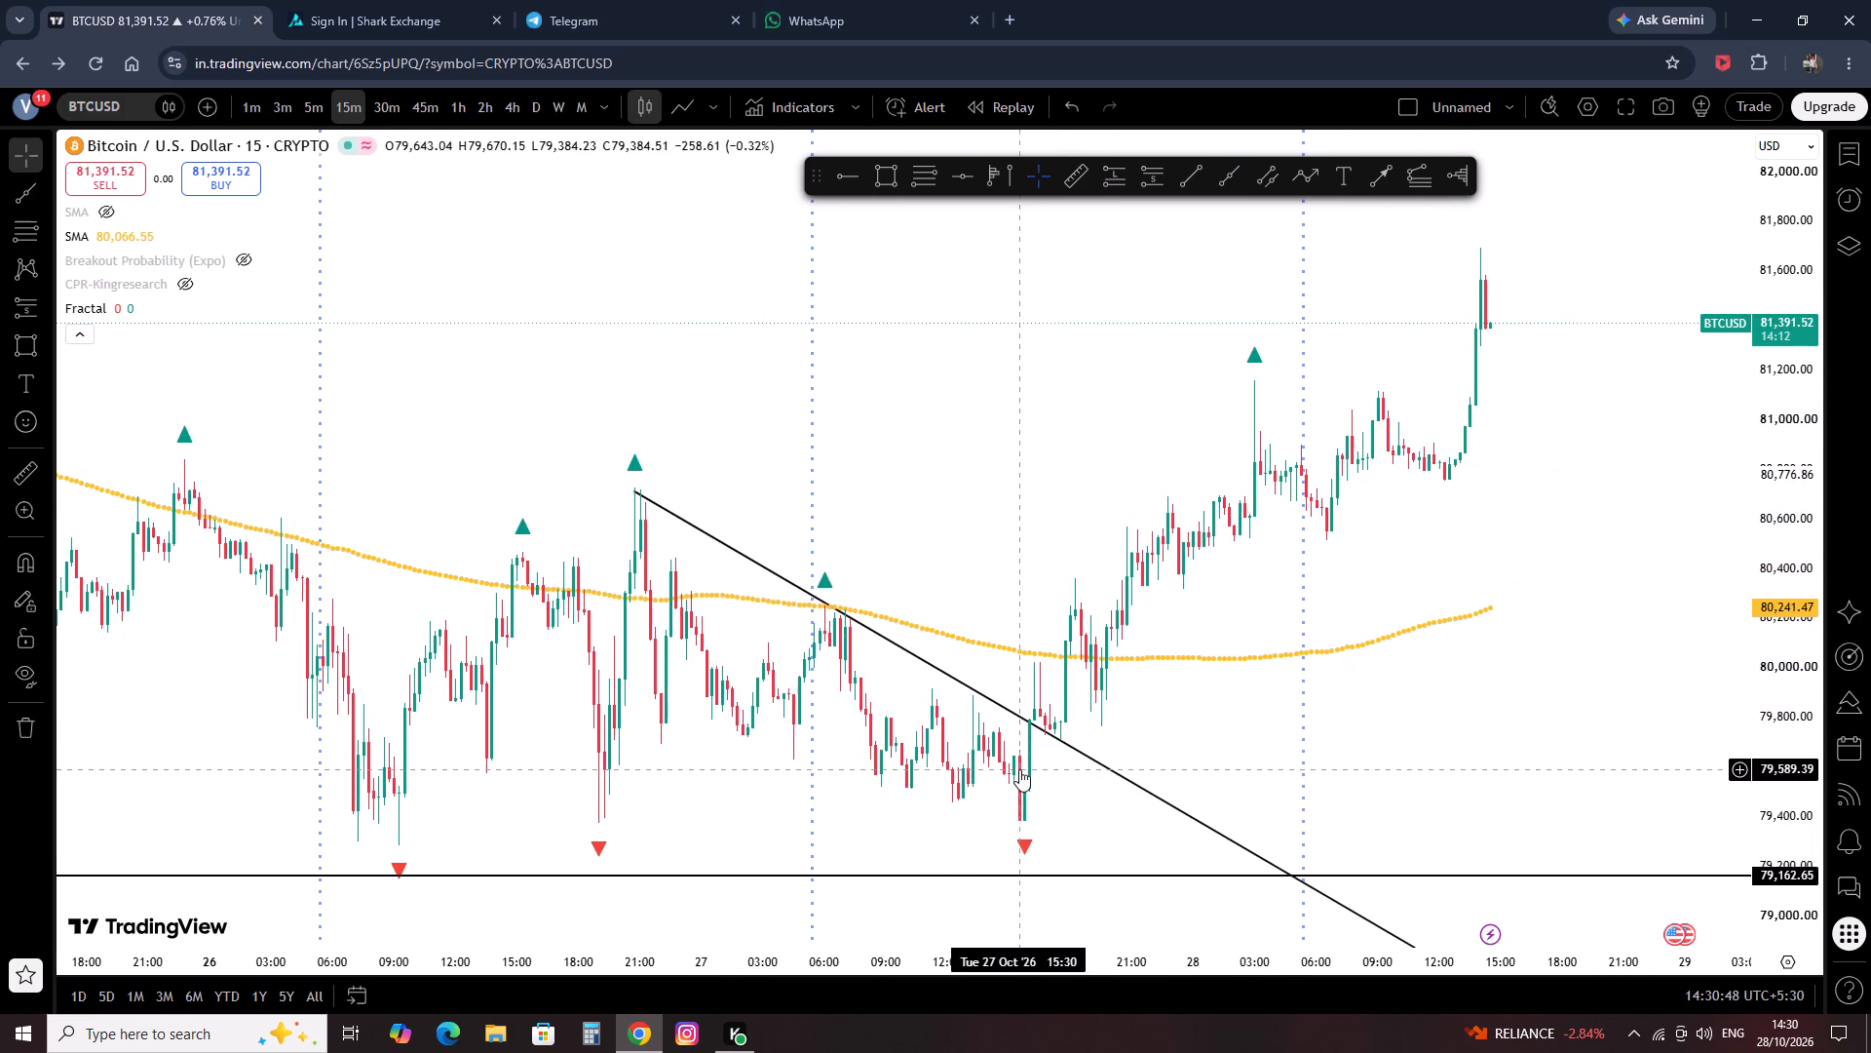
pyautogui.moveTo(977, 598); pyautogui.dragTo(1394, 634)
pyautogui.scroll(4, 1389, 646)
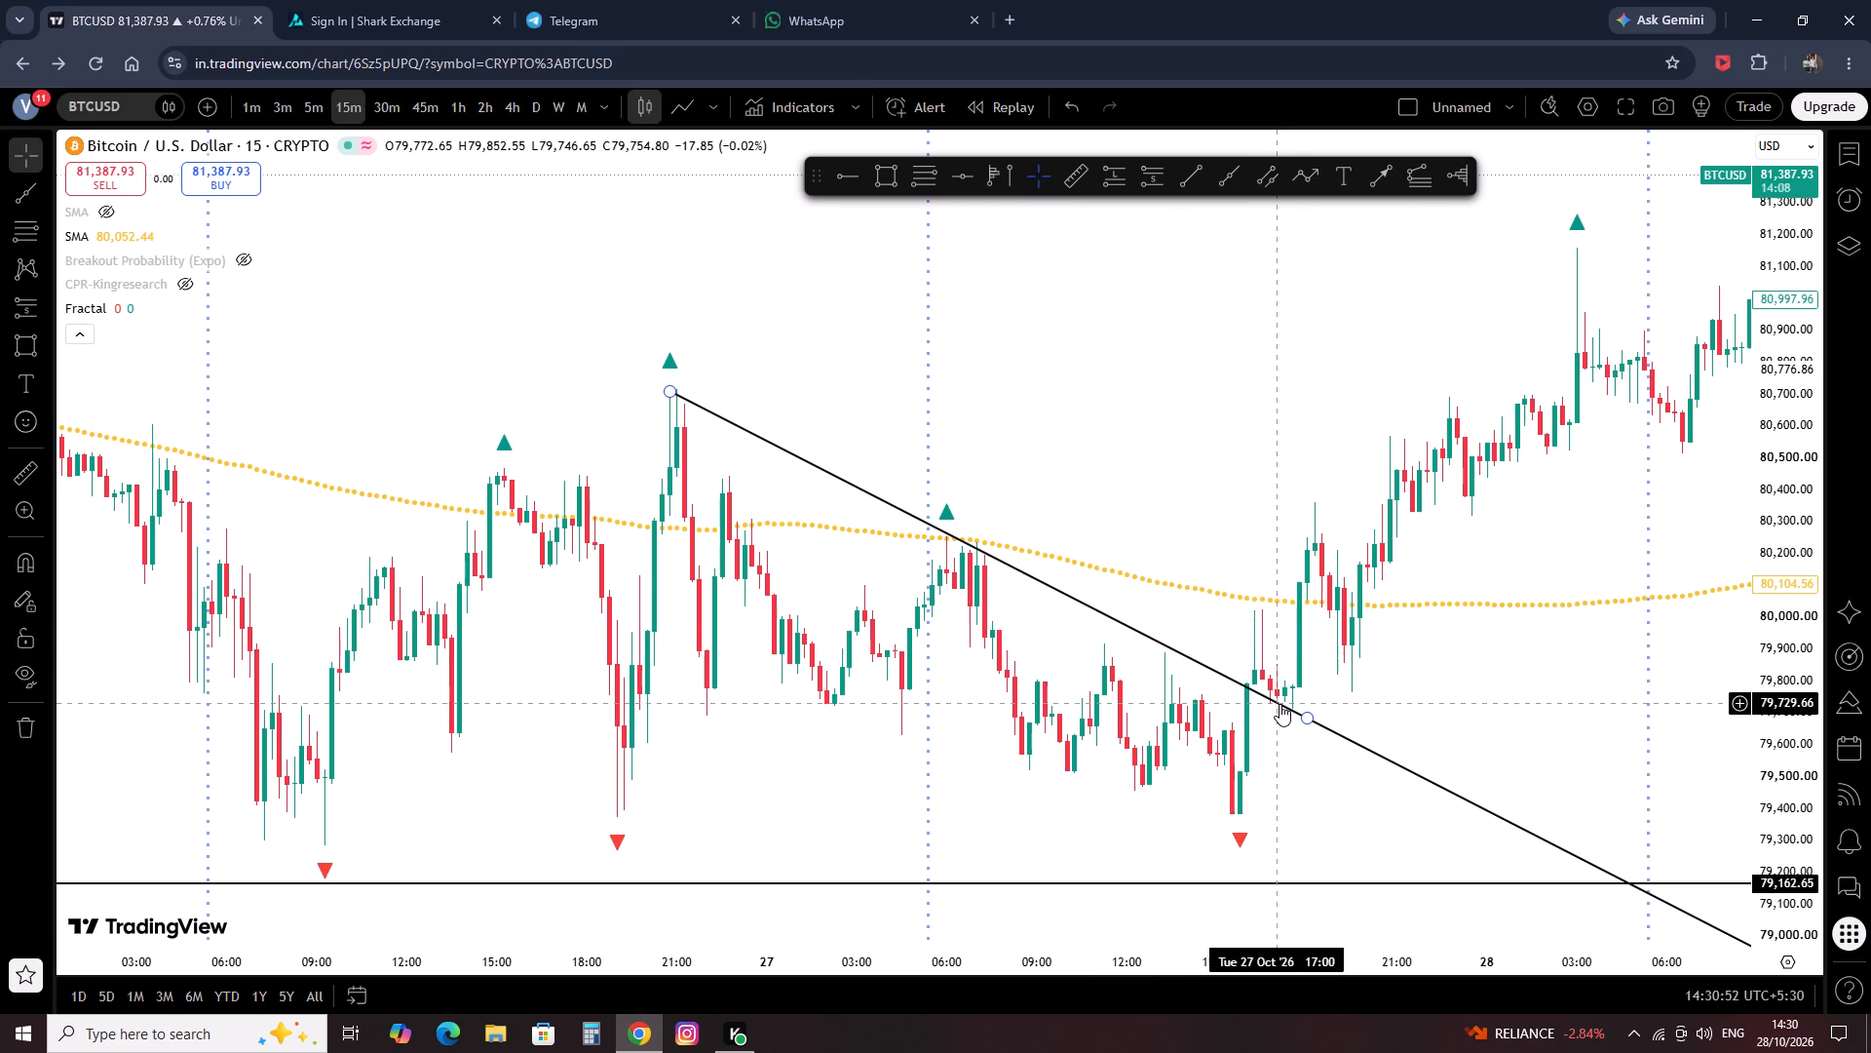
pyautogui.click(1232, 602)
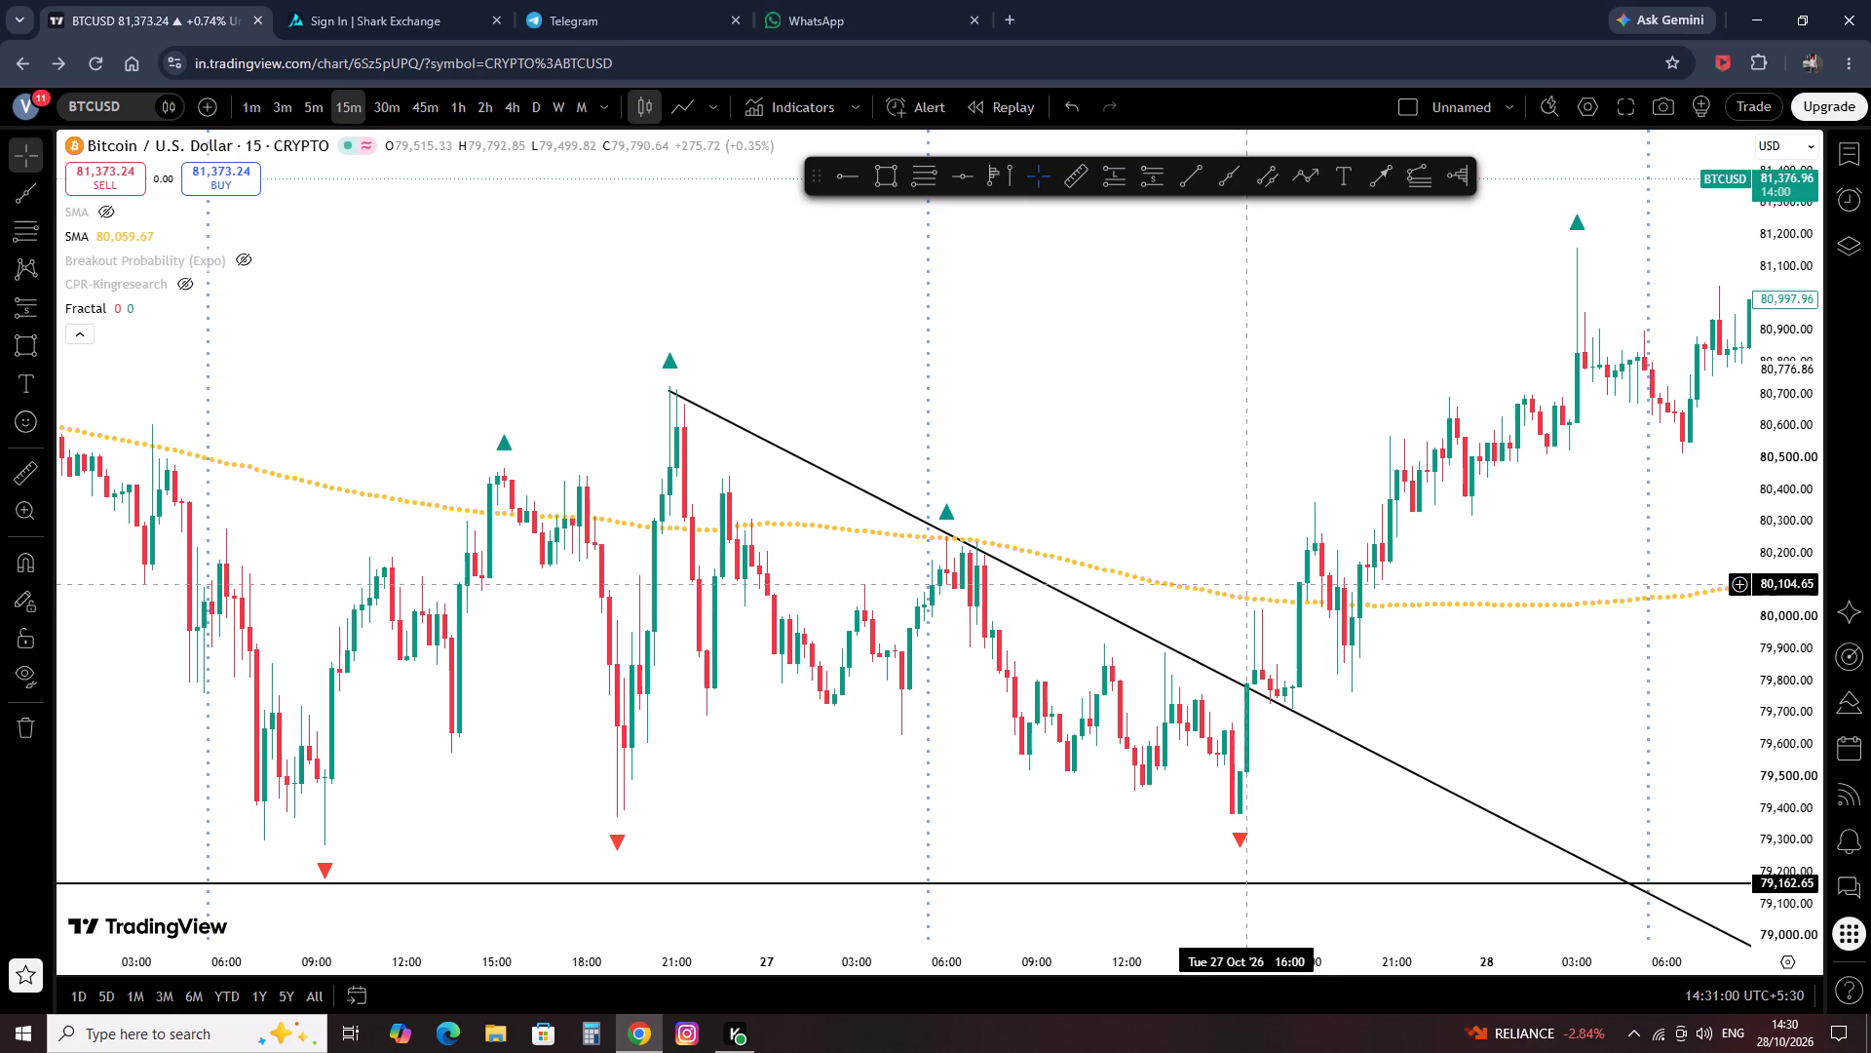
pyautogui.moveTo(1249, 534); pyautogui.dragTo(1432, 525)
pyautogui.scroll(3, 1246, 476)
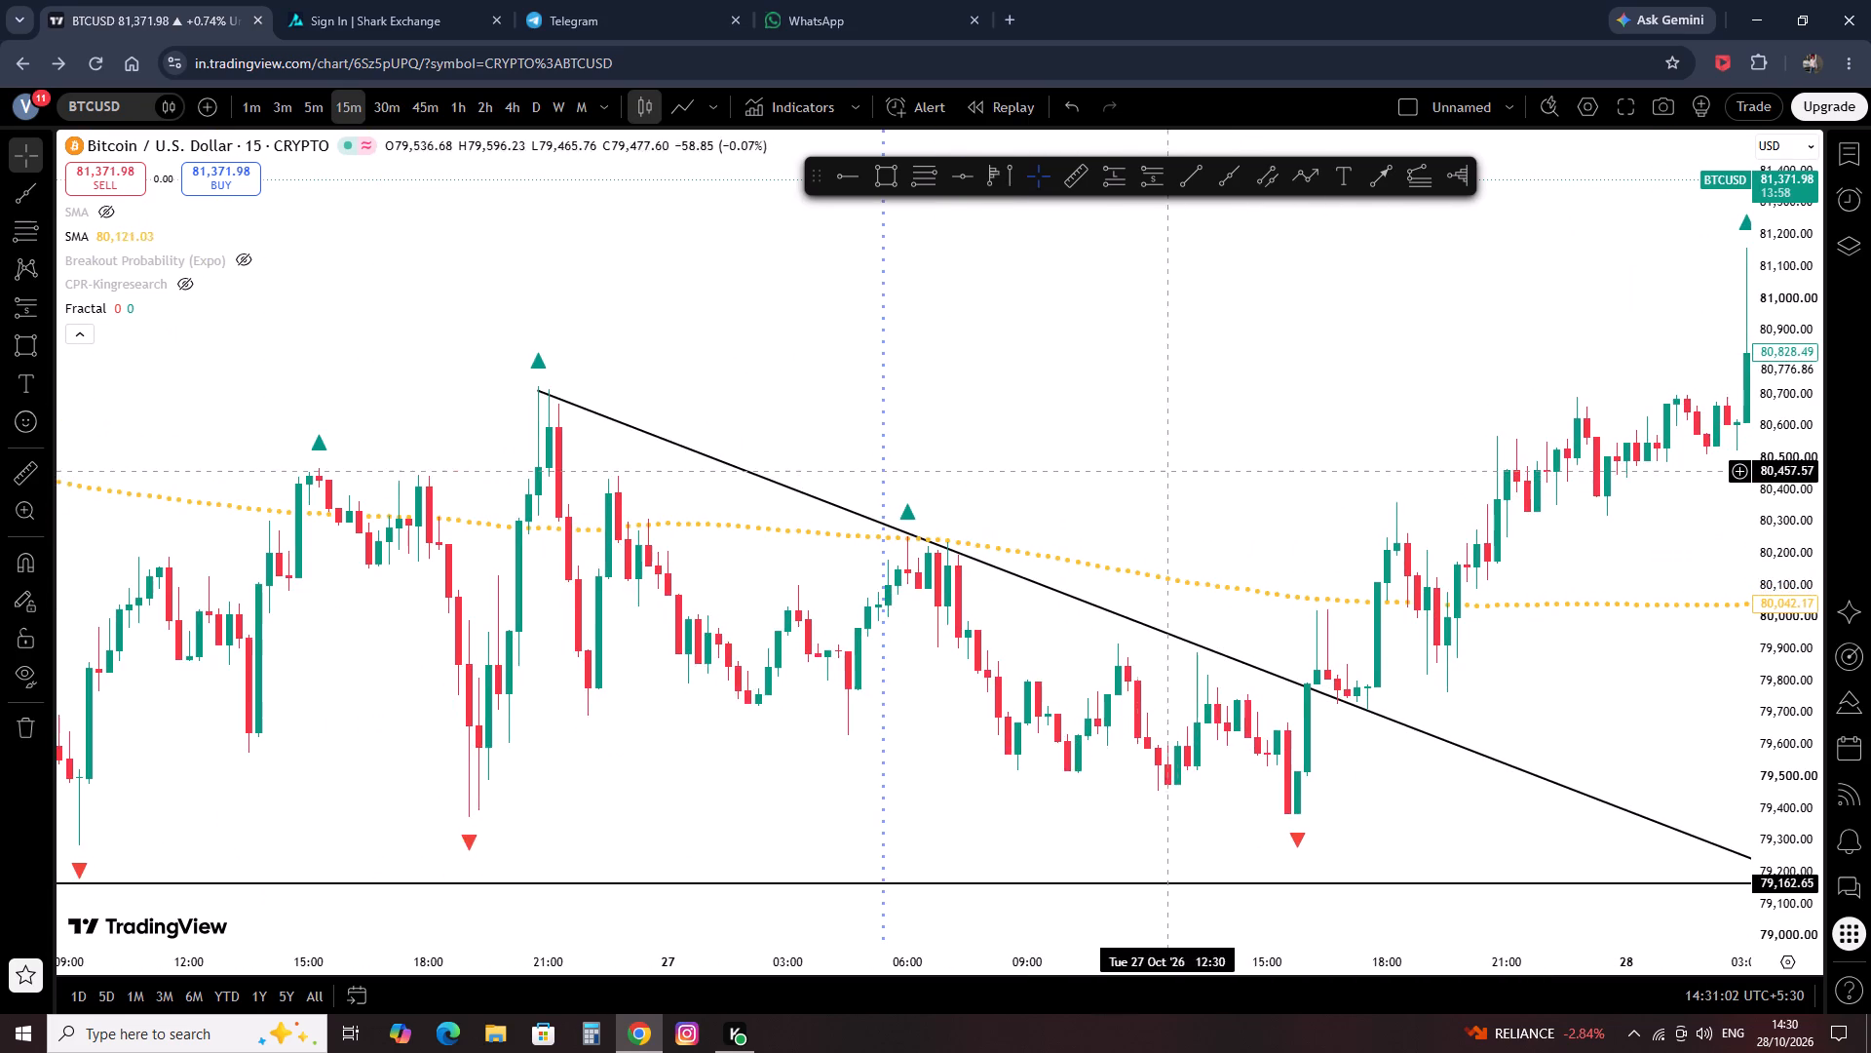
pyautogui.moveTo(1128, 461); pyautogui.dragTo(1138, 535)
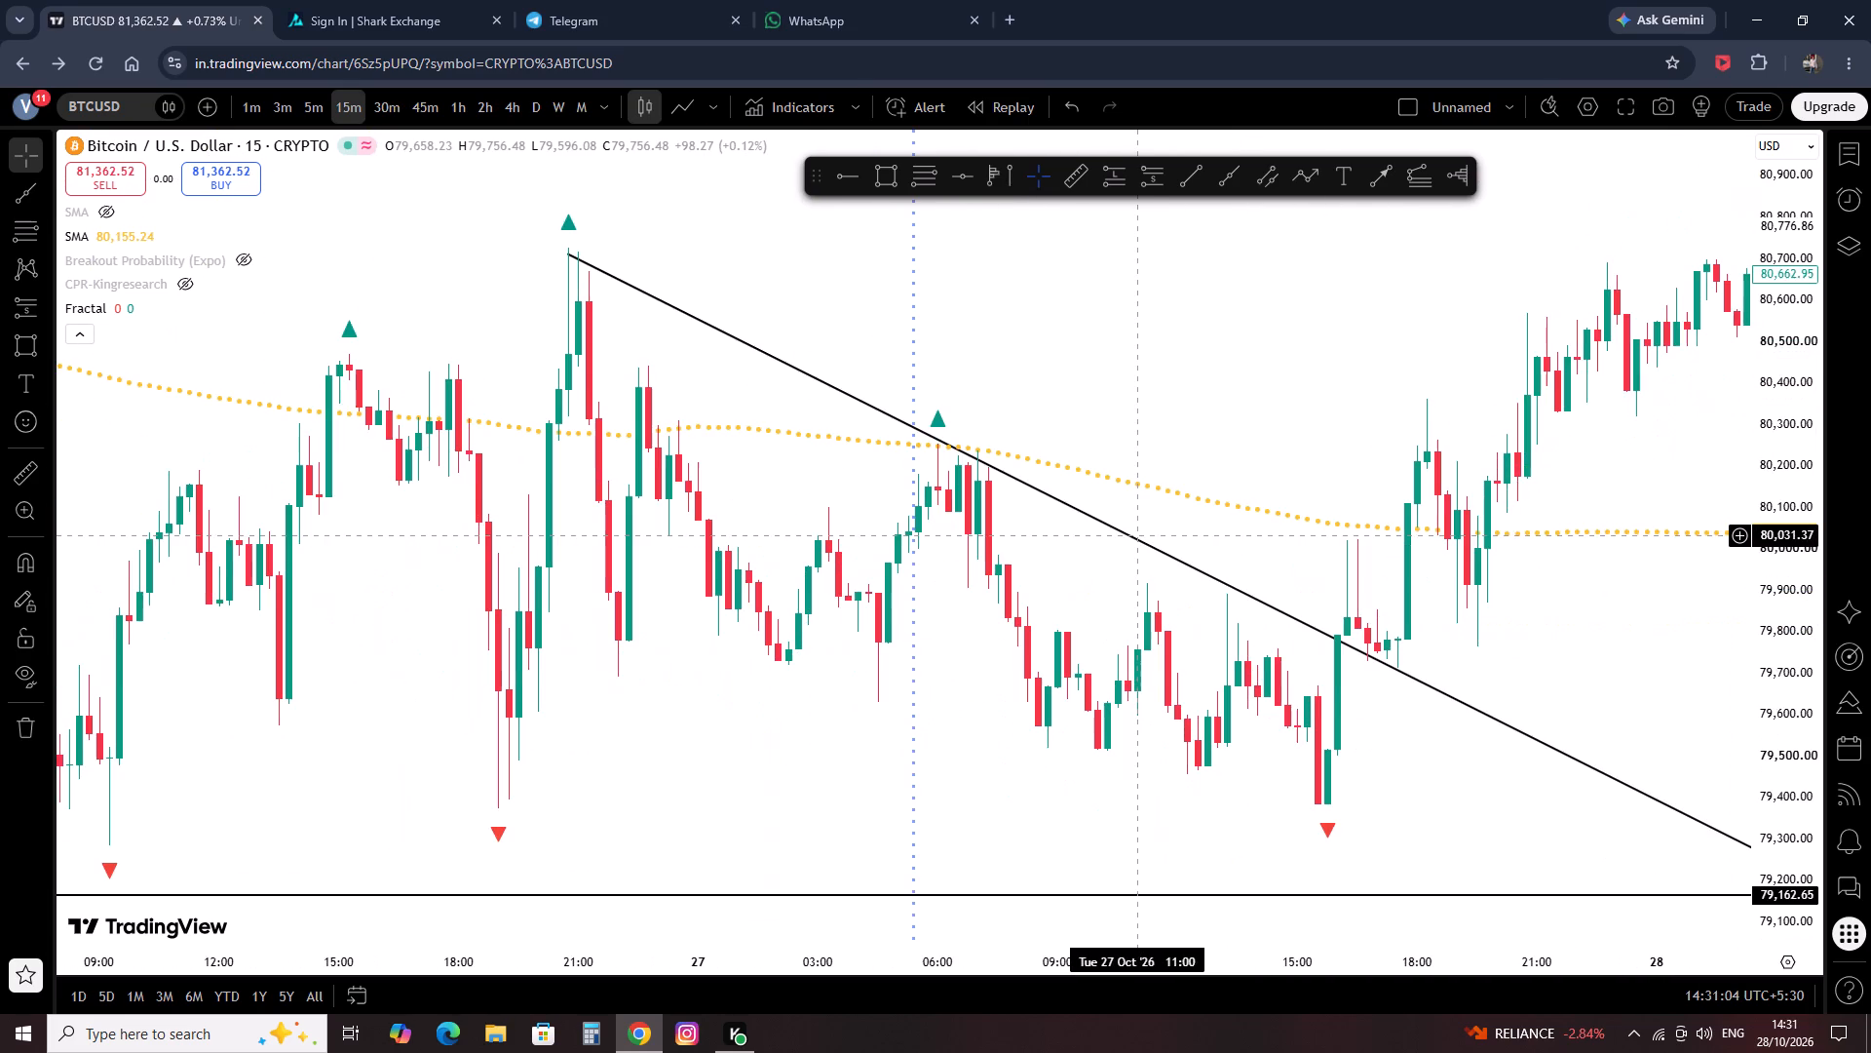
pyautogui.moveTo(1138, 535); pyautogui.dragTo(1020, 552)
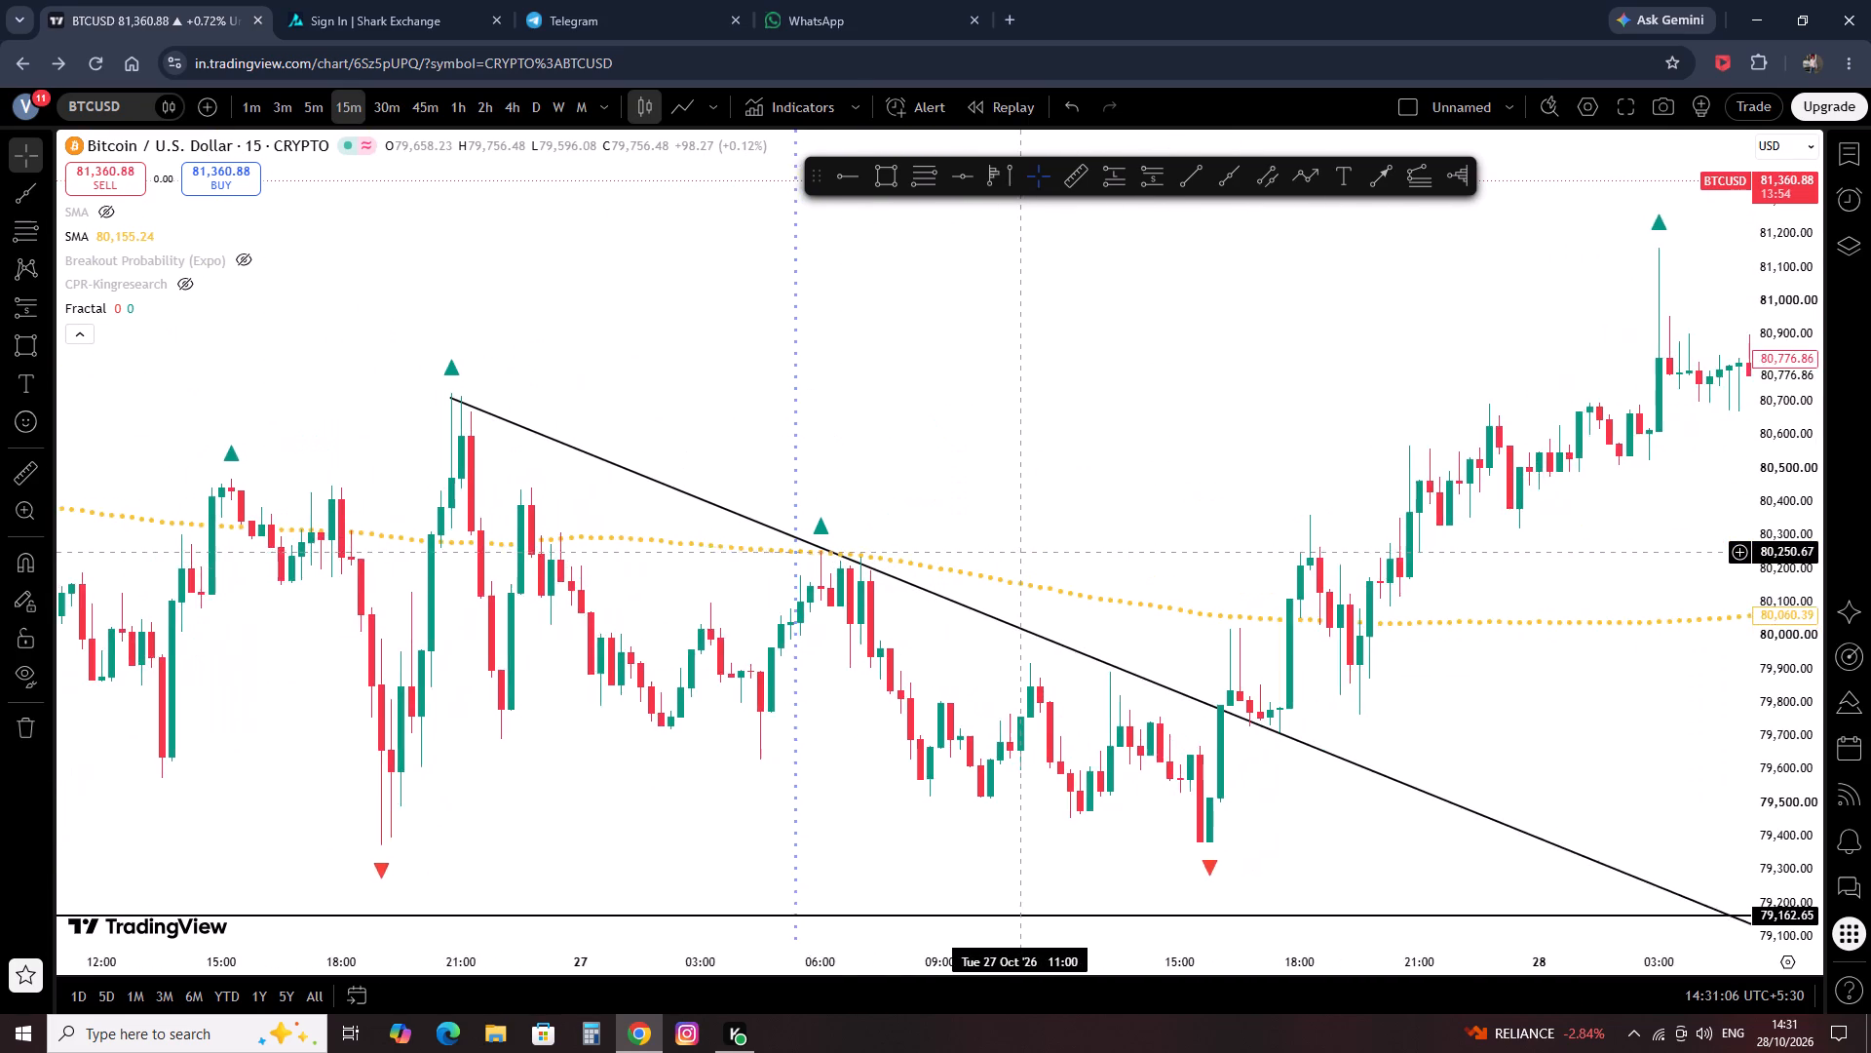
pyautogui.moveTo(1020, 552); pyautogui.dragTo(759, 508)
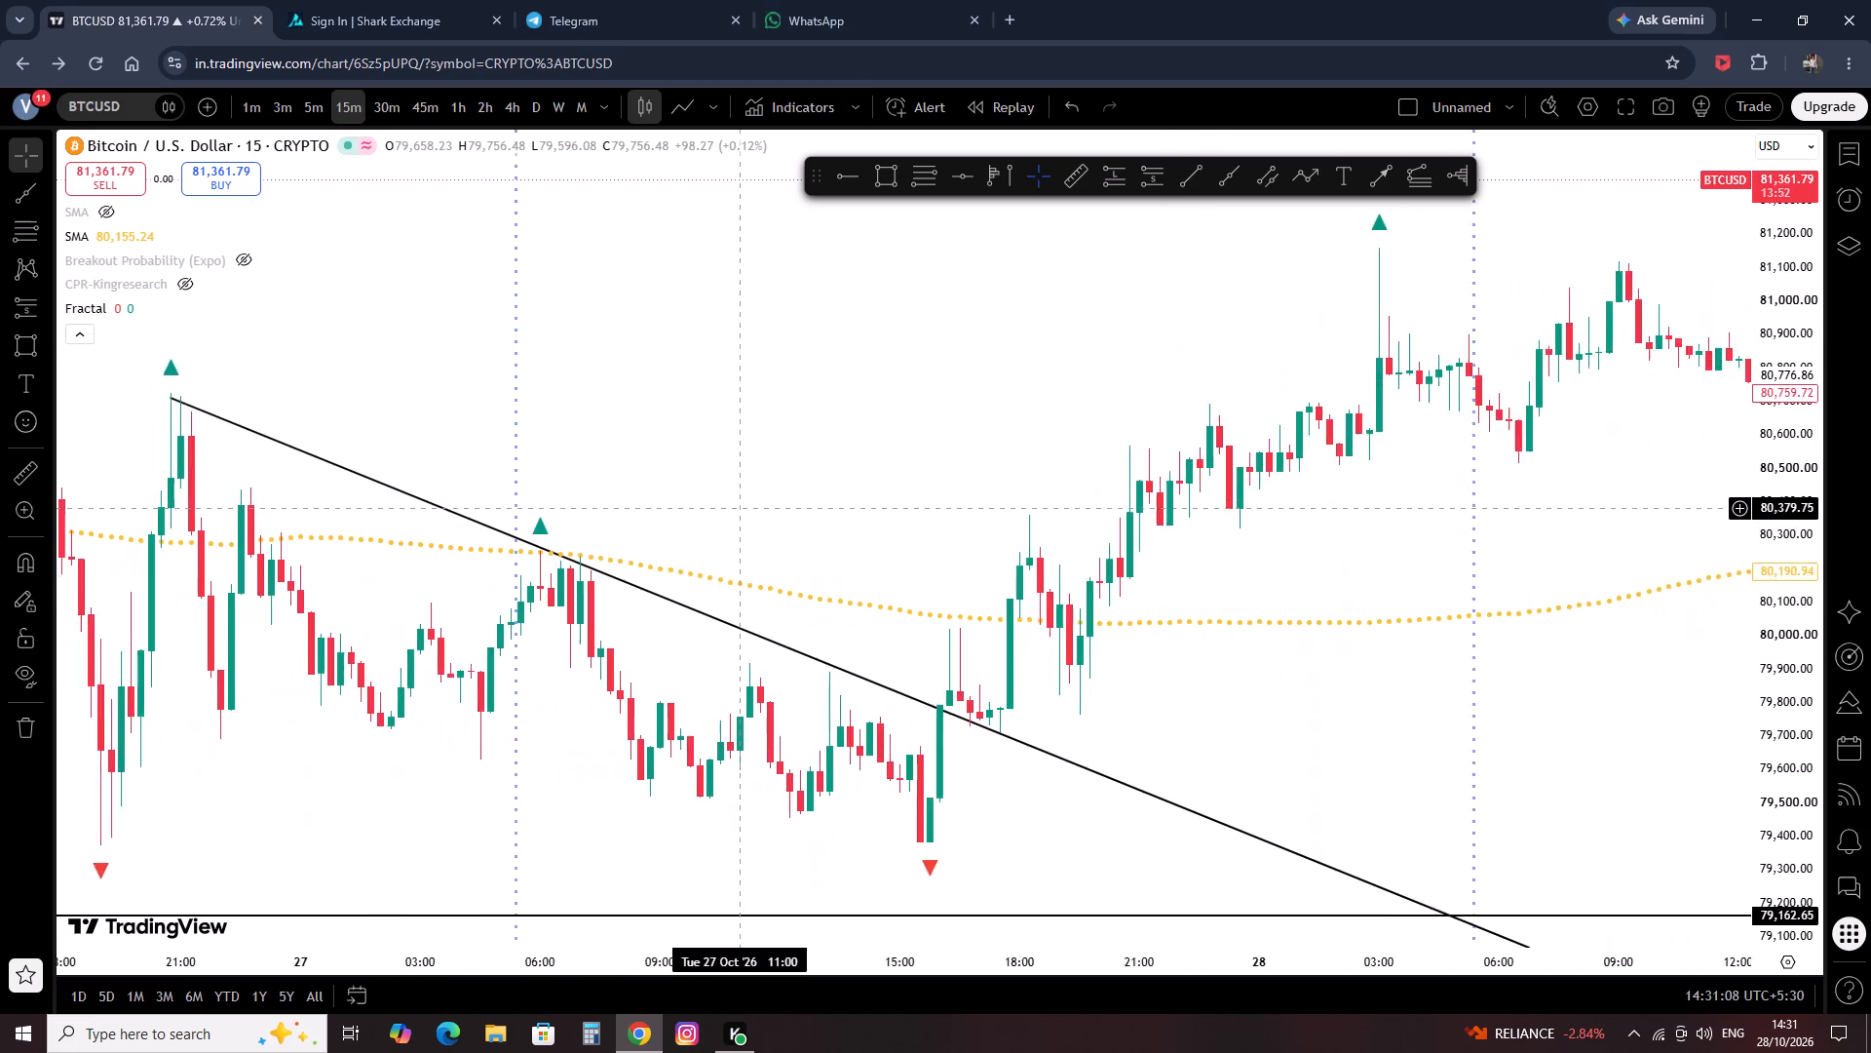
pyautogui.moveTo(759, 508); pyautogui.dragTo(887, 472)
pyautogui.scroll(2, 887, 472)
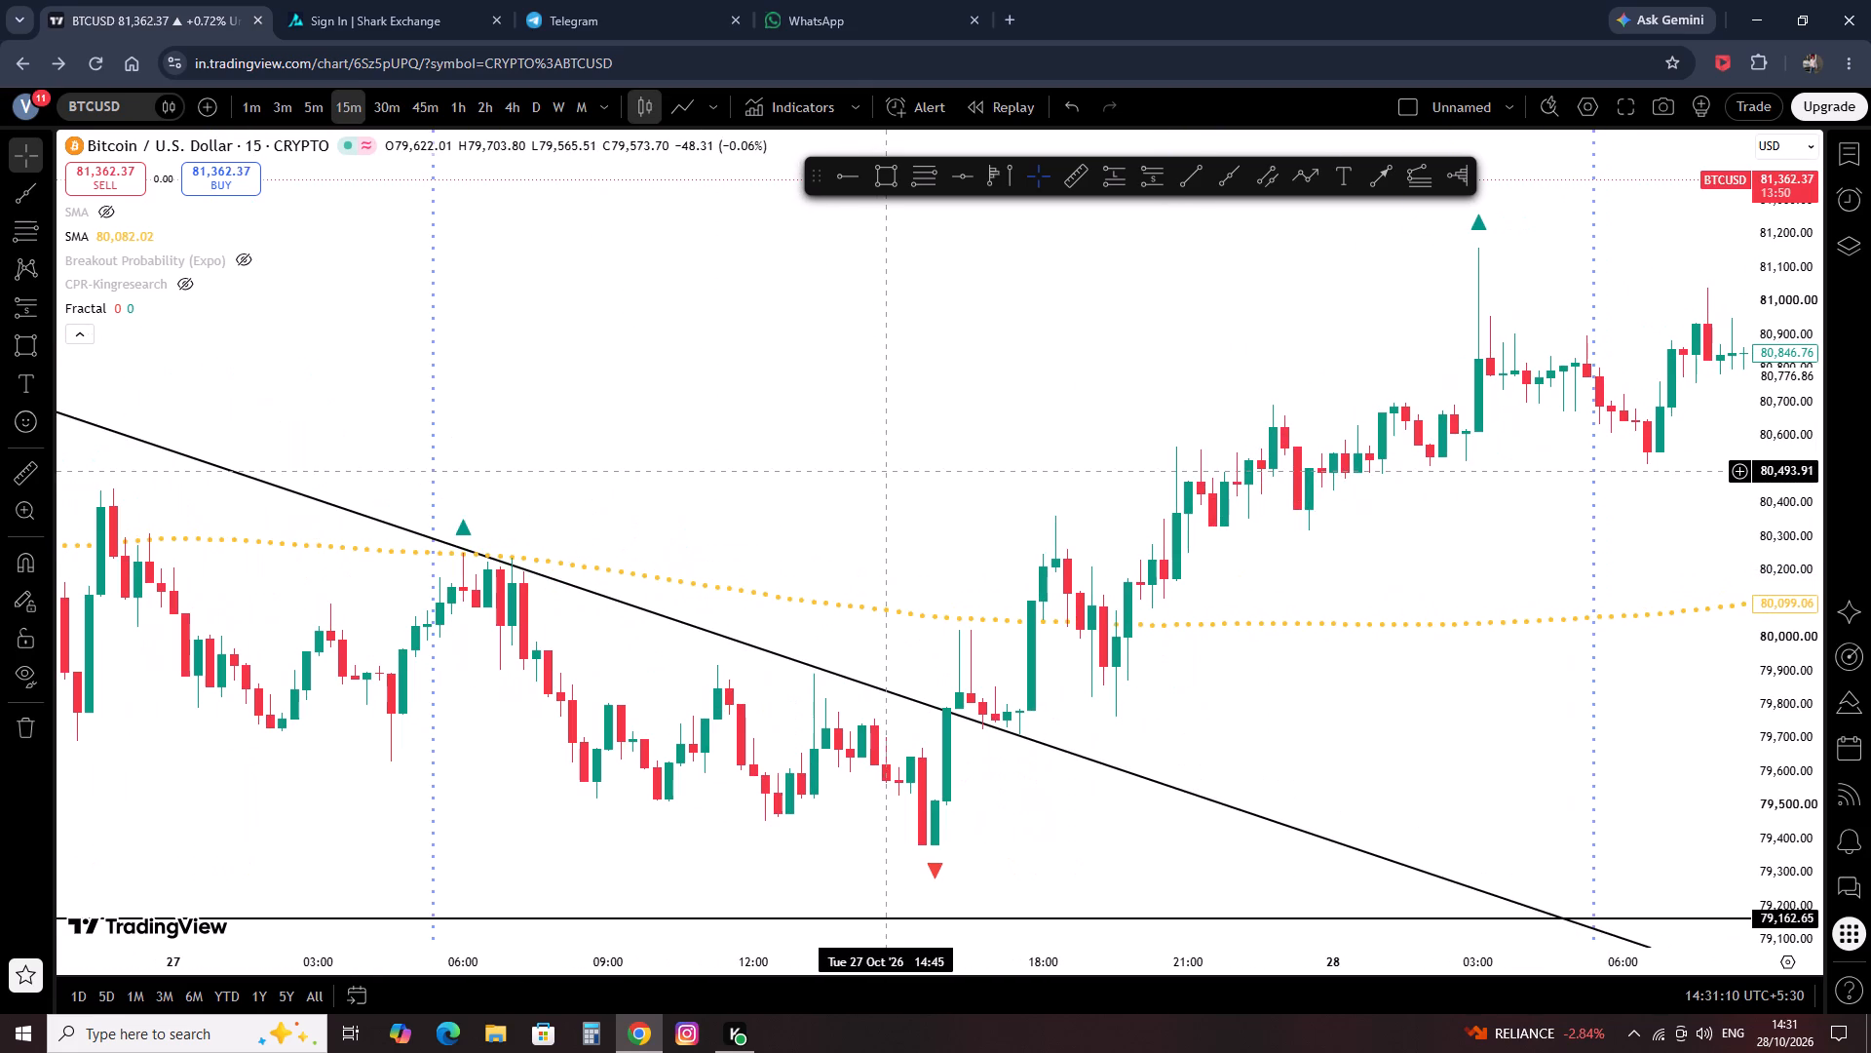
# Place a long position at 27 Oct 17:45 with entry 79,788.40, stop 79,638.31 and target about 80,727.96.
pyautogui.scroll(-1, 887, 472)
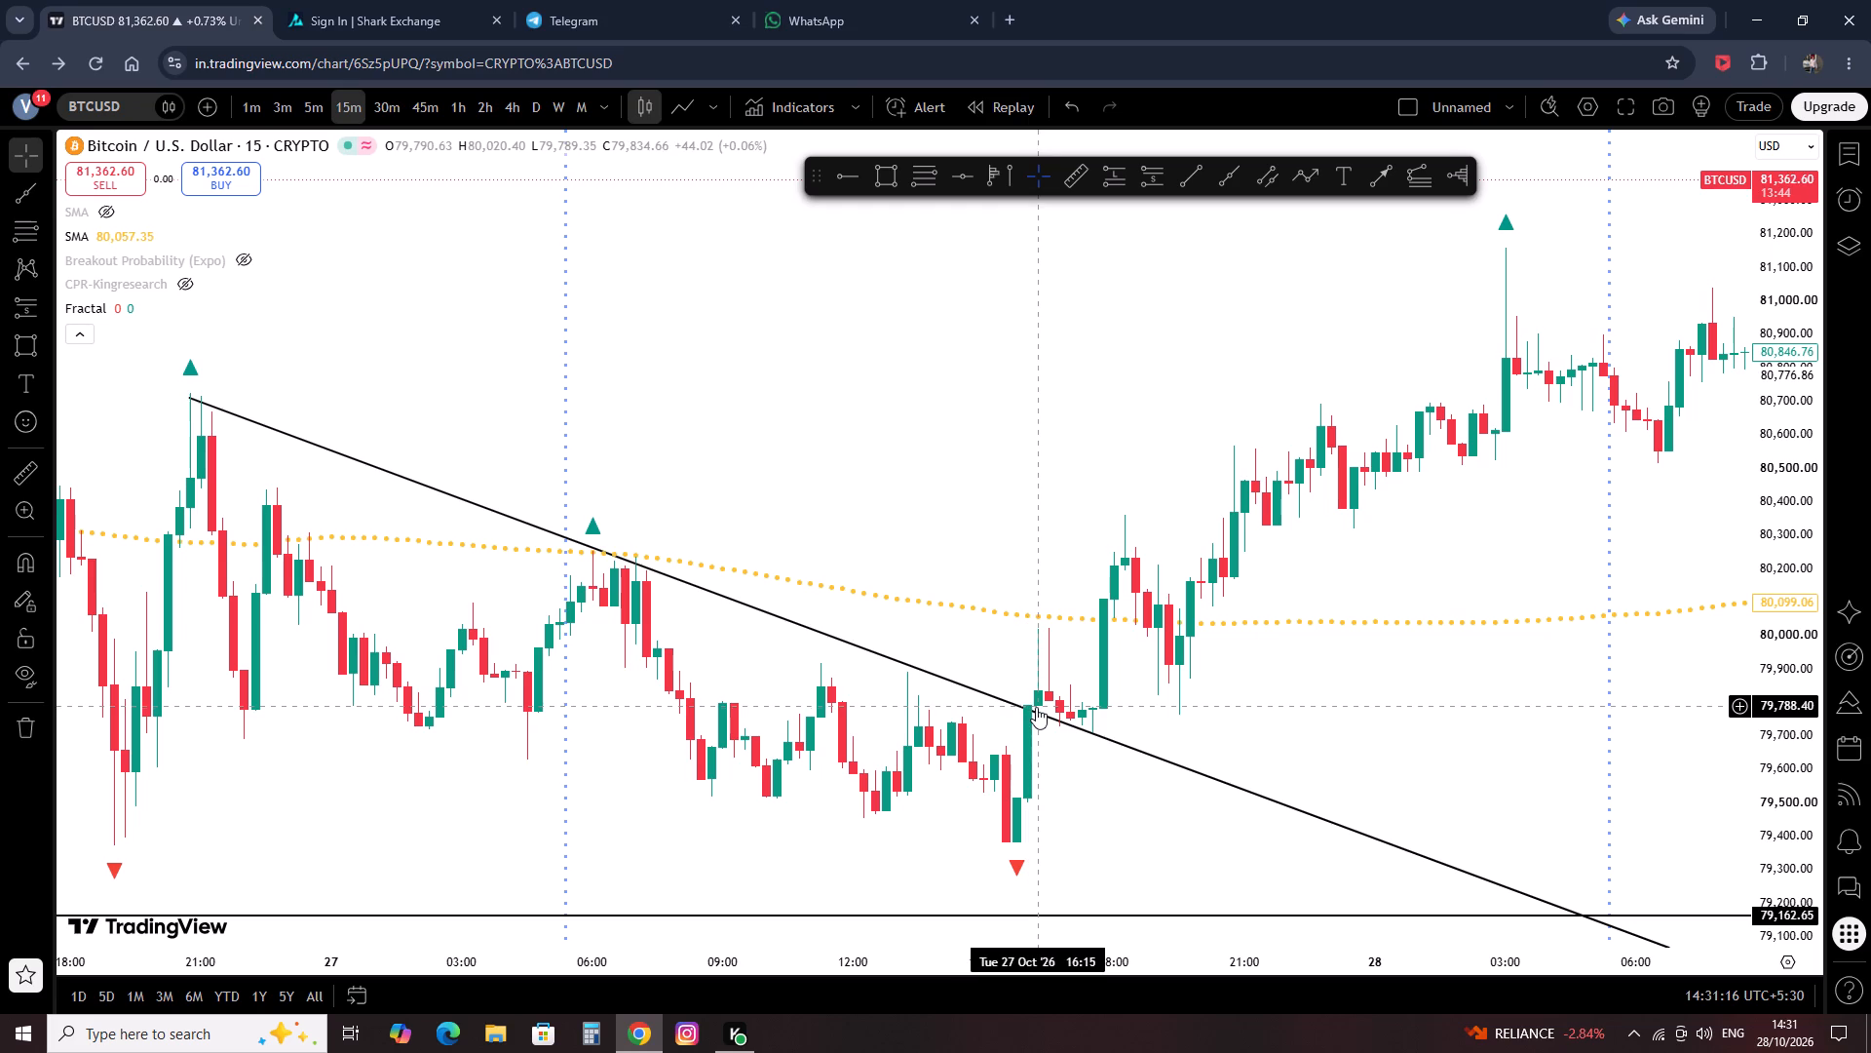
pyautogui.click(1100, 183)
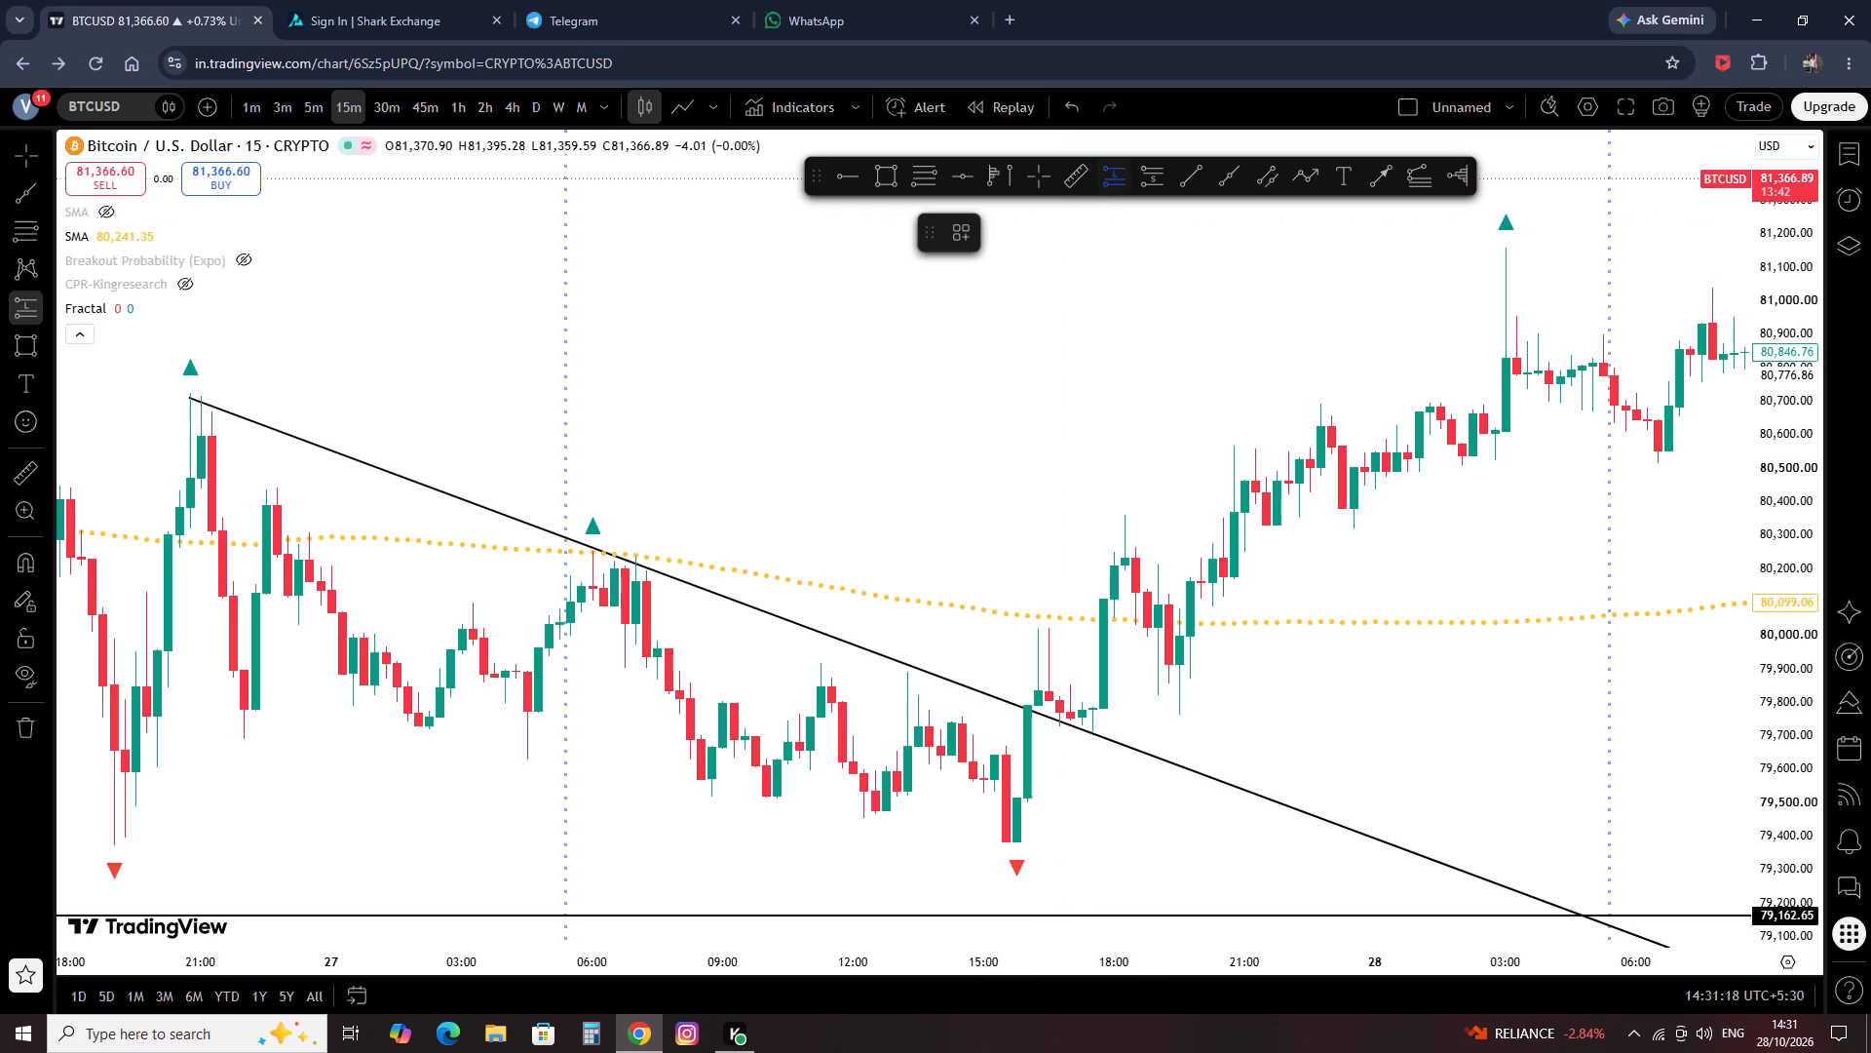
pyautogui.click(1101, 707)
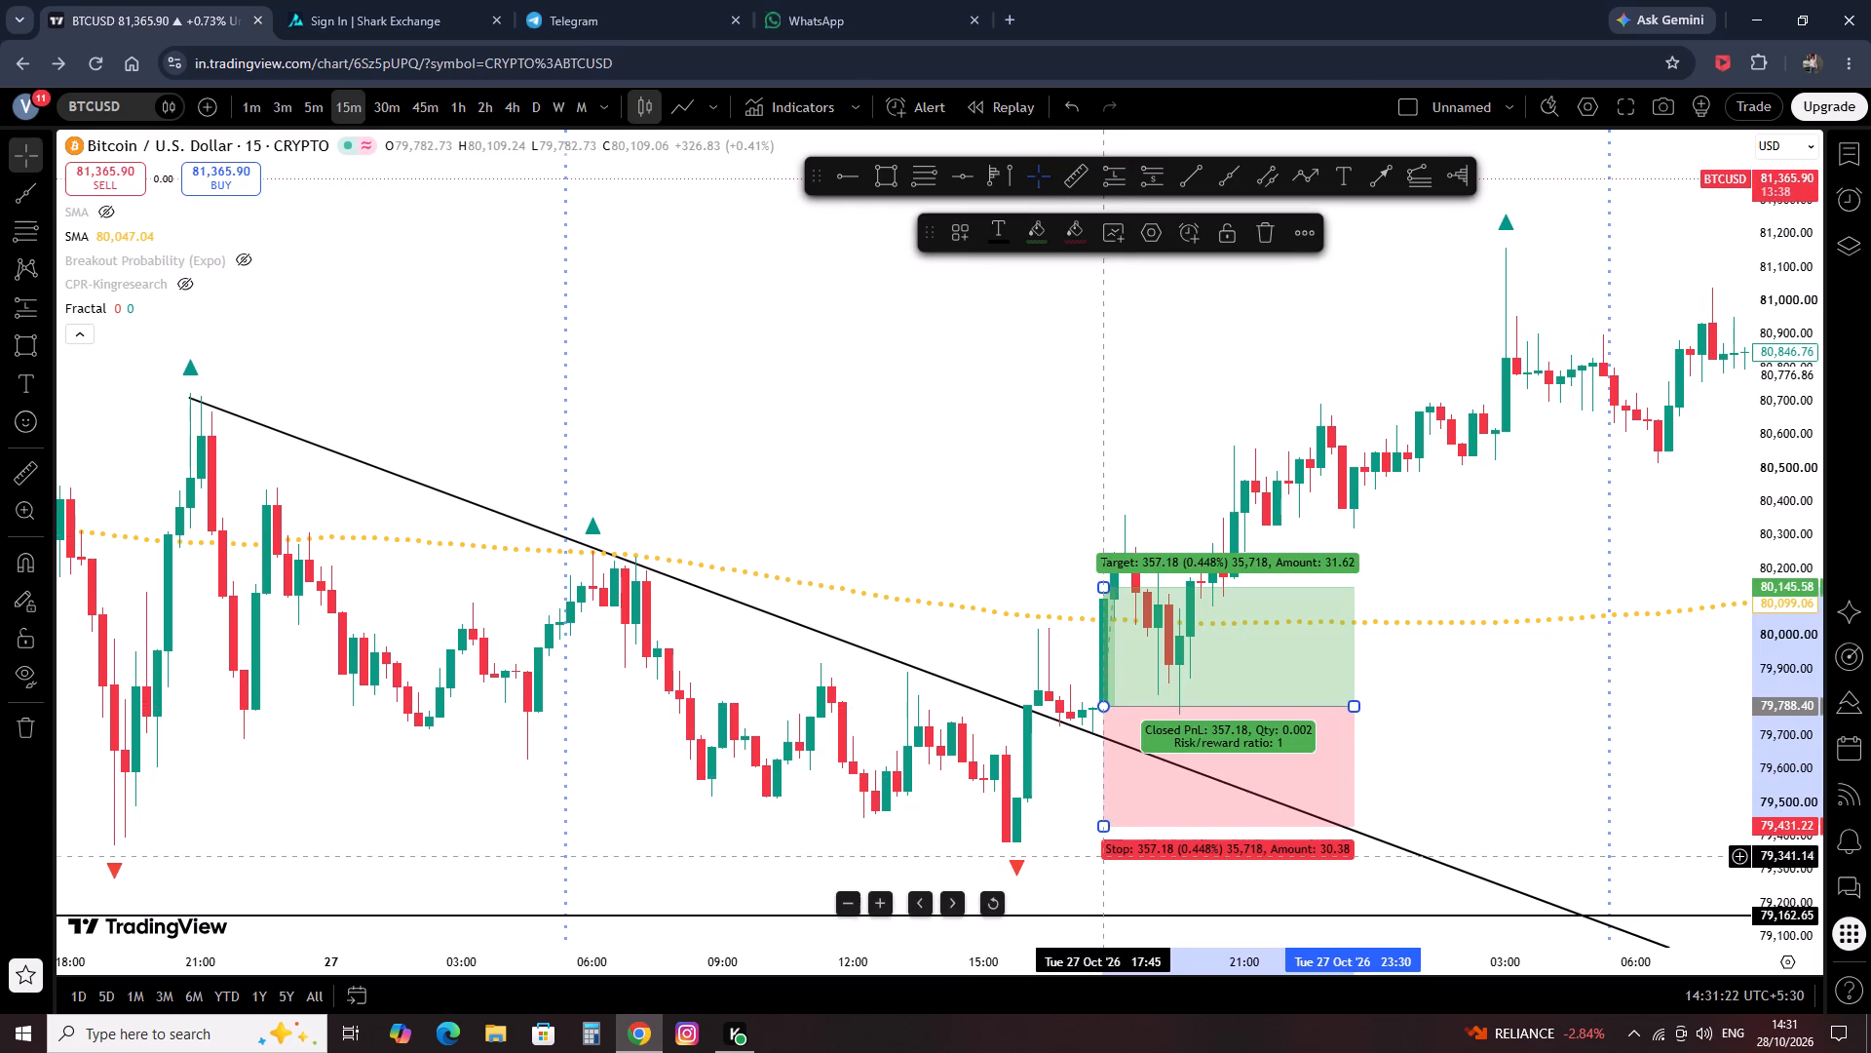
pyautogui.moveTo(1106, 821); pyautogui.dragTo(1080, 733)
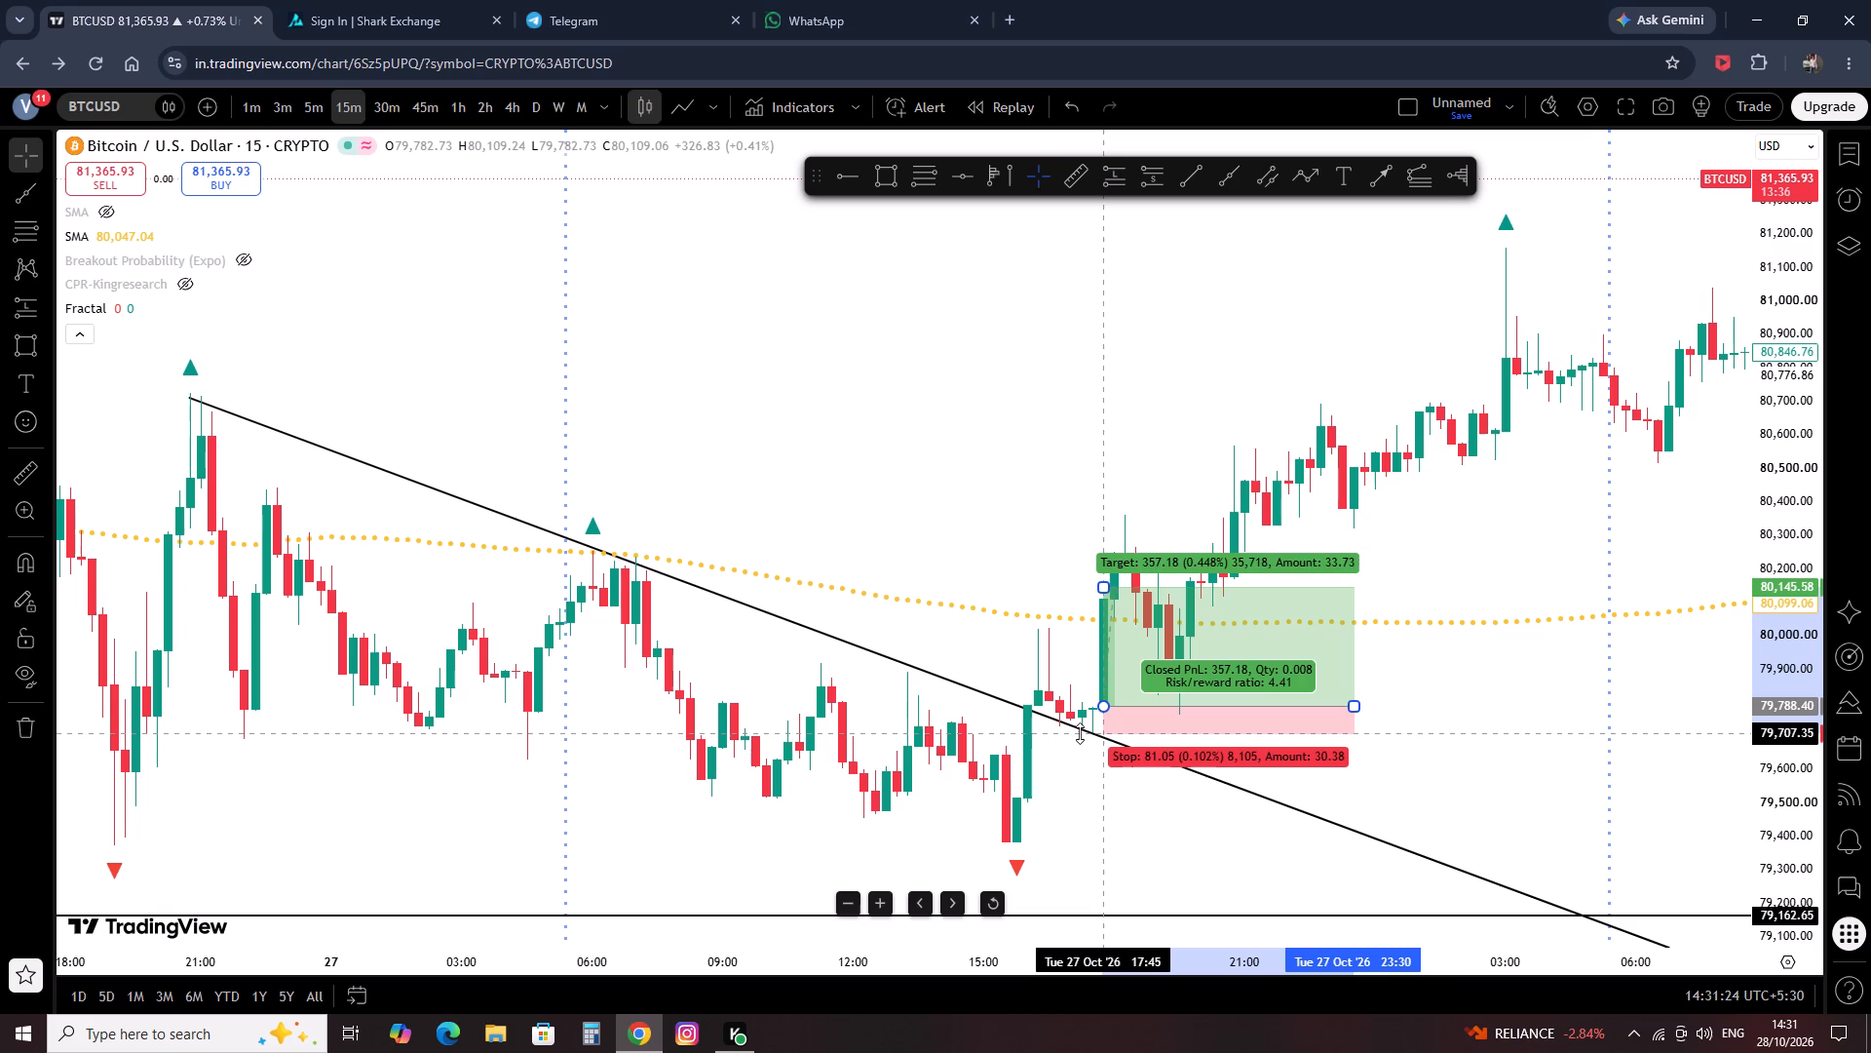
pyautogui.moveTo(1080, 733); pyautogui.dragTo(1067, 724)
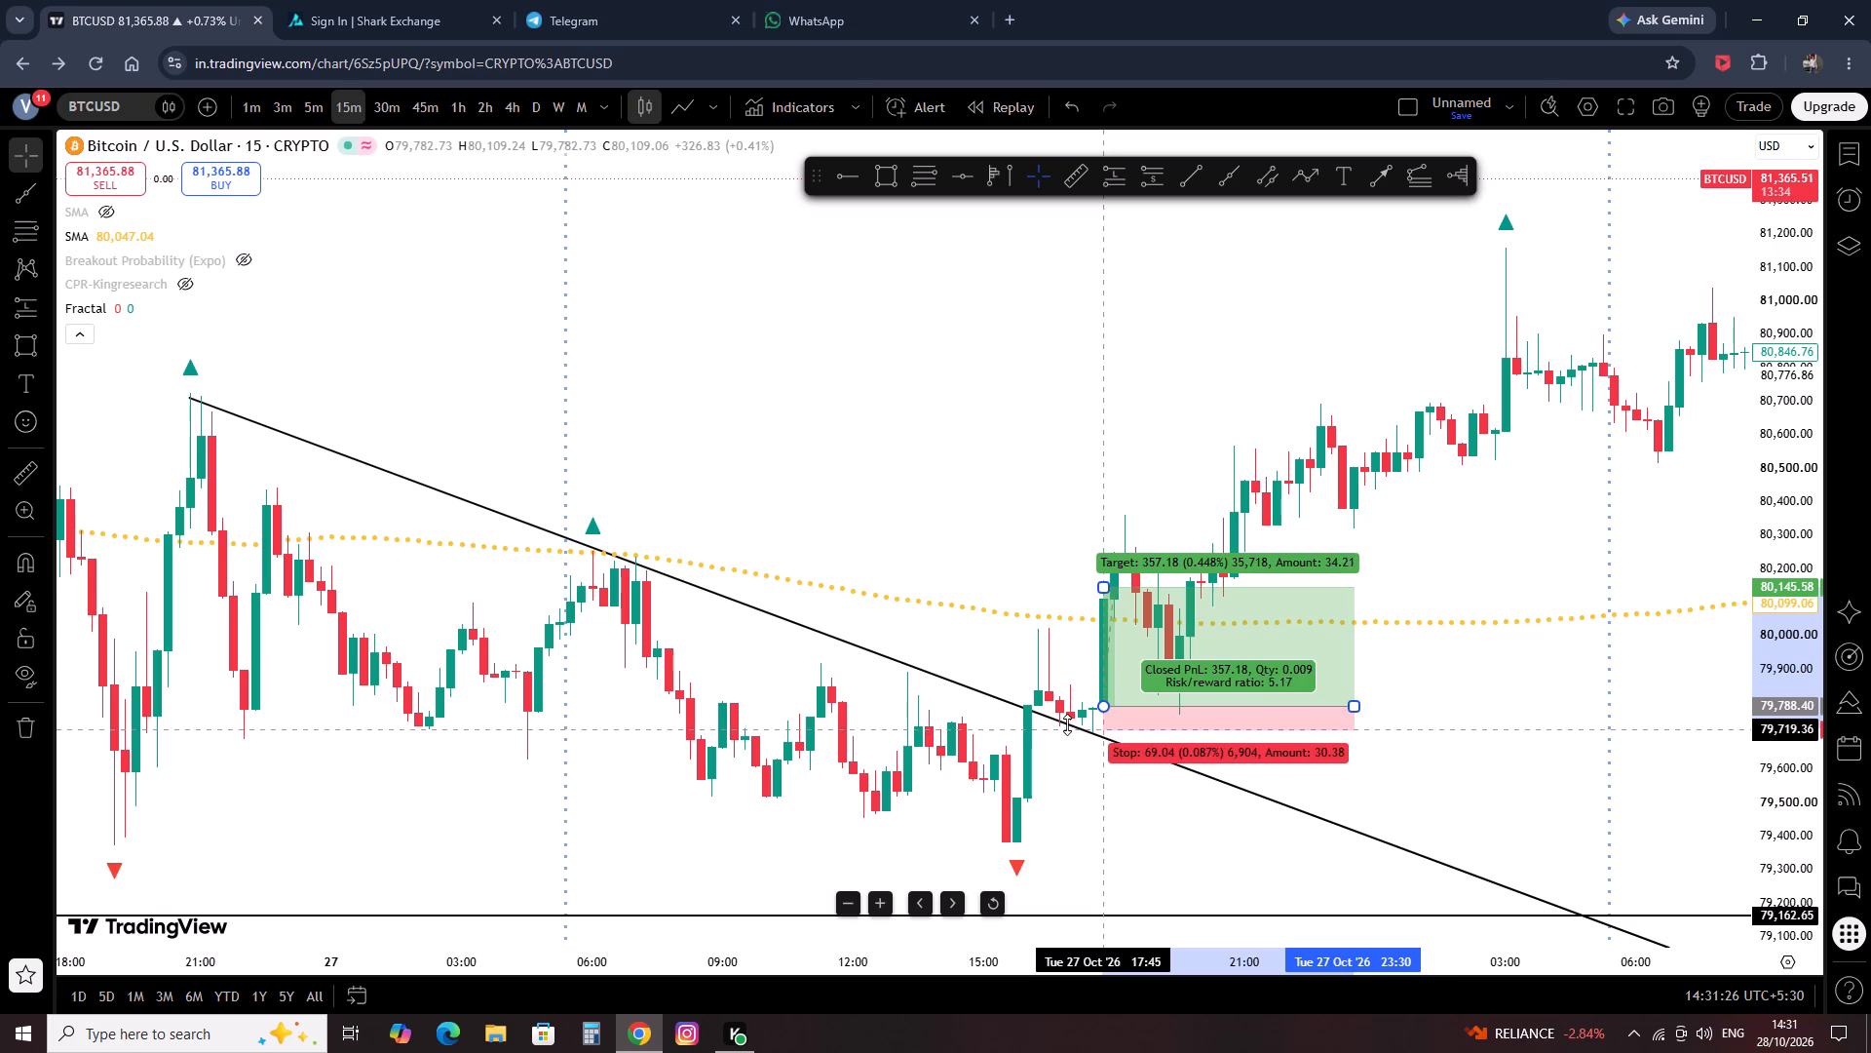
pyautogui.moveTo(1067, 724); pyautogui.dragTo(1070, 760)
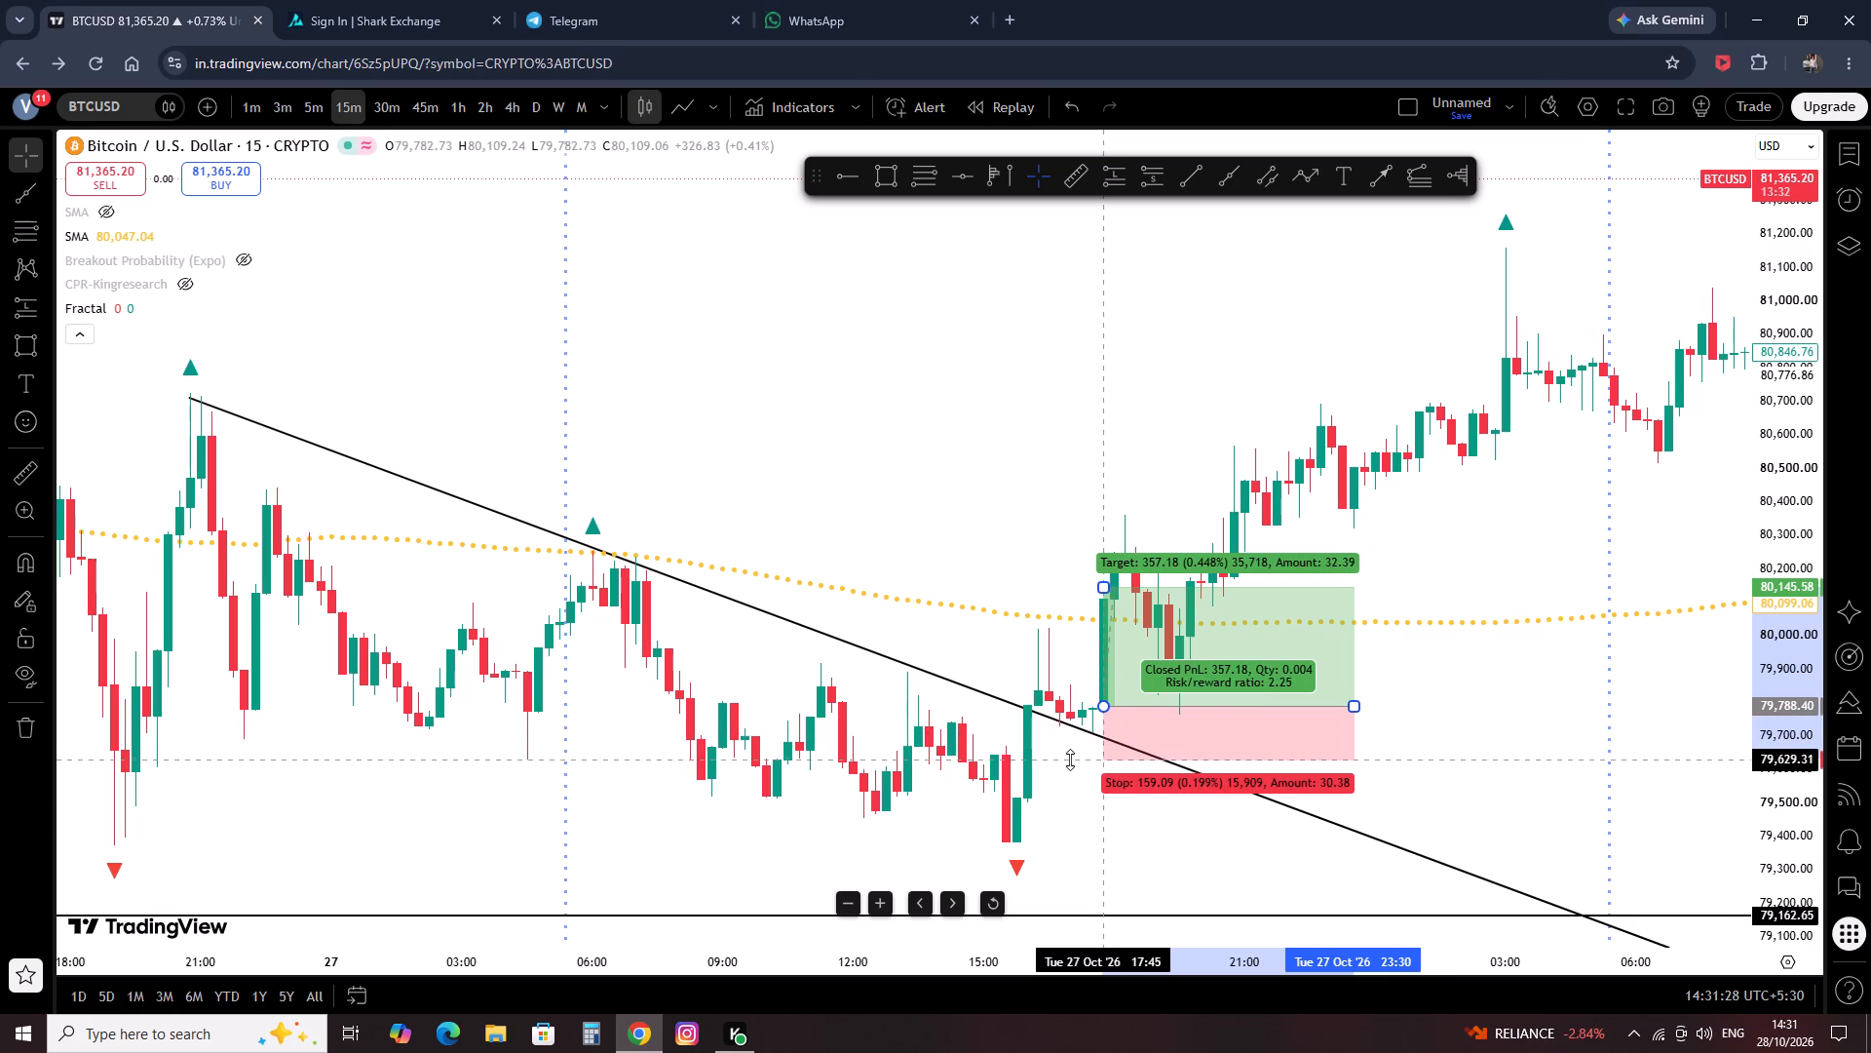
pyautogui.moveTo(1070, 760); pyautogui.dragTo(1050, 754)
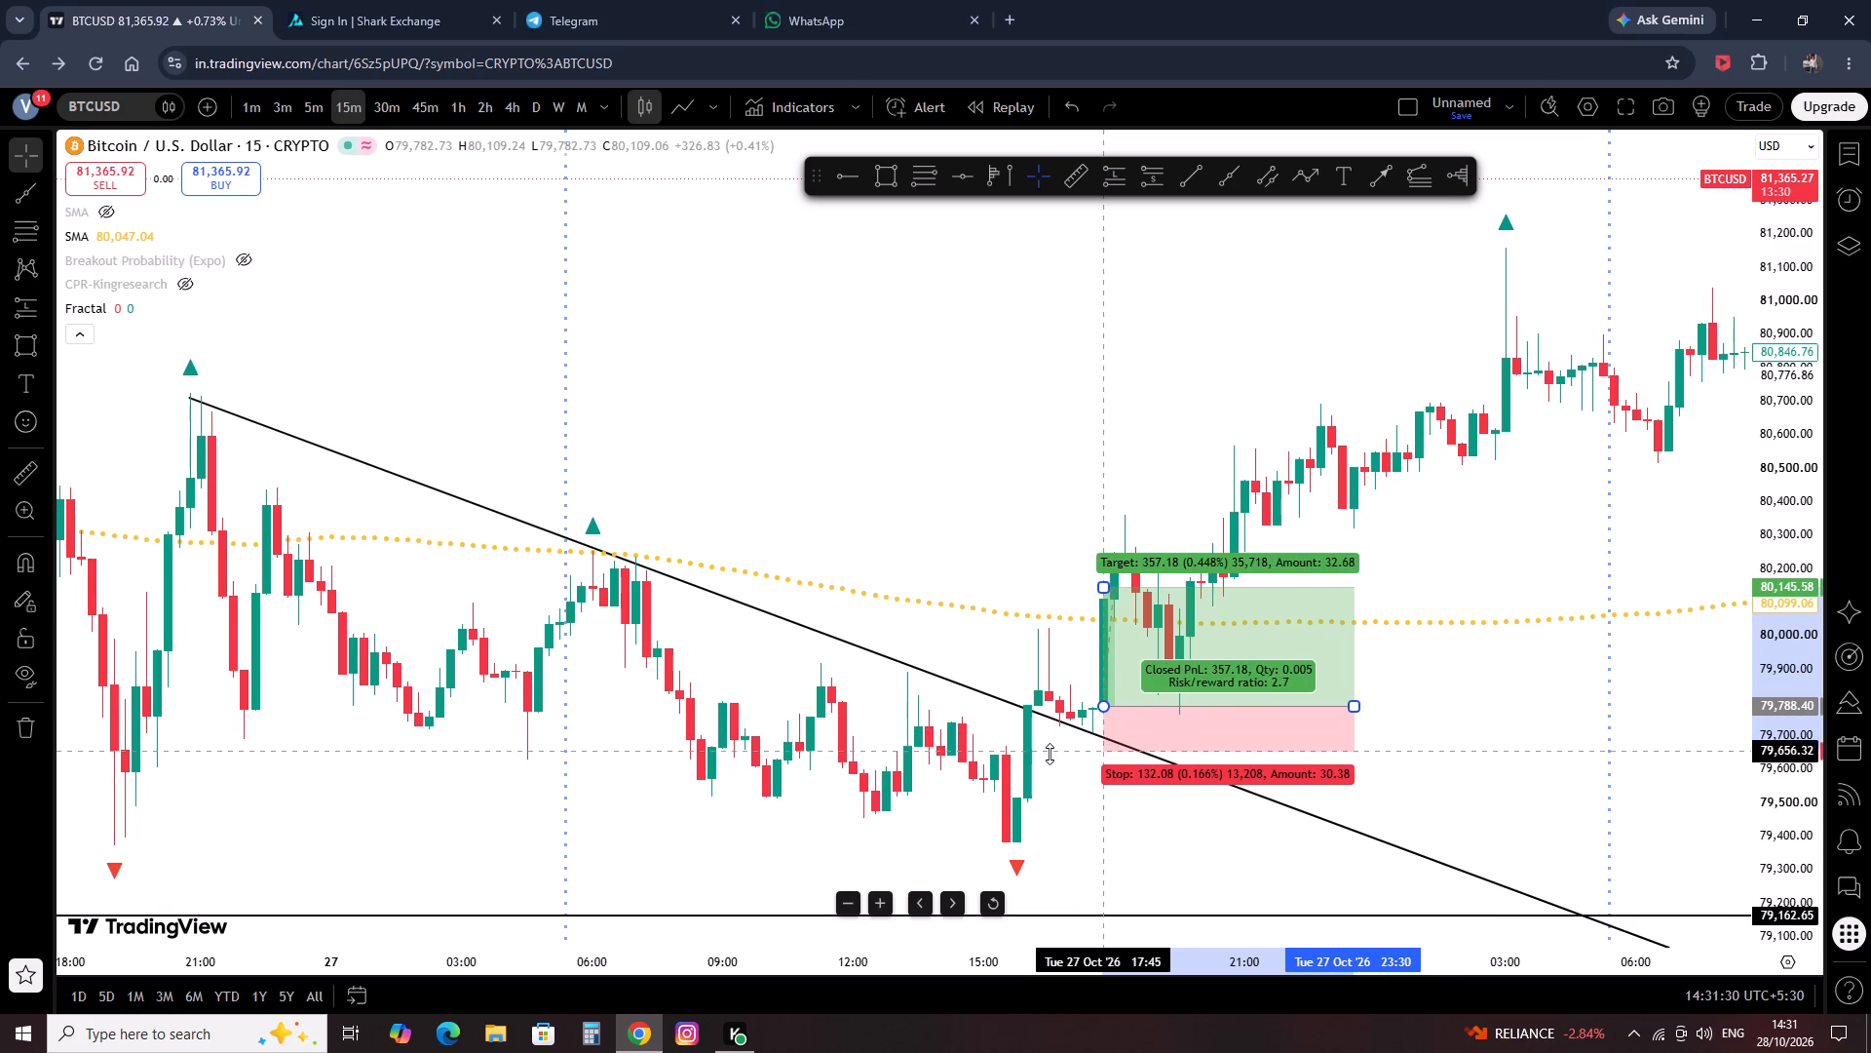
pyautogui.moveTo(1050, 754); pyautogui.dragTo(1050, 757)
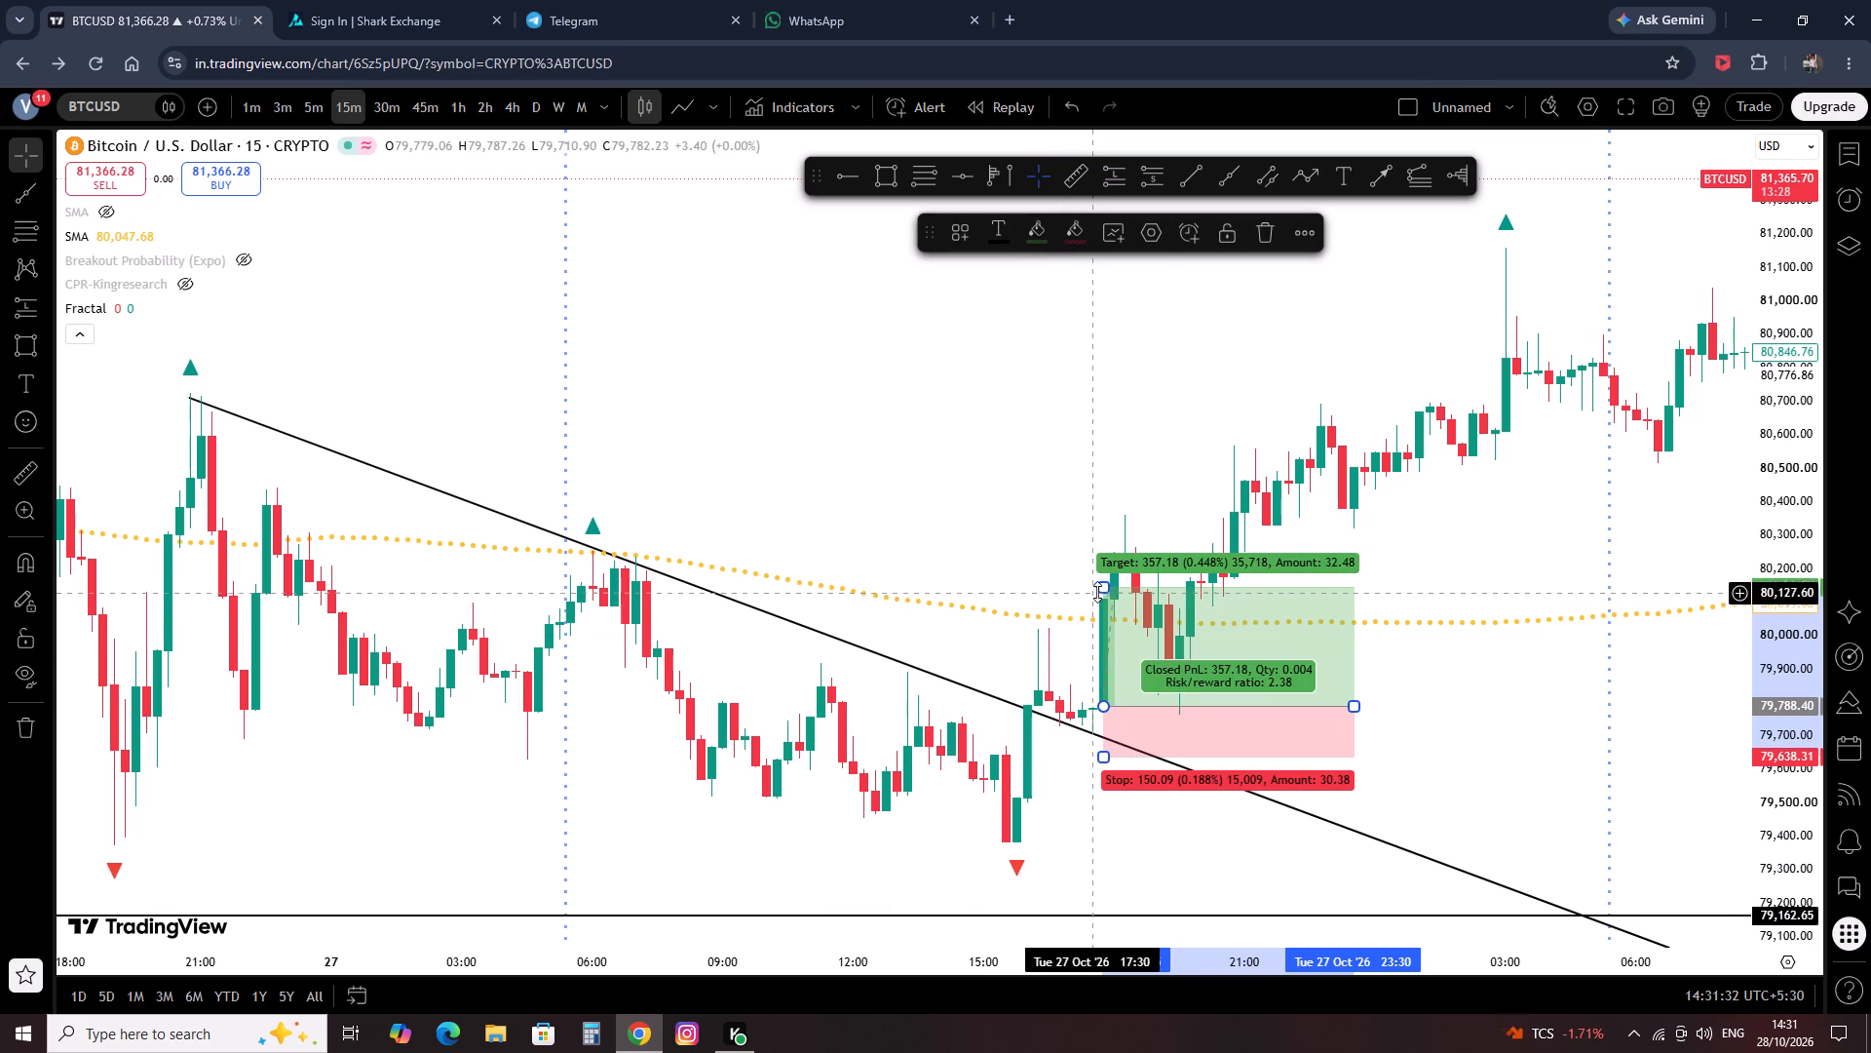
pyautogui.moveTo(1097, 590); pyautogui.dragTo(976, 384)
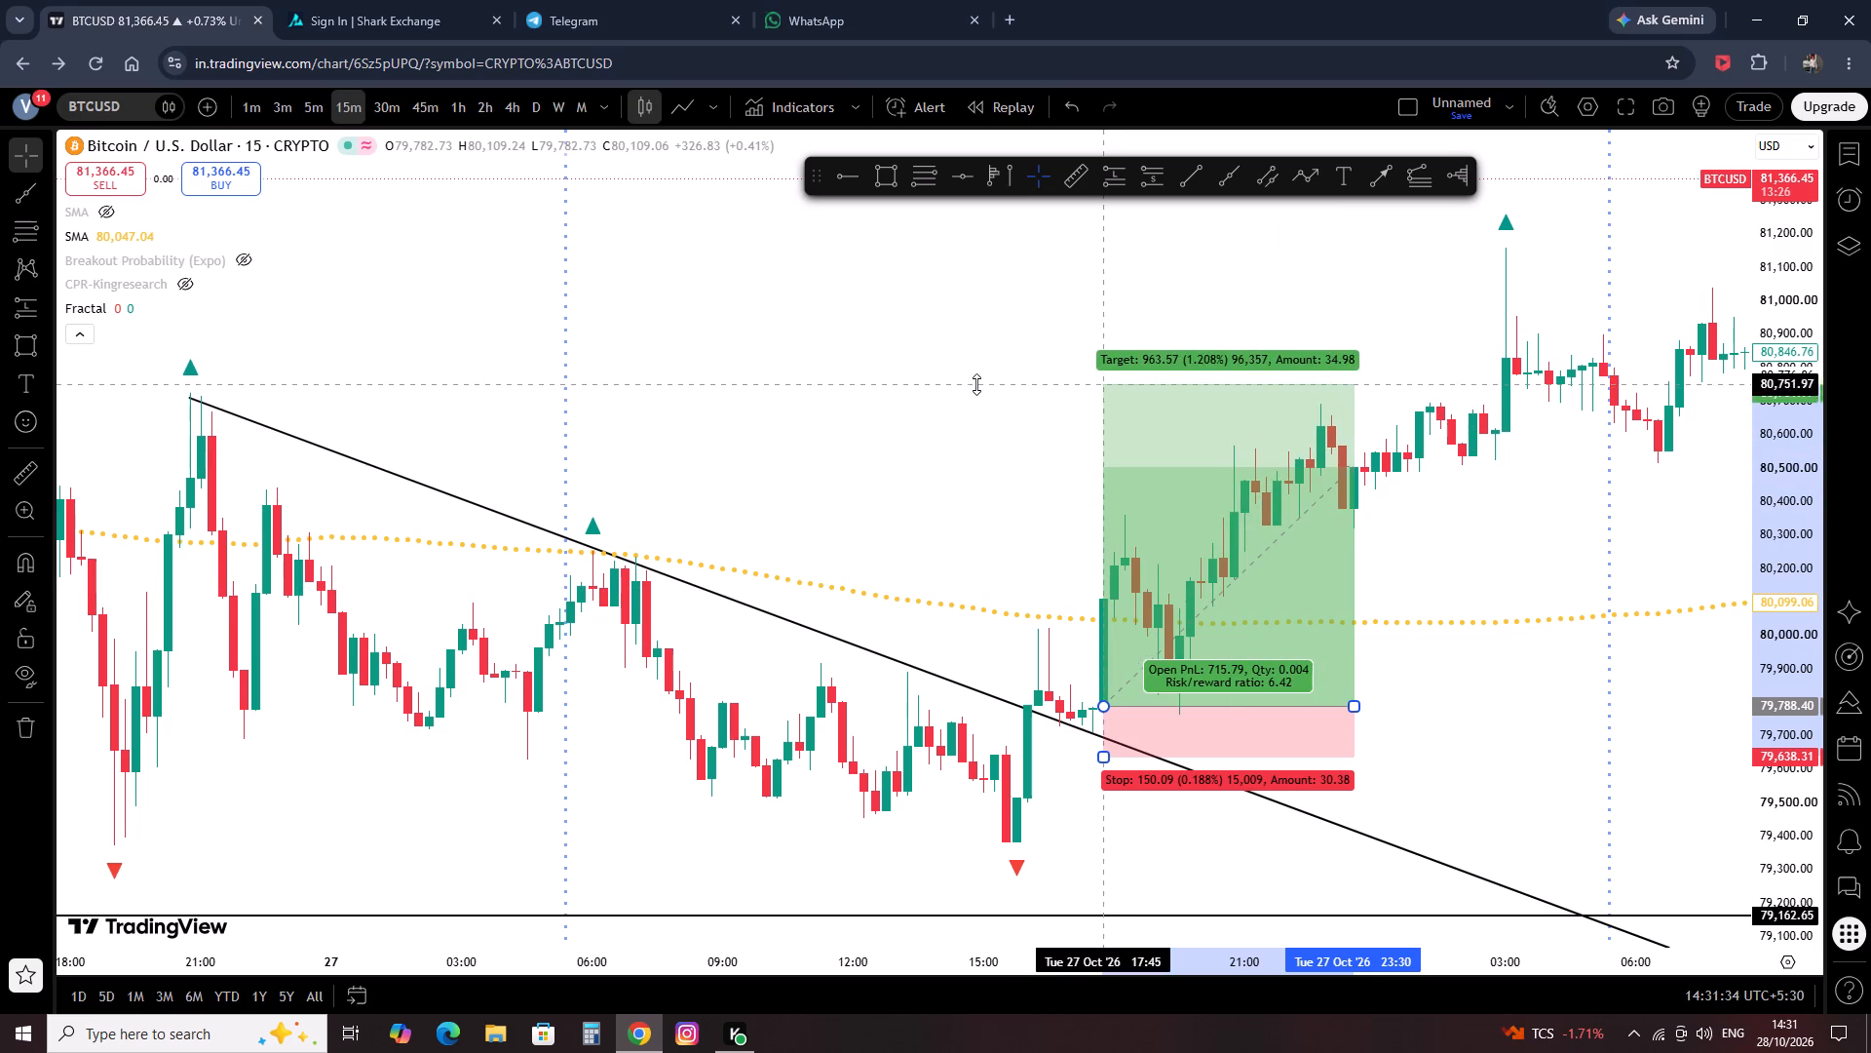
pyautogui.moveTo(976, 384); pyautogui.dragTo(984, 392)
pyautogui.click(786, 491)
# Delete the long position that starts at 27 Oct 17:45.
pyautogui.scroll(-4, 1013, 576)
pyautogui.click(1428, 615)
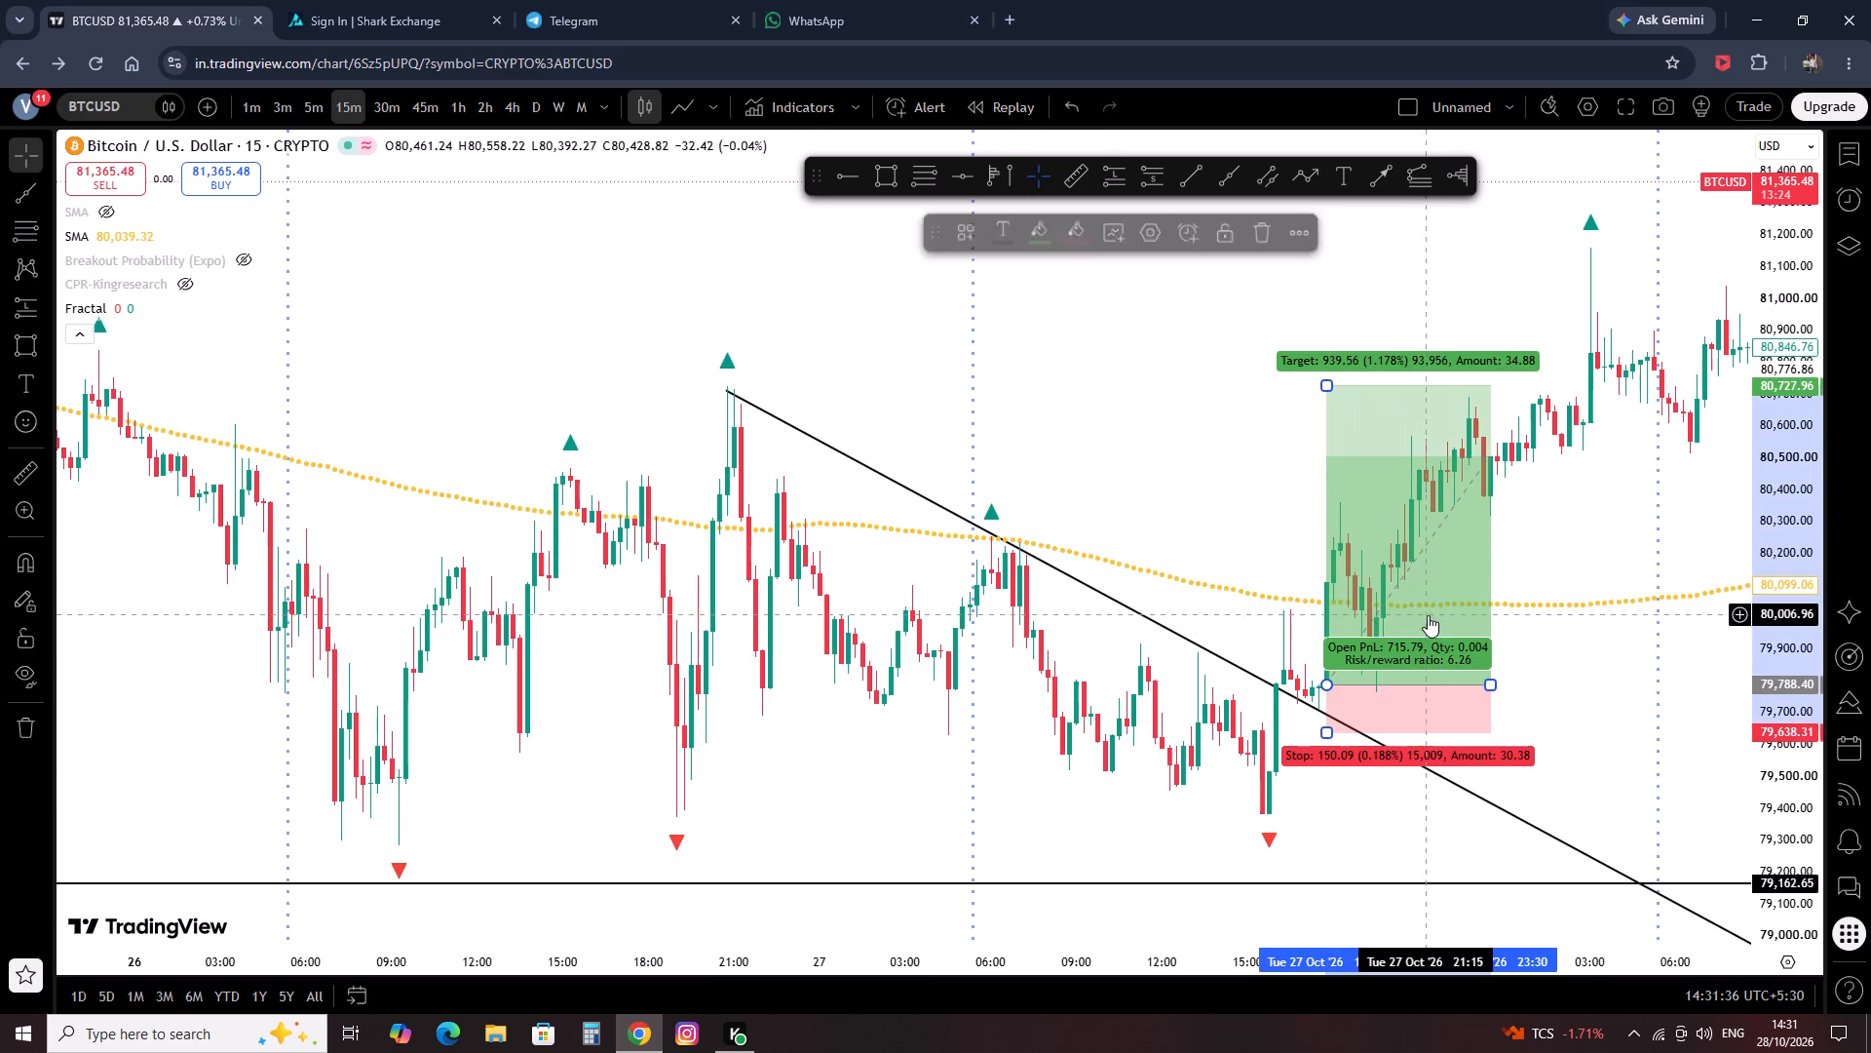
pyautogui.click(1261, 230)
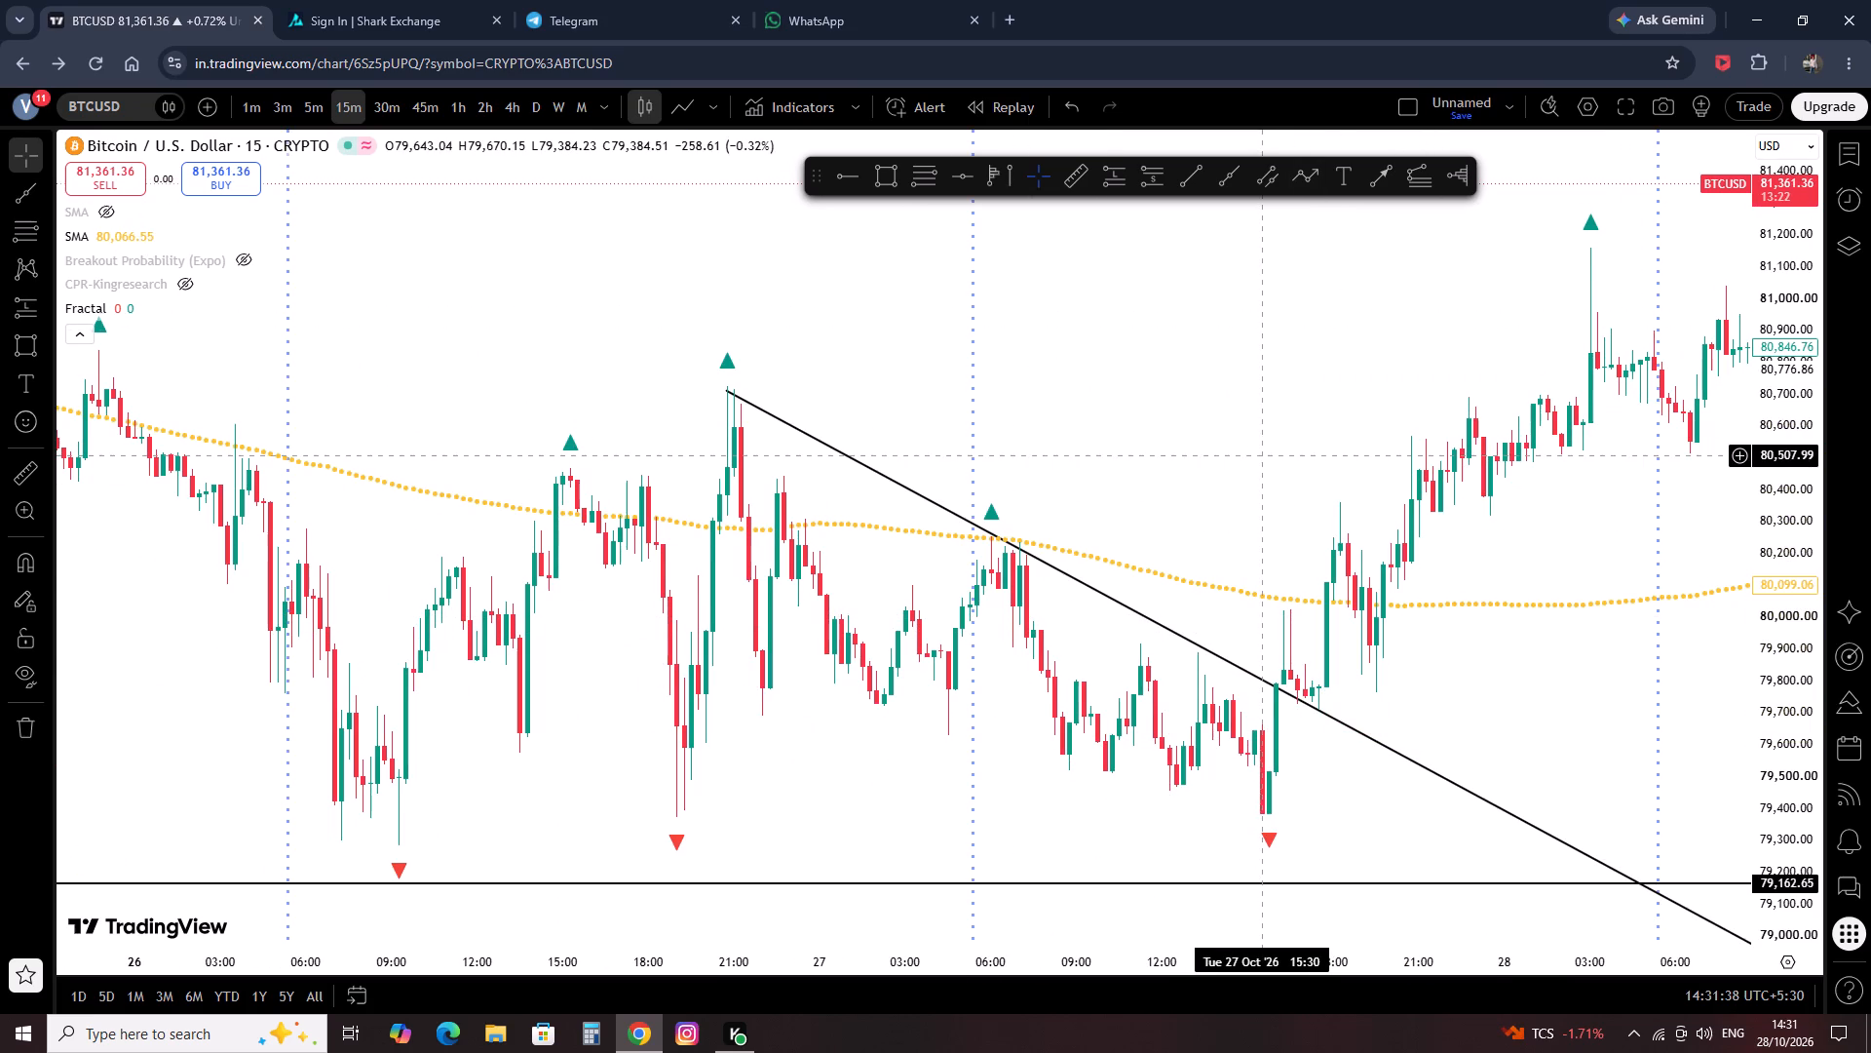
# Switch the chart to the 1-hour interval and delete the descending ray that starts at the 26 Oct evening fractal high.
pyautogui.click(460, 113)
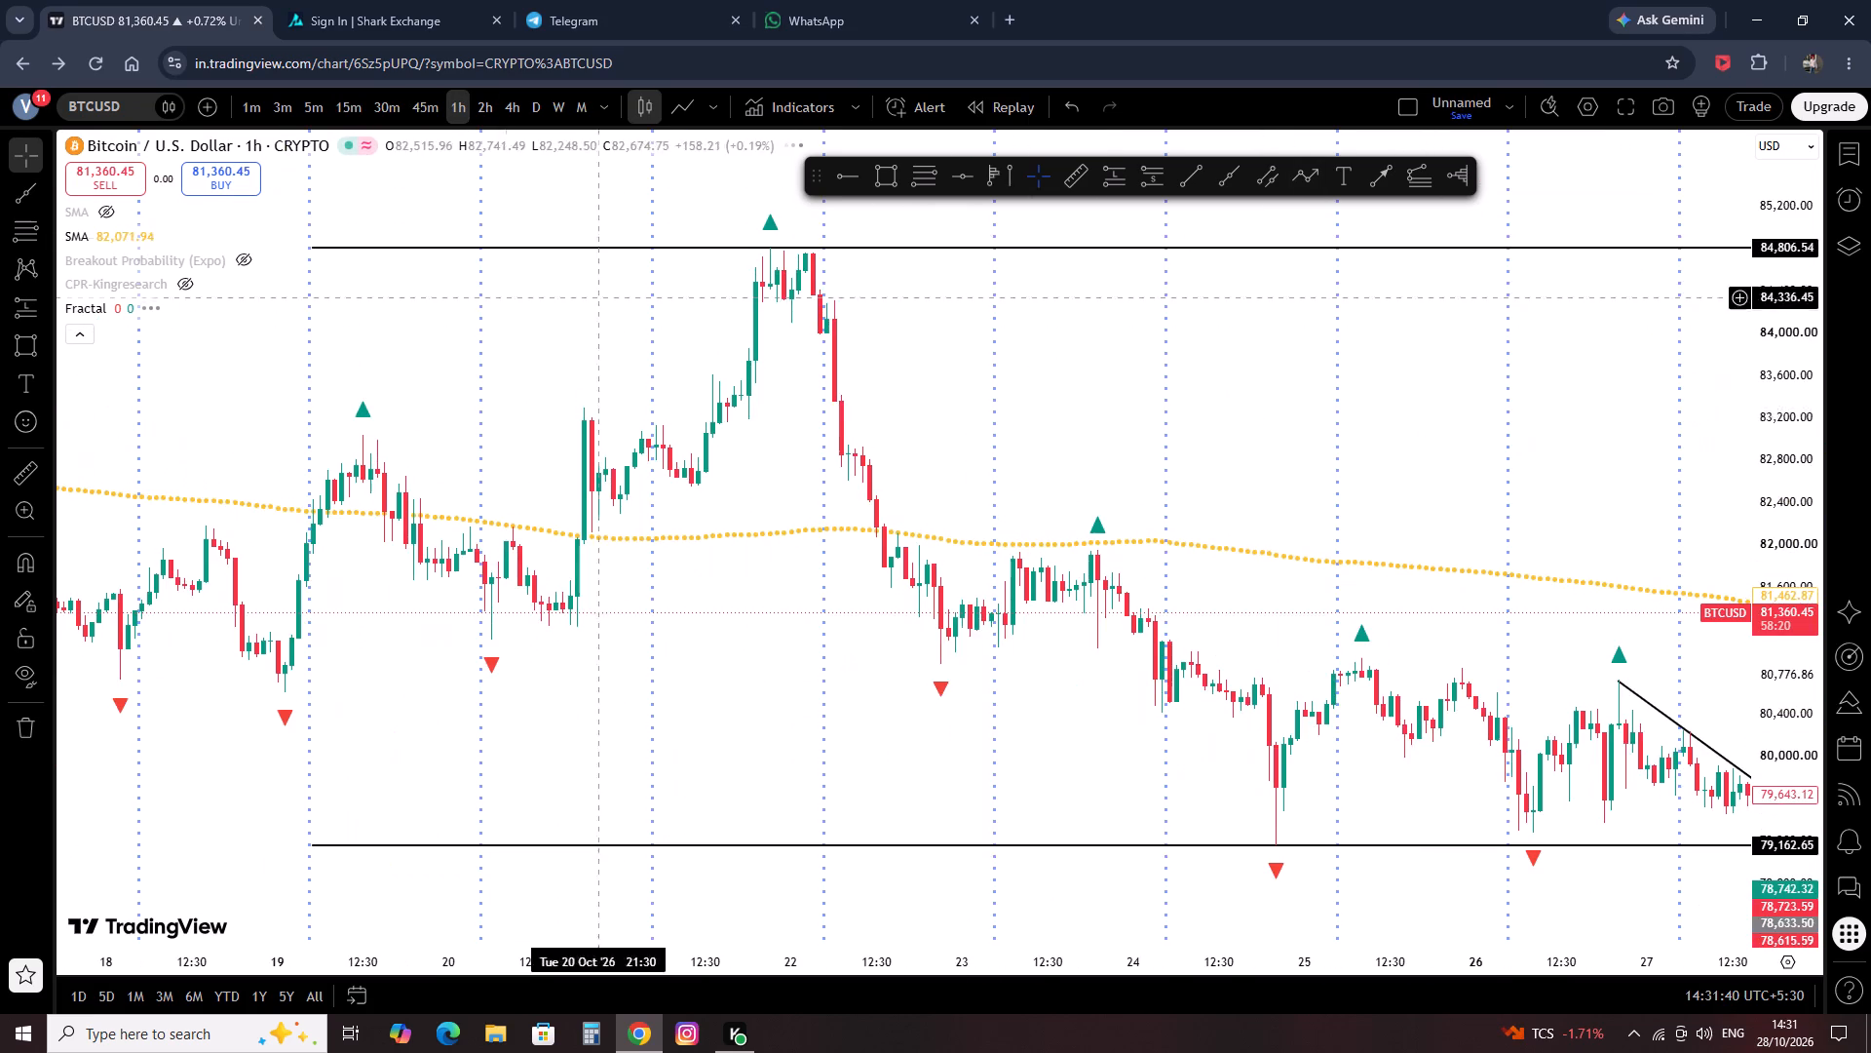
pyautogui.moveTo(1165, 503); pyautogui.dragTo(377, 531)
pyautogui.scroll(1, 723, 525)
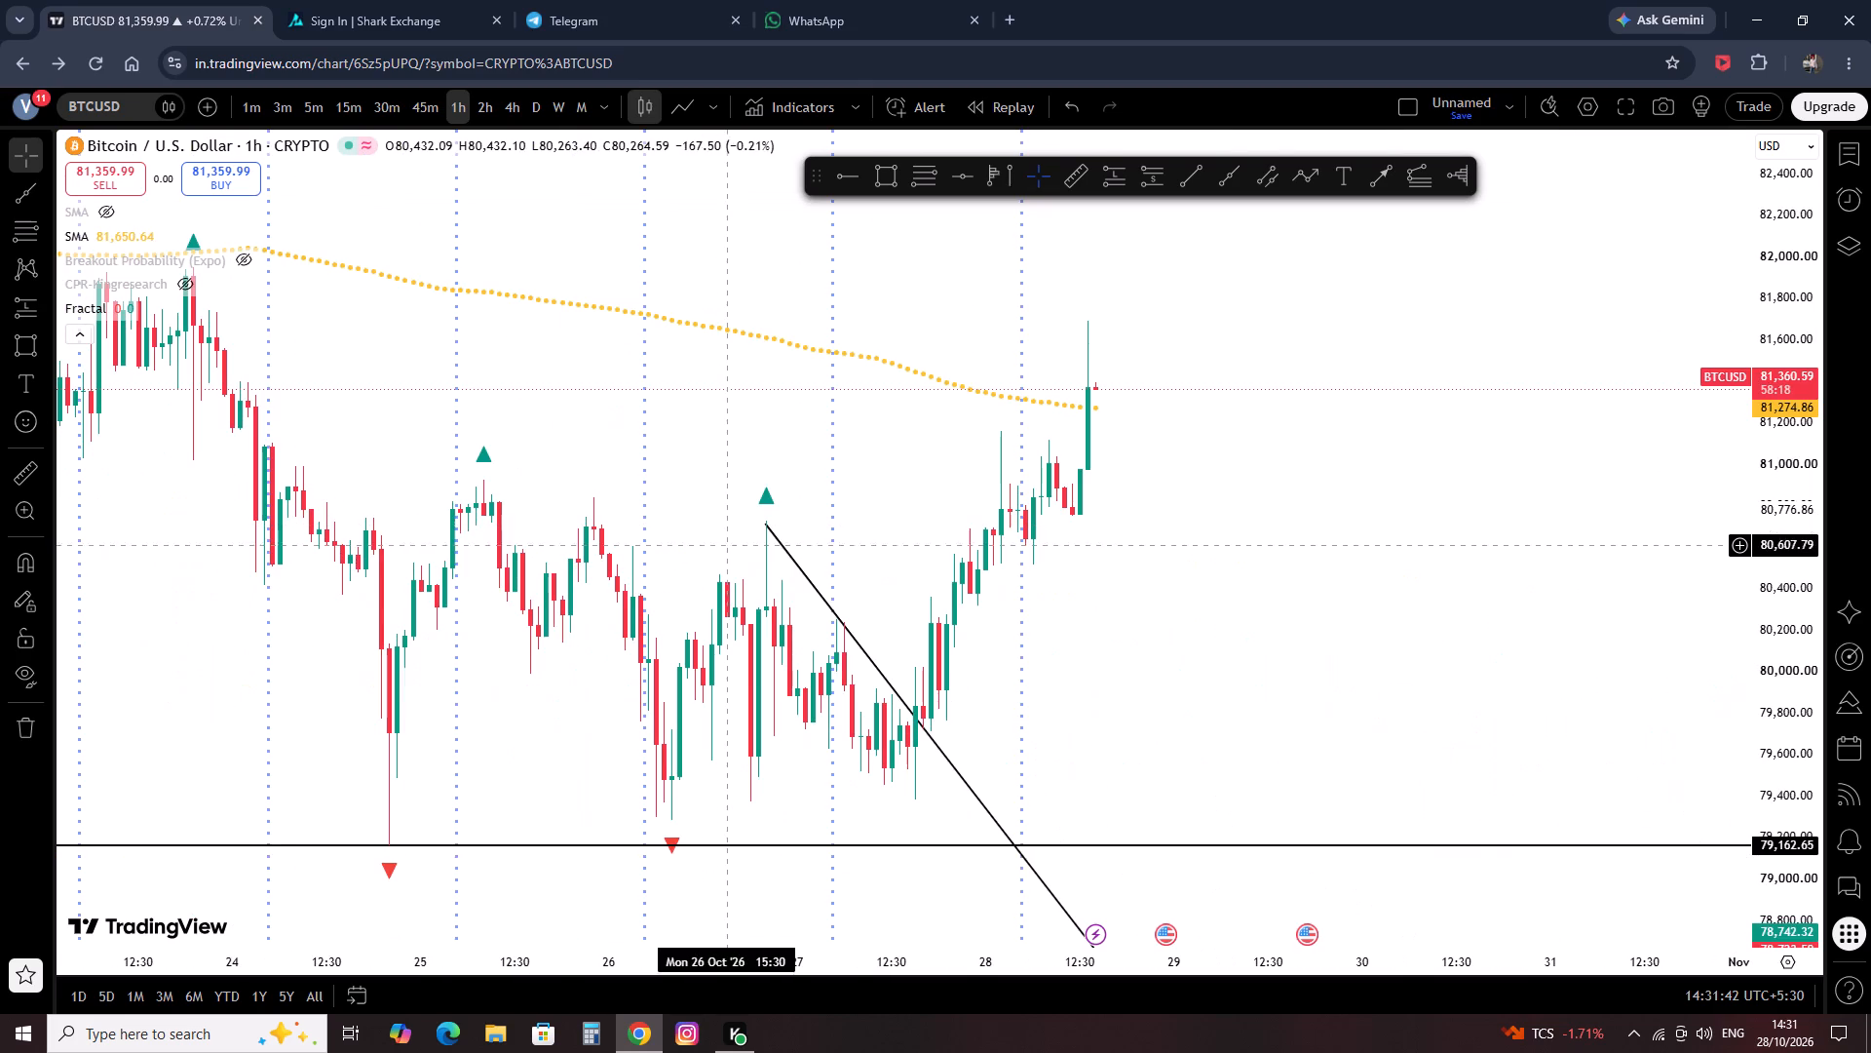
pyautogui.click(779, 531)
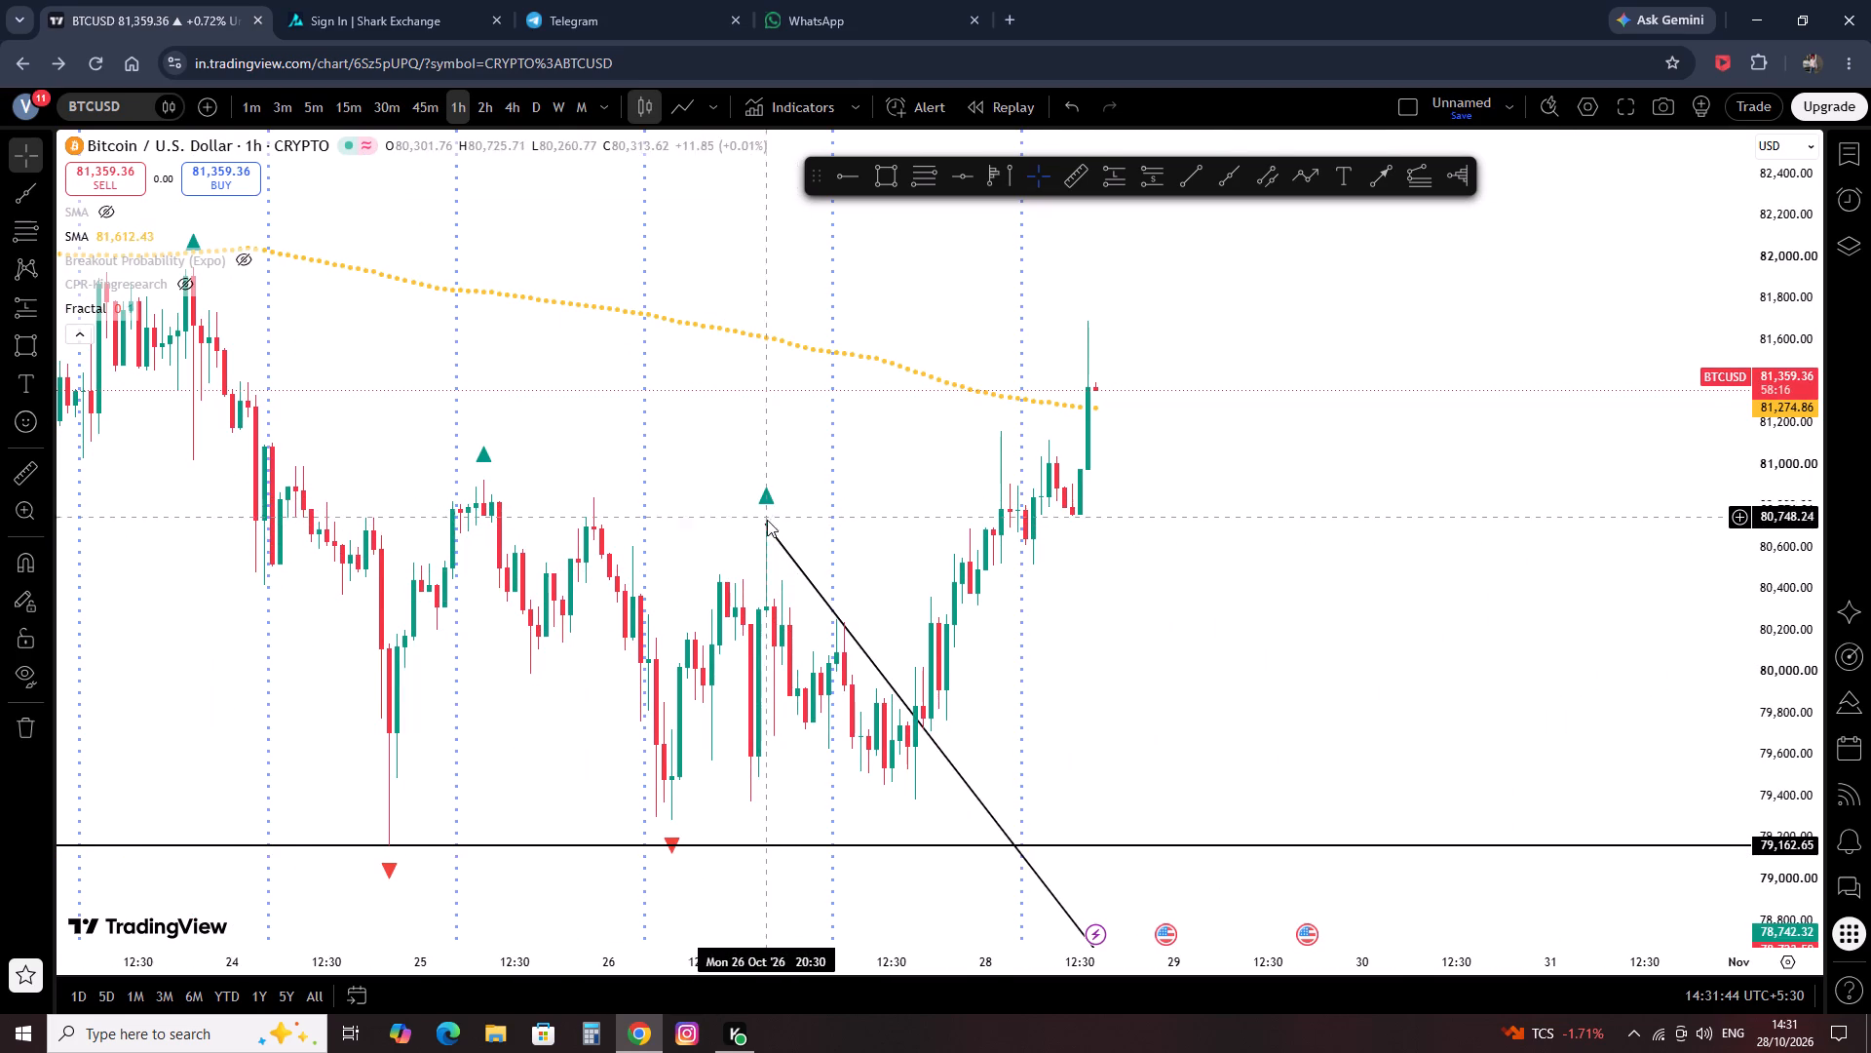
pyautogui.click(761, 521)
pyautogui.click(1288, 230)
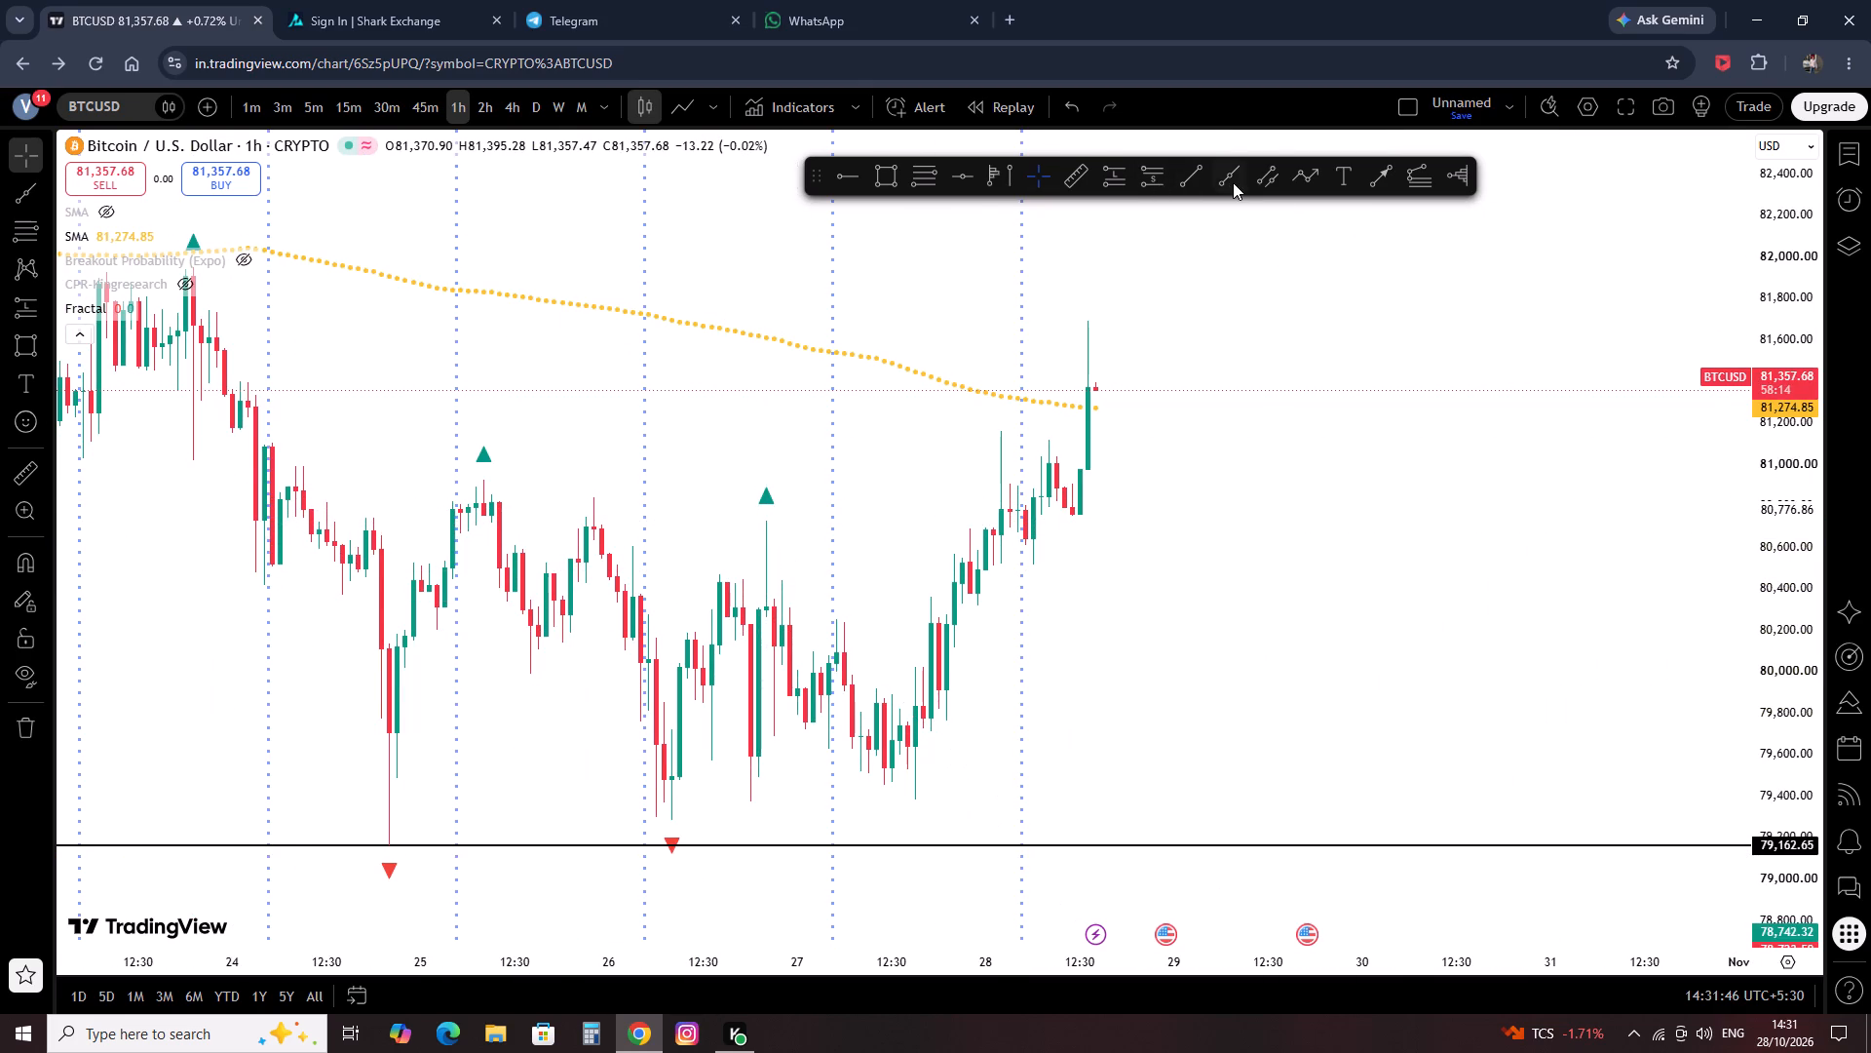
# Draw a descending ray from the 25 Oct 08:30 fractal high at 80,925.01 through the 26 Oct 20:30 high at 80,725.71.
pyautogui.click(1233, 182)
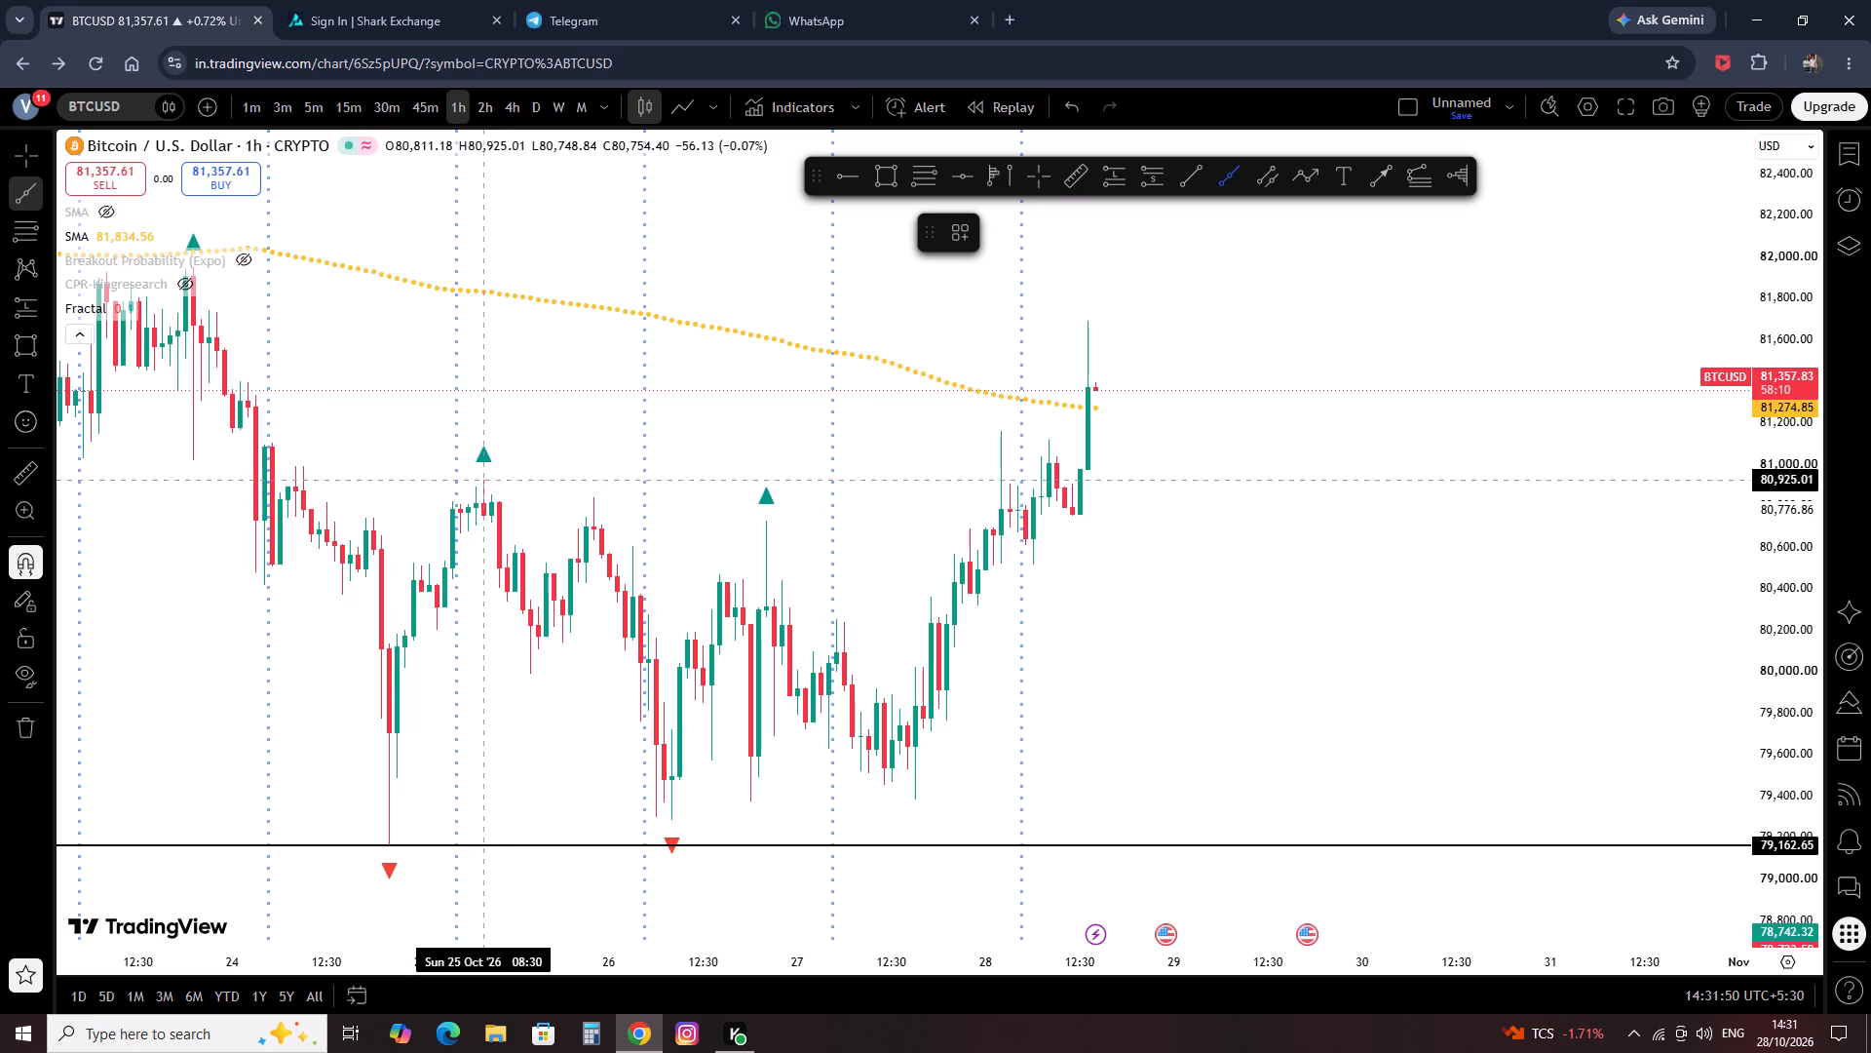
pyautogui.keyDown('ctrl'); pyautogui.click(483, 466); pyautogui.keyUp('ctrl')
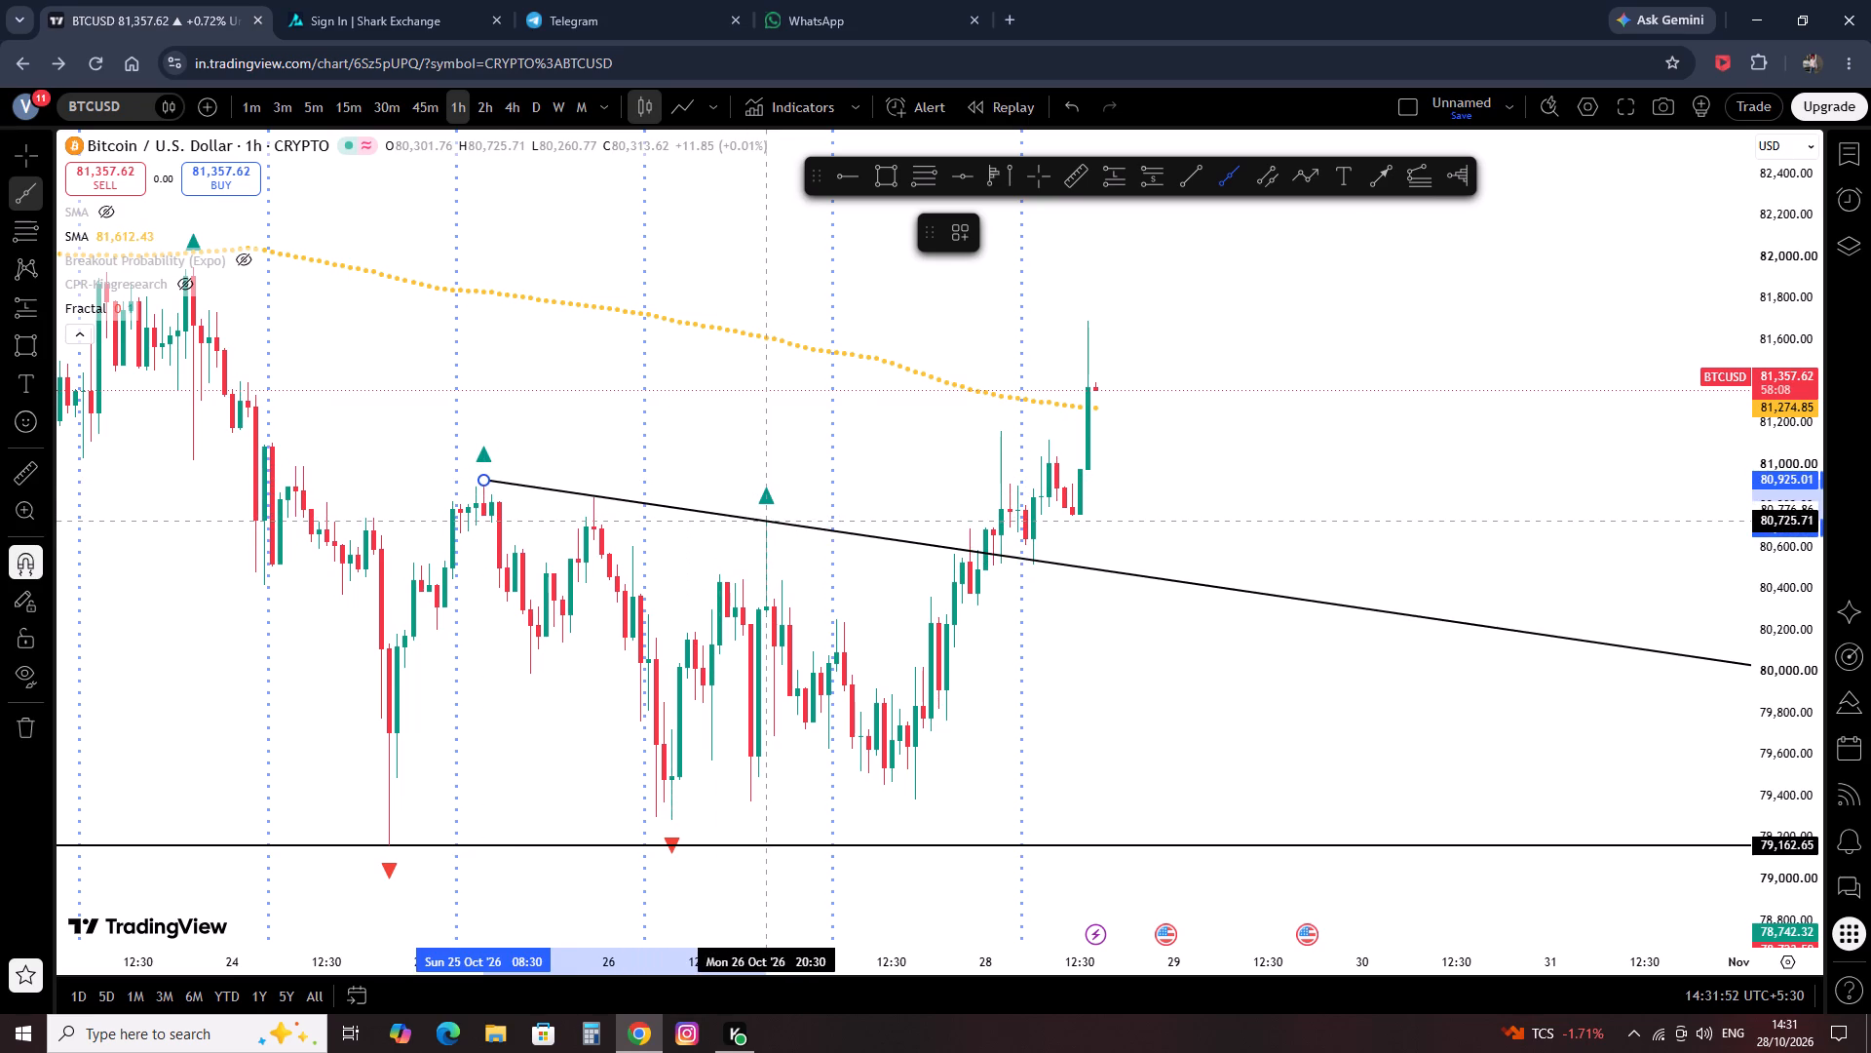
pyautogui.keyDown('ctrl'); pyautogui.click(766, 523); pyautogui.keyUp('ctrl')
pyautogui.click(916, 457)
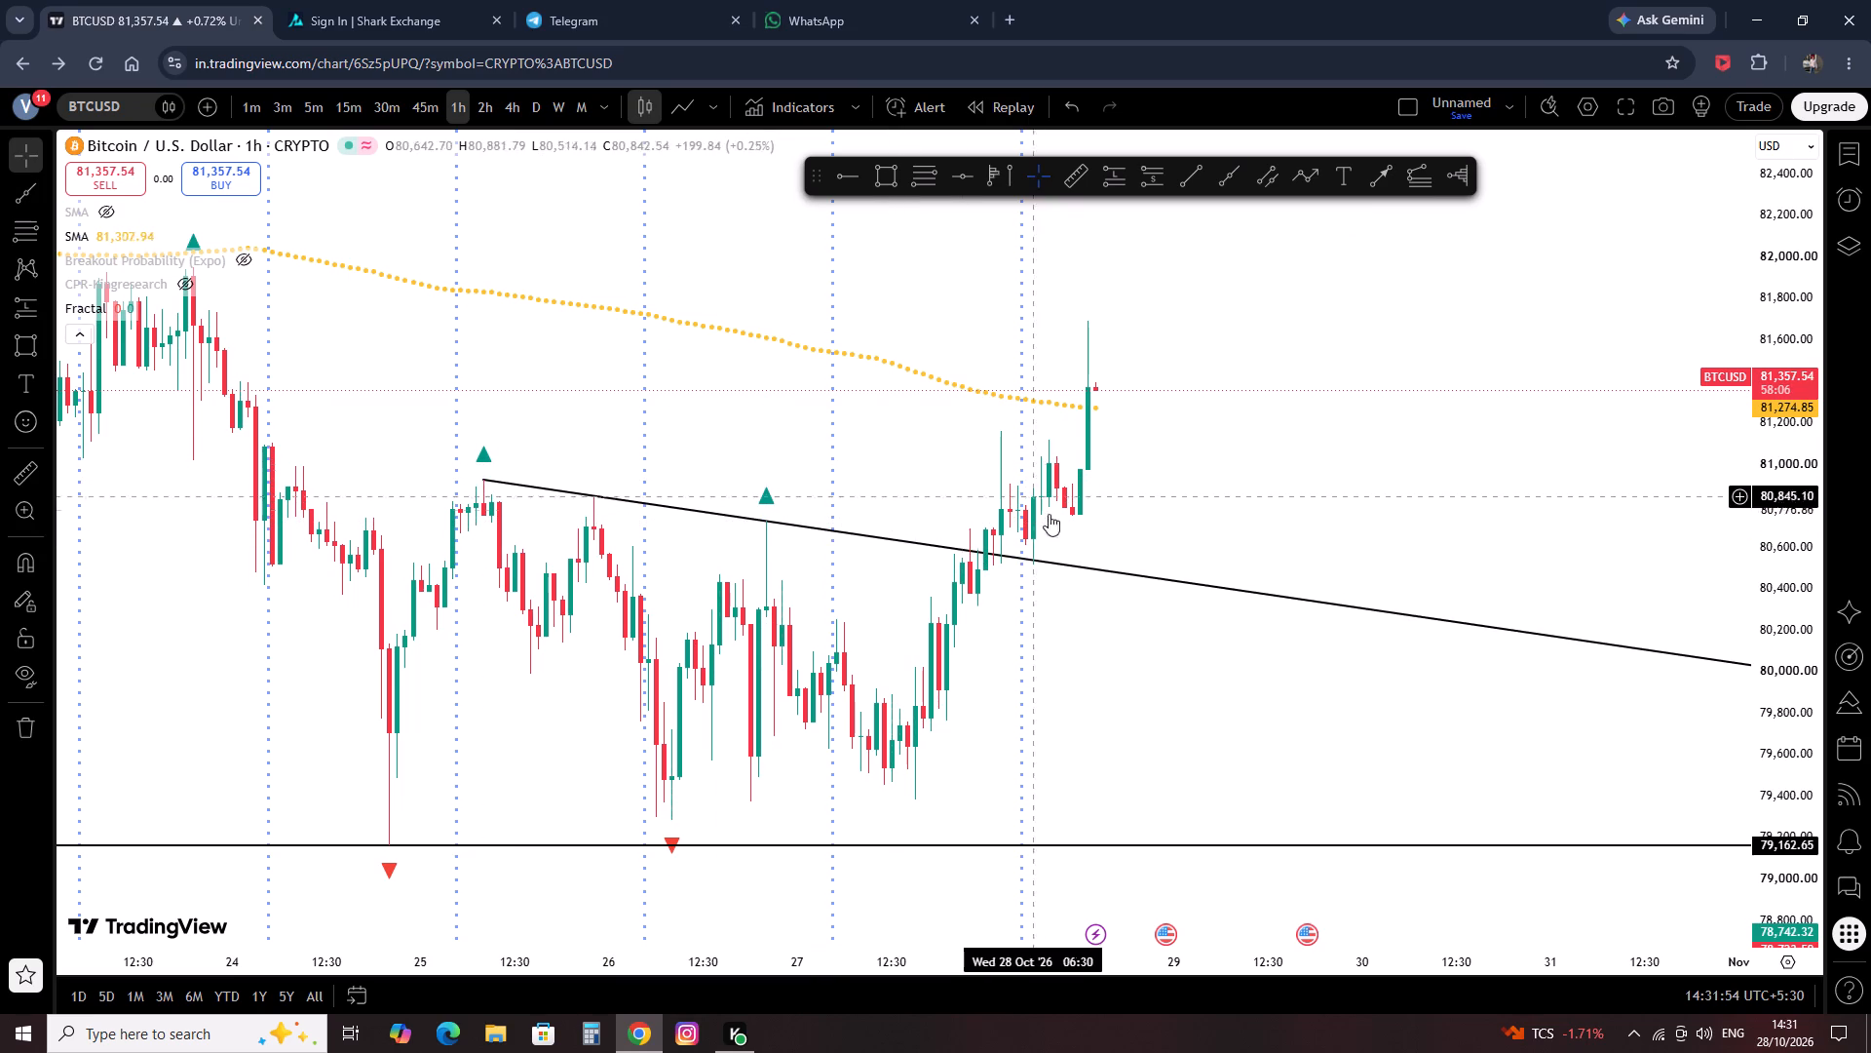
# Return to the 15-minute interval and examine how price behaves around the descending ray and the SMA from 25 to 28 October.
pyautogui.click(352, 96)
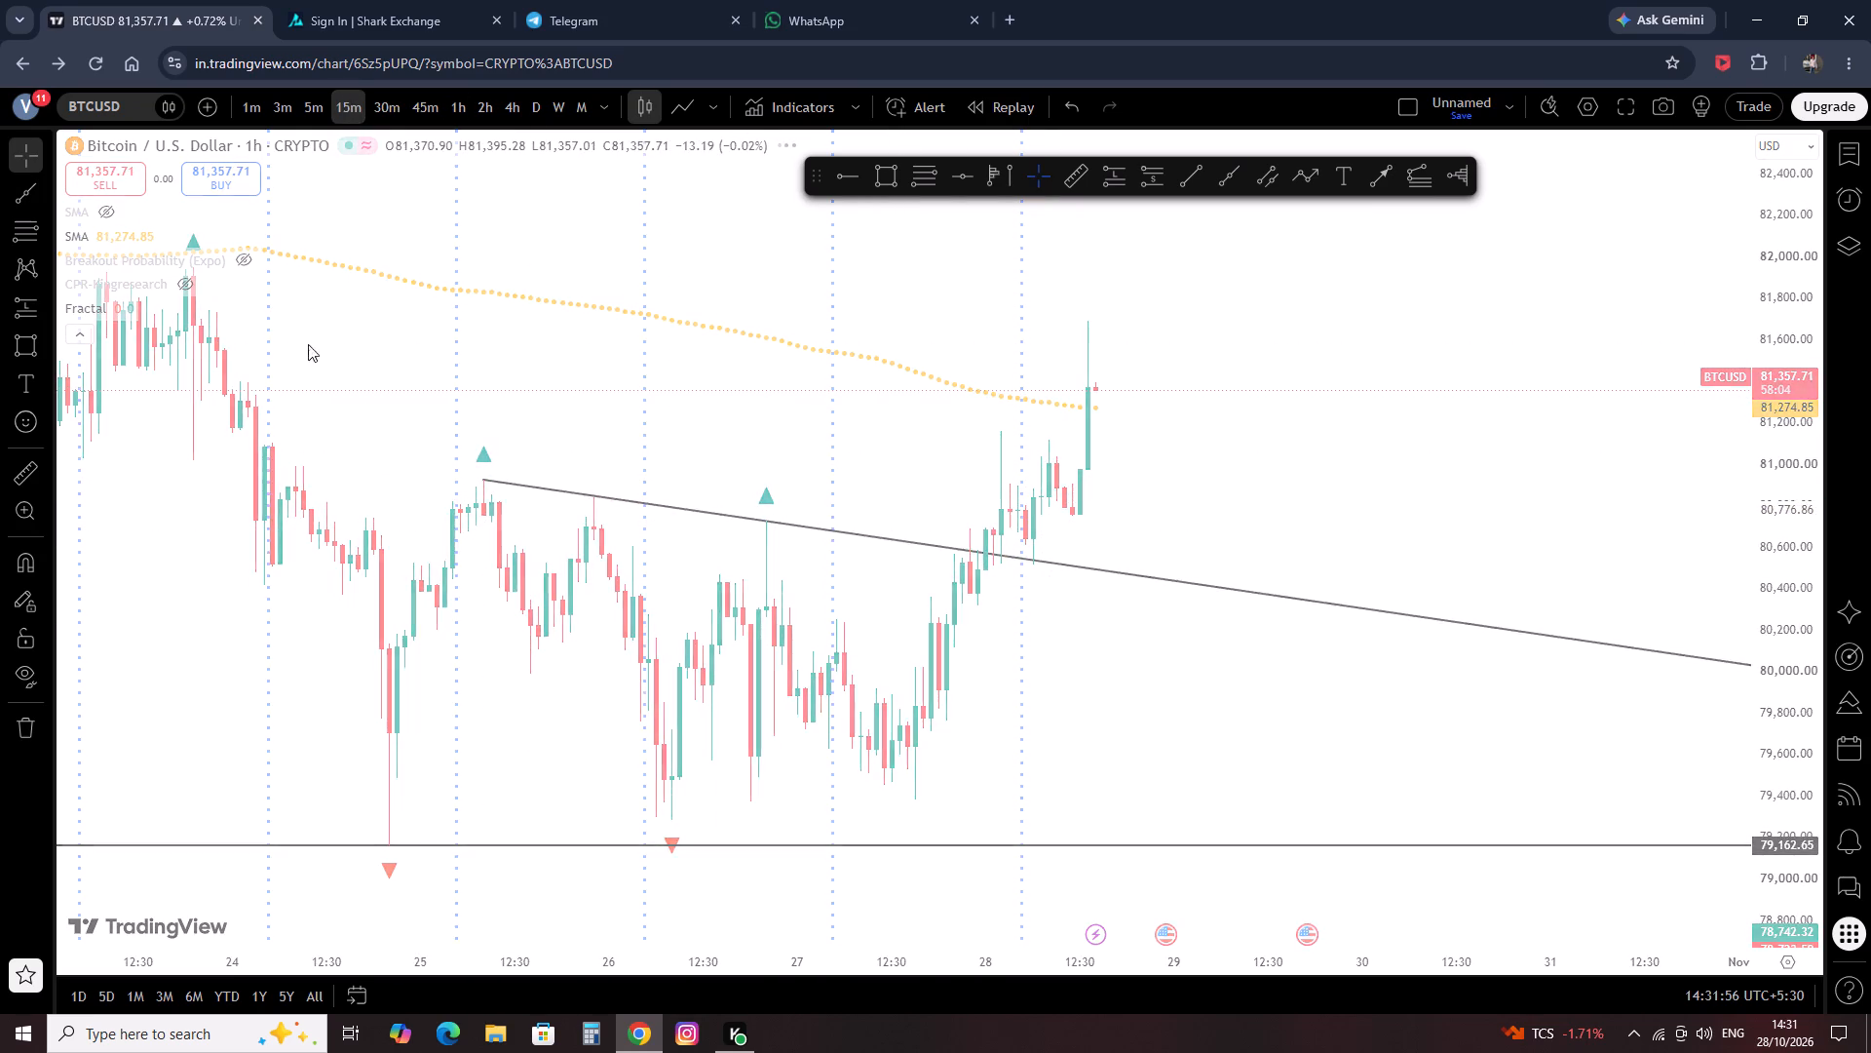
pyautogui.moveTo(290, 417); pyautogui.dragTo(540, 535)
pyautogui.moveTo(439, 641); pyautogui.dragTo(481, 661)
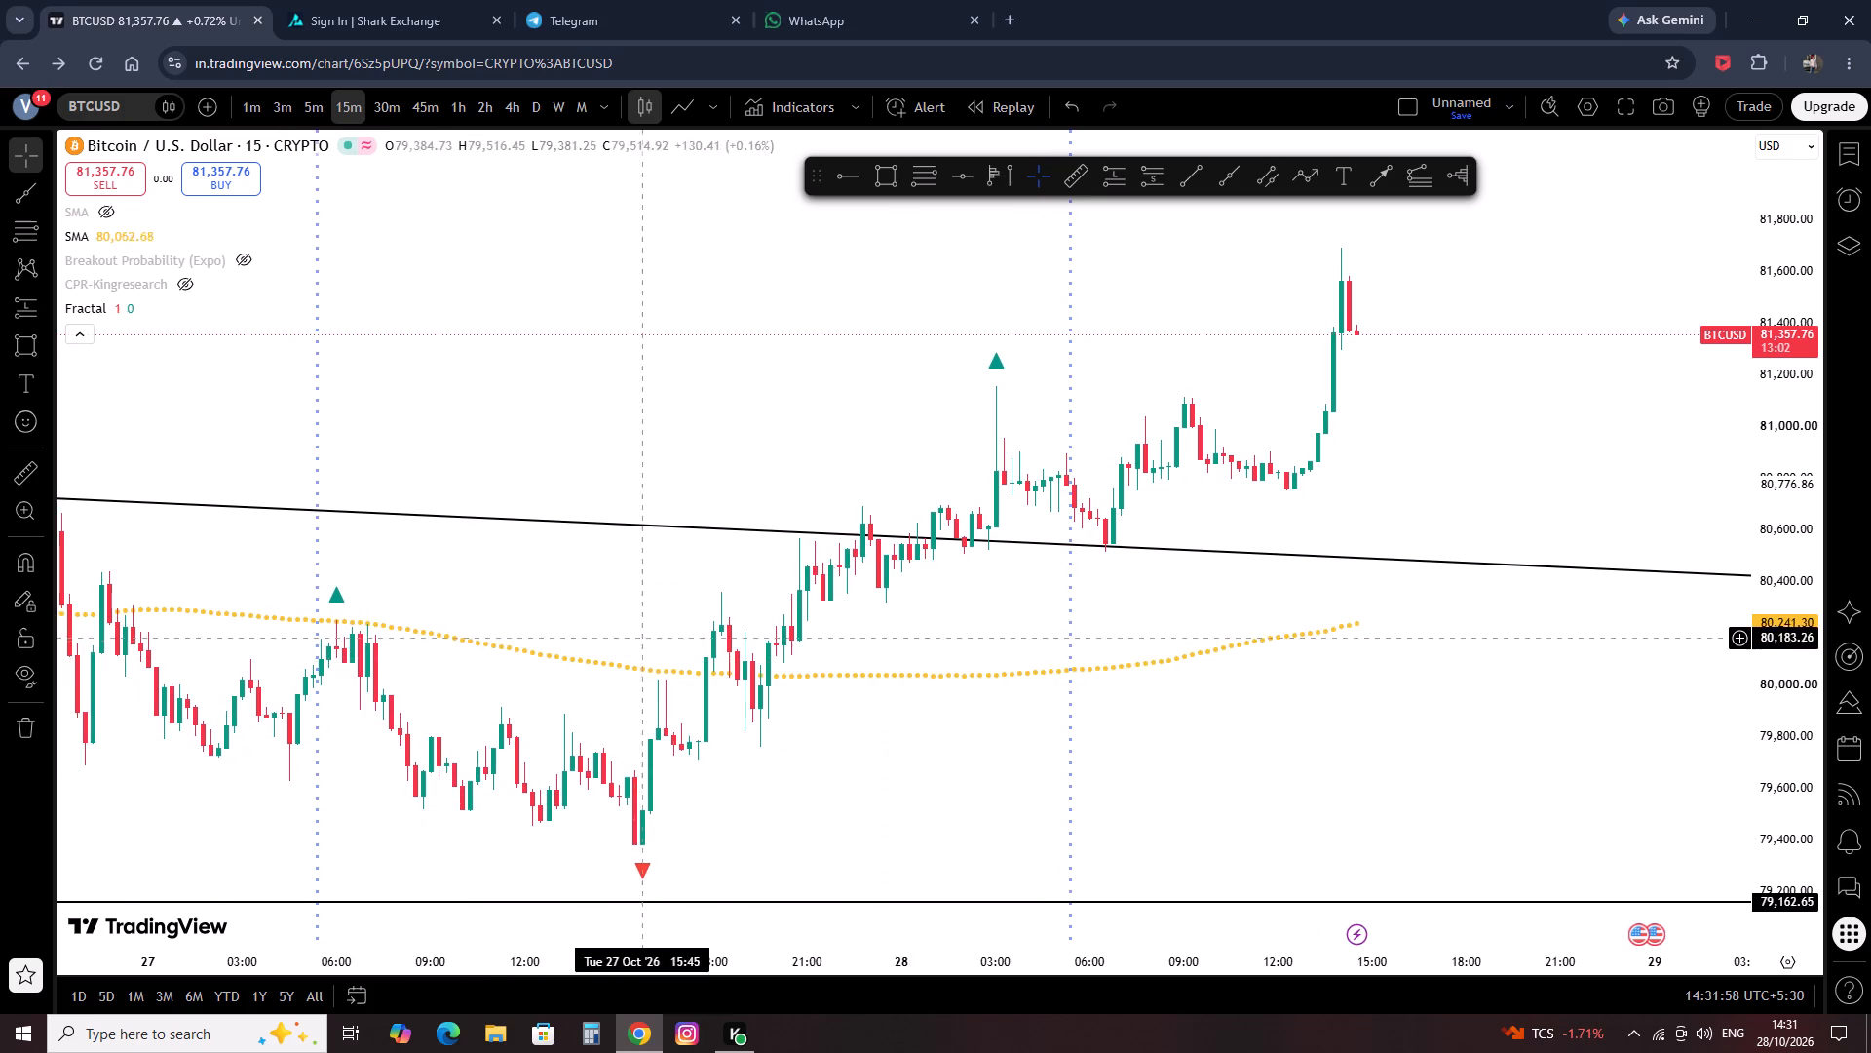
pyautogui.scroll(1, 677, 625)
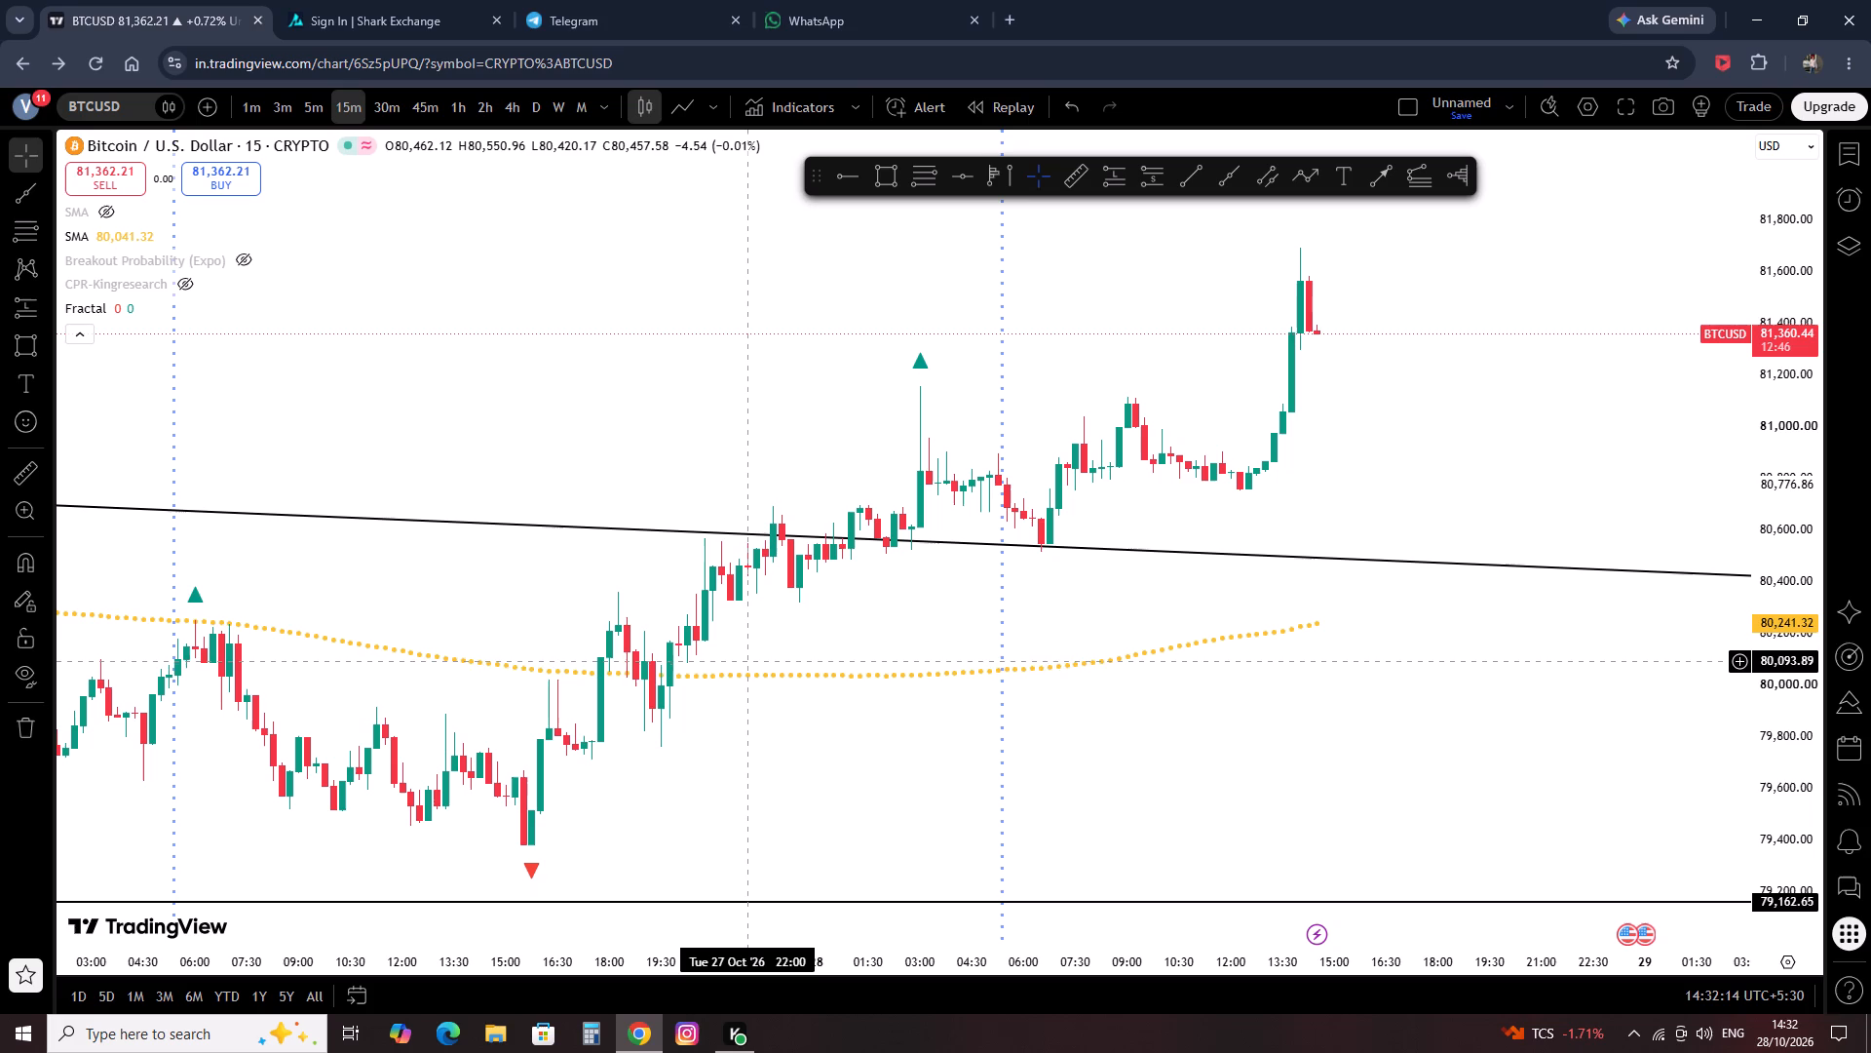
pyautogui.moveTo(363, 636); pyautogui.dragTo(613, 679)
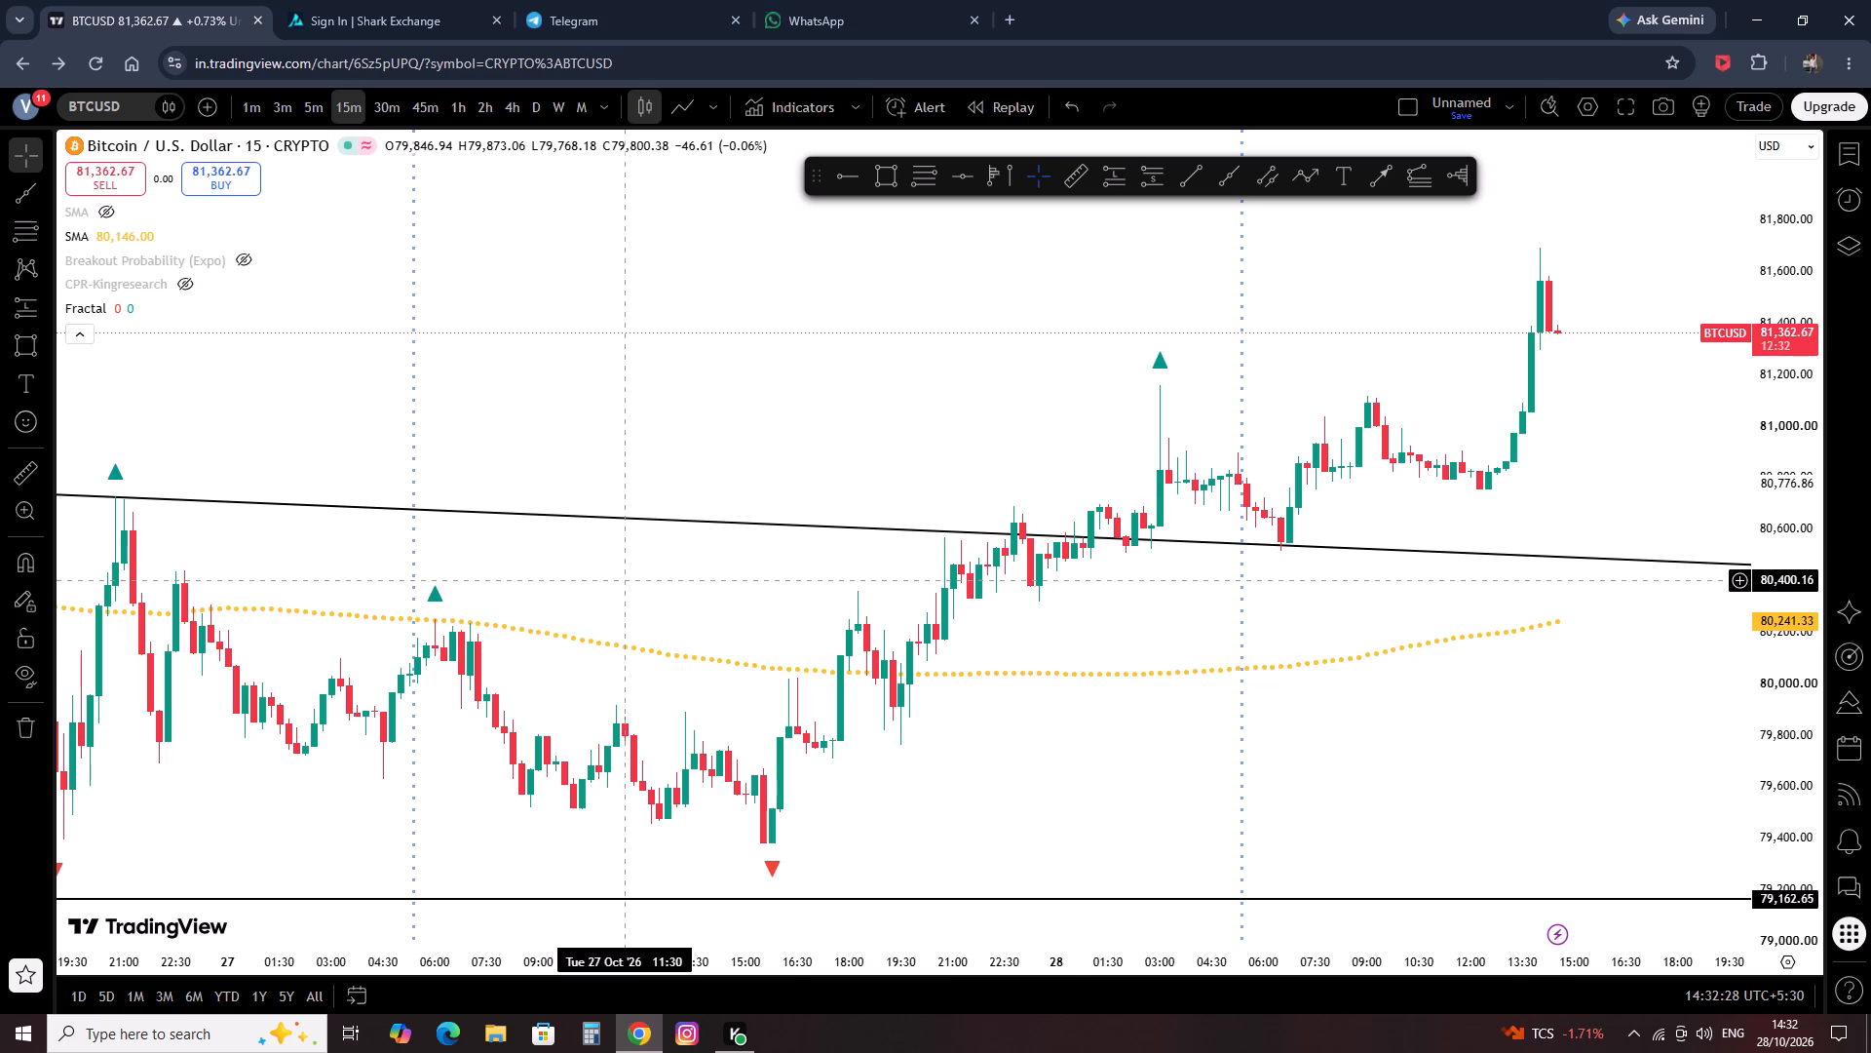
pyautogui.scroll(-2, 849, 850)
pyautogui.scroll(-6, 942, 877)
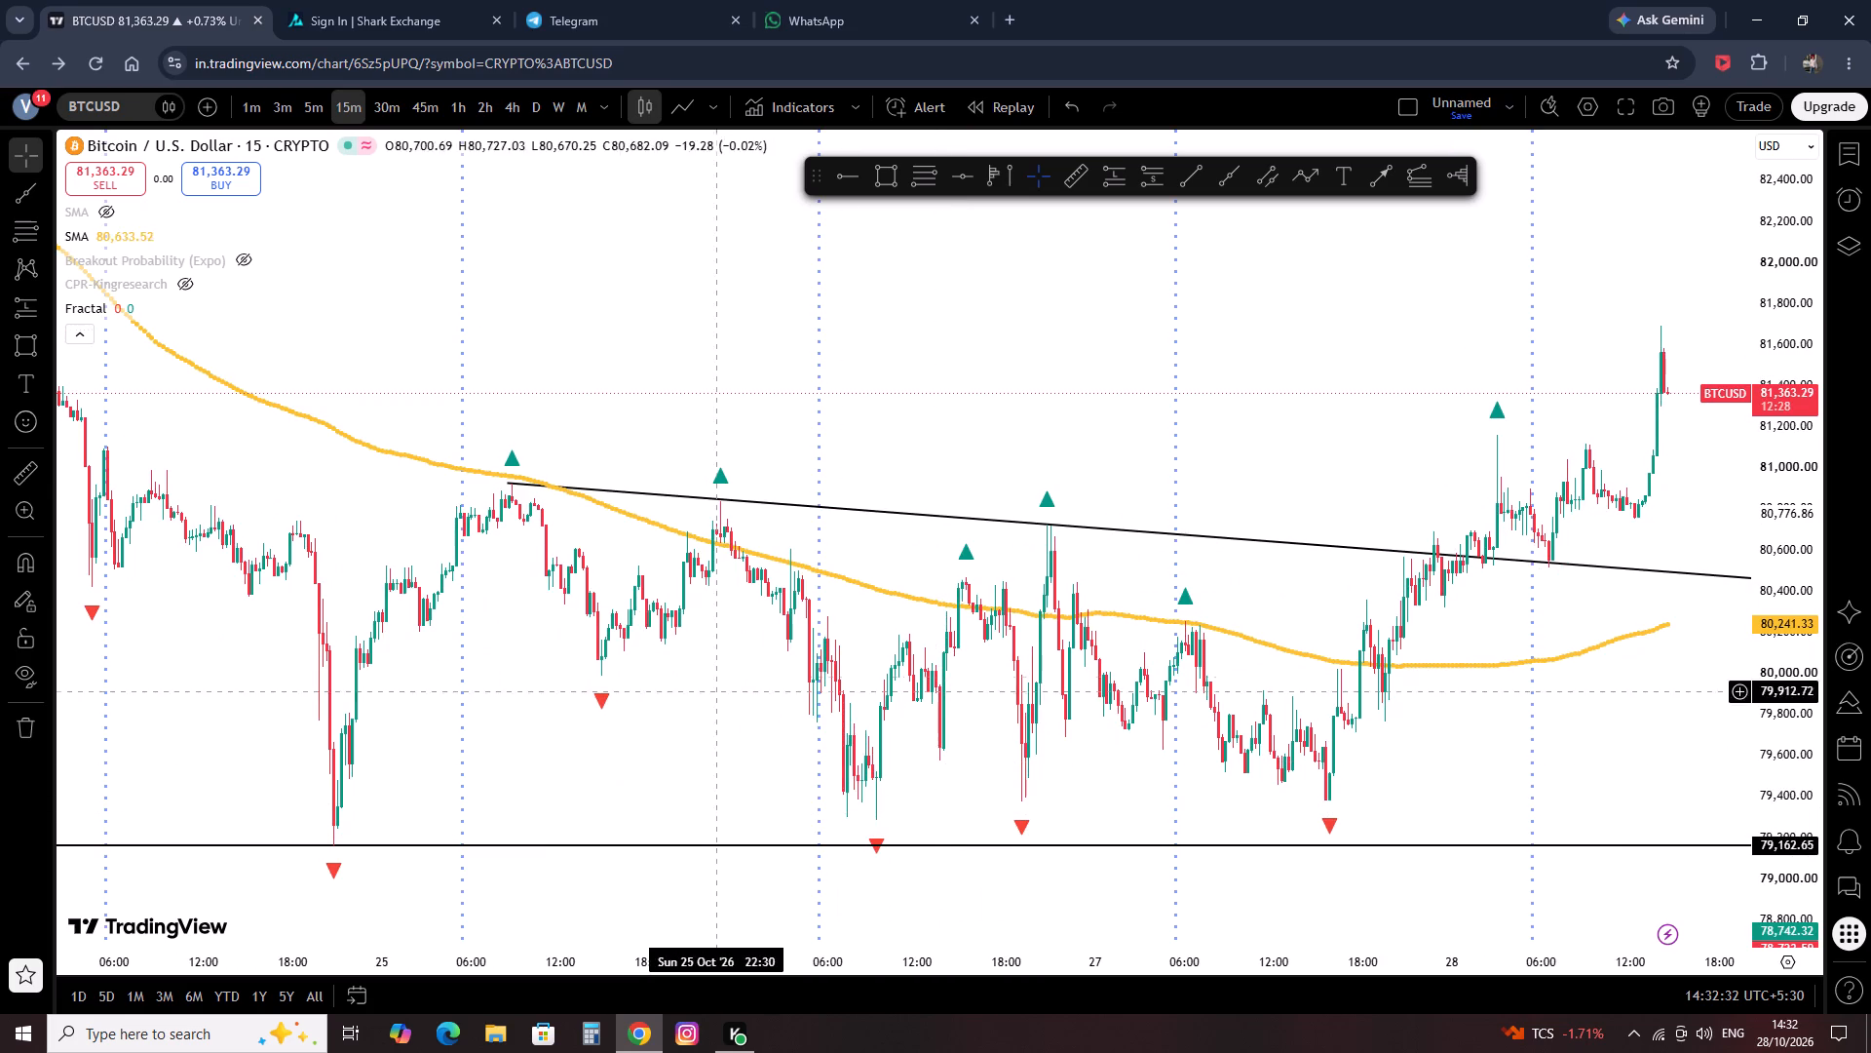
pyautogui.scroll(1, 730, 523)
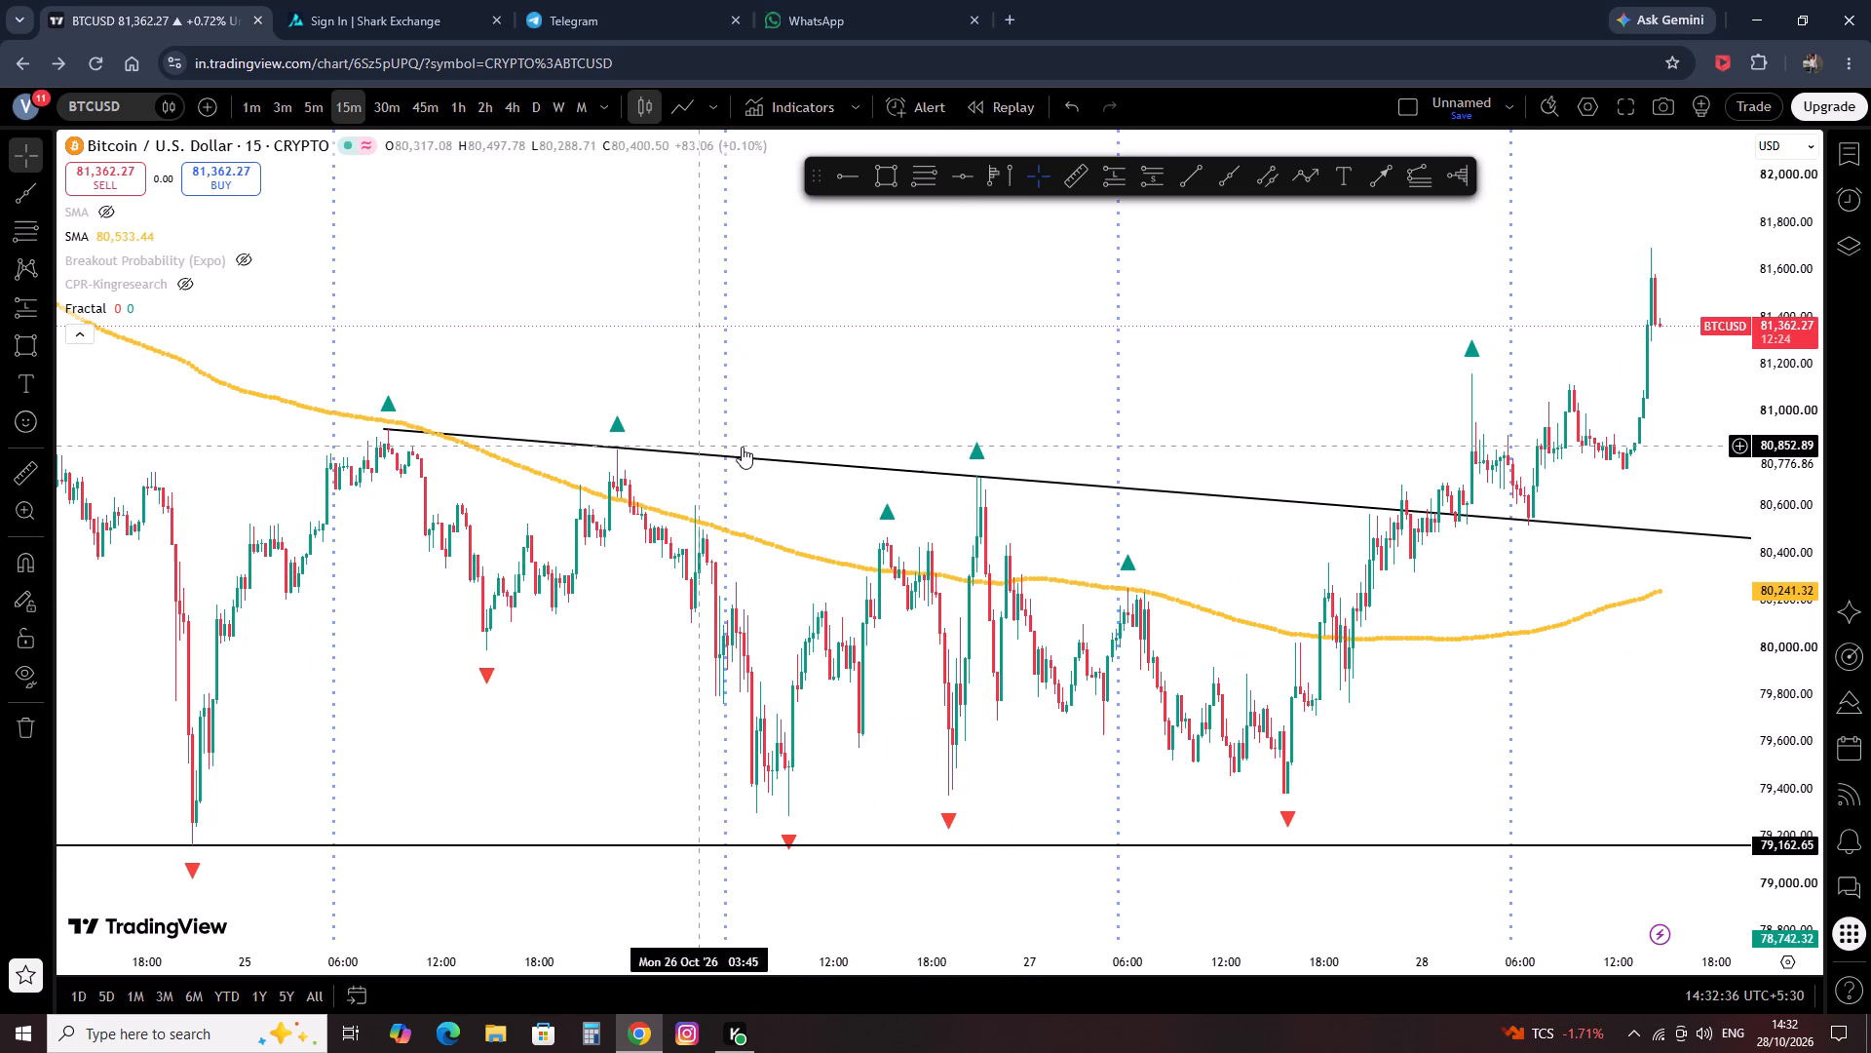
pyautogui.moveTo(1154, 508); pyautogui.dragTo(751, 537)
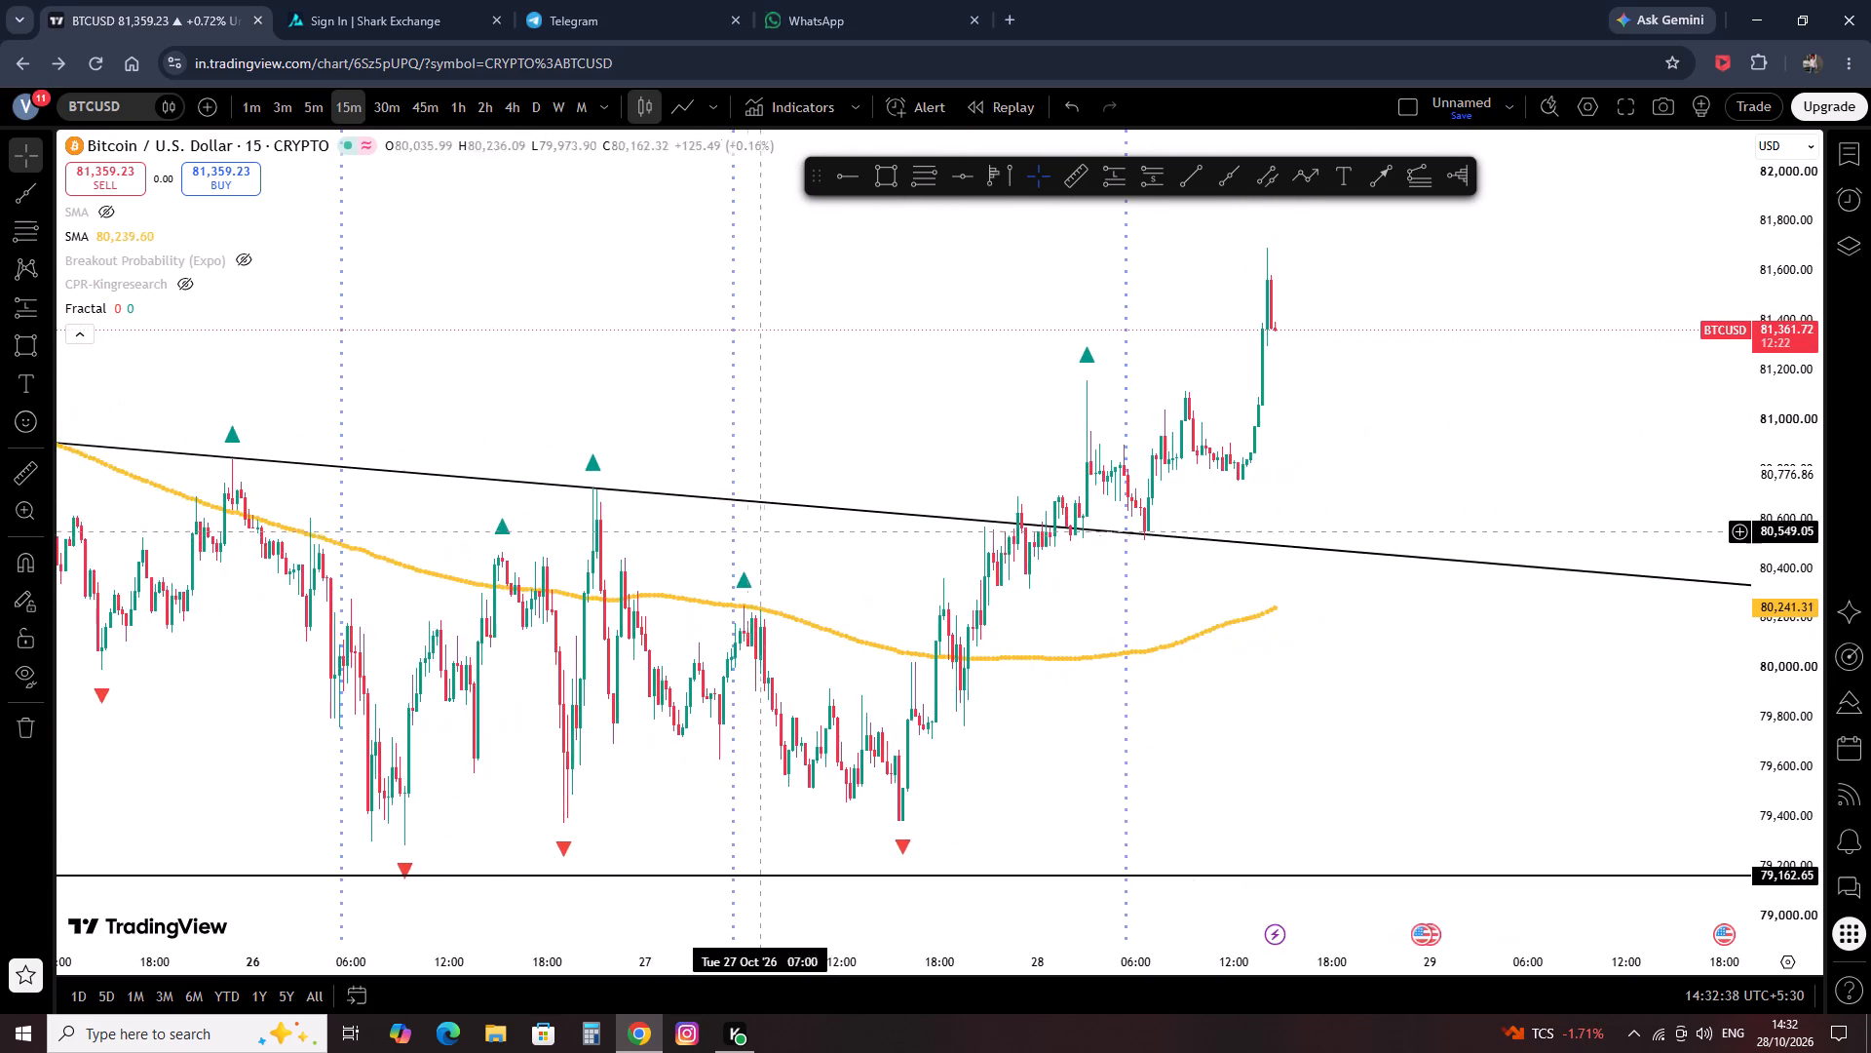
pyautogui.scroll(5, 767, 530)
pyautogui.scroll(2, 715, 600)
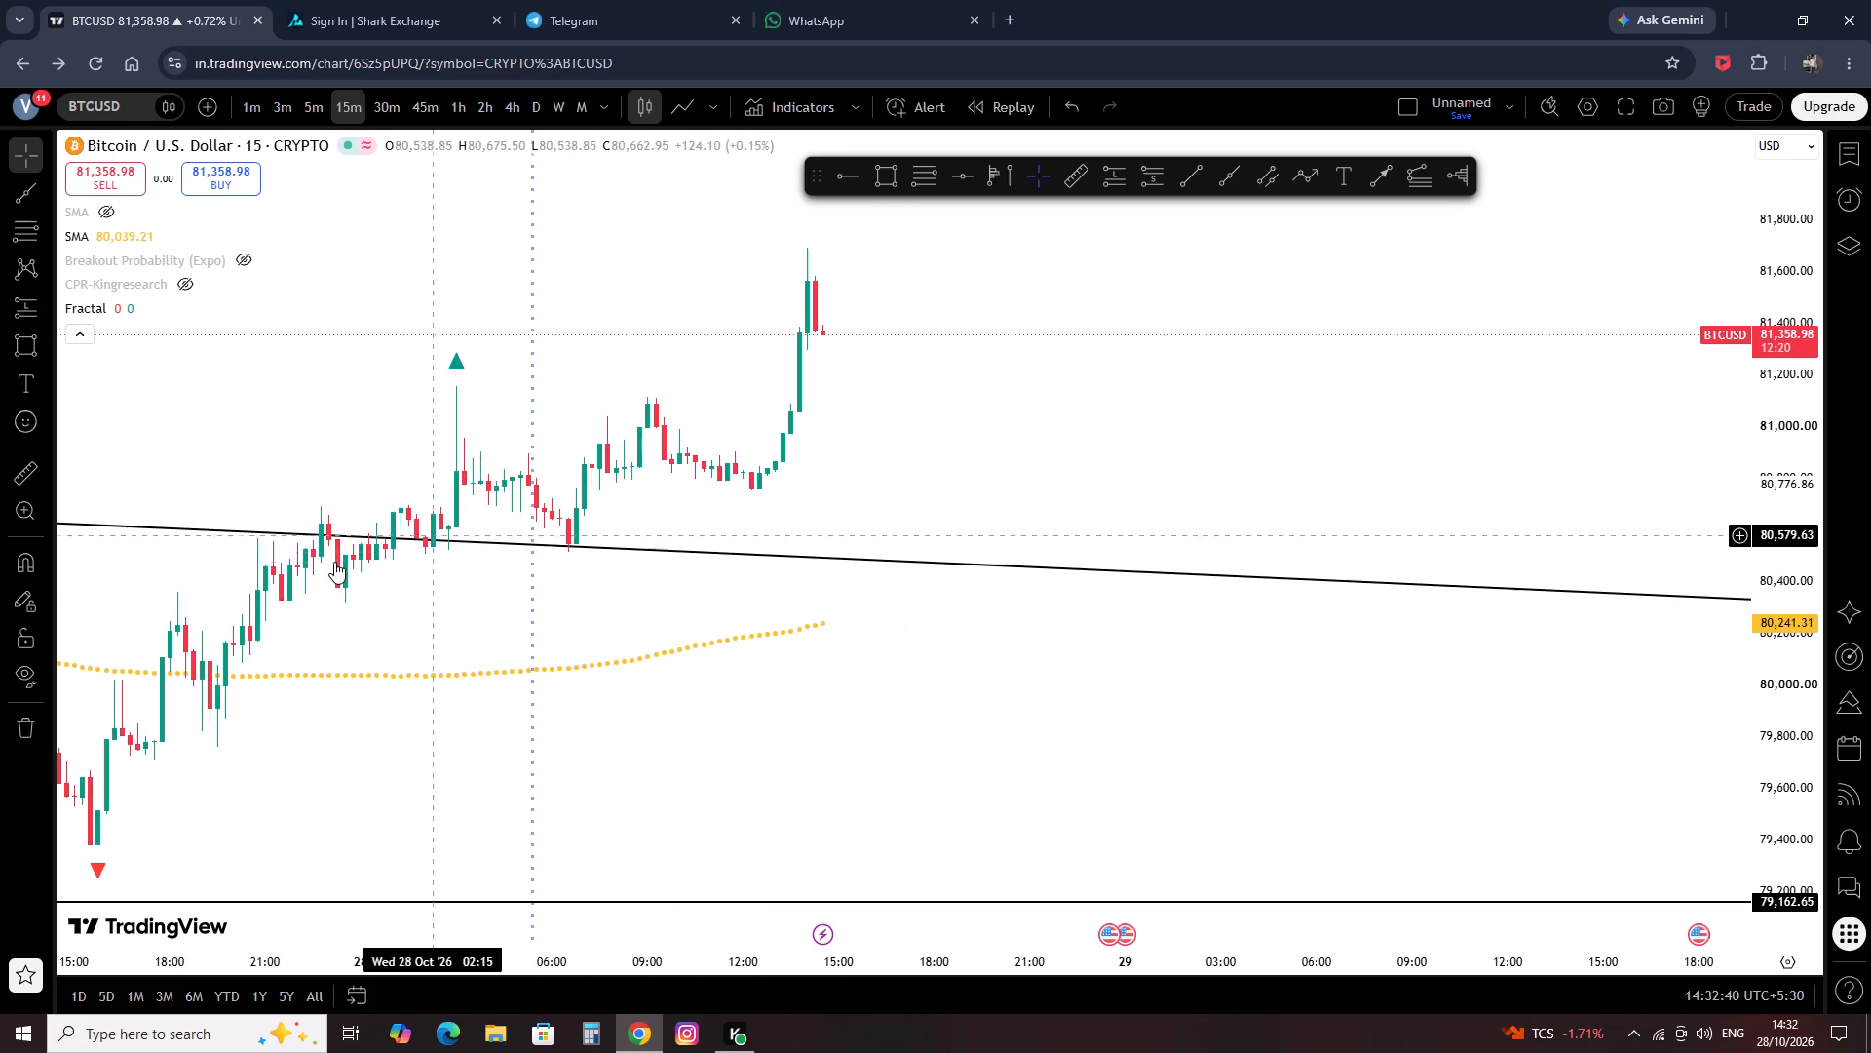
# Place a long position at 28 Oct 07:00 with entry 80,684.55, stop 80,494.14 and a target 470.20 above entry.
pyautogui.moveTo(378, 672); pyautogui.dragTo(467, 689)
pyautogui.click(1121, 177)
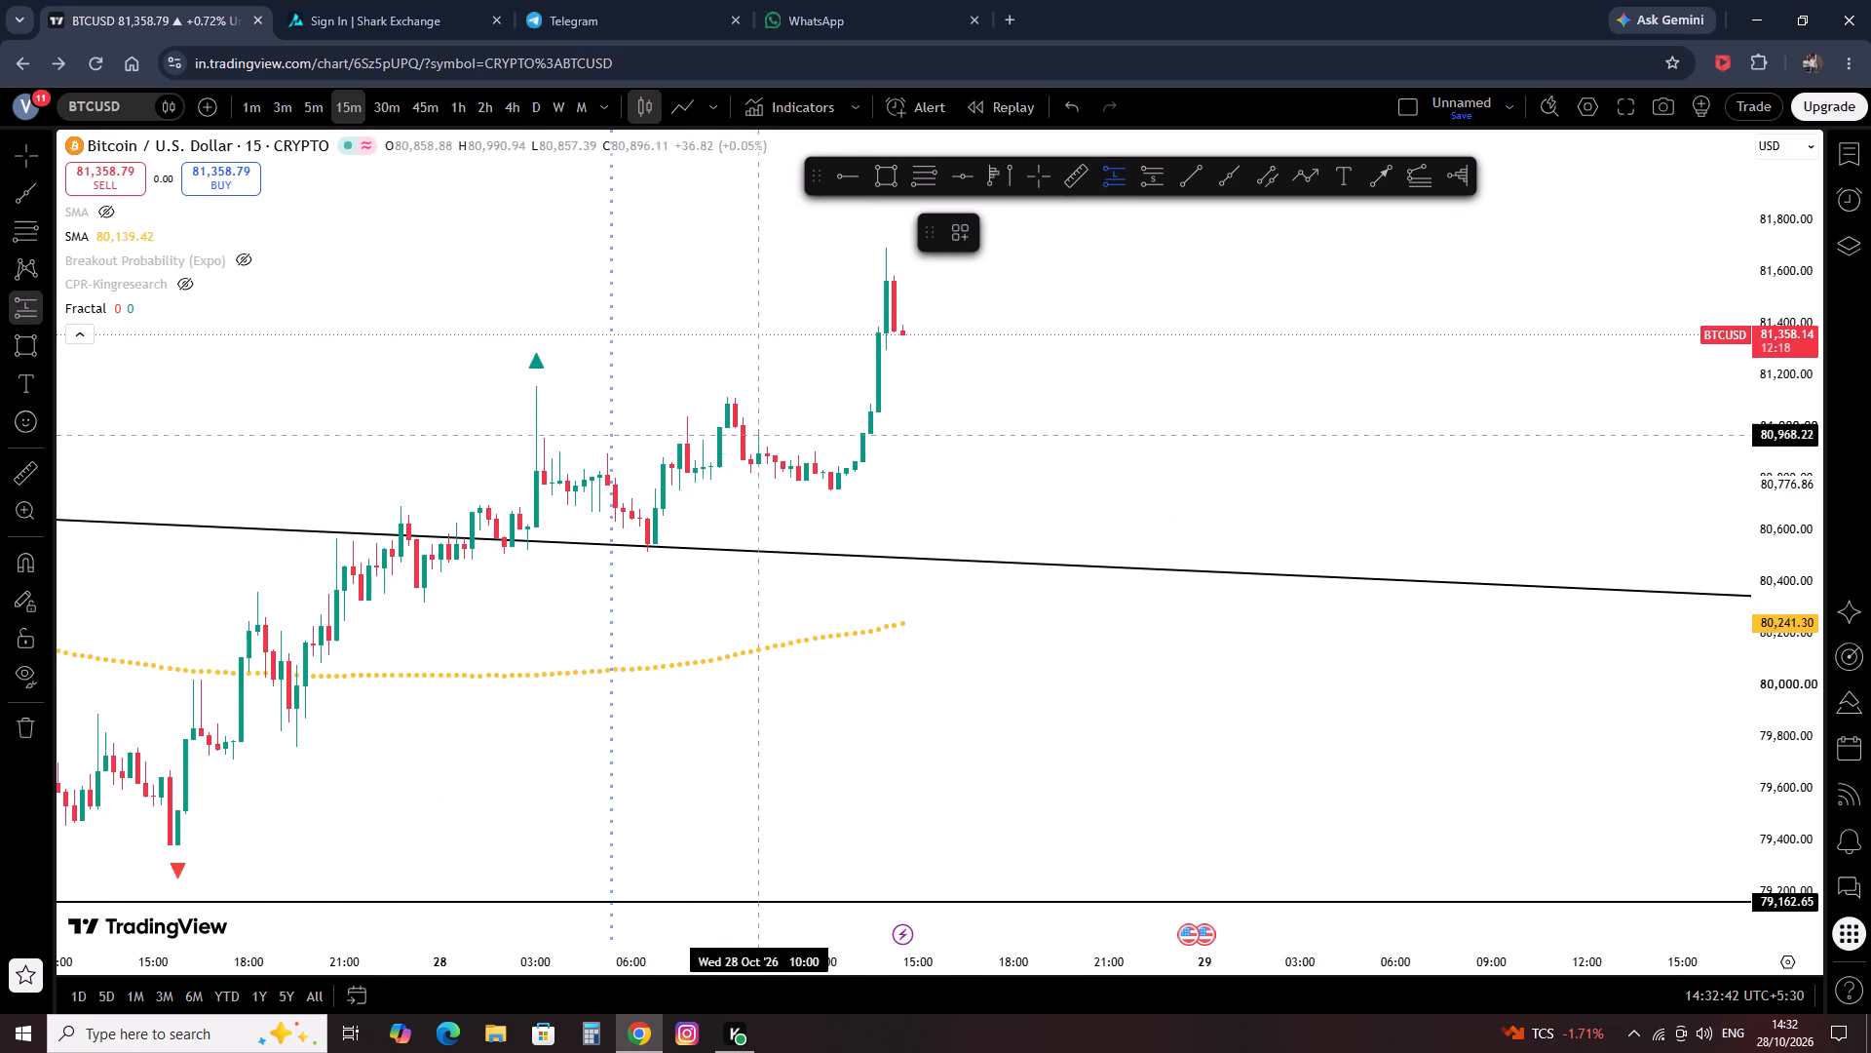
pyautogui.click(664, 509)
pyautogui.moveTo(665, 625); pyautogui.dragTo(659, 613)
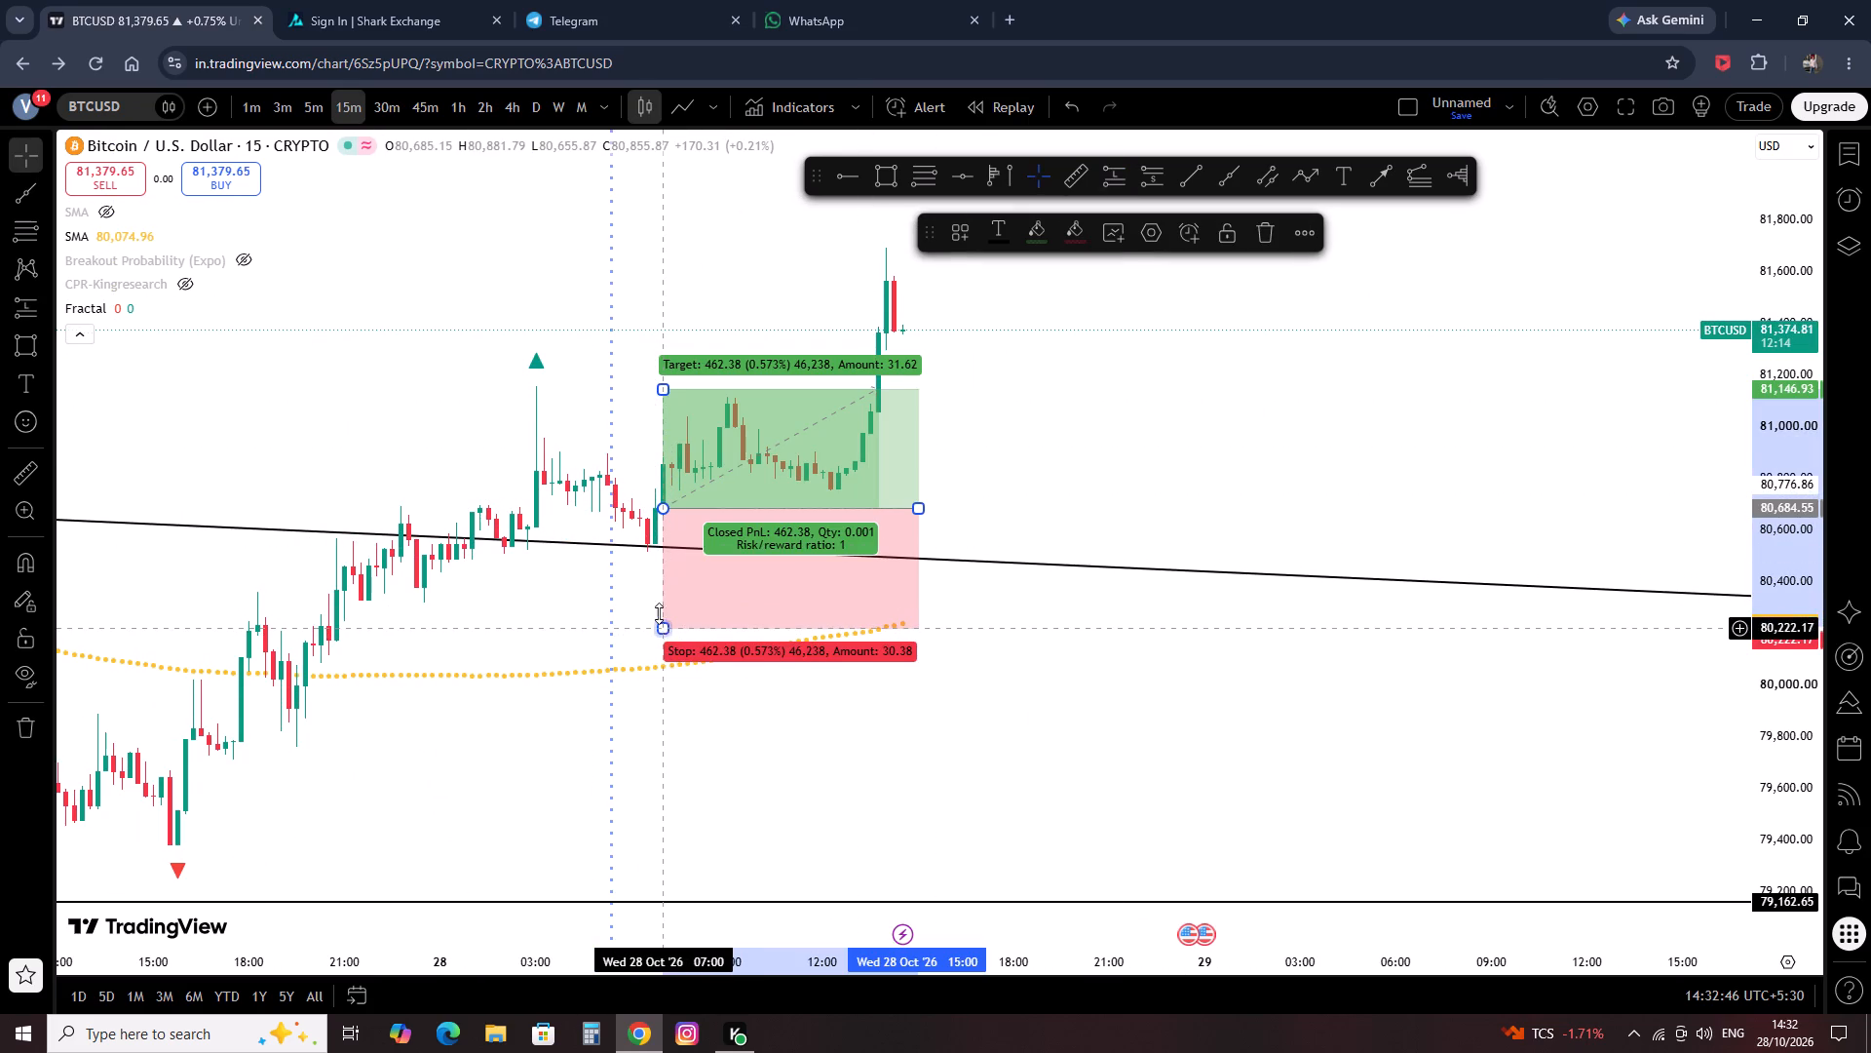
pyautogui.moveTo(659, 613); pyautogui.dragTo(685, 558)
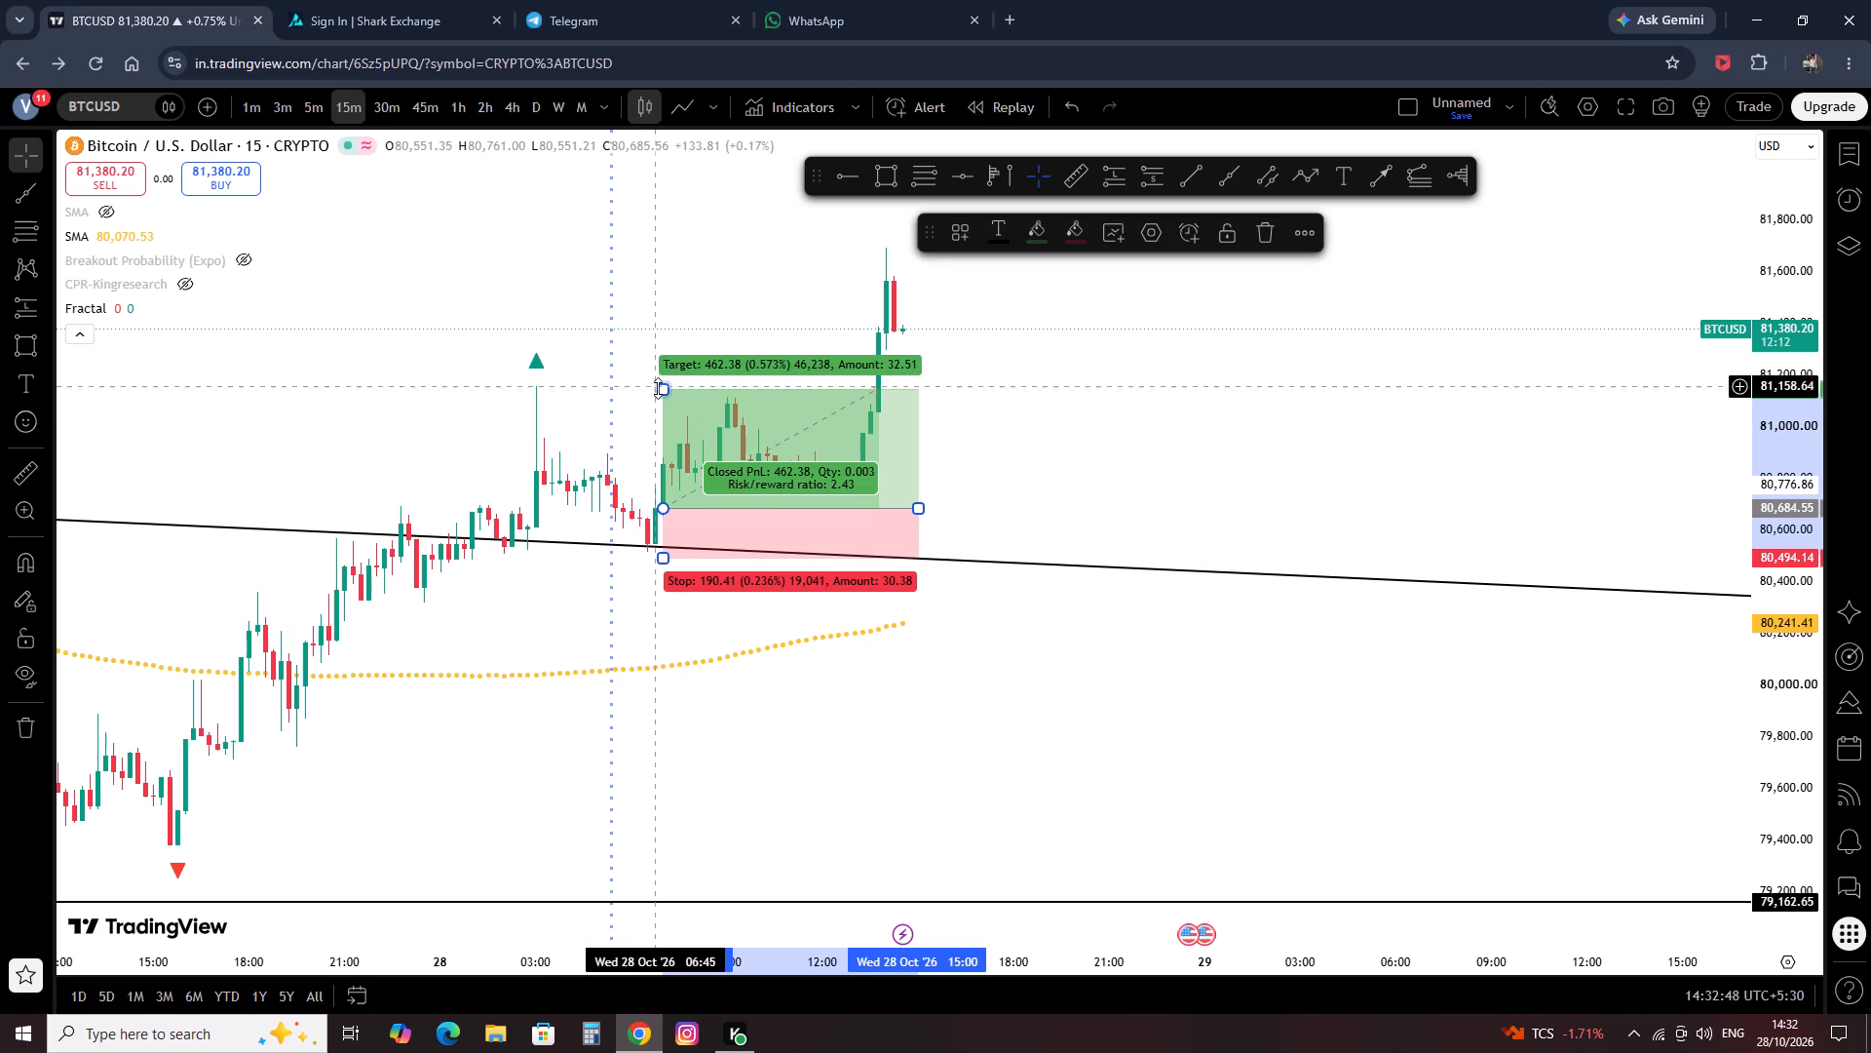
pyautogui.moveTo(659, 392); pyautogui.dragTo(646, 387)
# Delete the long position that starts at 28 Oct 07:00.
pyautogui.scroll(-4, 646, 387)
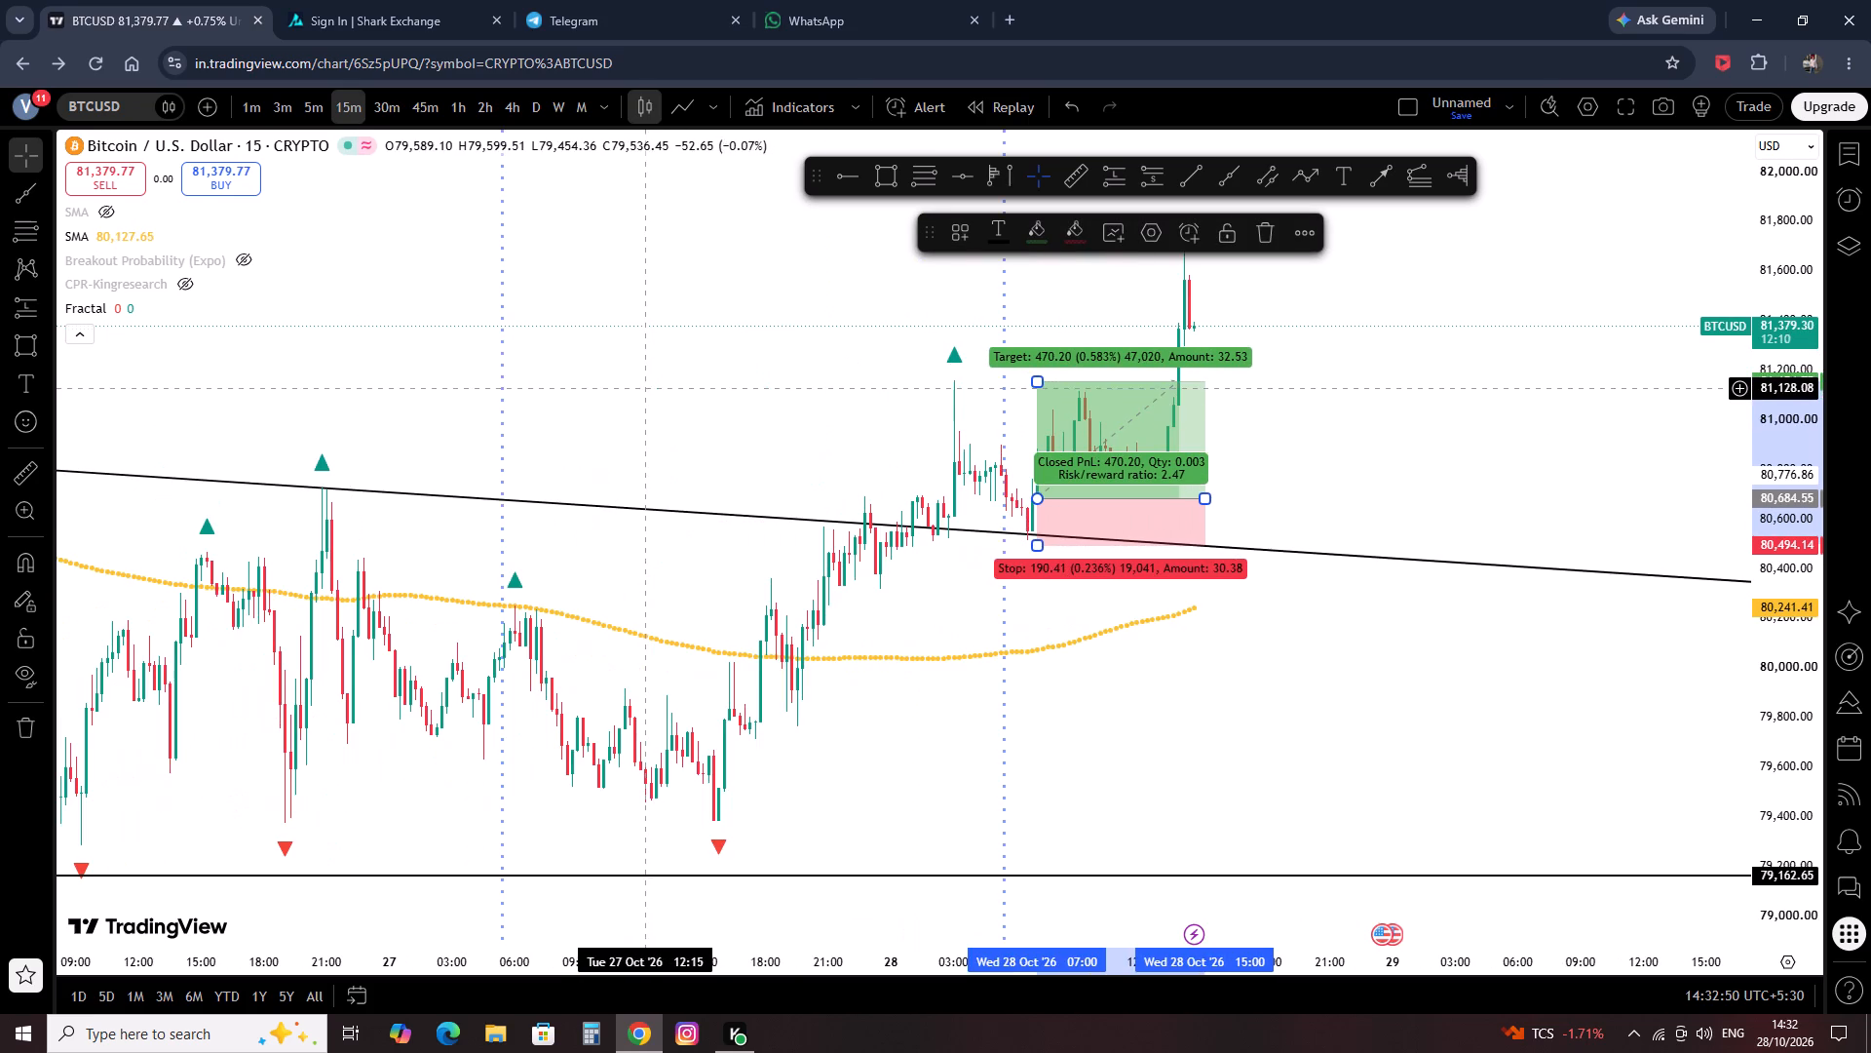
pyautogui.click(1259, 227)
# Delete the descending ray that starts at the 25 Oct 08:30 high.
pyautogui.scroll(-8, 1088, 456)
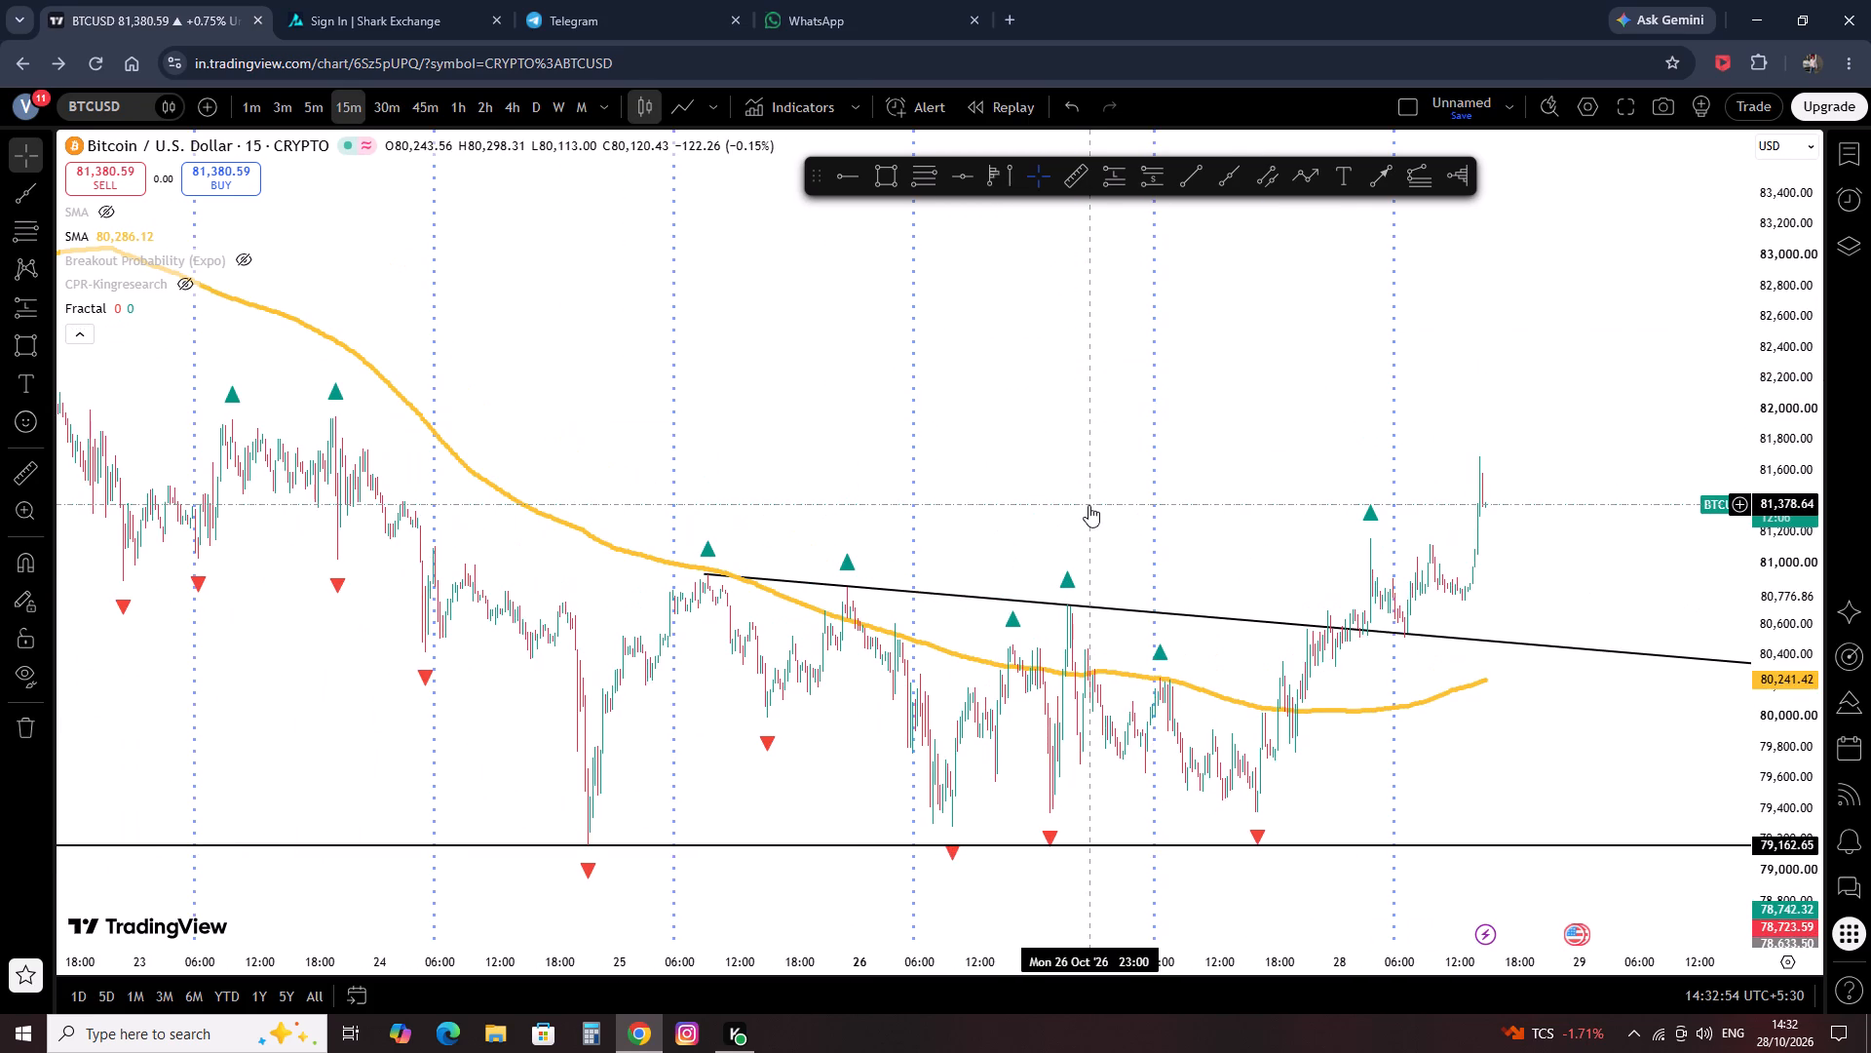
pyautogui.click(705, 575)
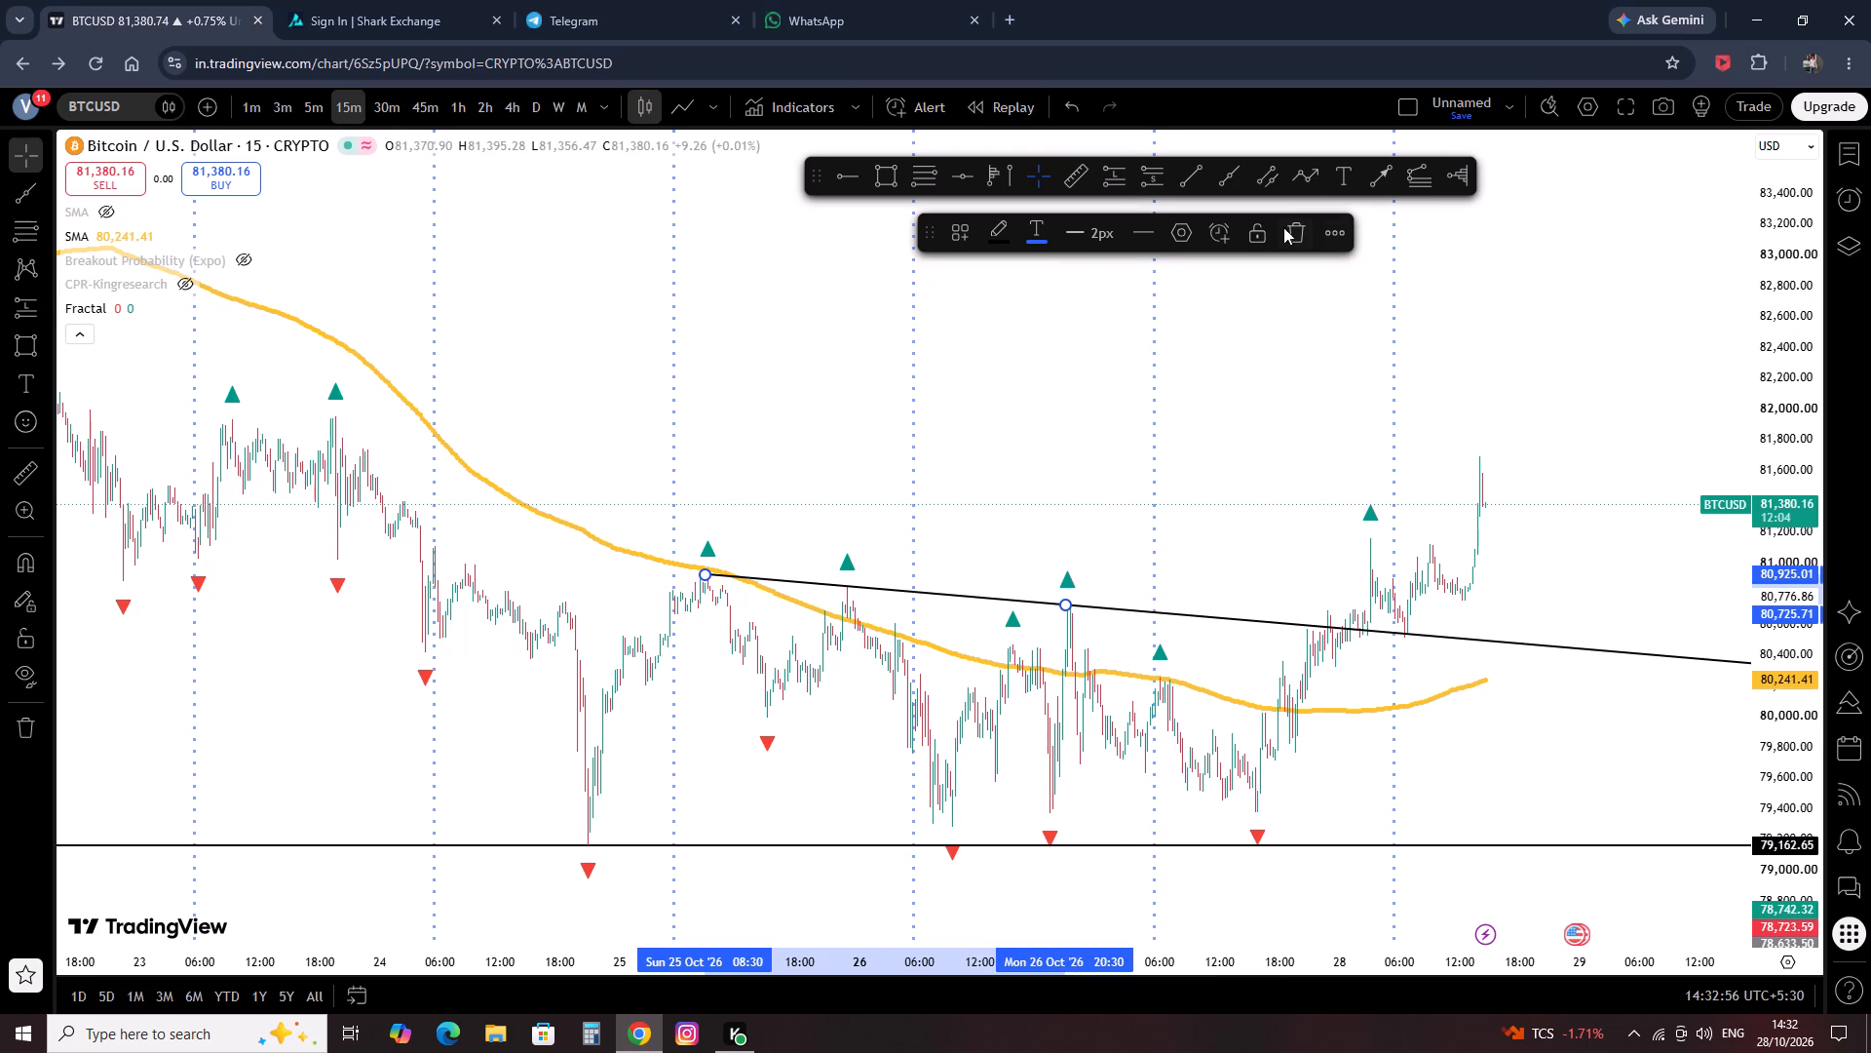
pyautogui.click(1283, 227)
# Switch the chart to the XAUUSD symbol.
pyautogui.press('Down')
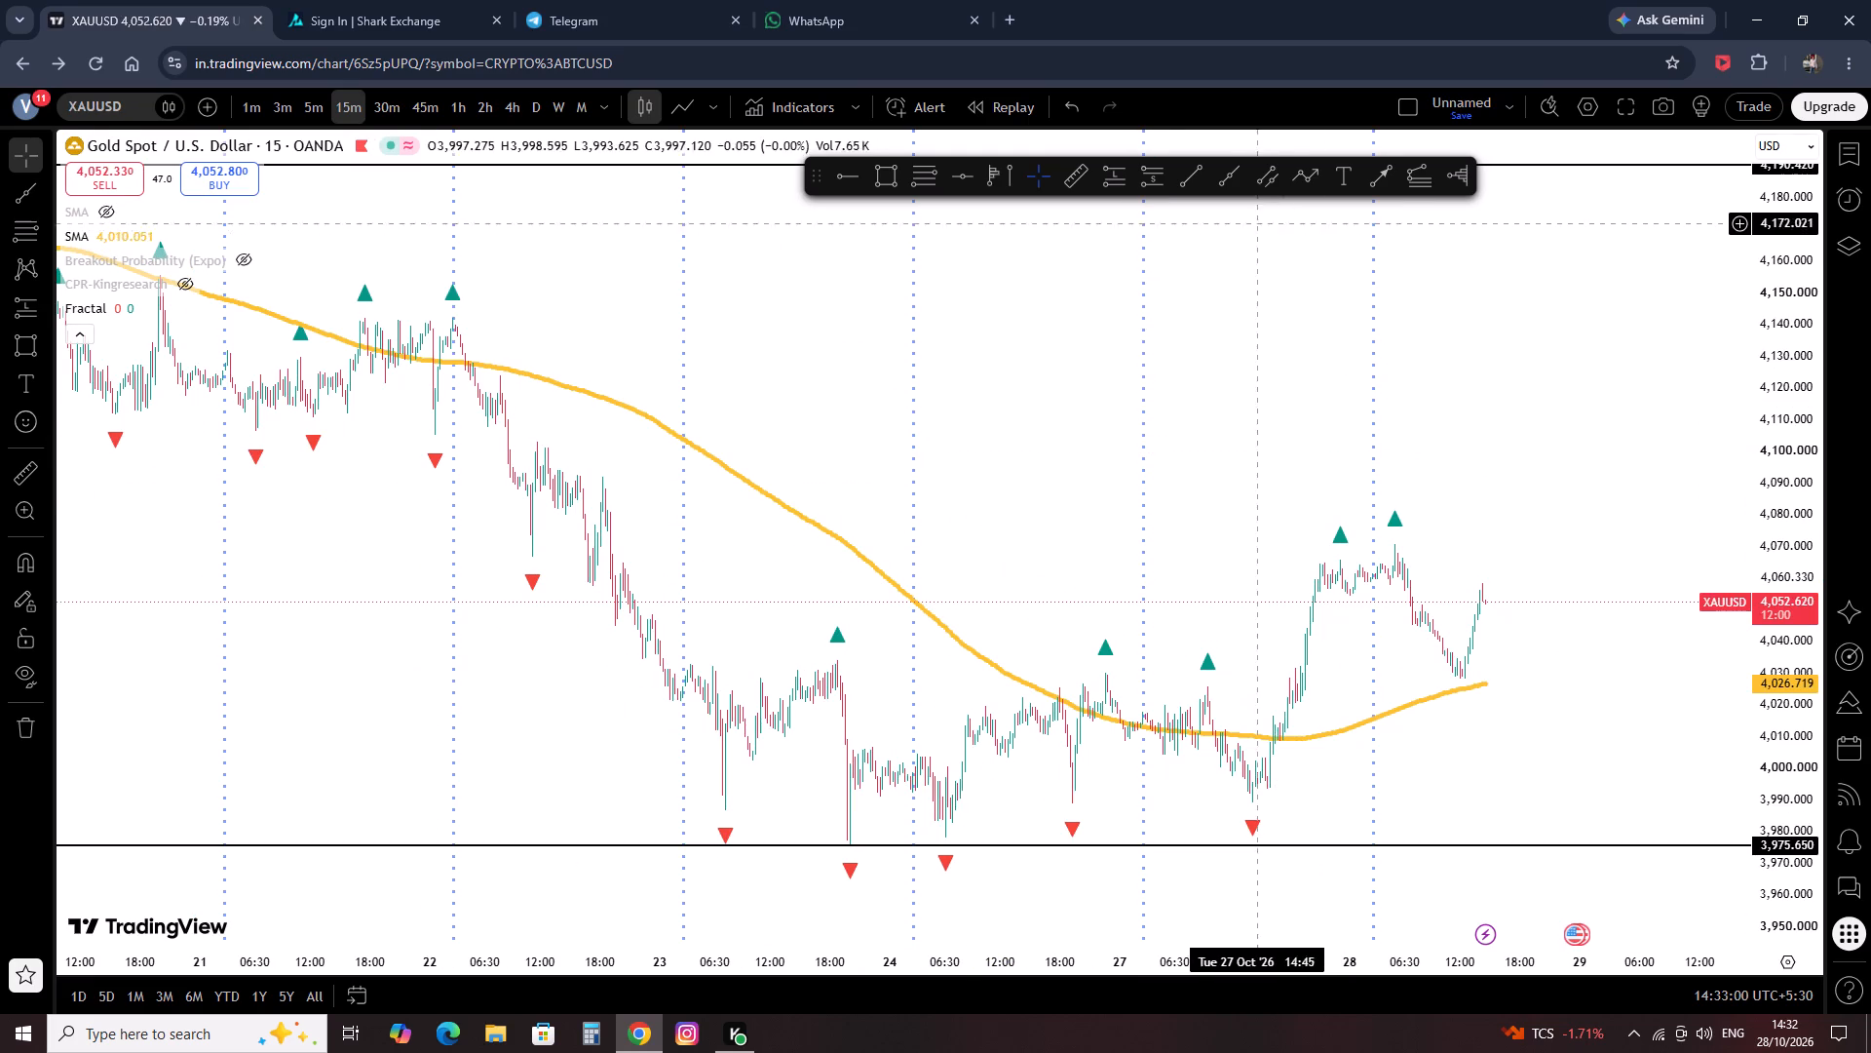
# Draw a descending ray from the 26 Oct 22:30 high at 4,030.065 through the following Fractal high on 27 Oct.
pyautogui.scroll(6, 959, 468)
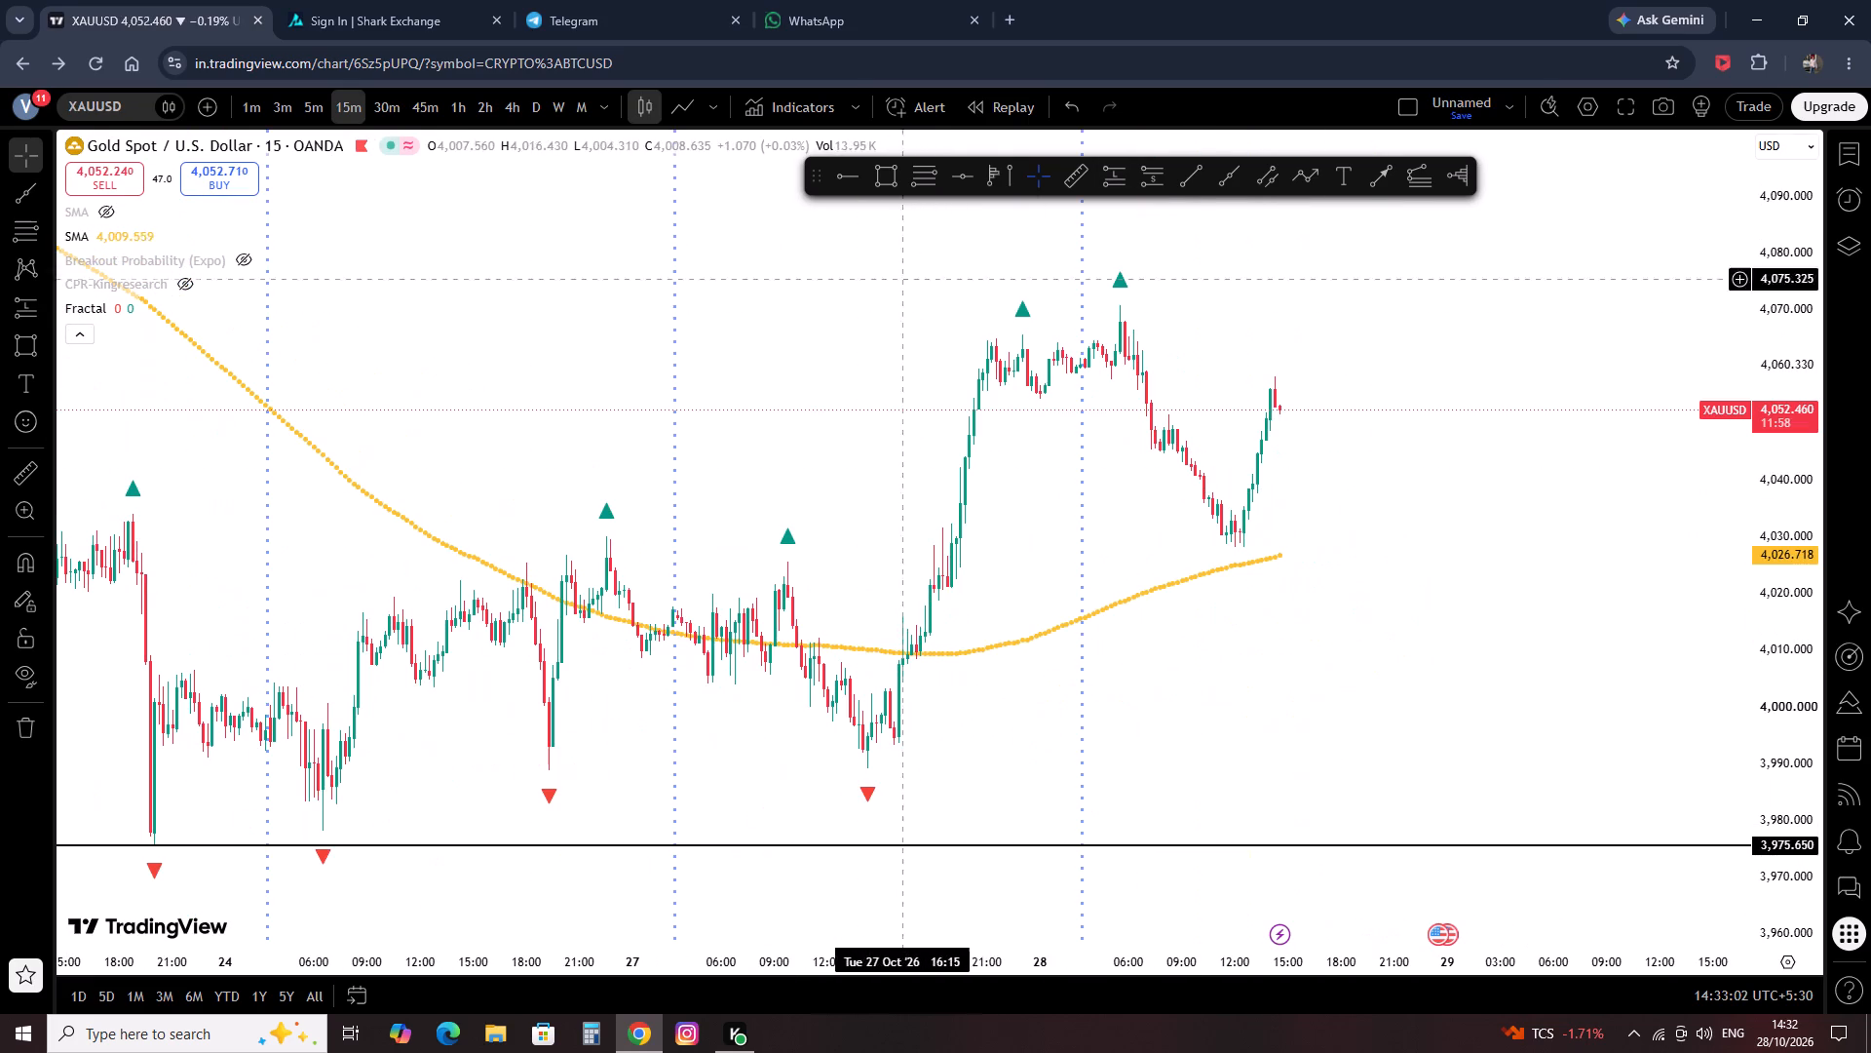
pyautogui.click(1221, 186)
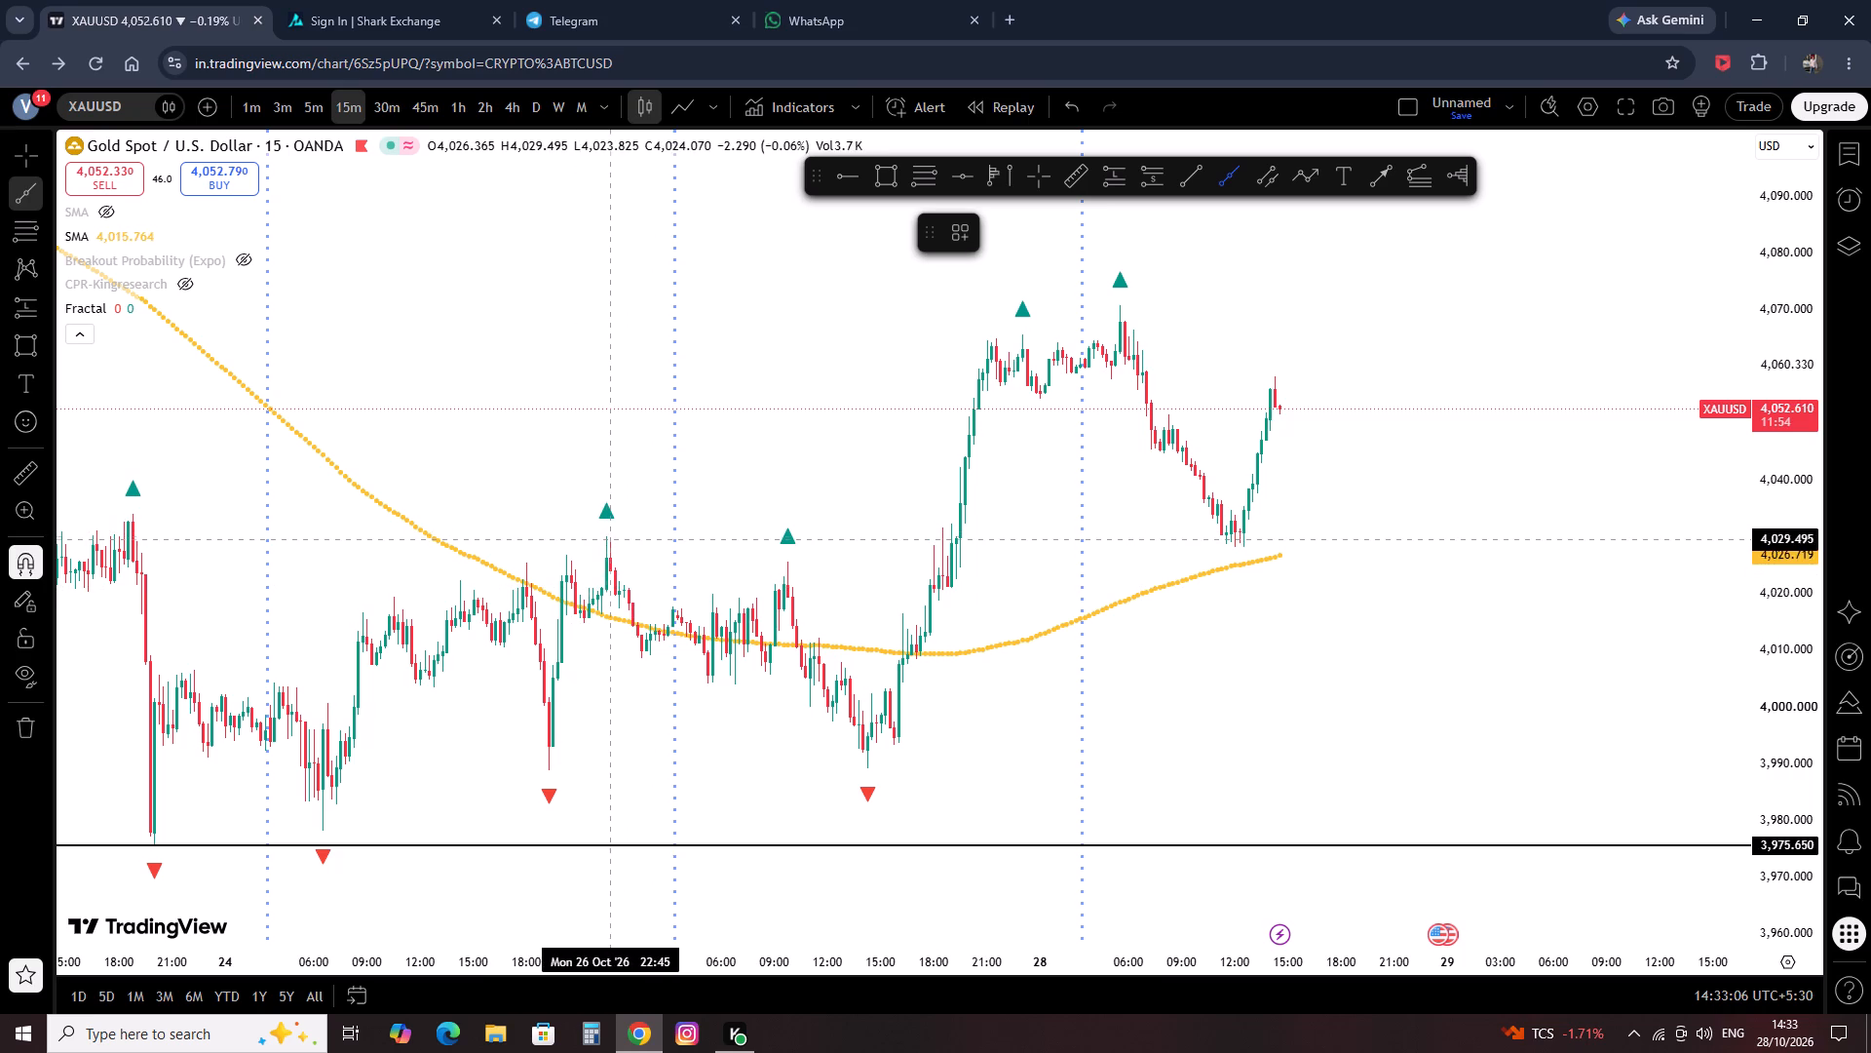
pyautogui.keyDown('ctrl'); pyautogui.click(607, 534); pyautogui.keyUp('ctrl')
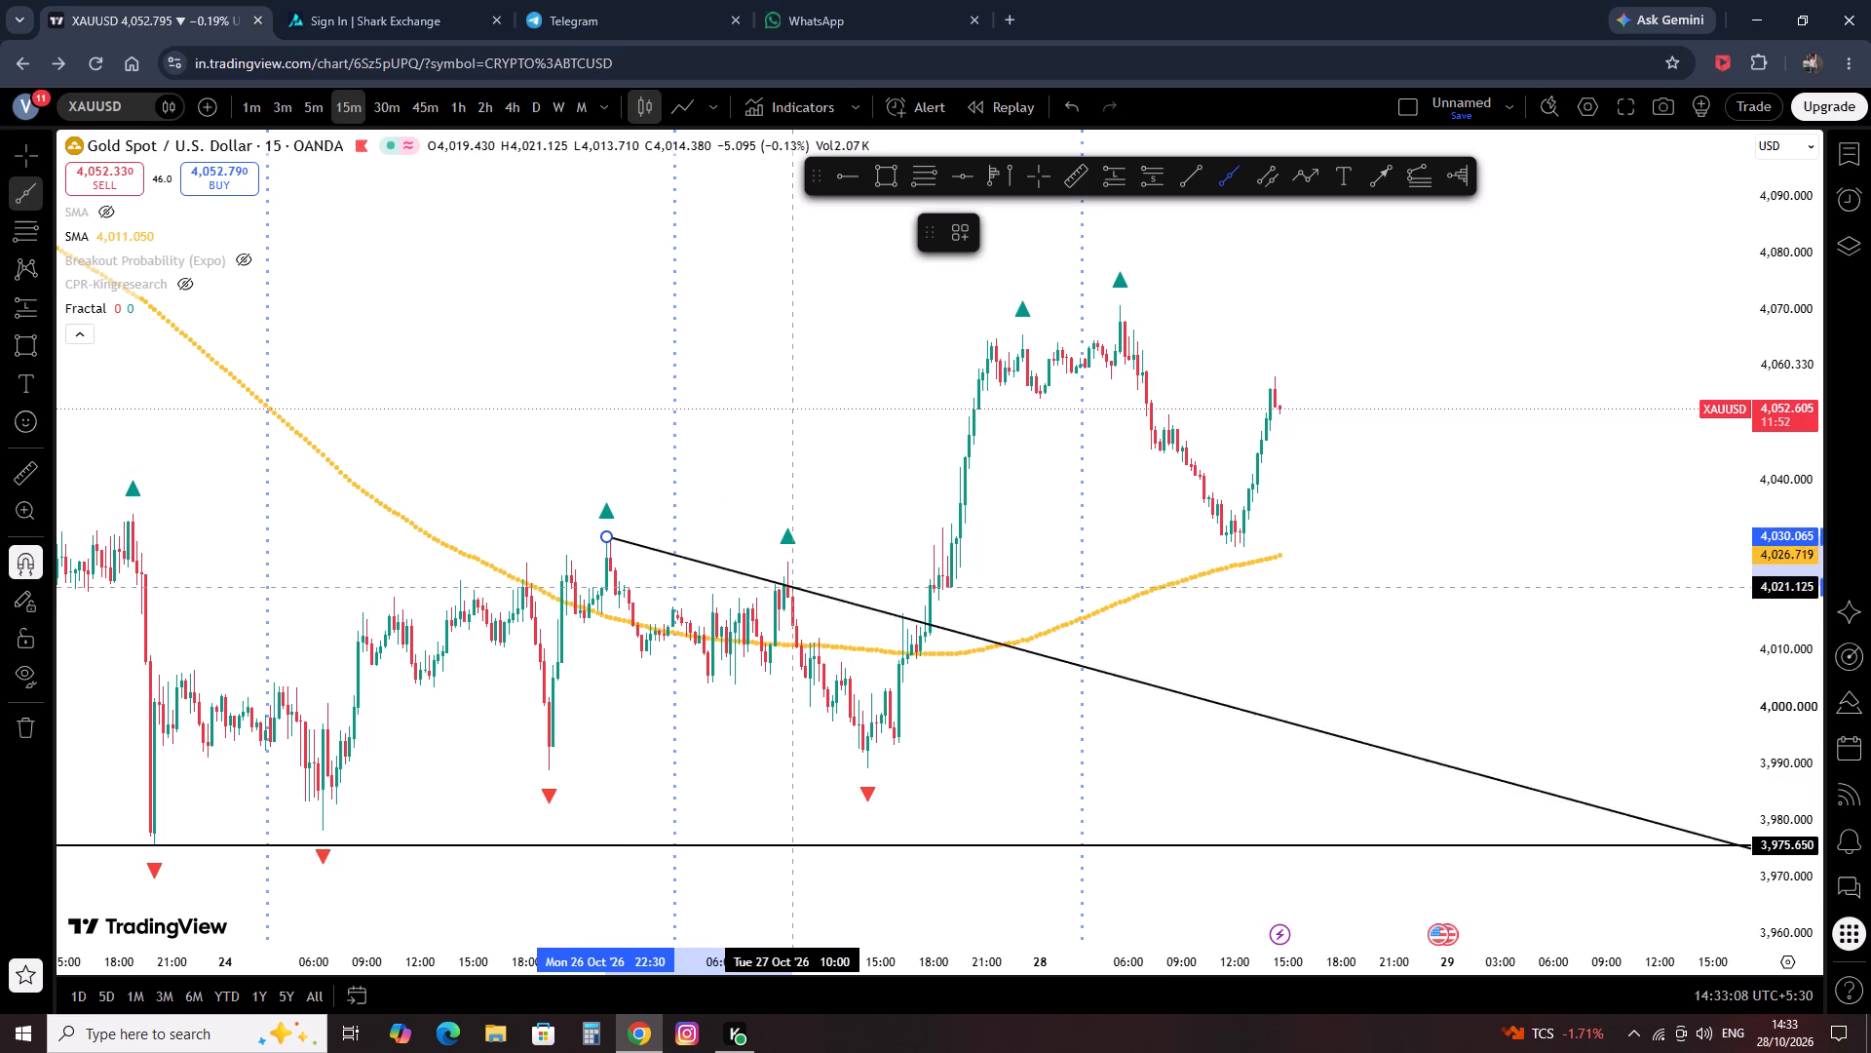
pyautogui.keyDown('ctrl'); pyautogui.click(787, 553); pyautogui.keyUp('ctrl')
pyautogui.click(864, 501)
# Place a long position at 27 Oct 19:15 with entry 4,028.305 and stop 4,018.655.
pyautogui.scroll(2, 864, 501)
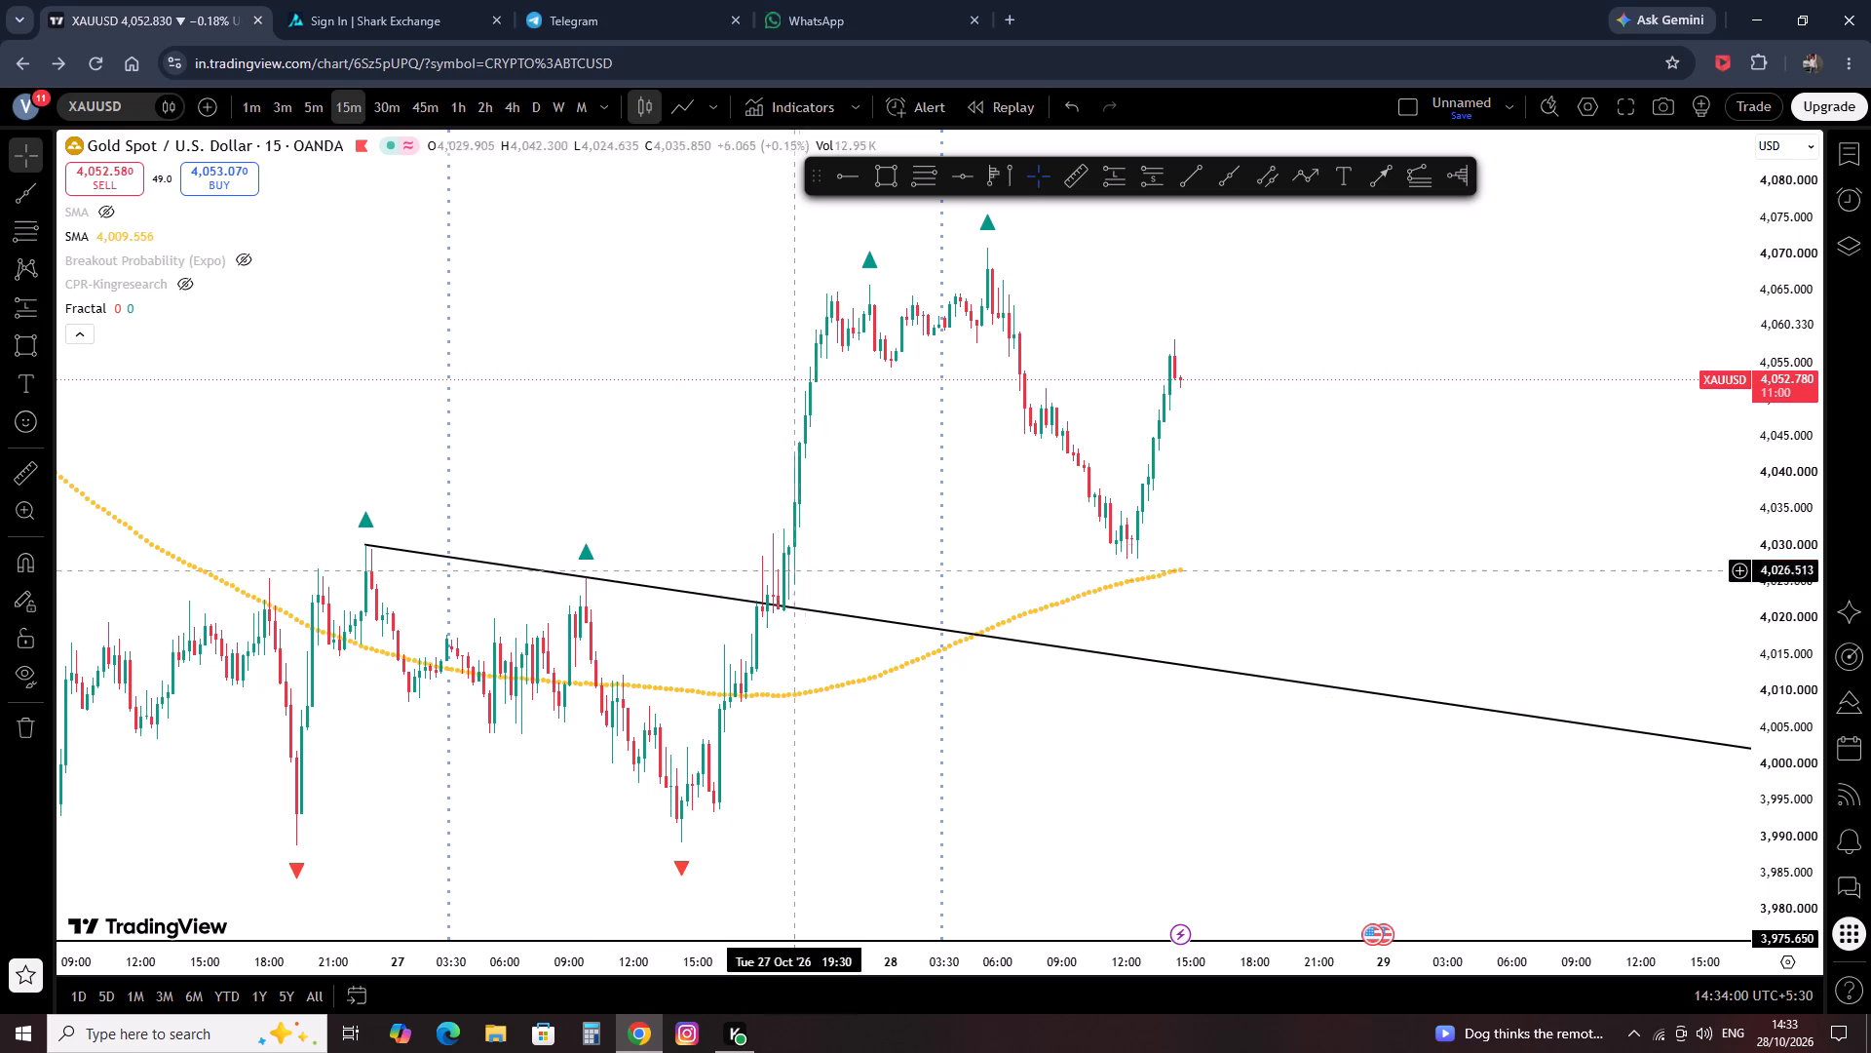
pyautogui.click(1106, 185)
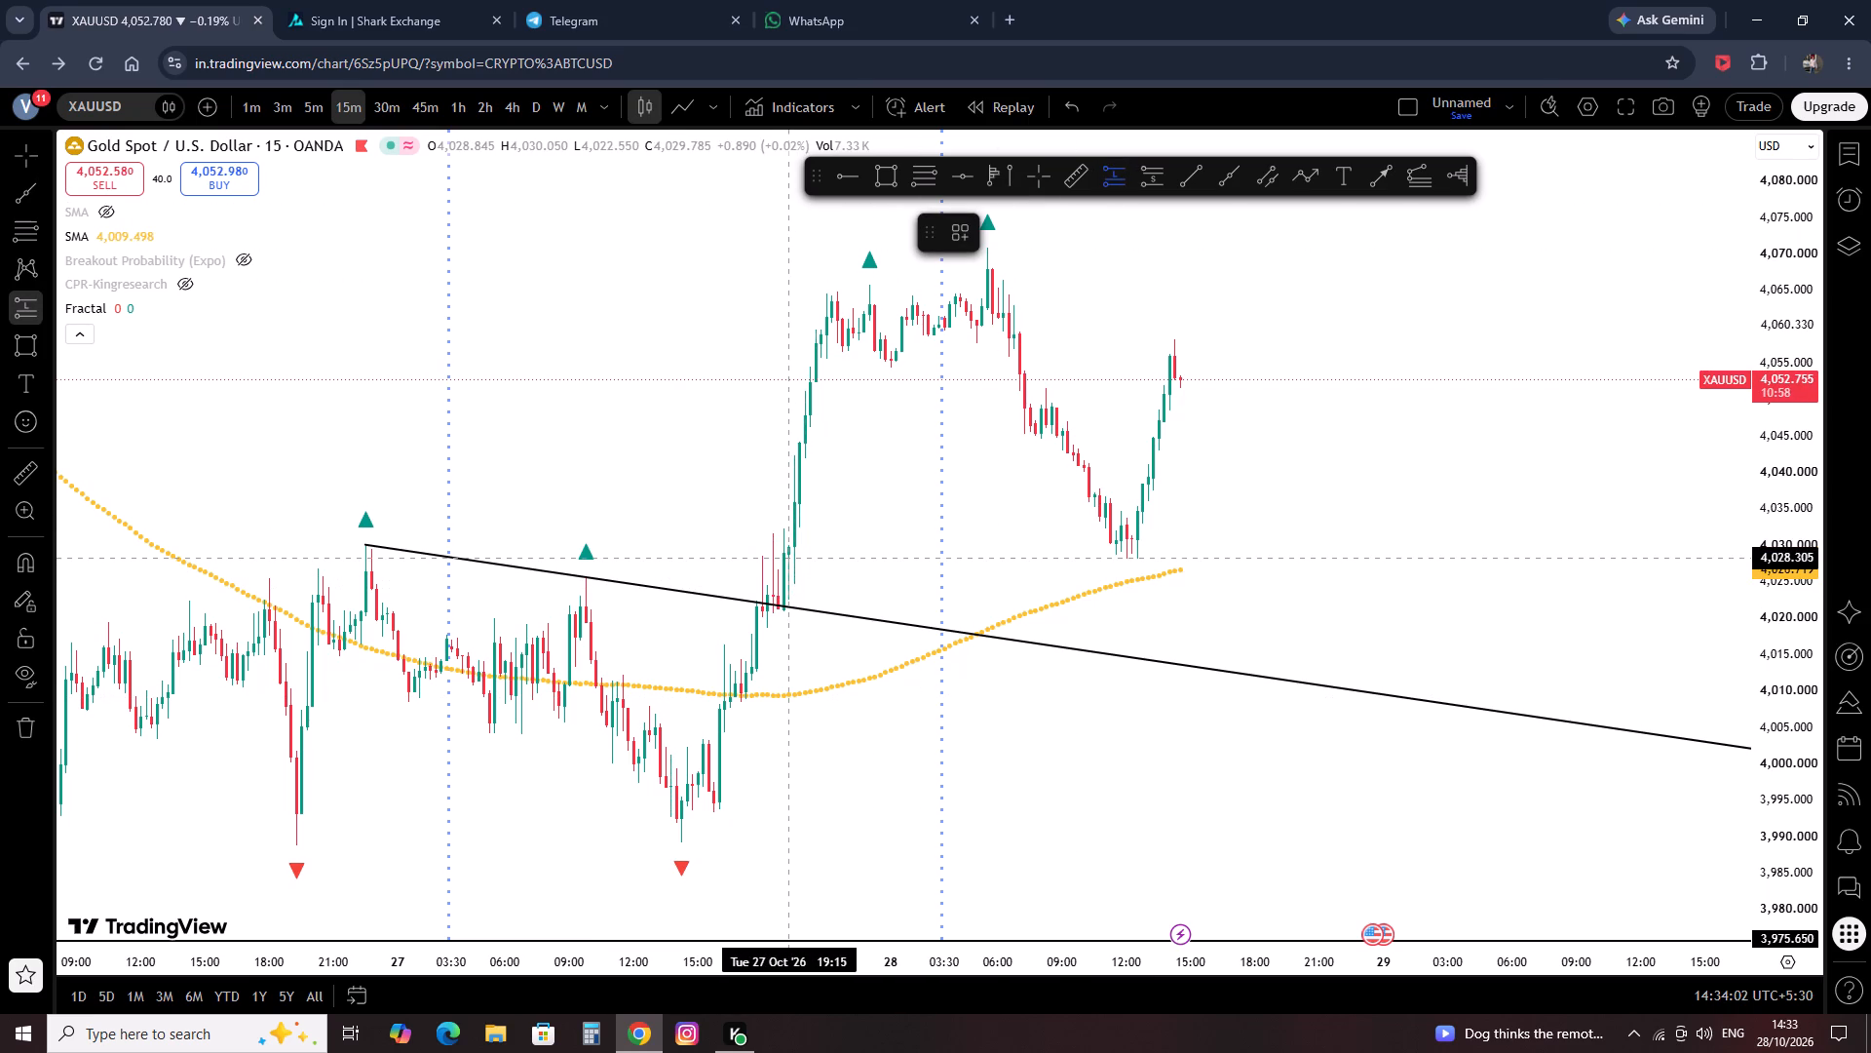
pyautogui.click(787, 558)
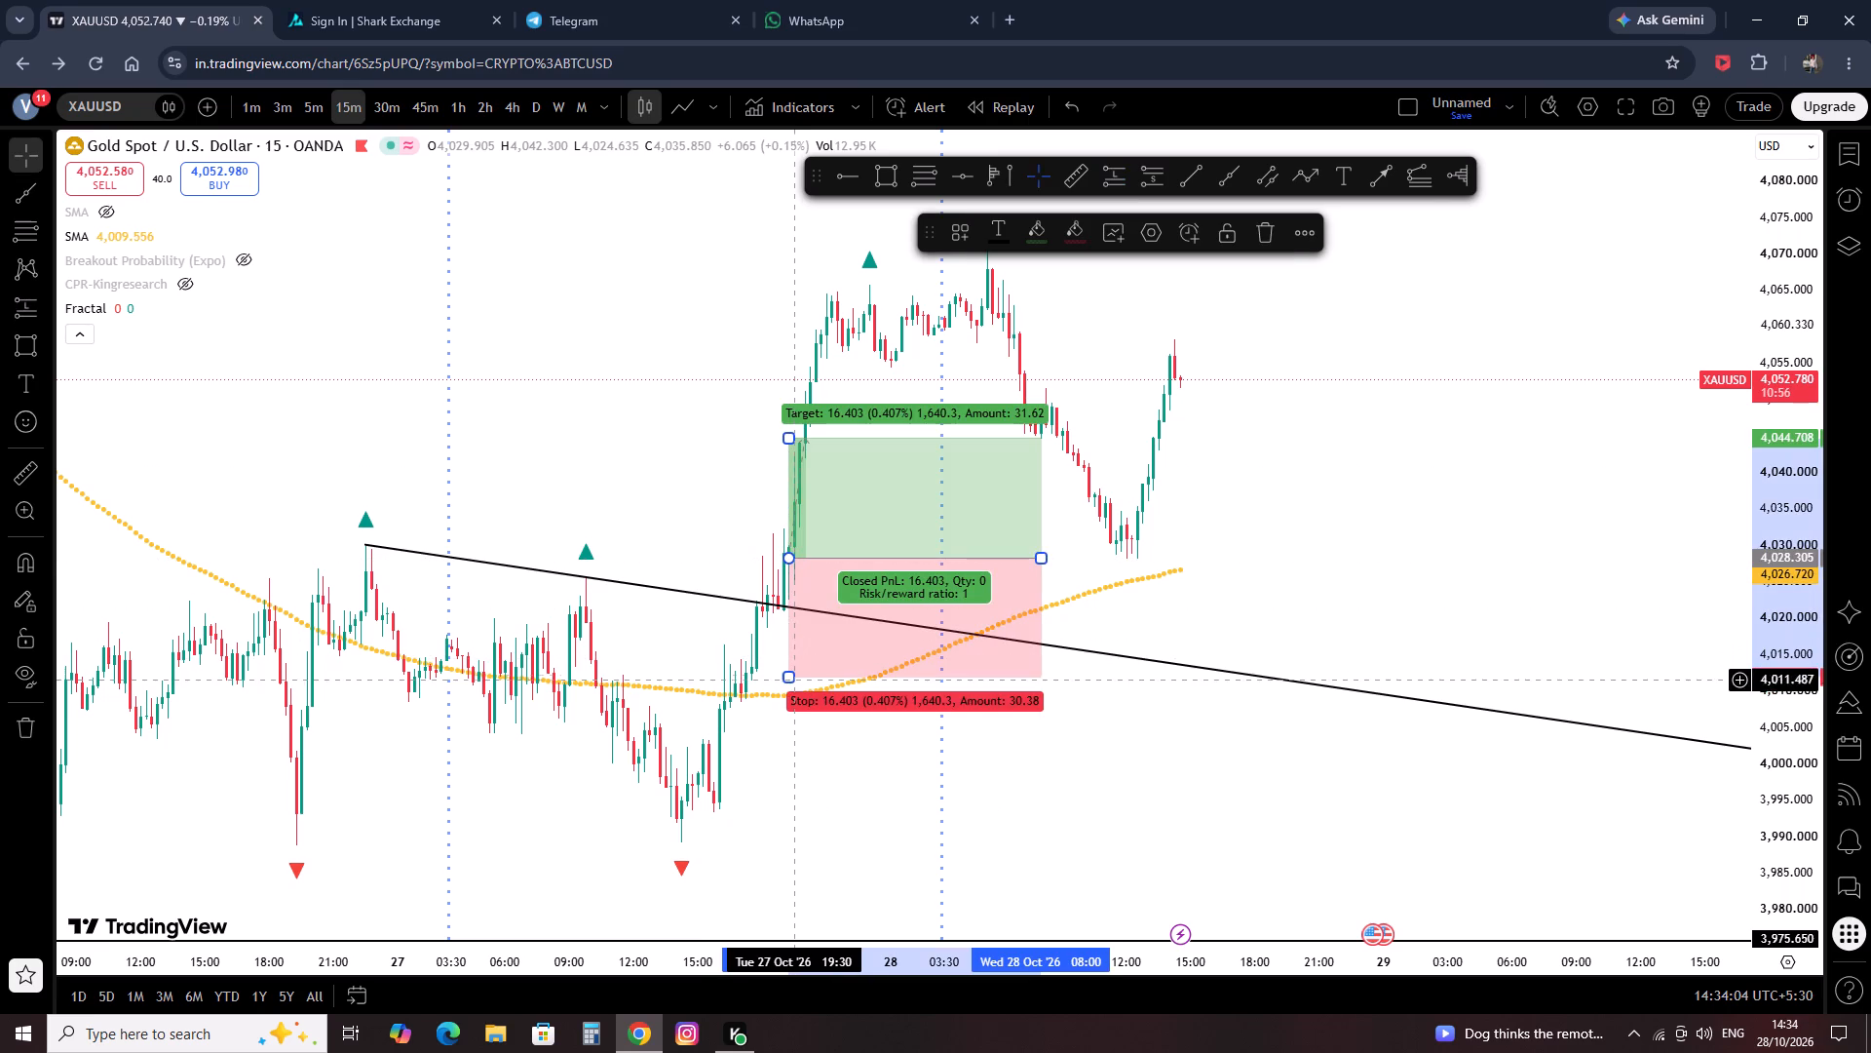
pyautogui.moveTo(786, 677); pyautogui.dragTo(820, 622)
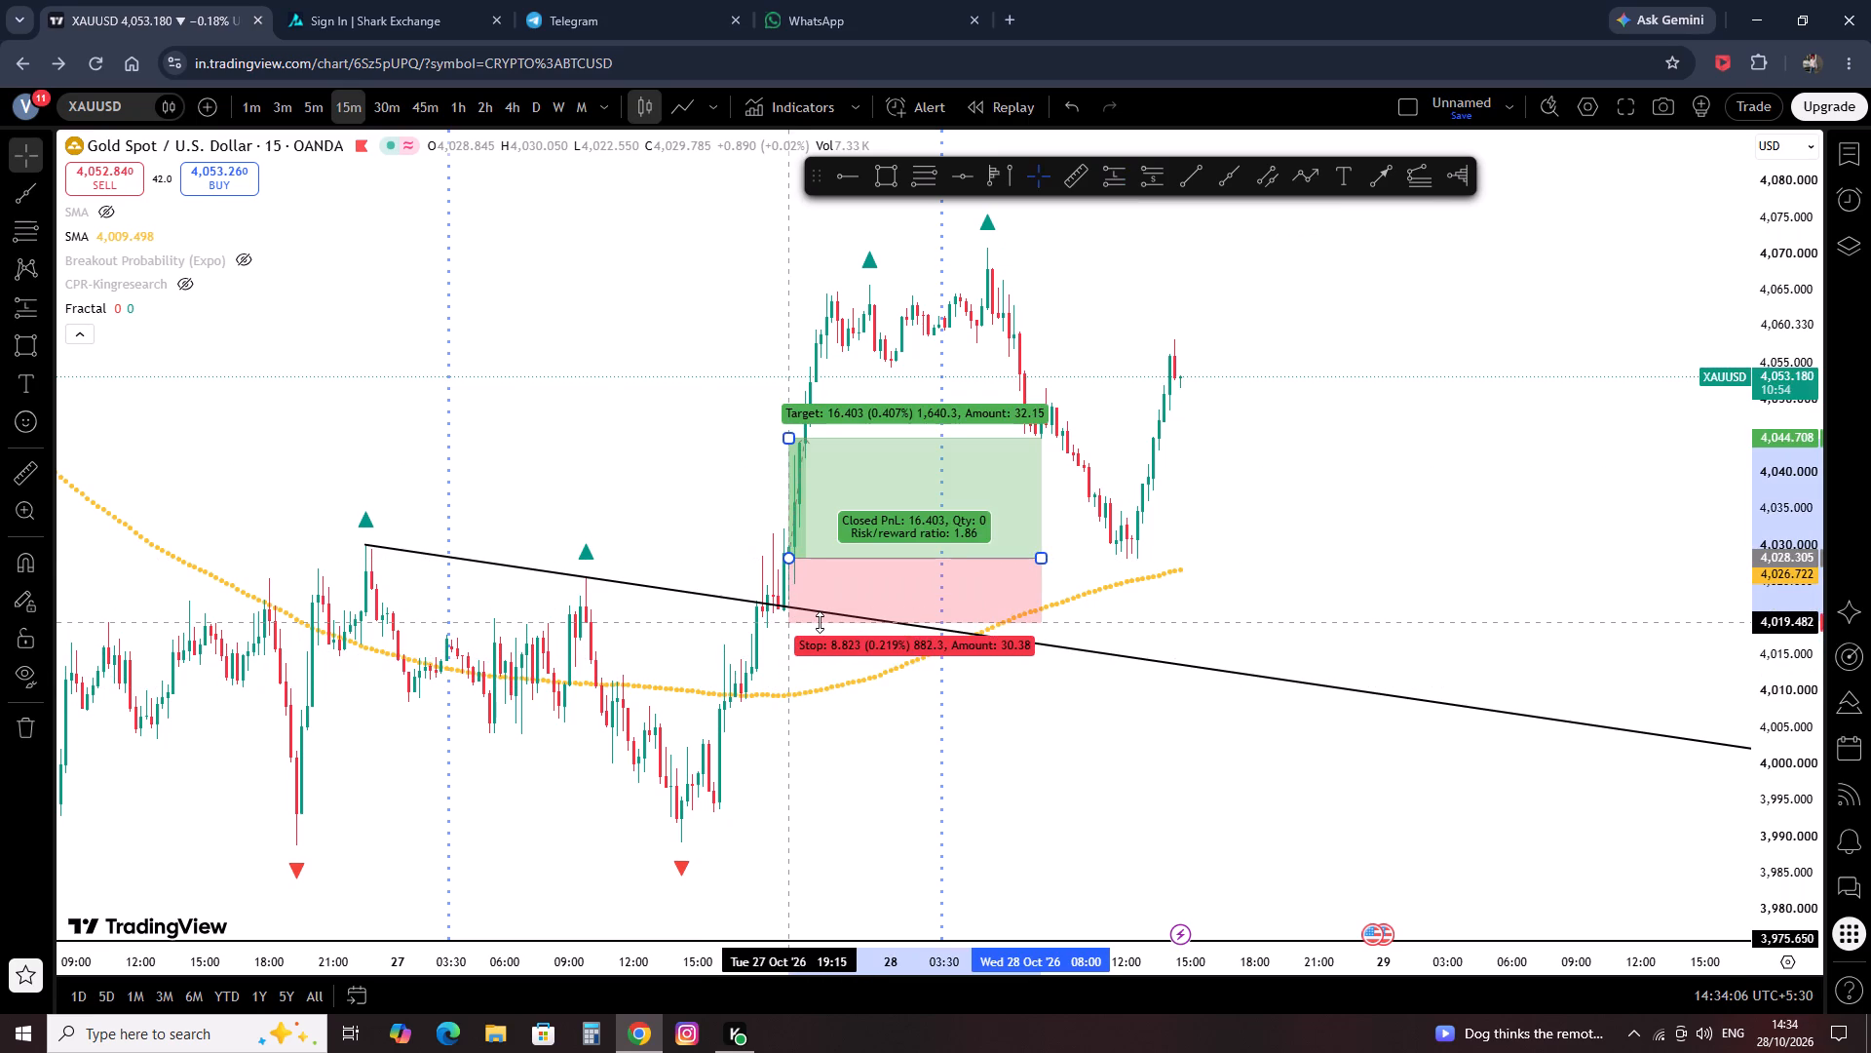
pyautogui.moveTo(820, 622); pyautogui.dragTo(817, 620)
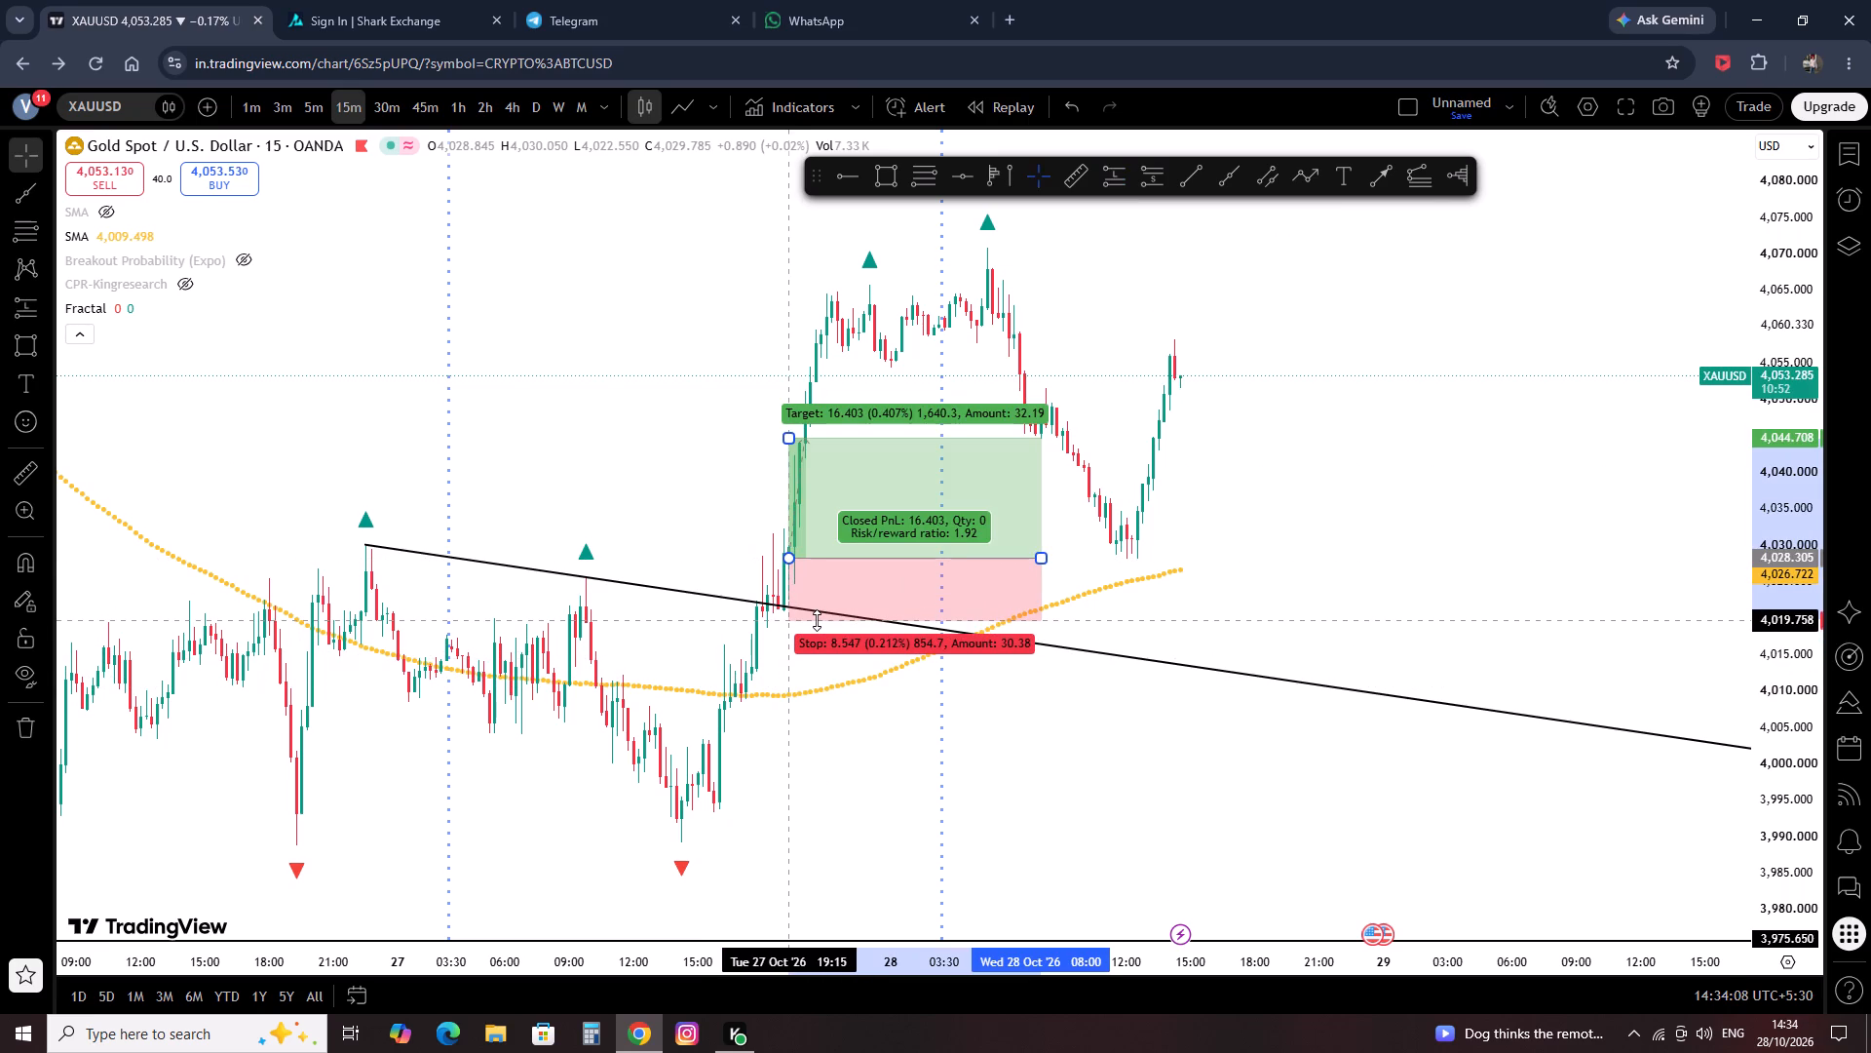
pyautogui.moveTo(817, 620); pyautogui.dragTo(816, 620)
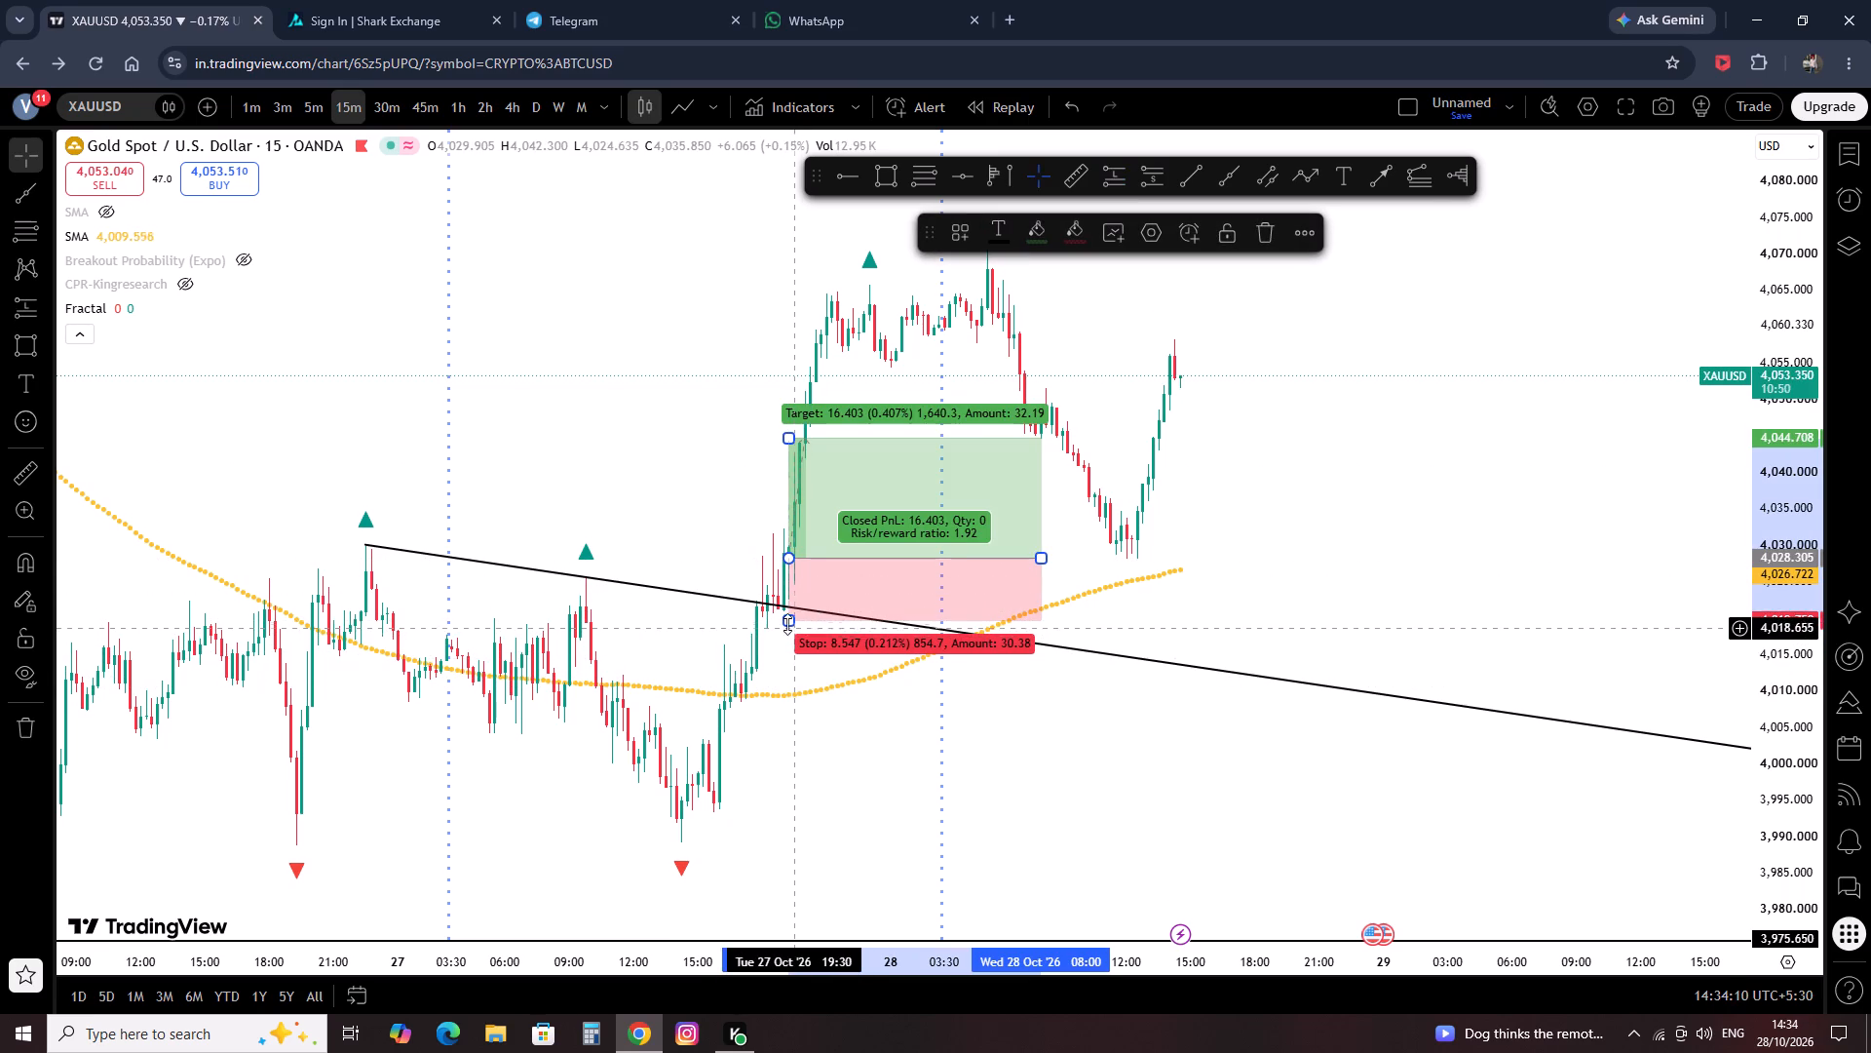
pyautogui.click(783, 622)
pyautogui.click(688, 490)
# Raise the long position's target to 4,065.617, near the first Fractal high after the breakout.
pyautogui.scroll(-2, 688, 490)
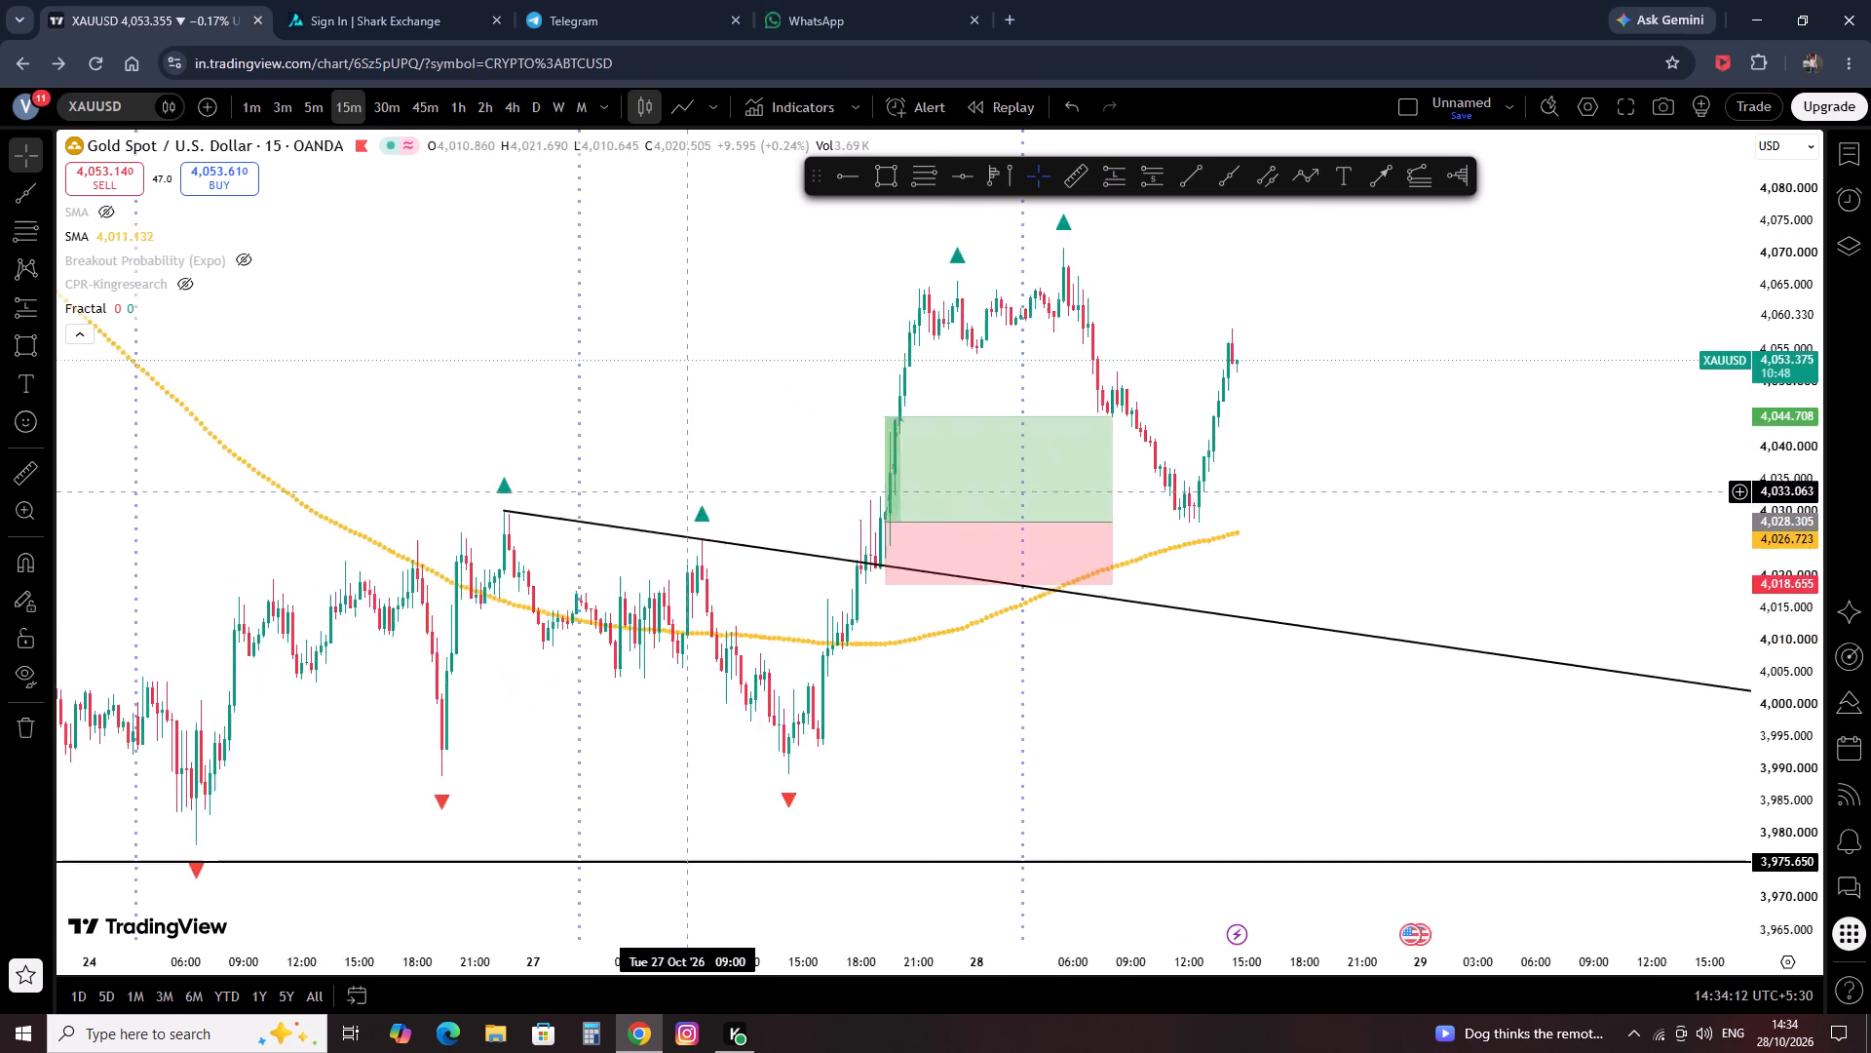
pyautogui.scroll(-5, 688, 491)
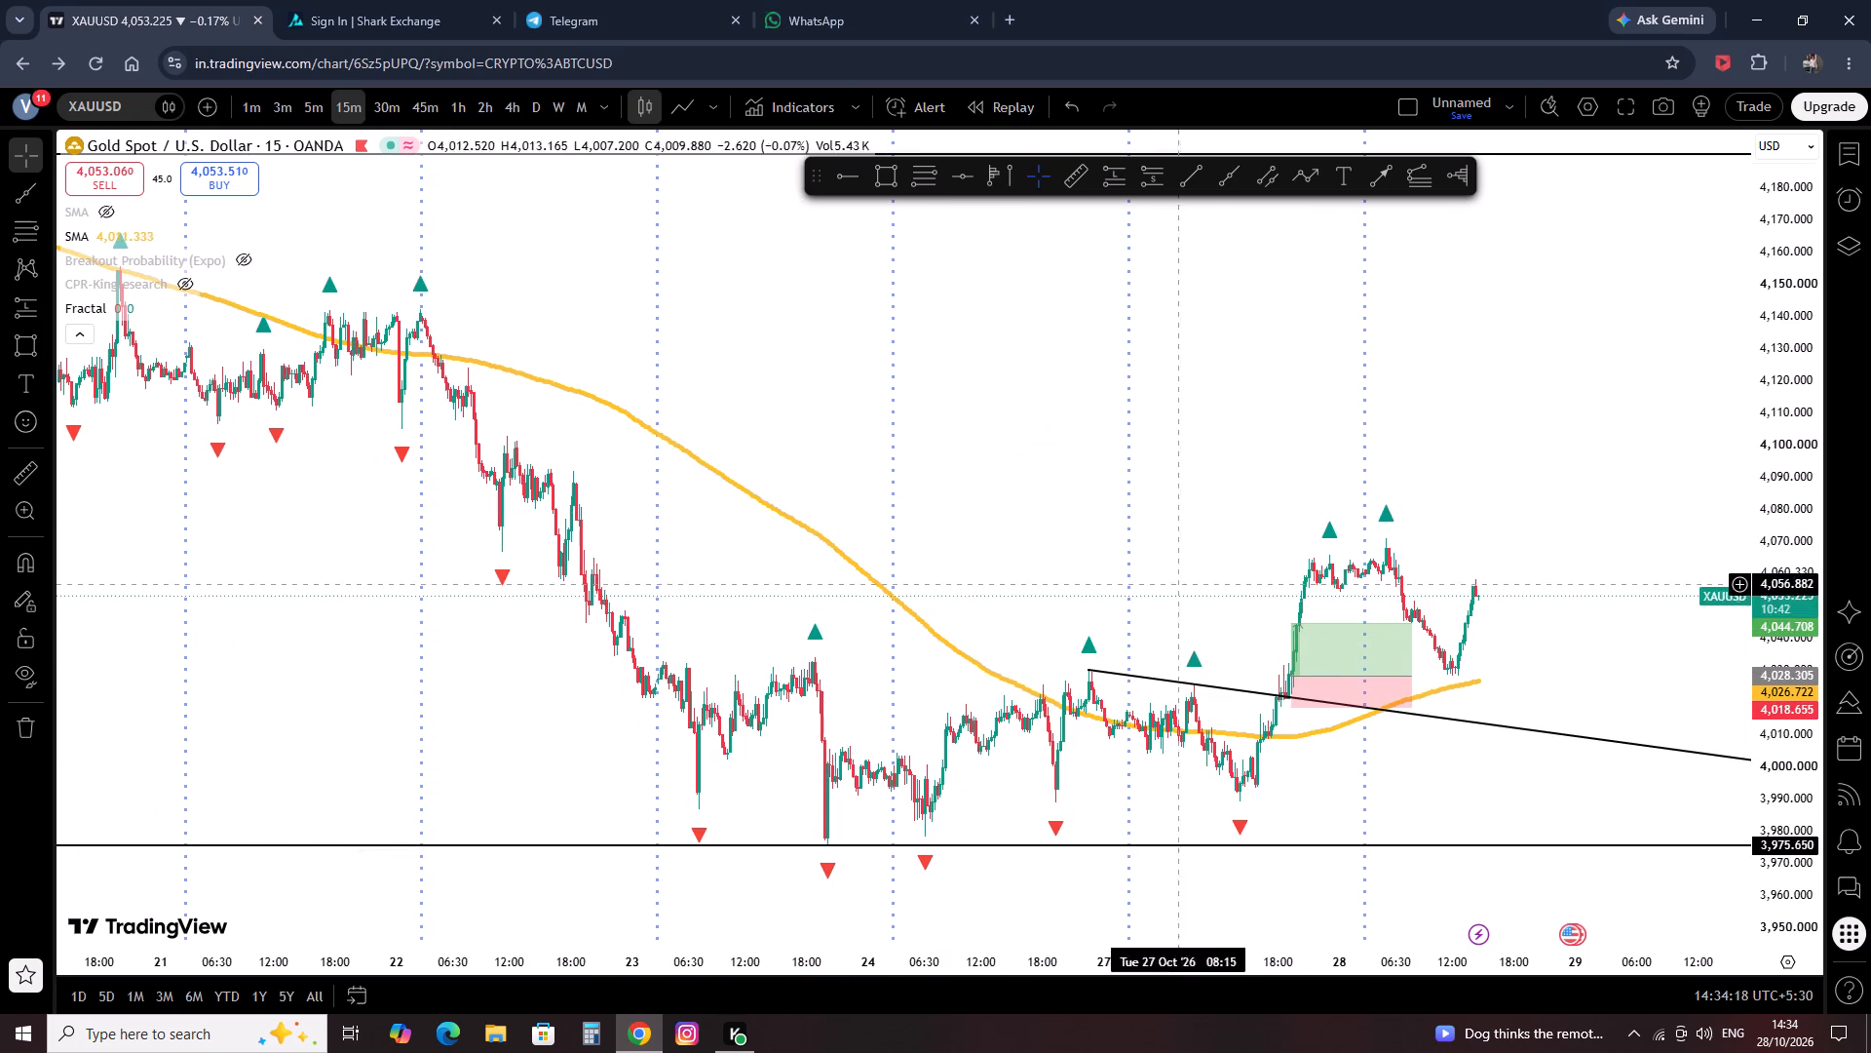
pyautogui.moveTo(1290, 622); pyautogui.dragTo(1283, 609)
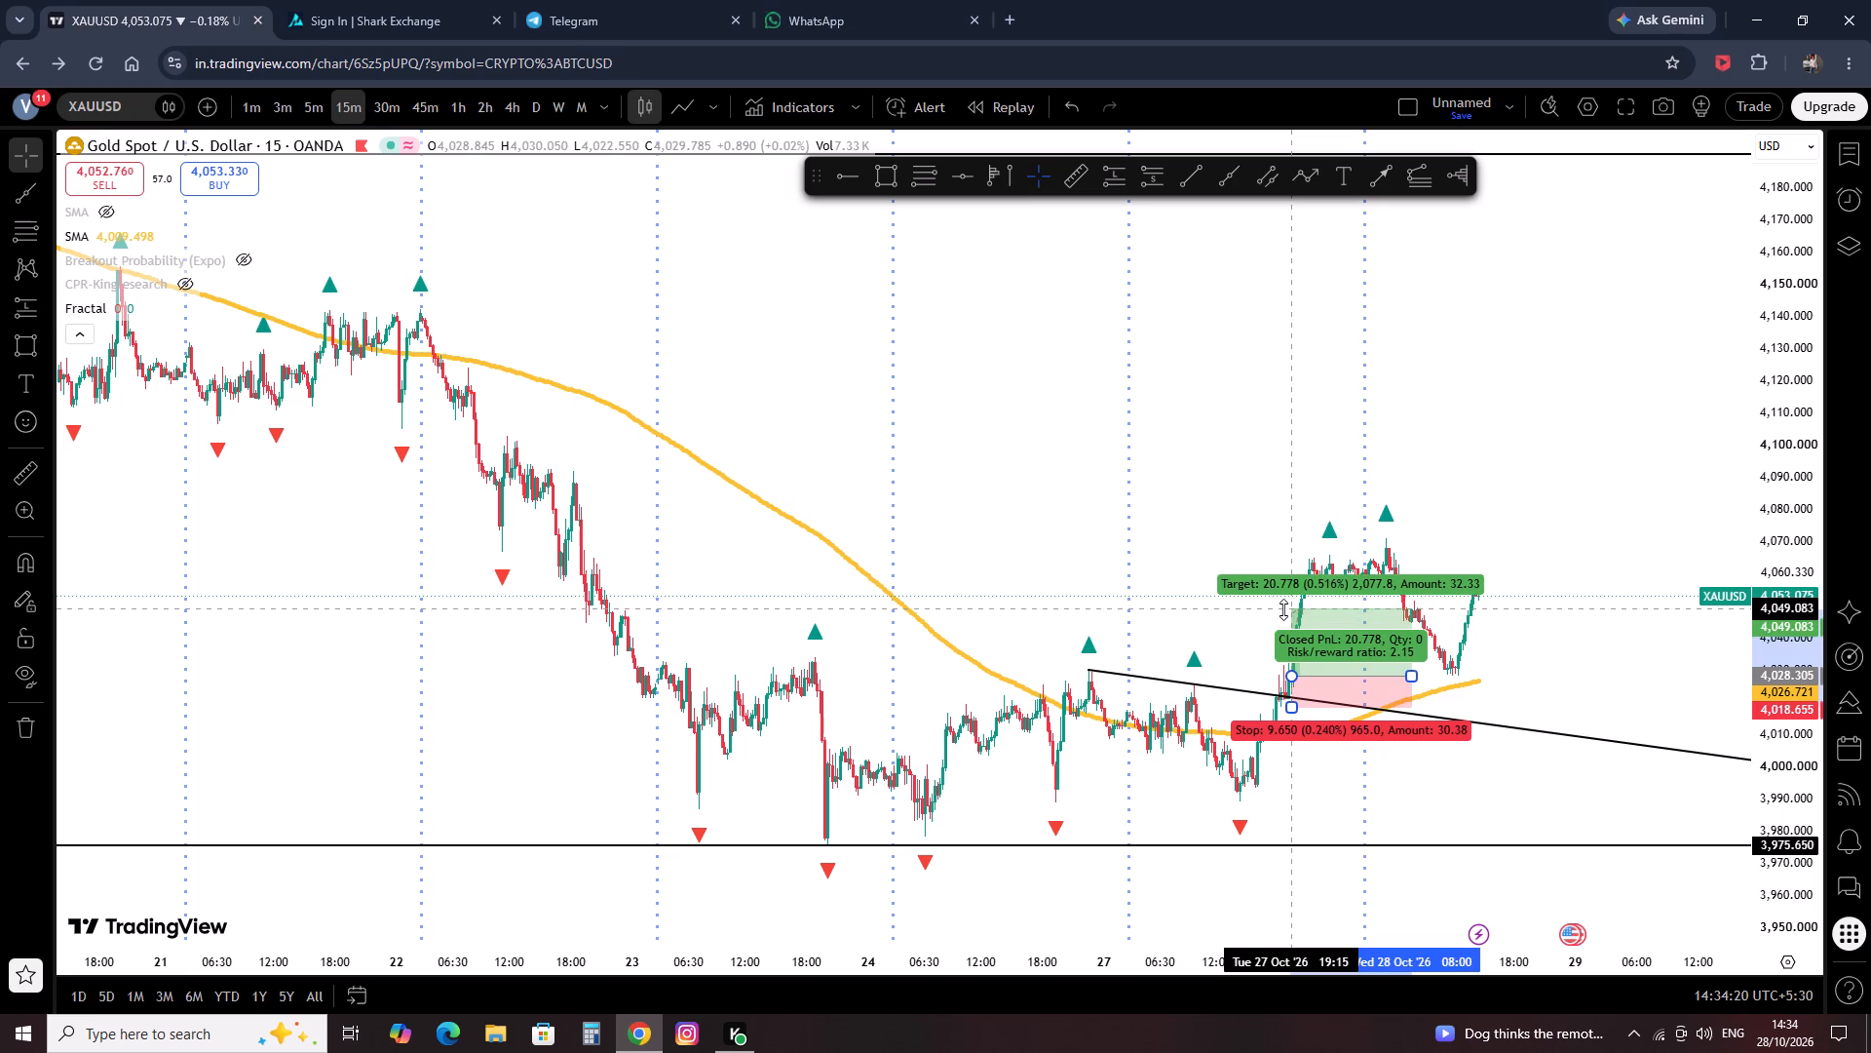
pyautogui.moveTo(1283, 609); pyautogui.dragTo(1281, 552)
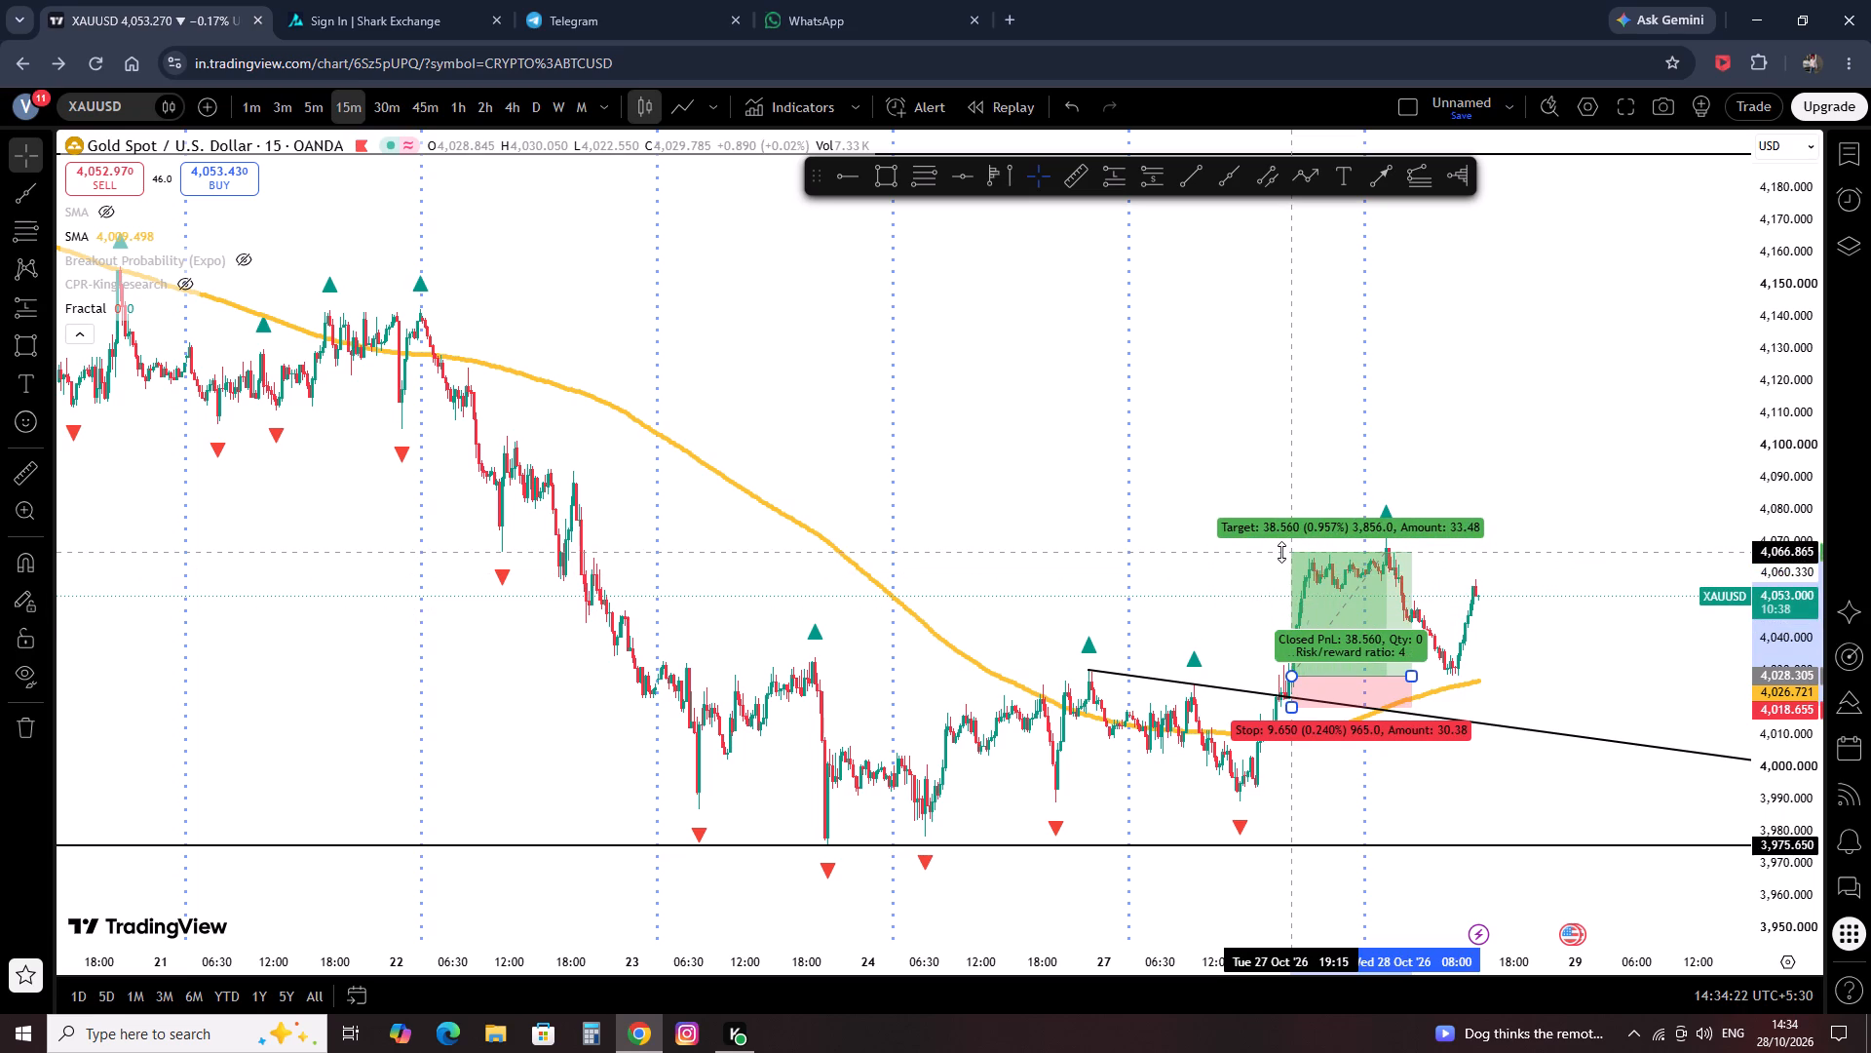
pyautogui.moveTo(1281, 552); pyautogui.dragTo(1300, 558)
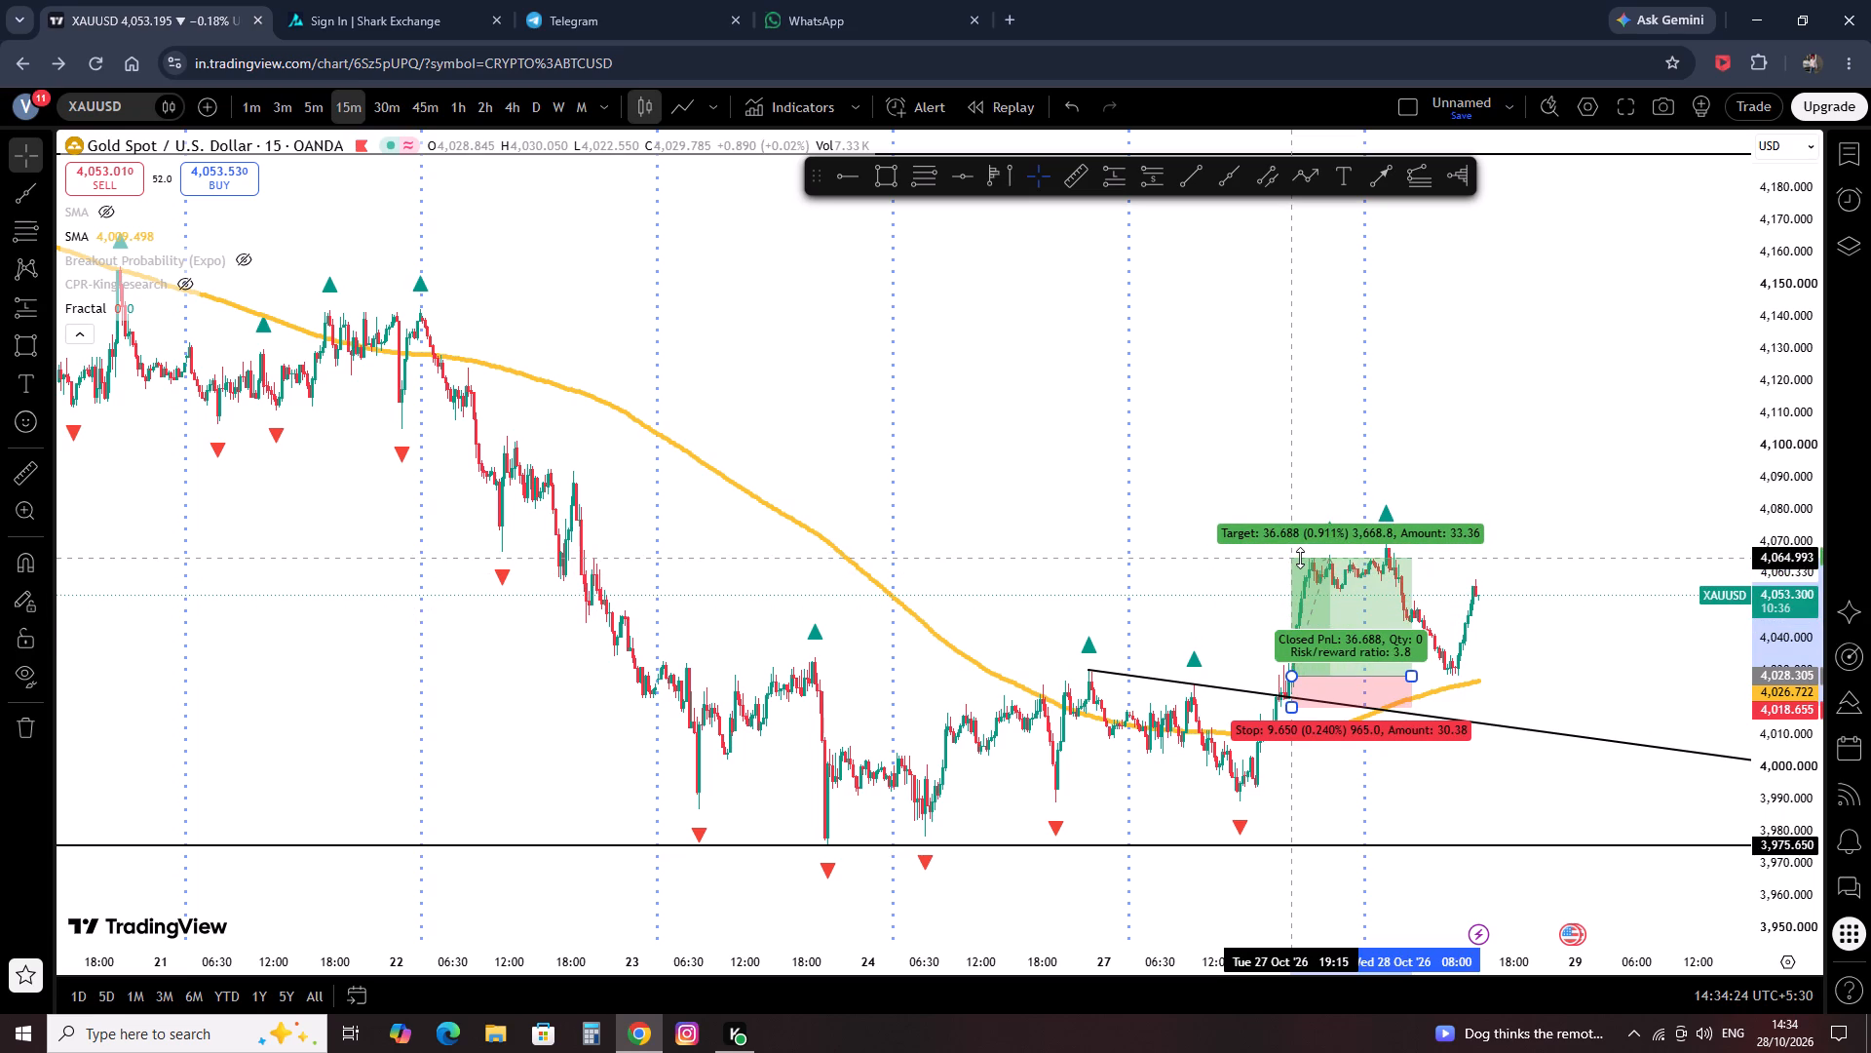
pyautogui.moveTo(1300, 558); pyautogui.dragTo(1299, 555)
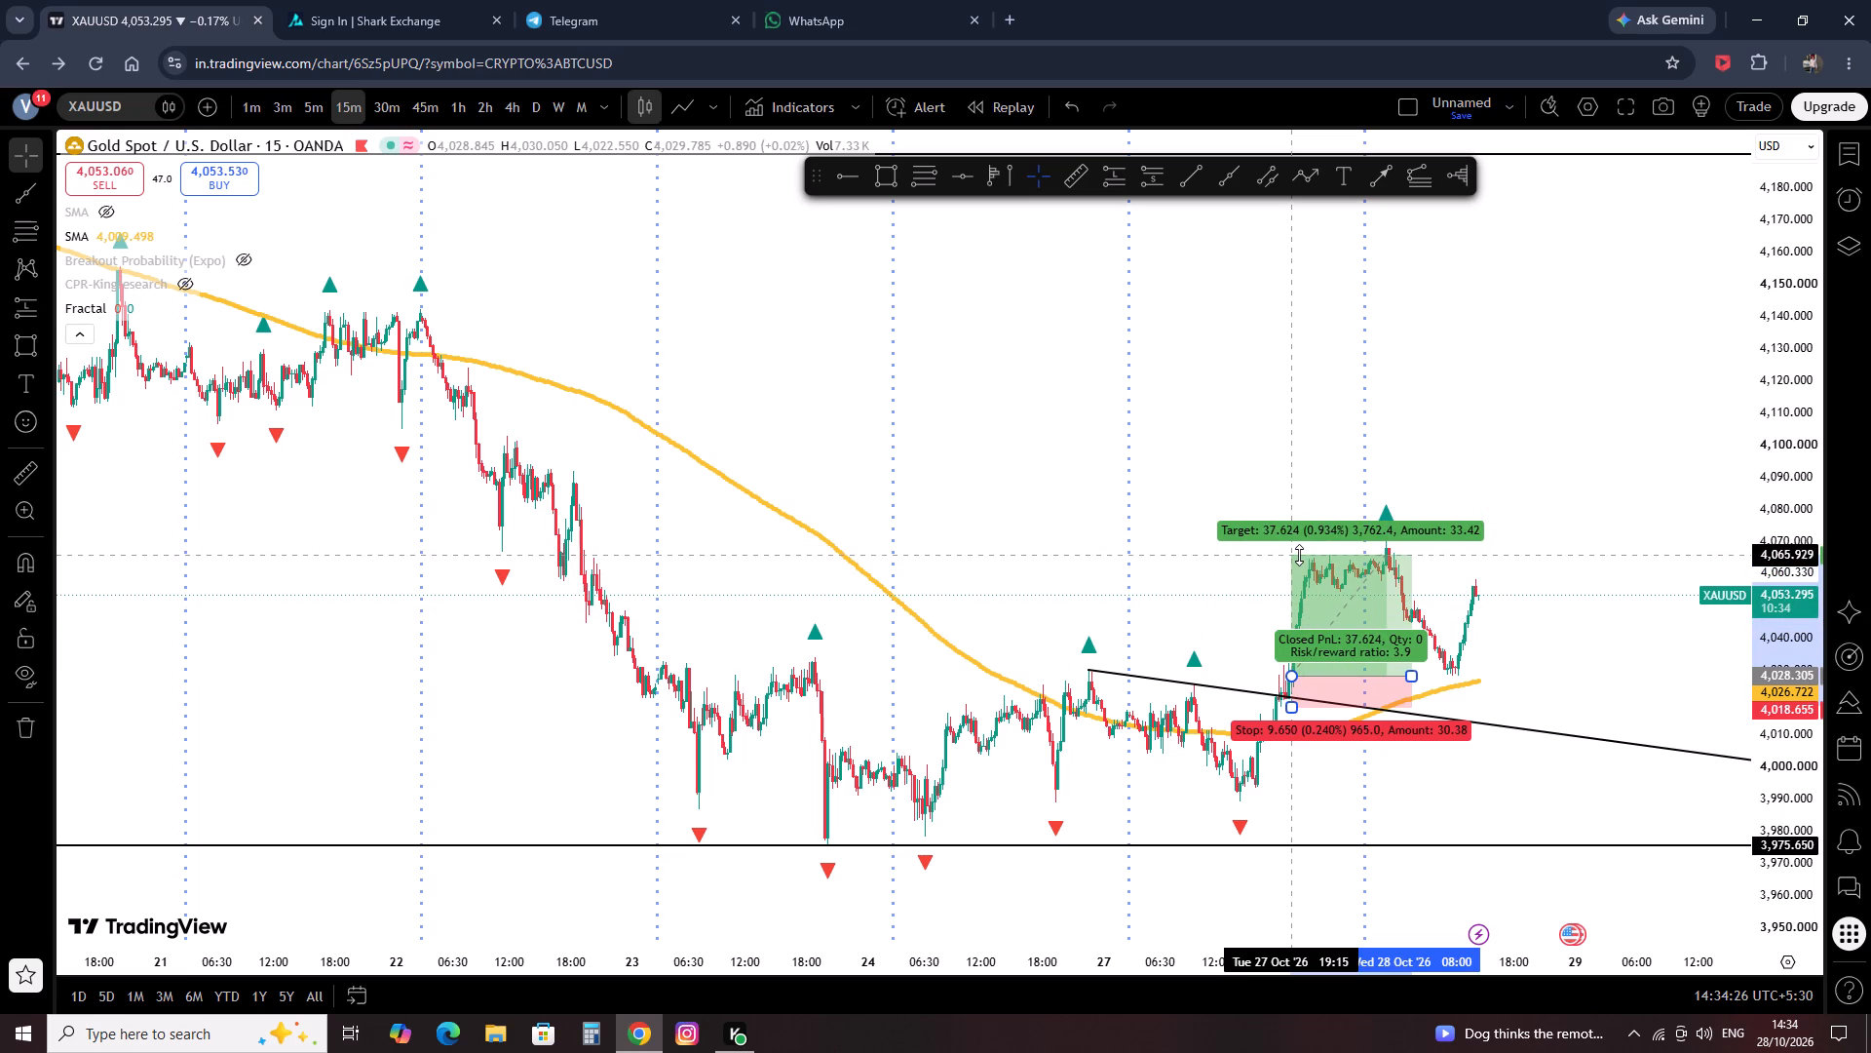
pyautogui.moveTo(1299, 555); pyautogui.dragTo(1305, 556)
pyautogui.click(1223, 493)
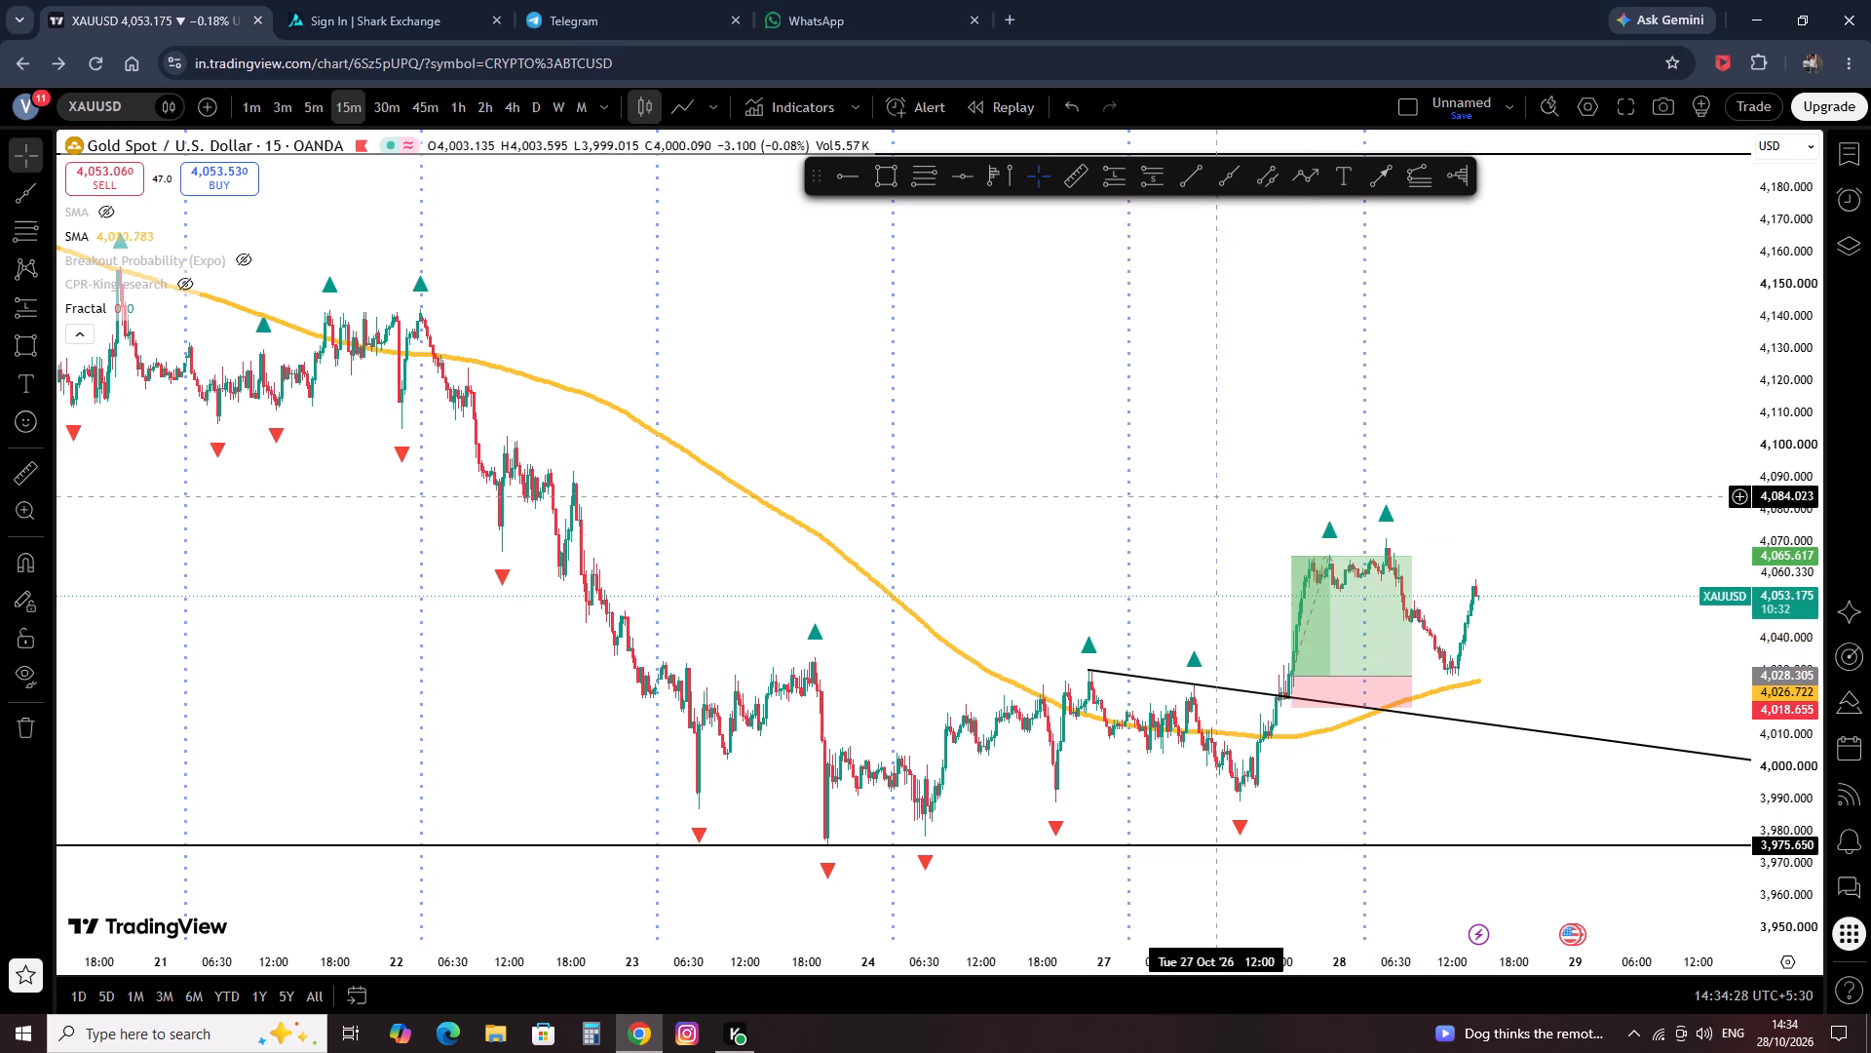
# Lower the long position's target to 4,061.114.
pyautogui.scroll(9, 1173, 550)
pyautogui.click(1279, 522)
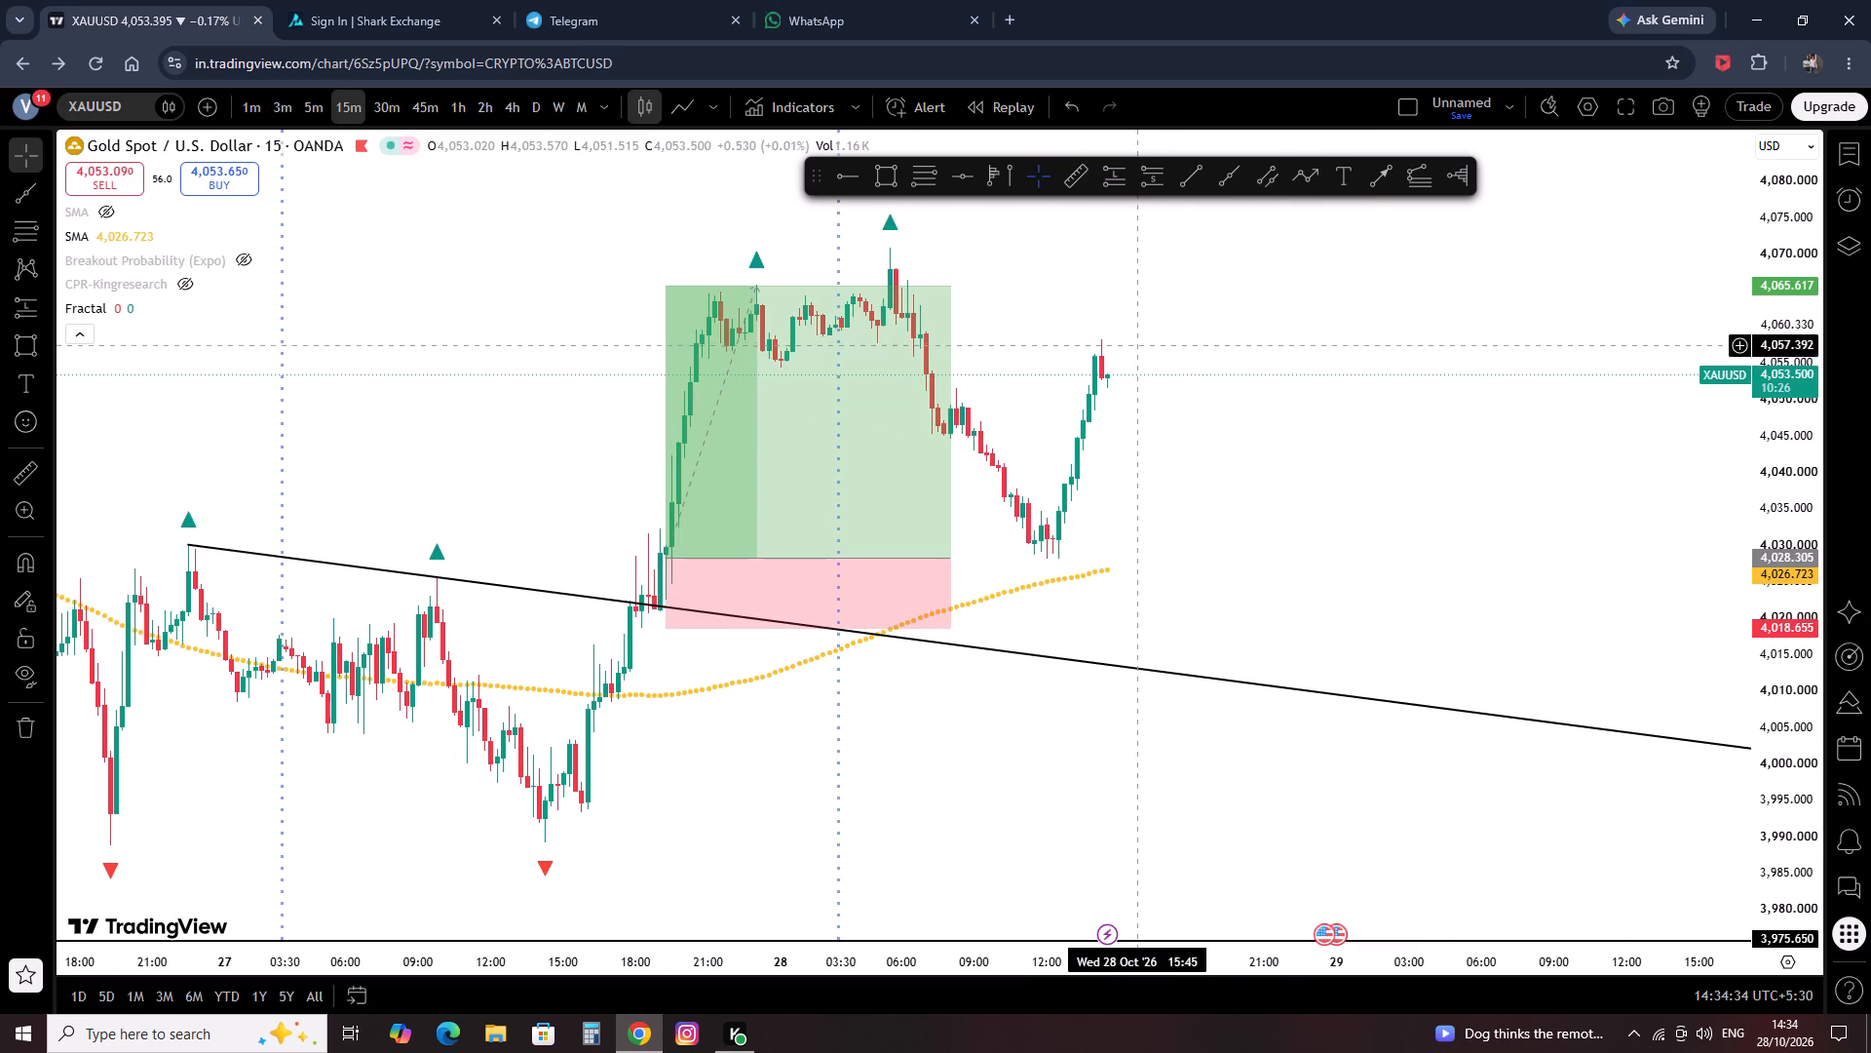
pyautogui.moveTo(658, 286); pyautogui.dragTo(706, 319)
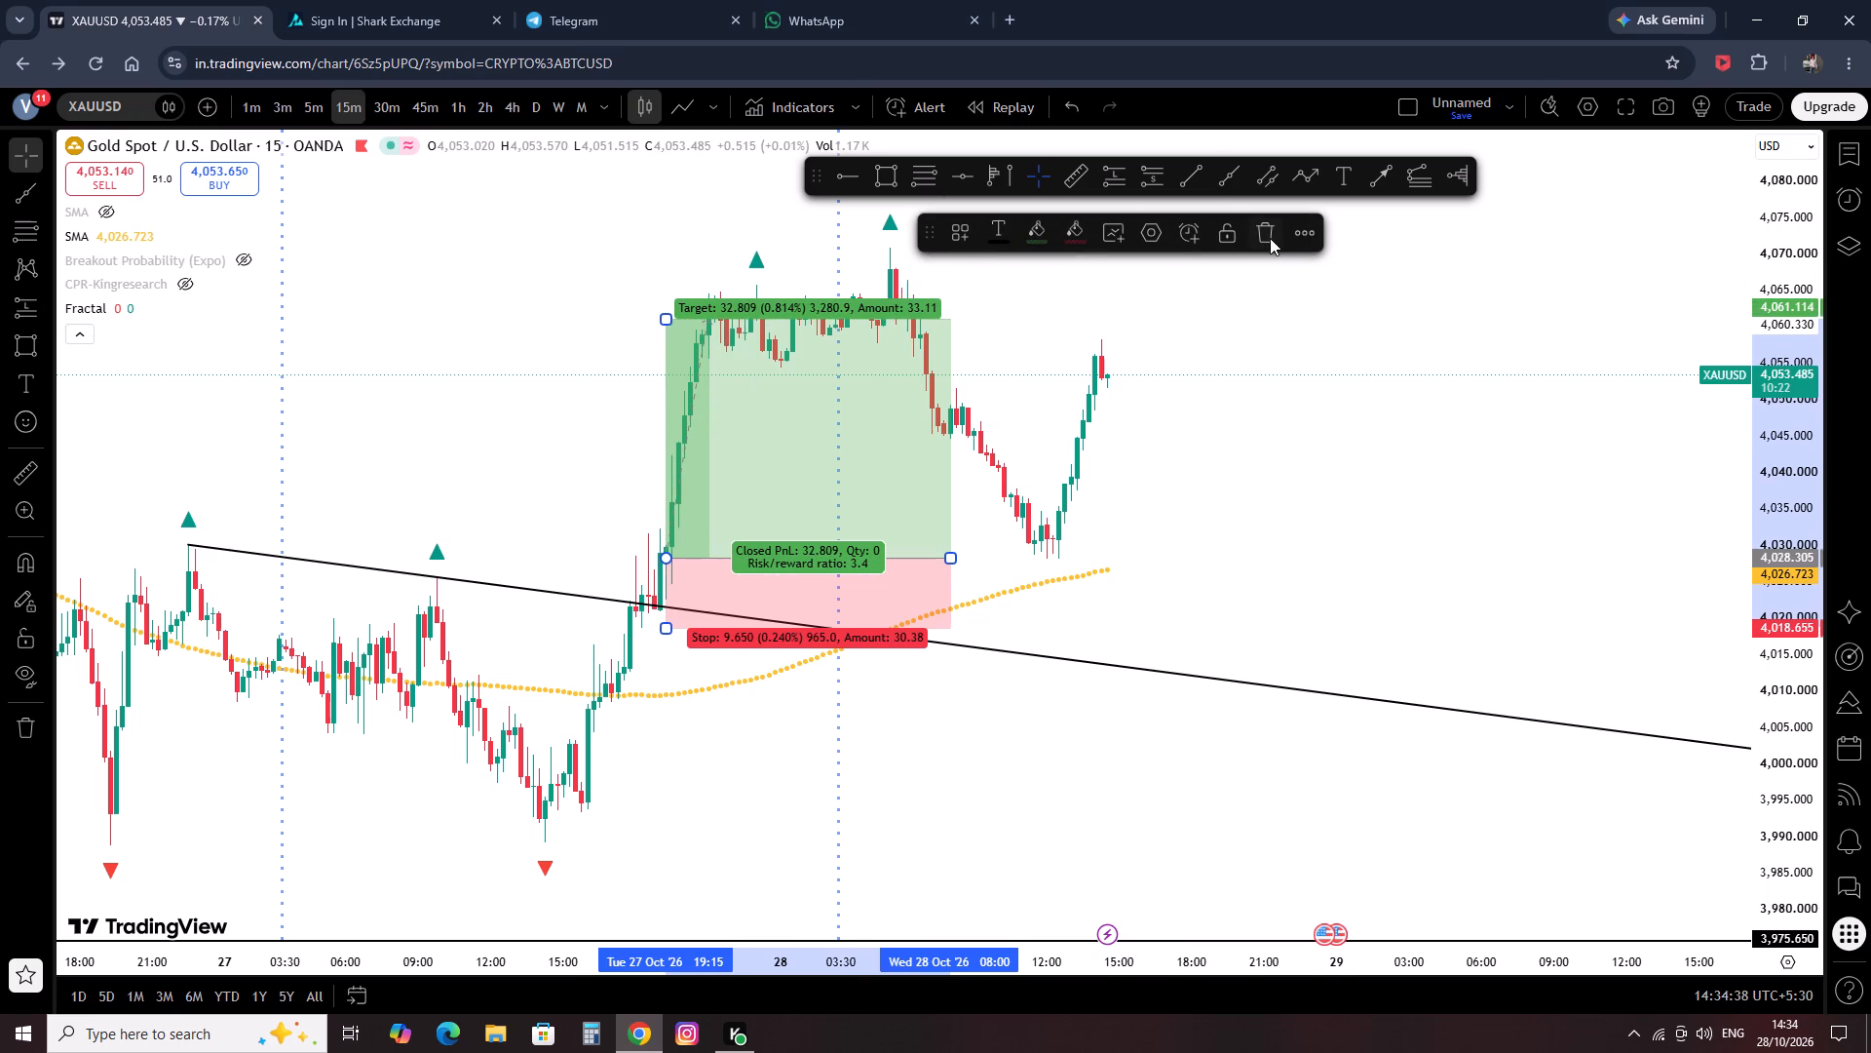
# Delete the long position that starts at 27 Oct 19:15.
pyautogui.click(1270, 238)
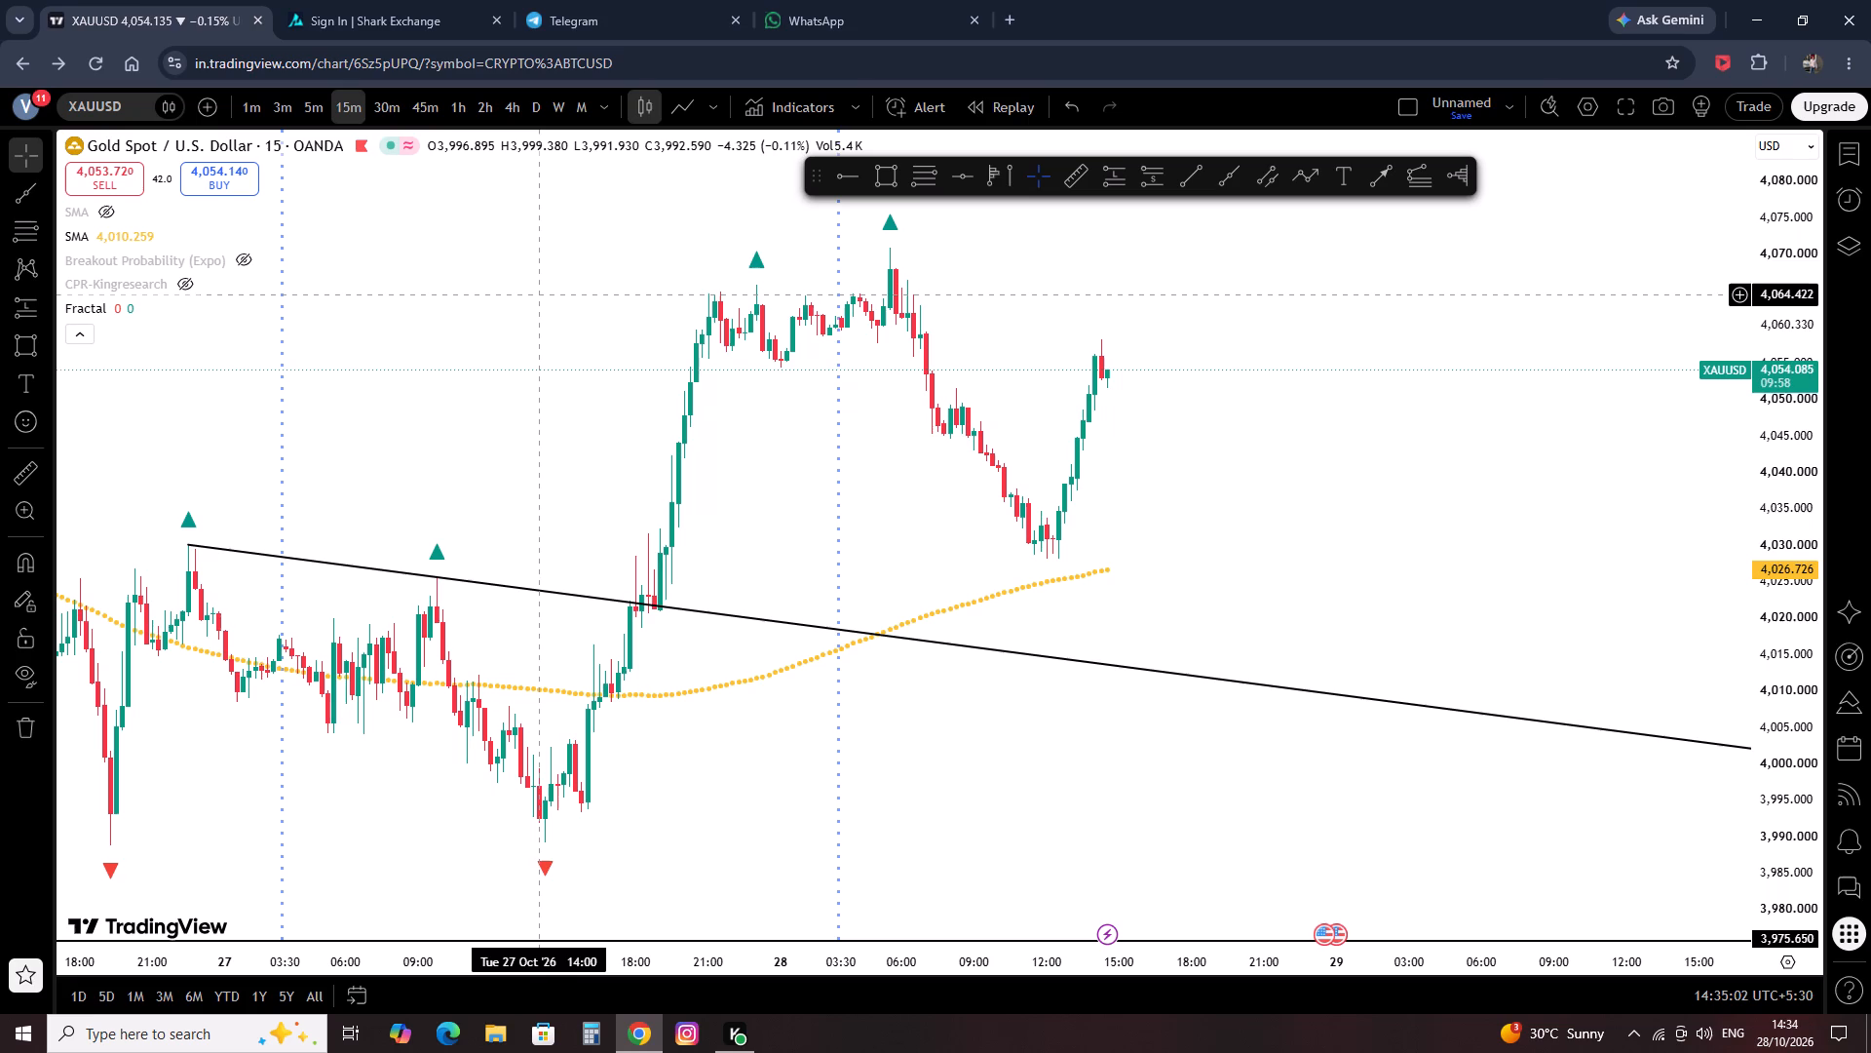
# Draw a resistance rectangle from 27 Oct 21:00 between 4,070.902 and 4,061.528, extended to about 06:30 on 29 Oct.
pyautogui.click(876, 169)
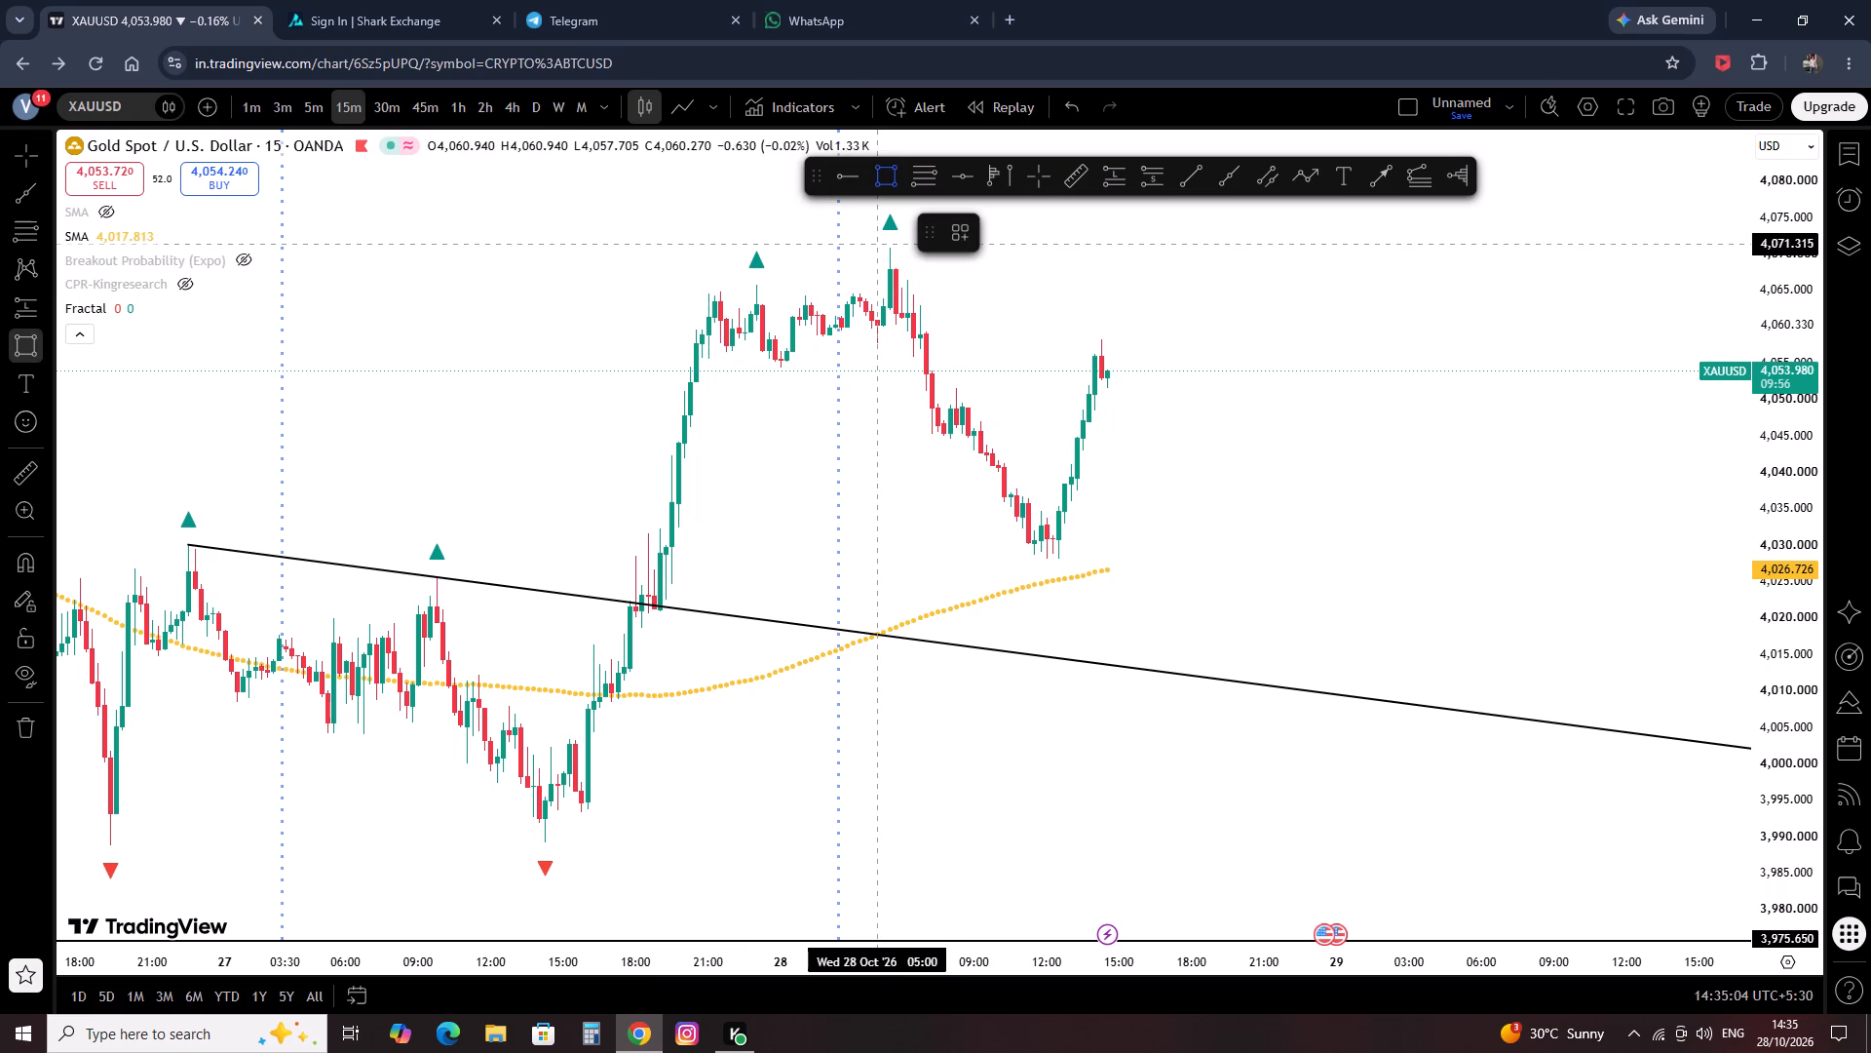
pyautogui.click(893, 248)
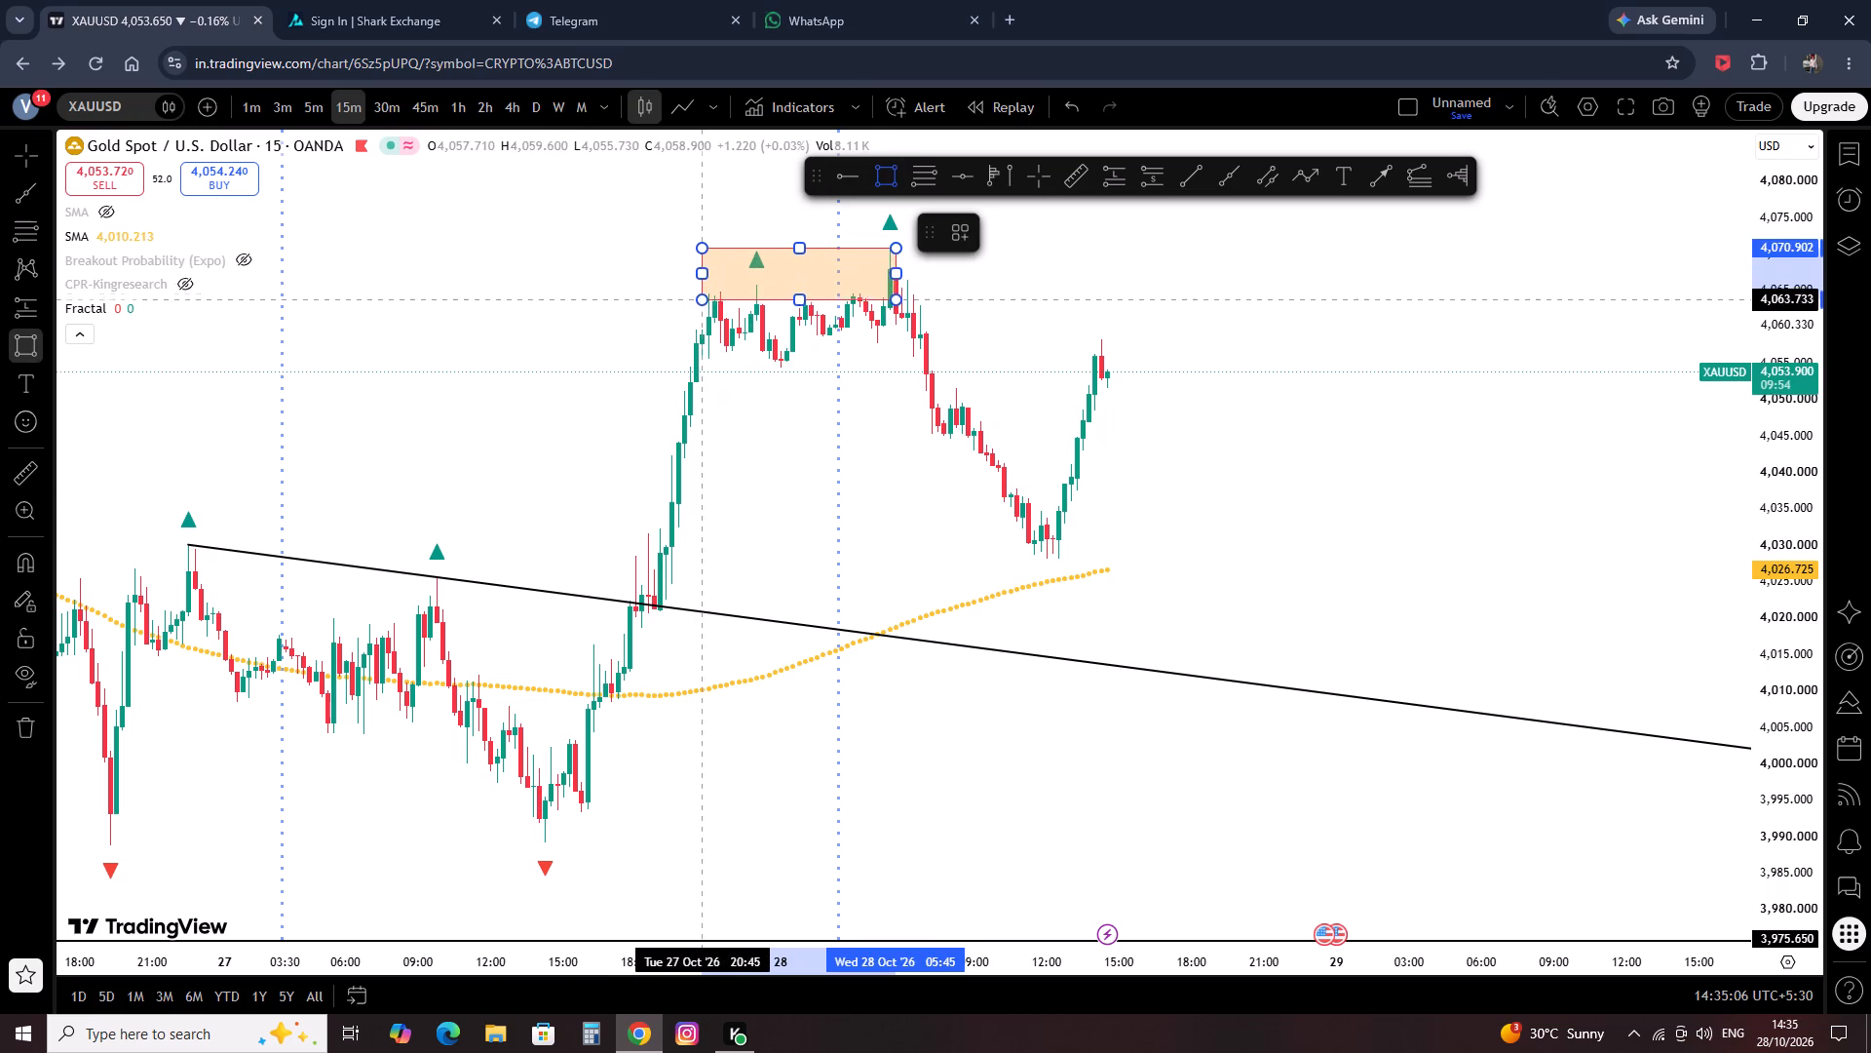
pyautogui.click(711, 316)
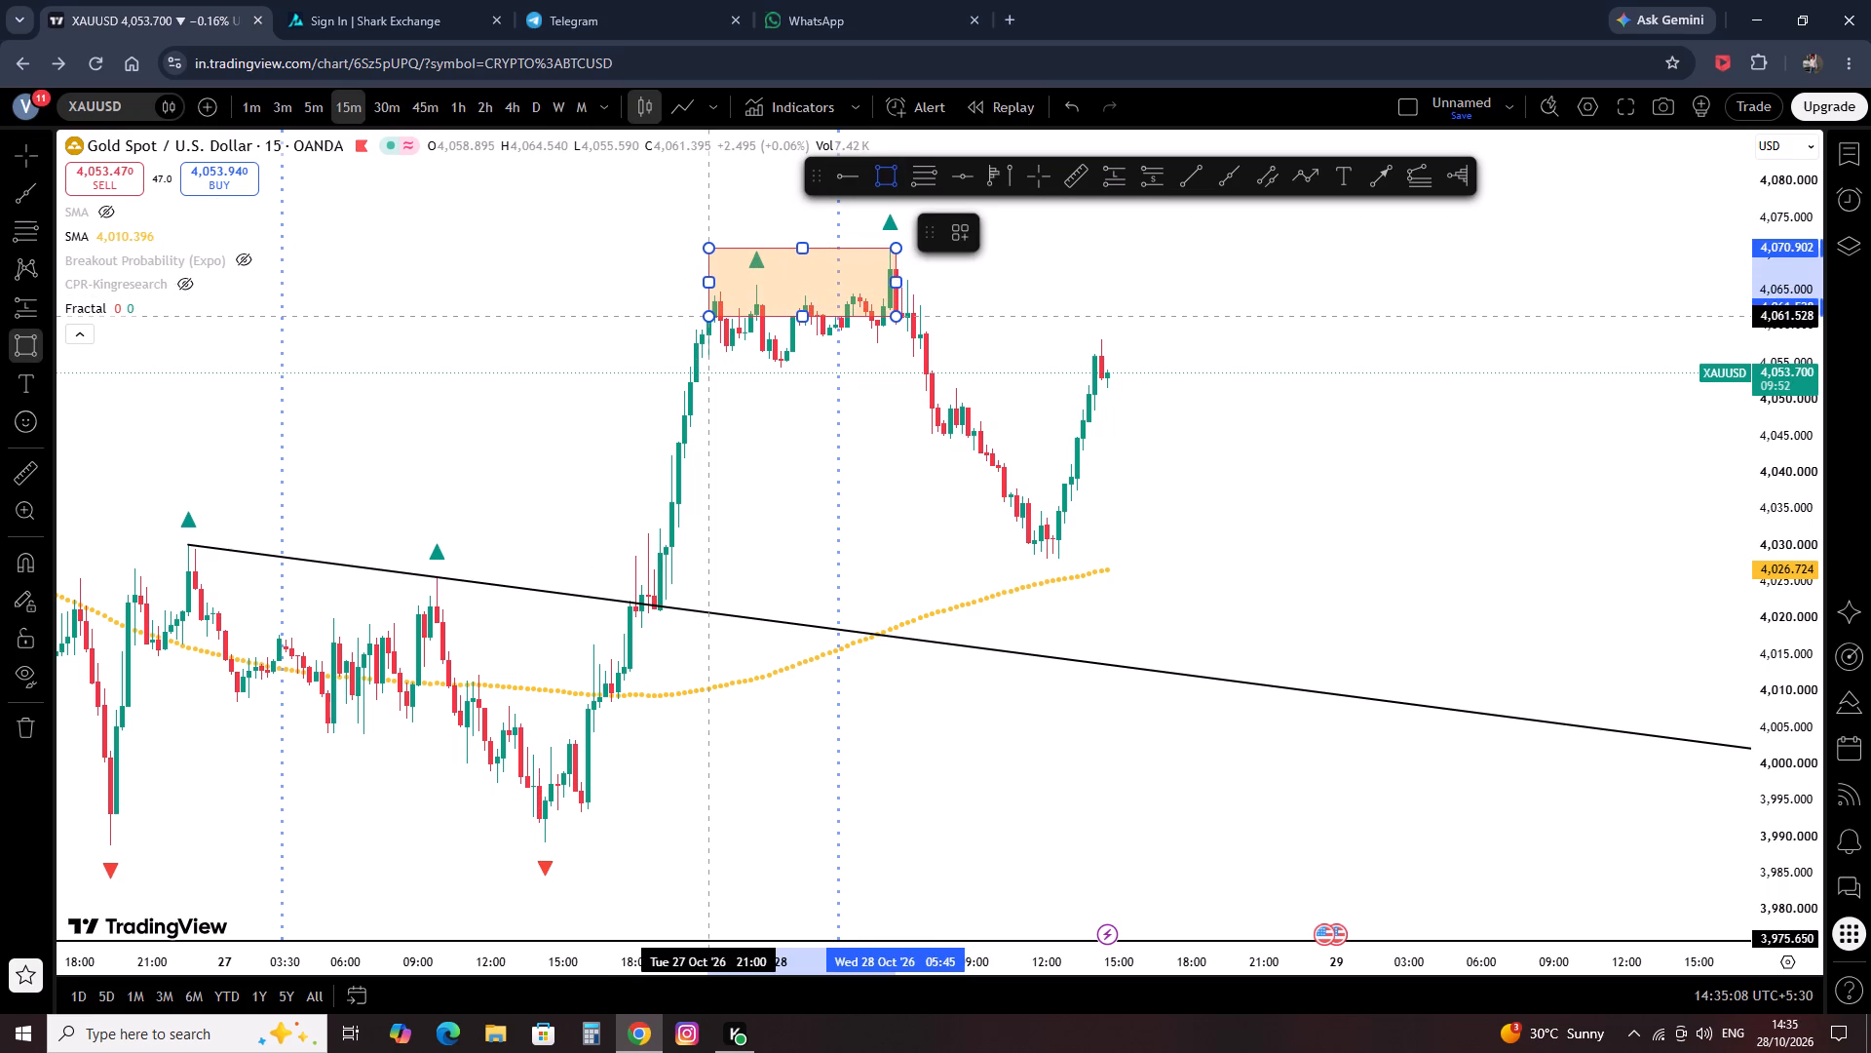
pyautogui.moveTo(901, 281); pyautogui.dragTo(1493, 339)
pyautogui.click(1495, 458)
# Switch the XAUUSD chart to the 1-hour timeframe.
pyautogui.scroll(-3, 1474, 480)
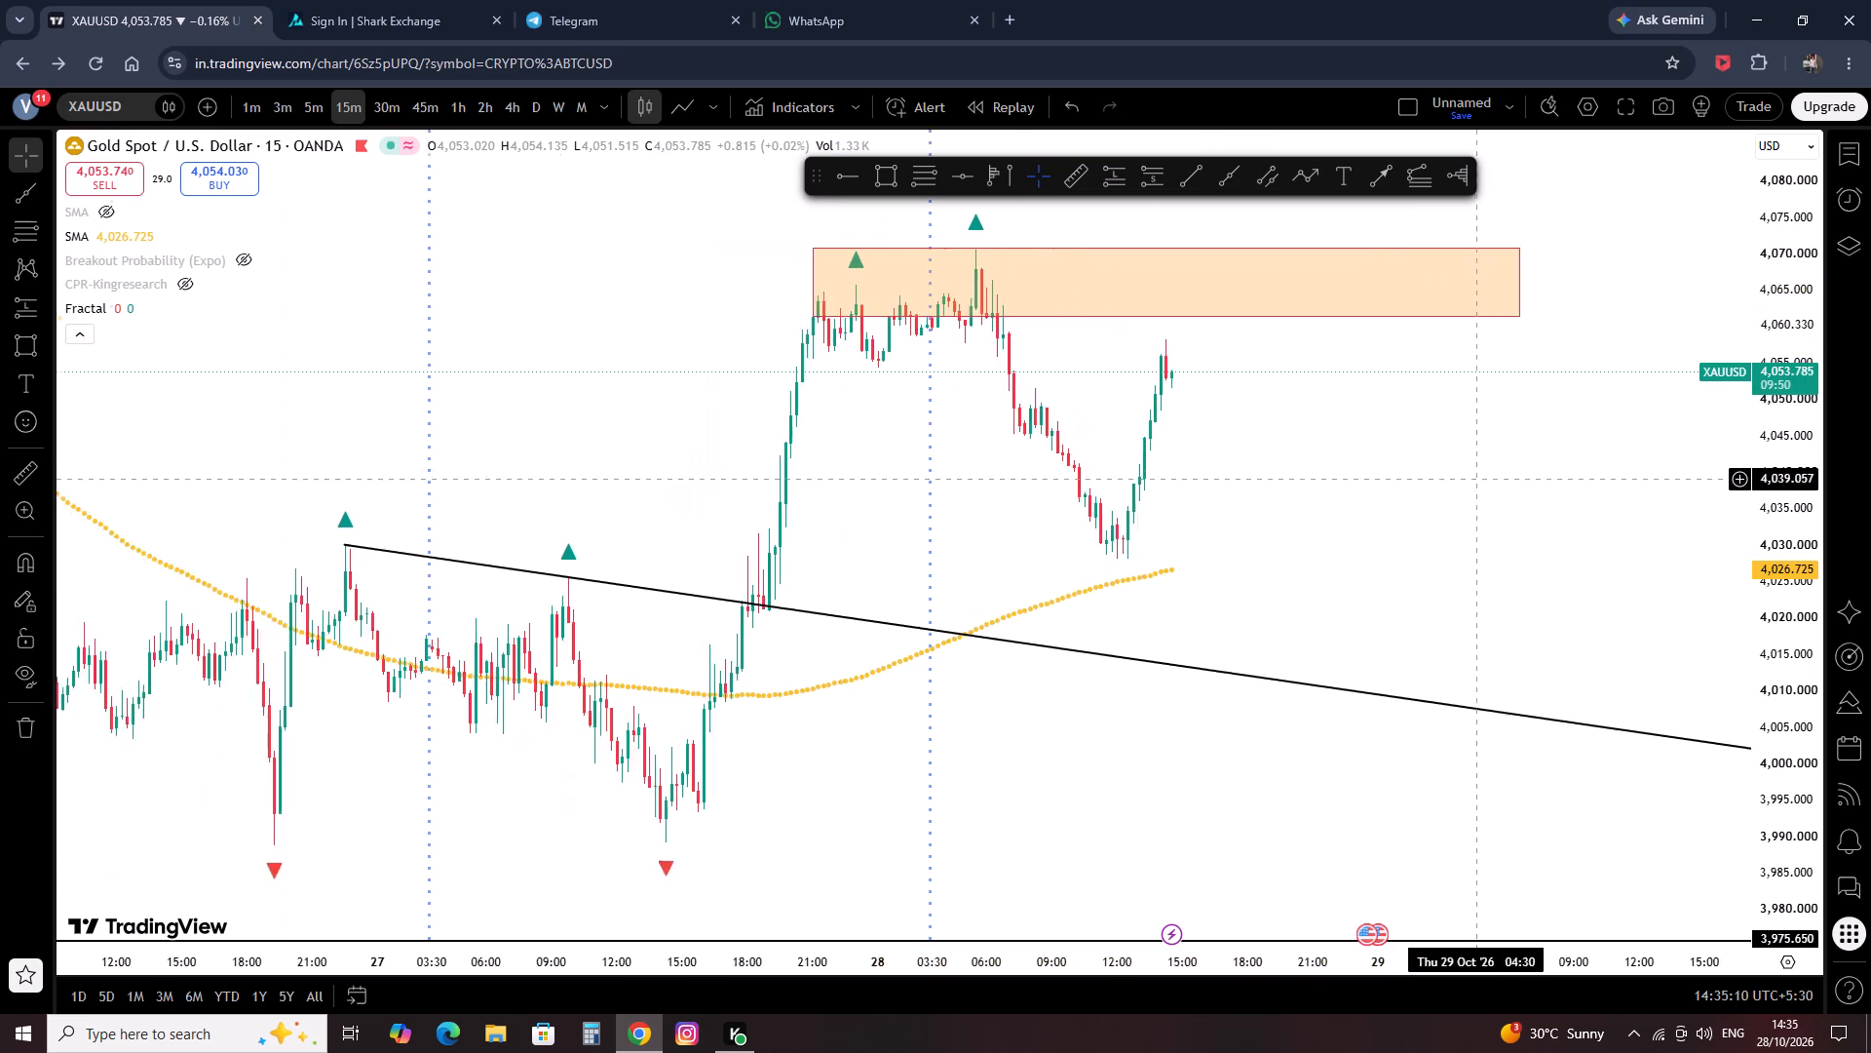
pyautogui.scroll(-4, 1473, 482)
pyautogui.scroll(3, 1047, 483)
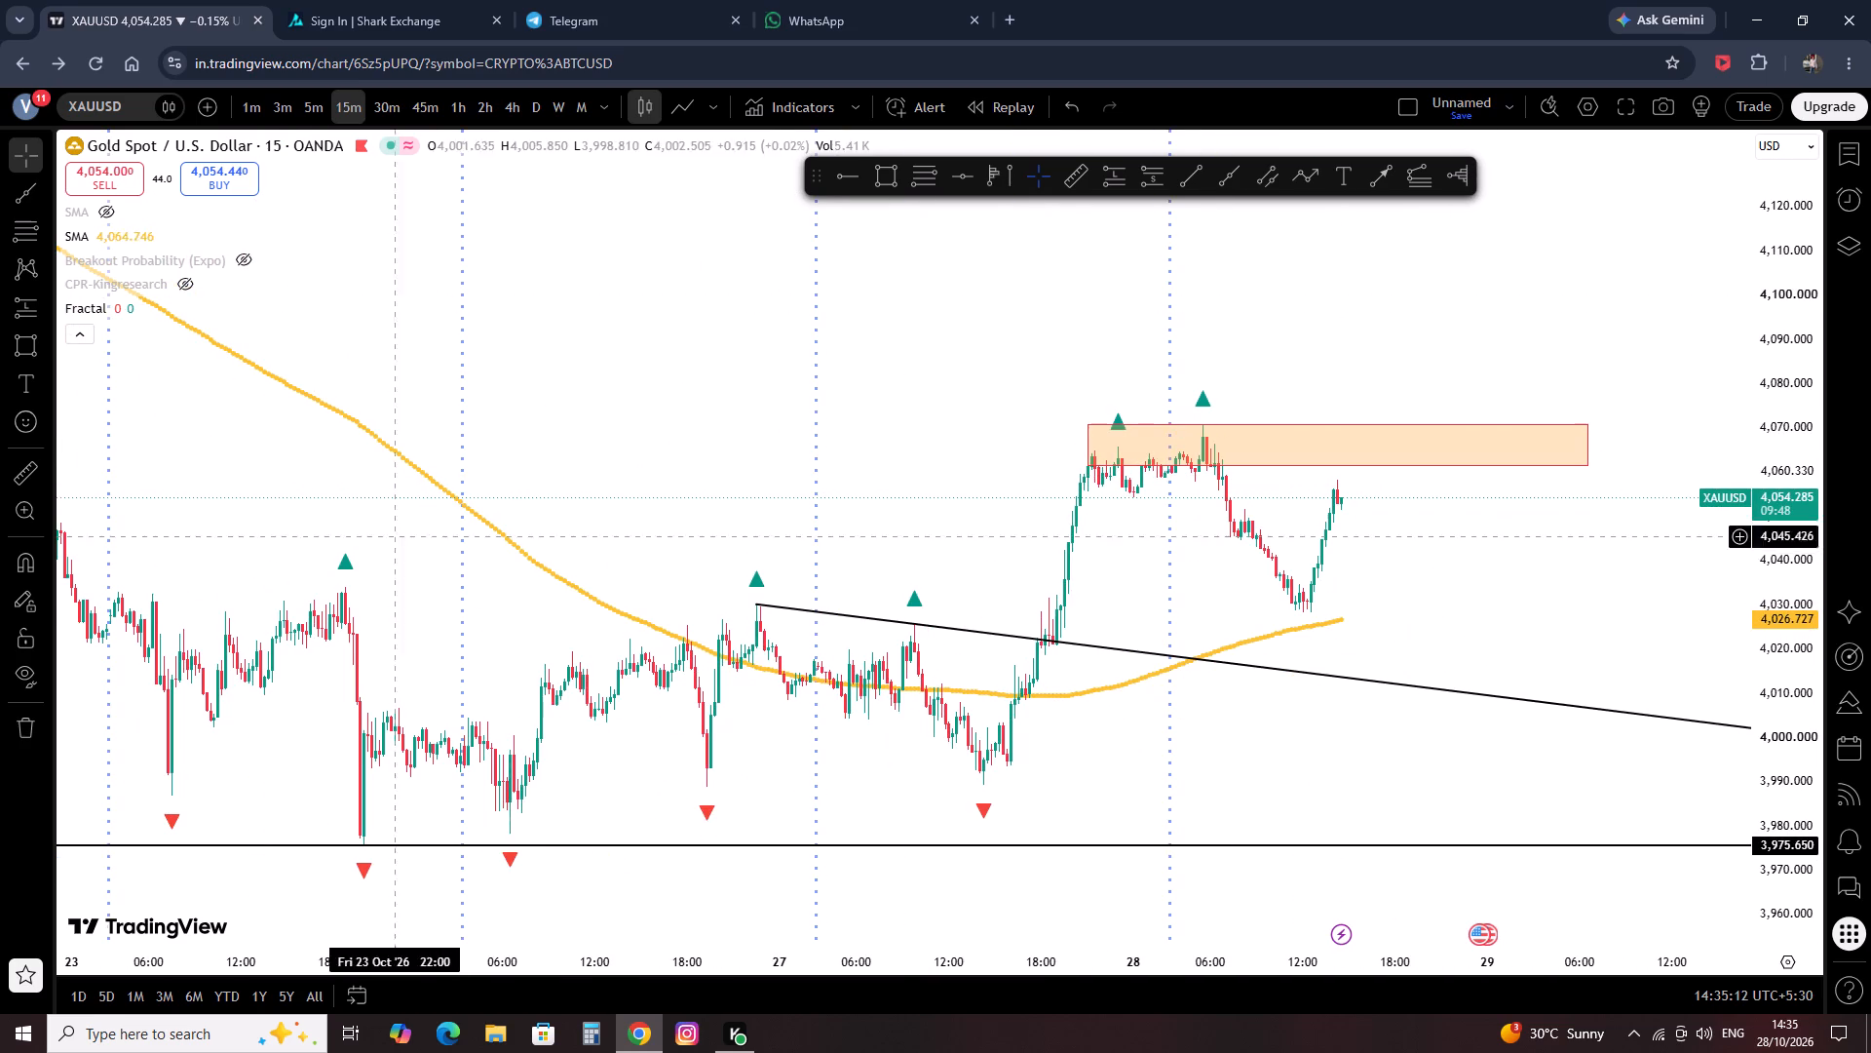
pyautogui.click(454, 96)
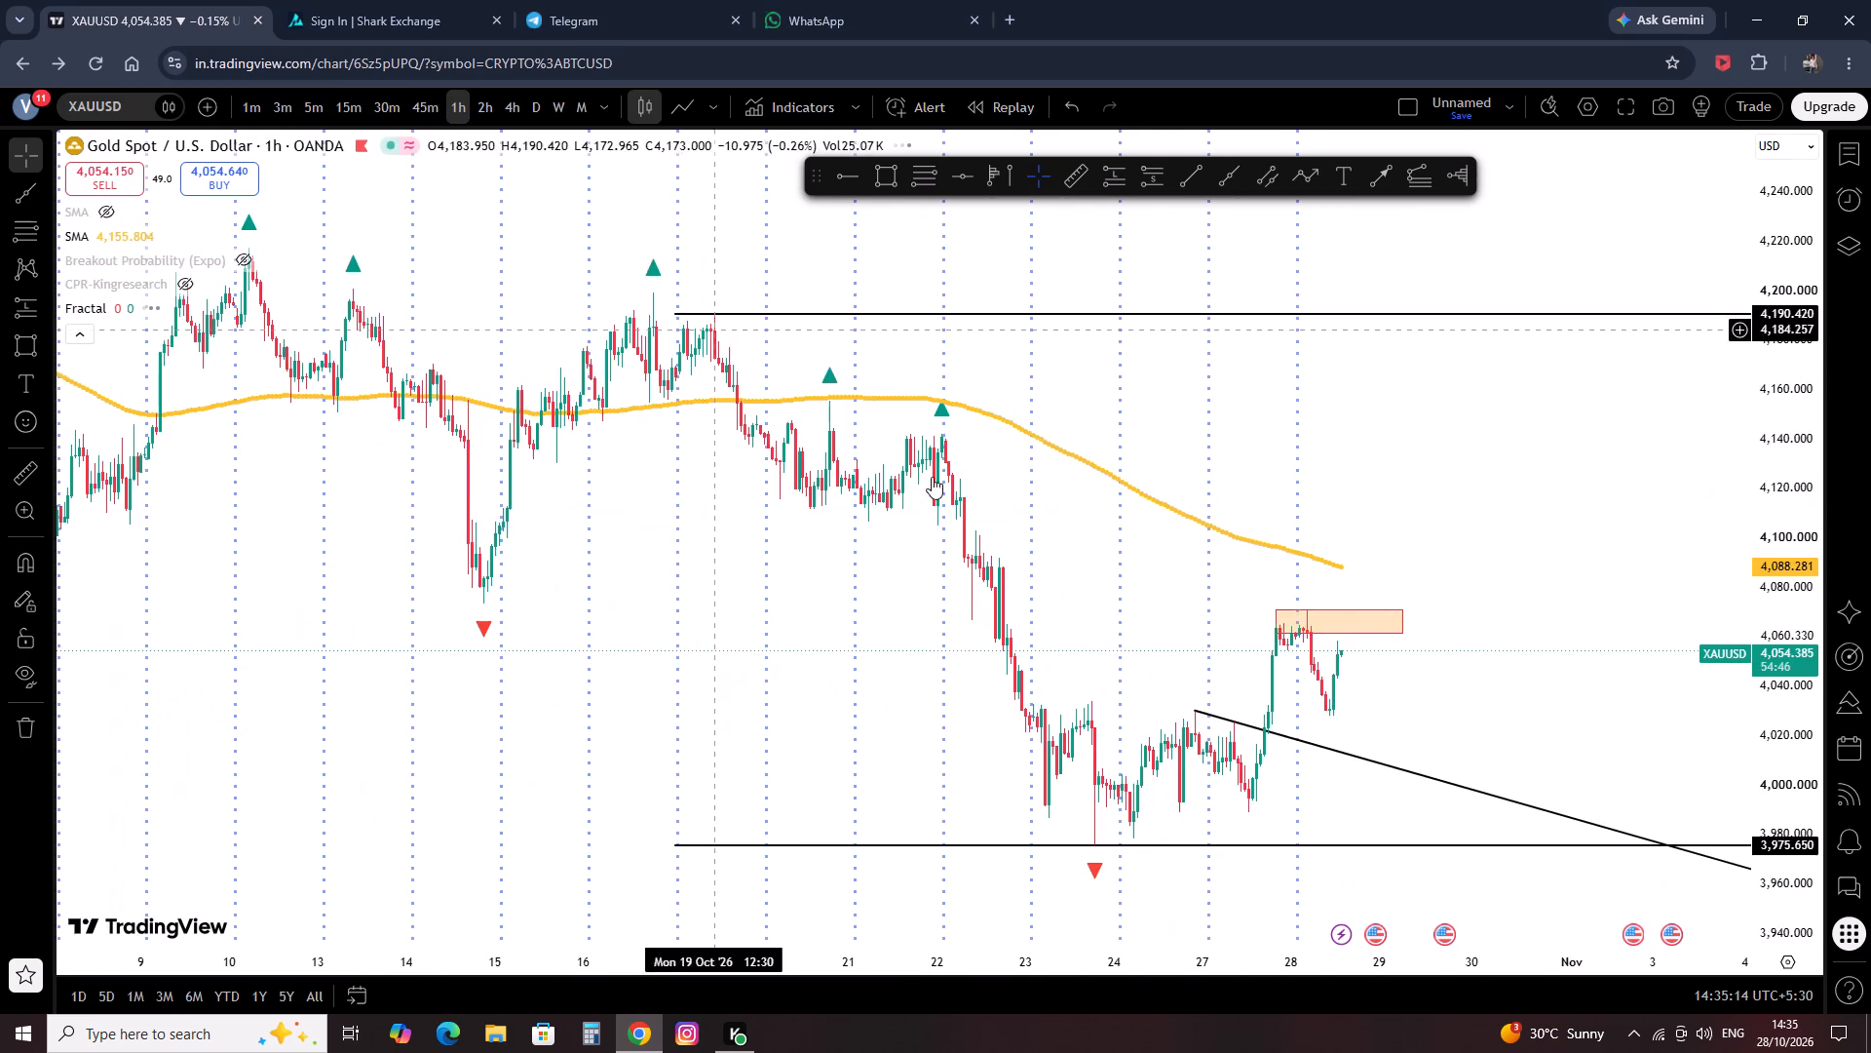
# Draw a descending ray from the 20 Oct 19:30 high at 4,155.570 through the 22 Oct Fractal high.
pyautogui.scroll(3, 990, 626)
pyautogui.scroll(-1, 848, 527)
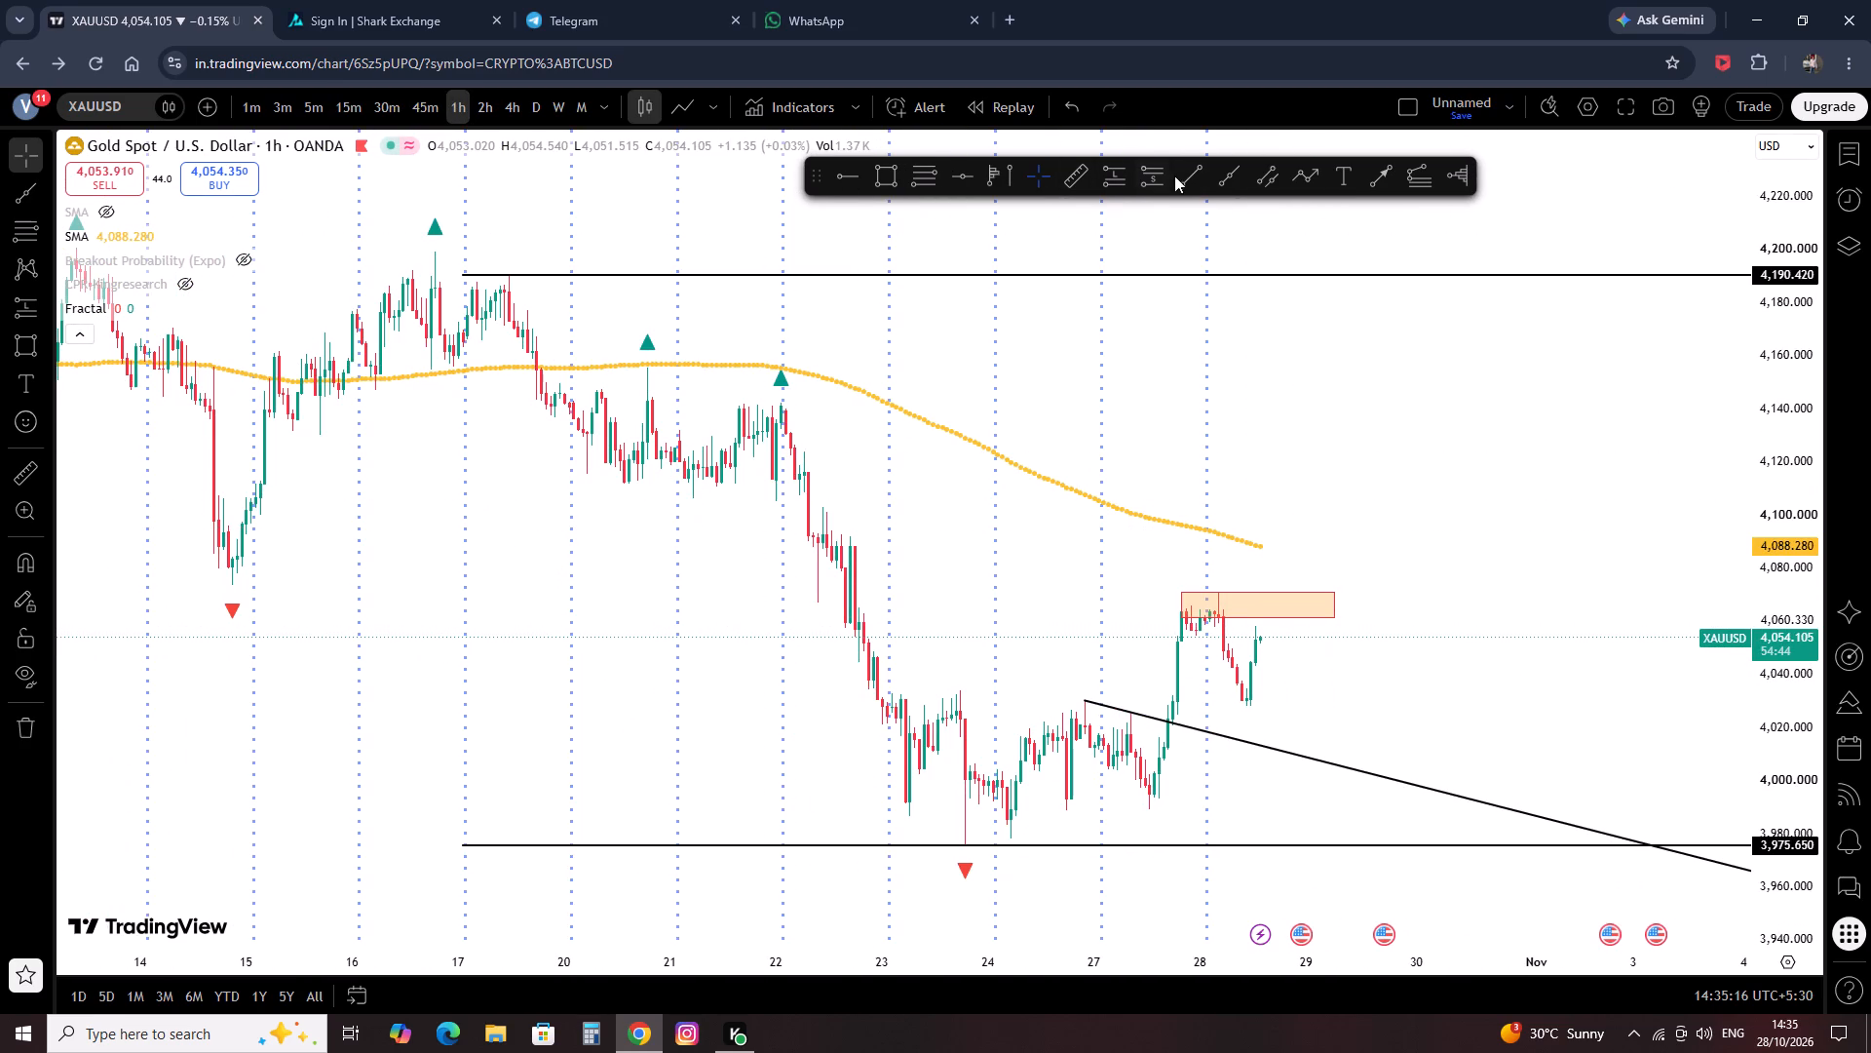
pyautogui.click(1229, 183)
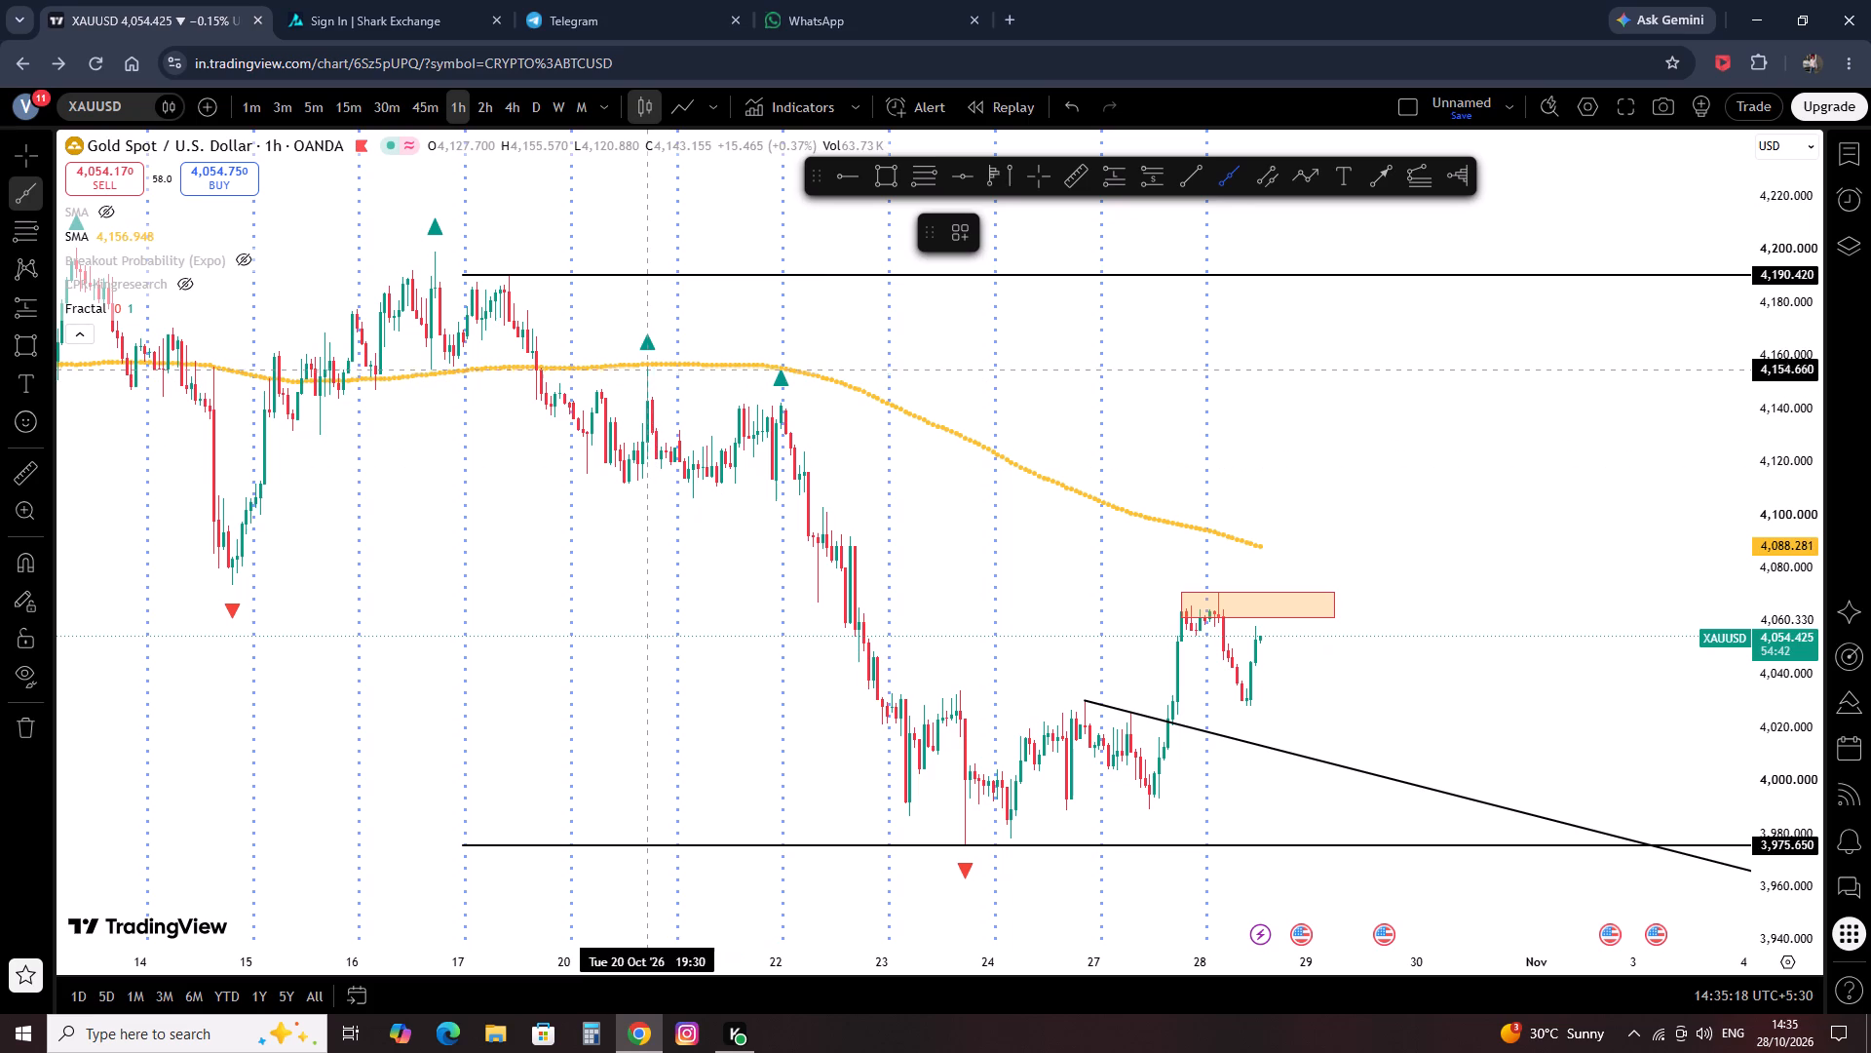
pyautogui.keyDown('ctrl'); pyautogui.click(646, 370); pyautogui.keyUp('ctrl')
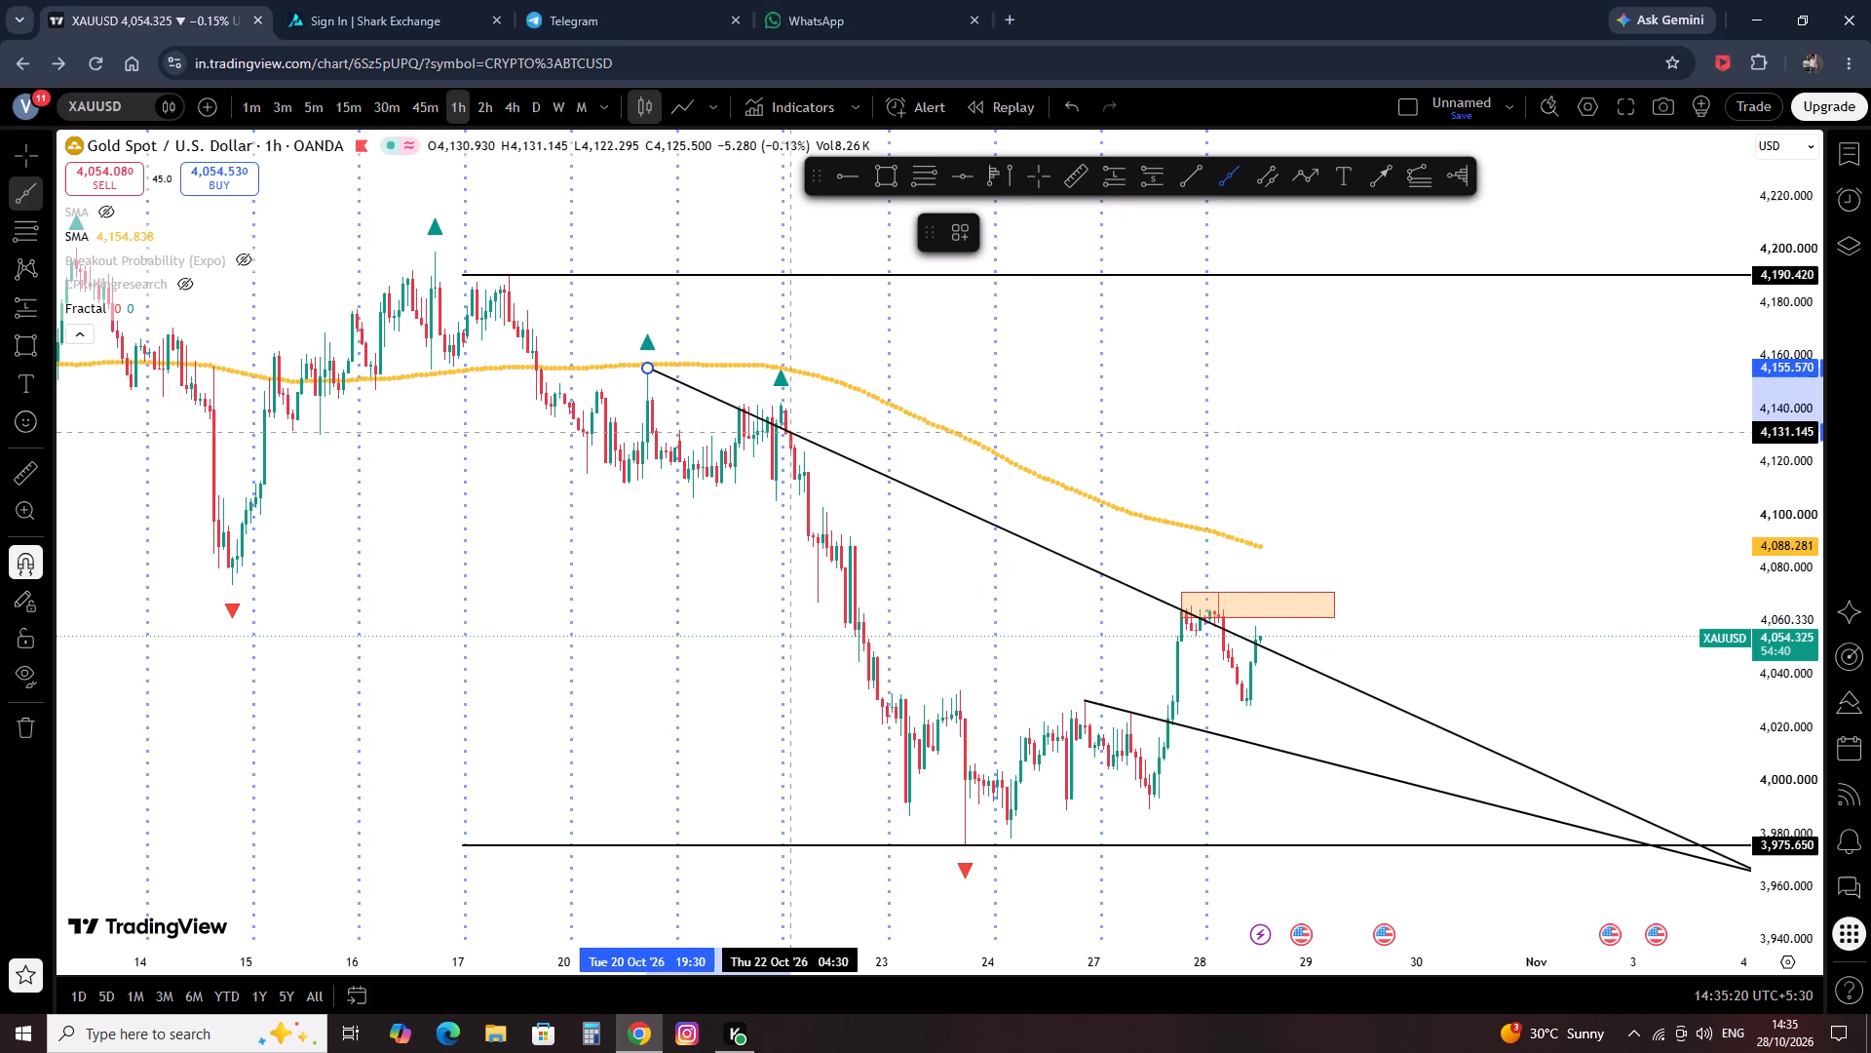
pyautogui.keyDown('ctrl'); pyautogui.click(782, 395); pyautogui.keyUp('ctrl')
pyautogui.click(963, 370)
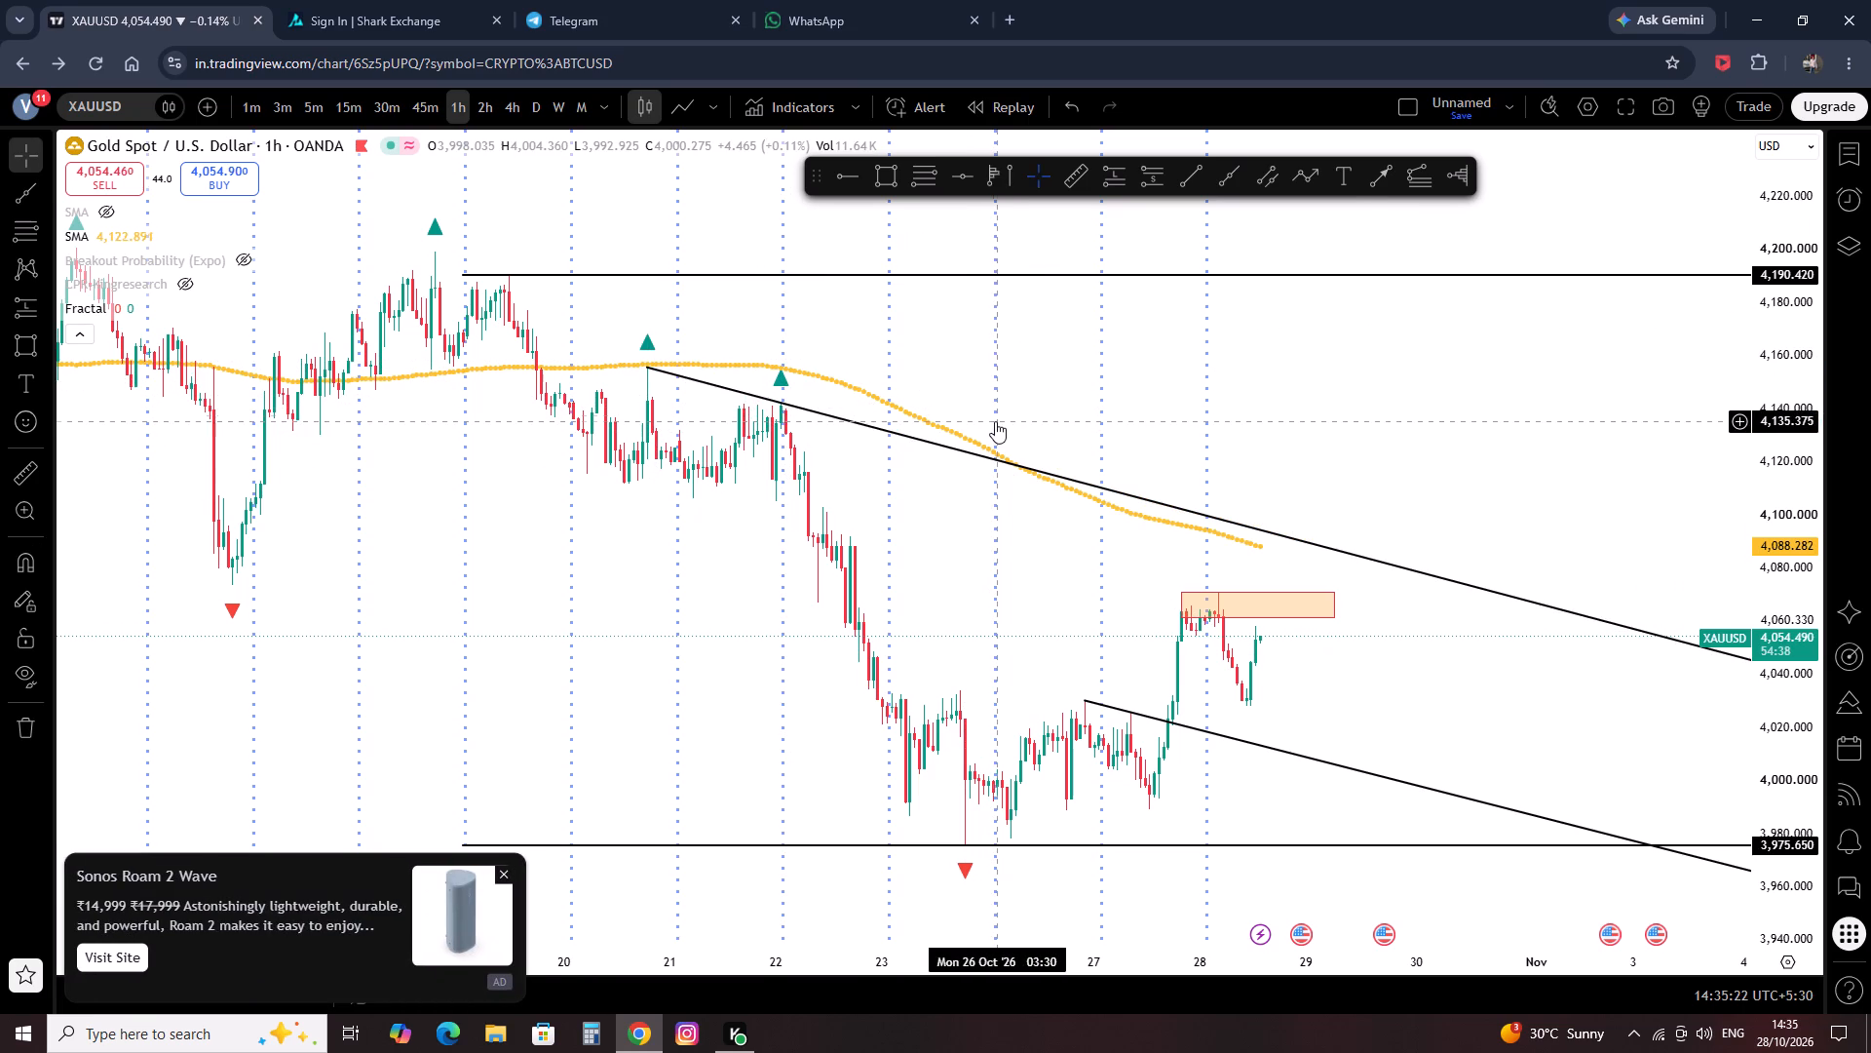
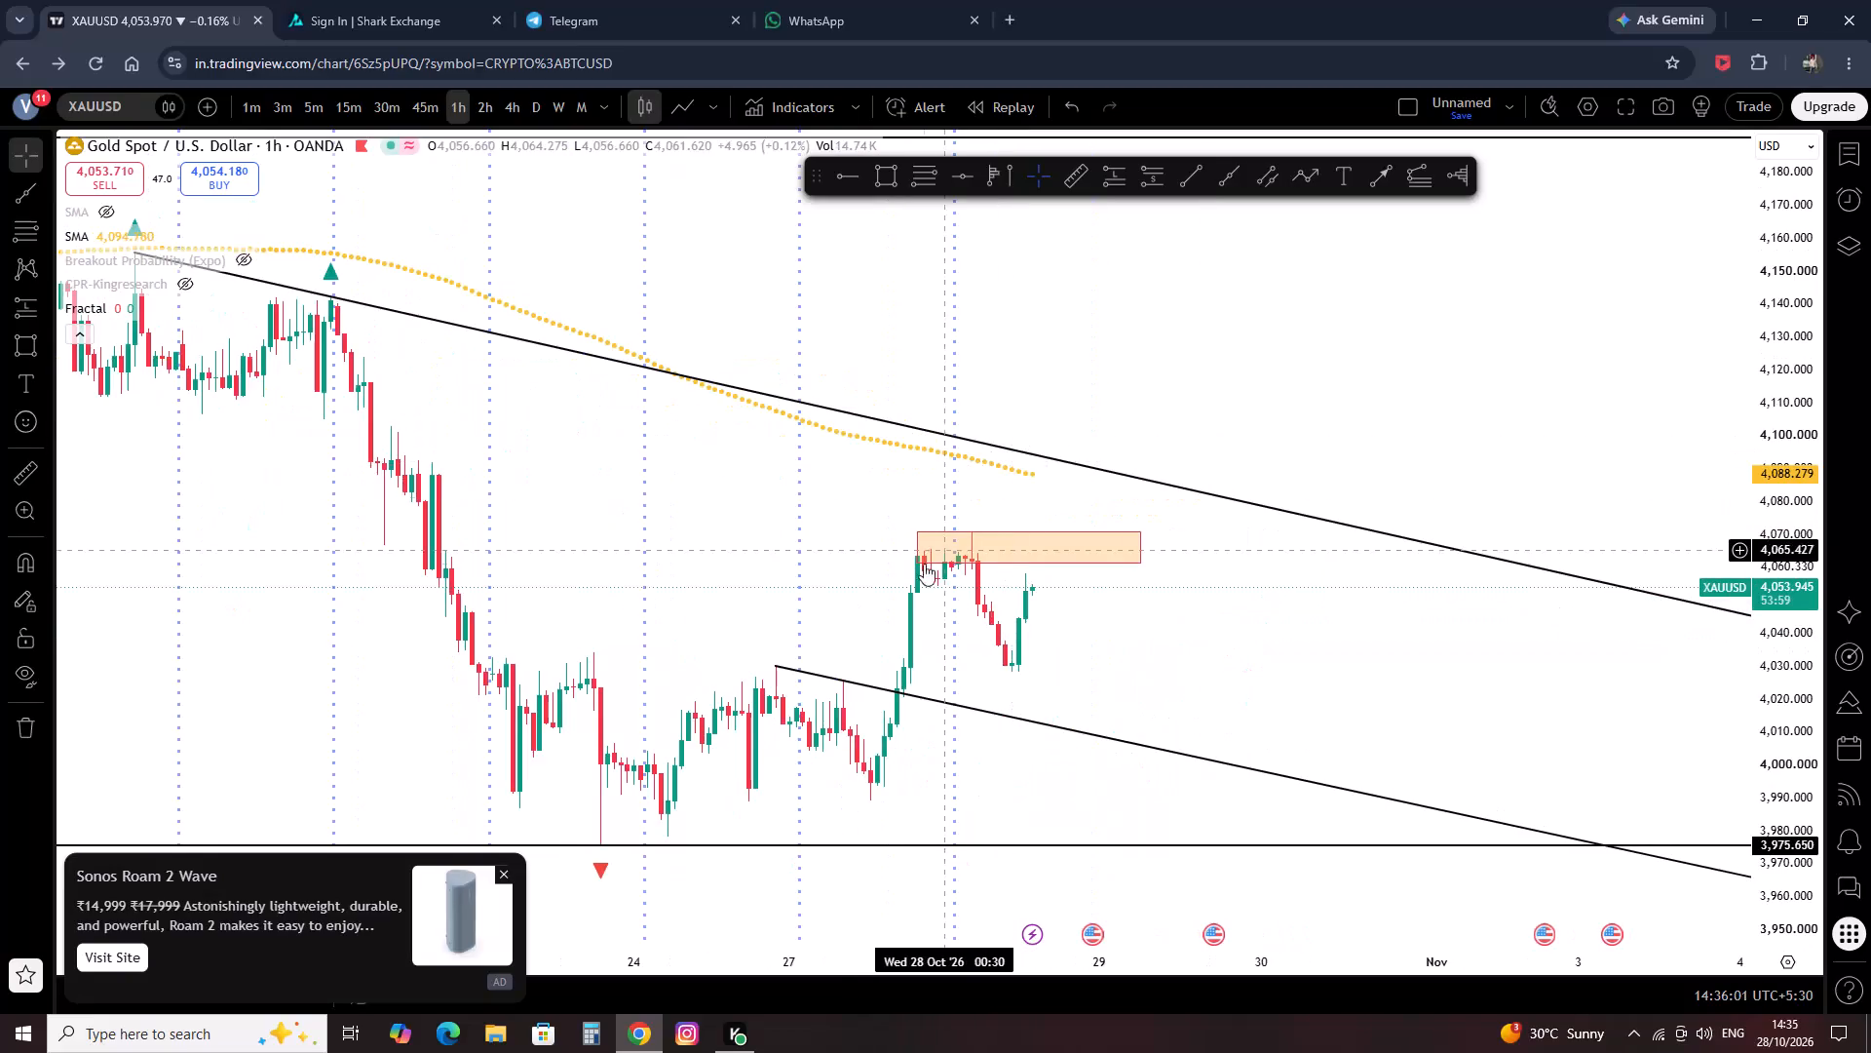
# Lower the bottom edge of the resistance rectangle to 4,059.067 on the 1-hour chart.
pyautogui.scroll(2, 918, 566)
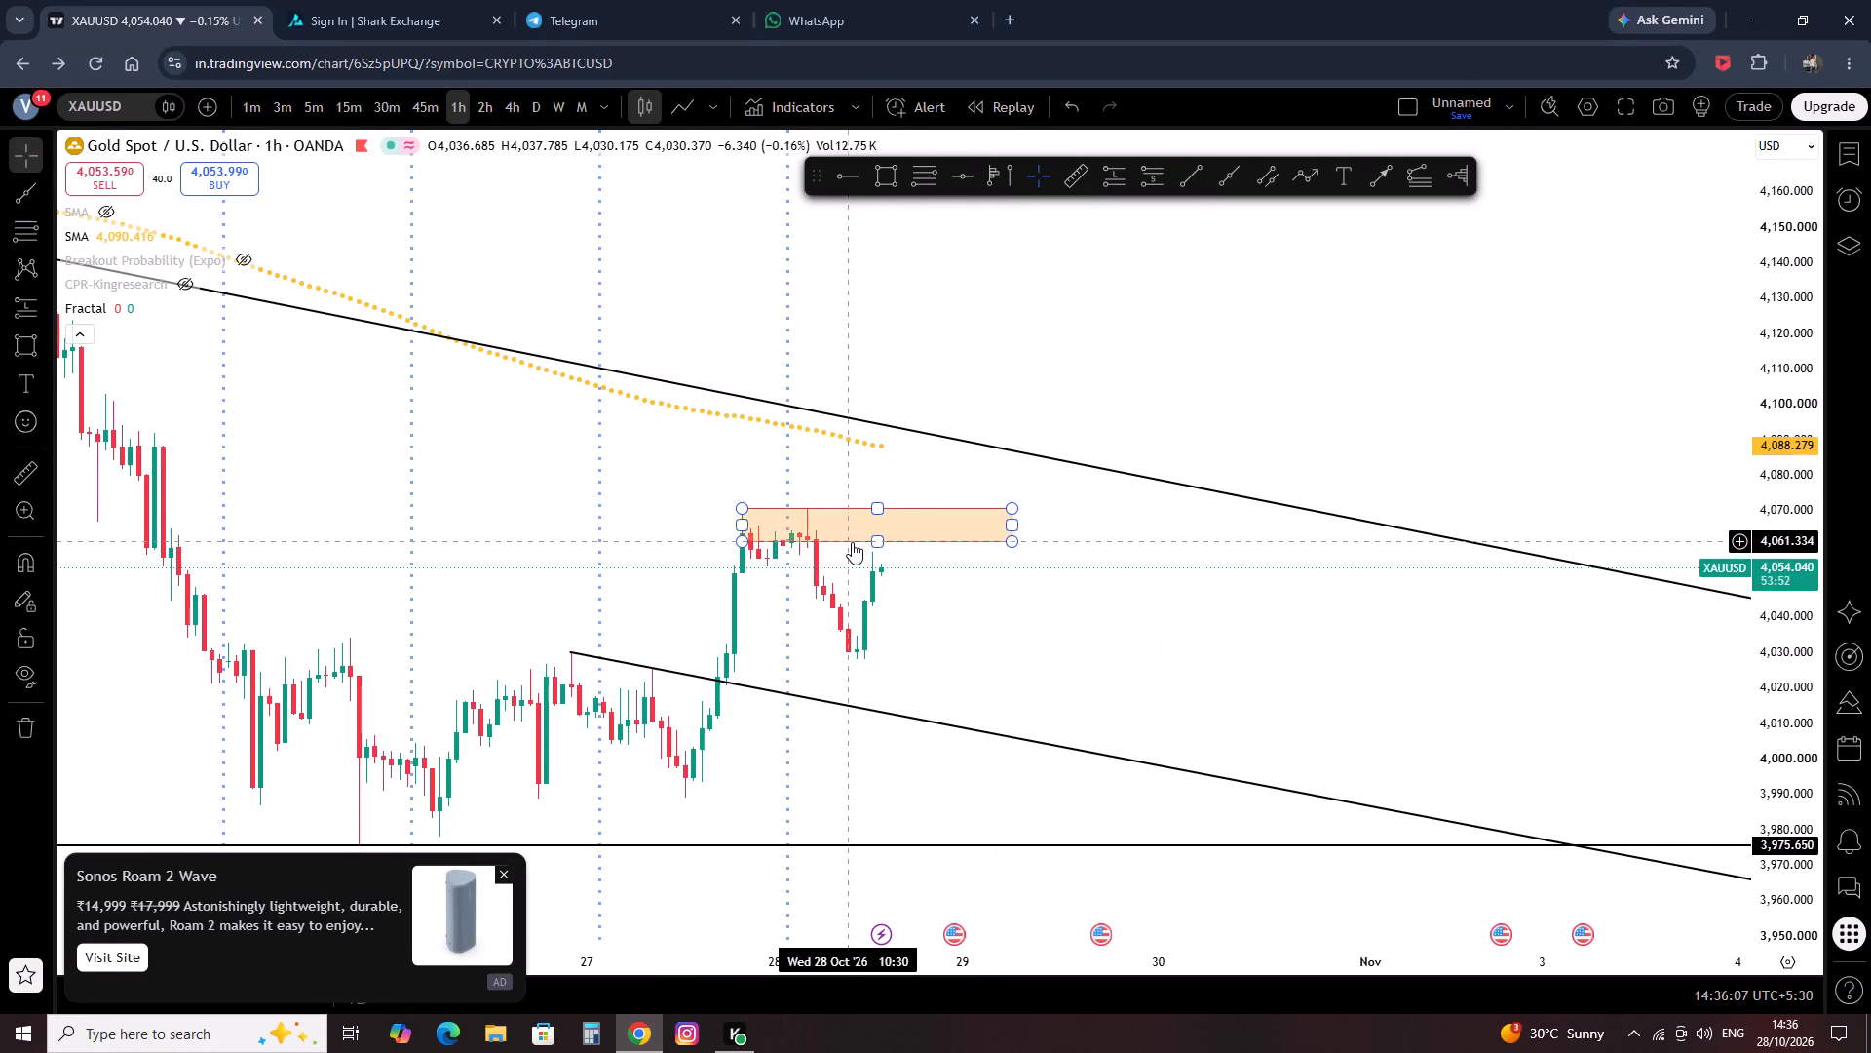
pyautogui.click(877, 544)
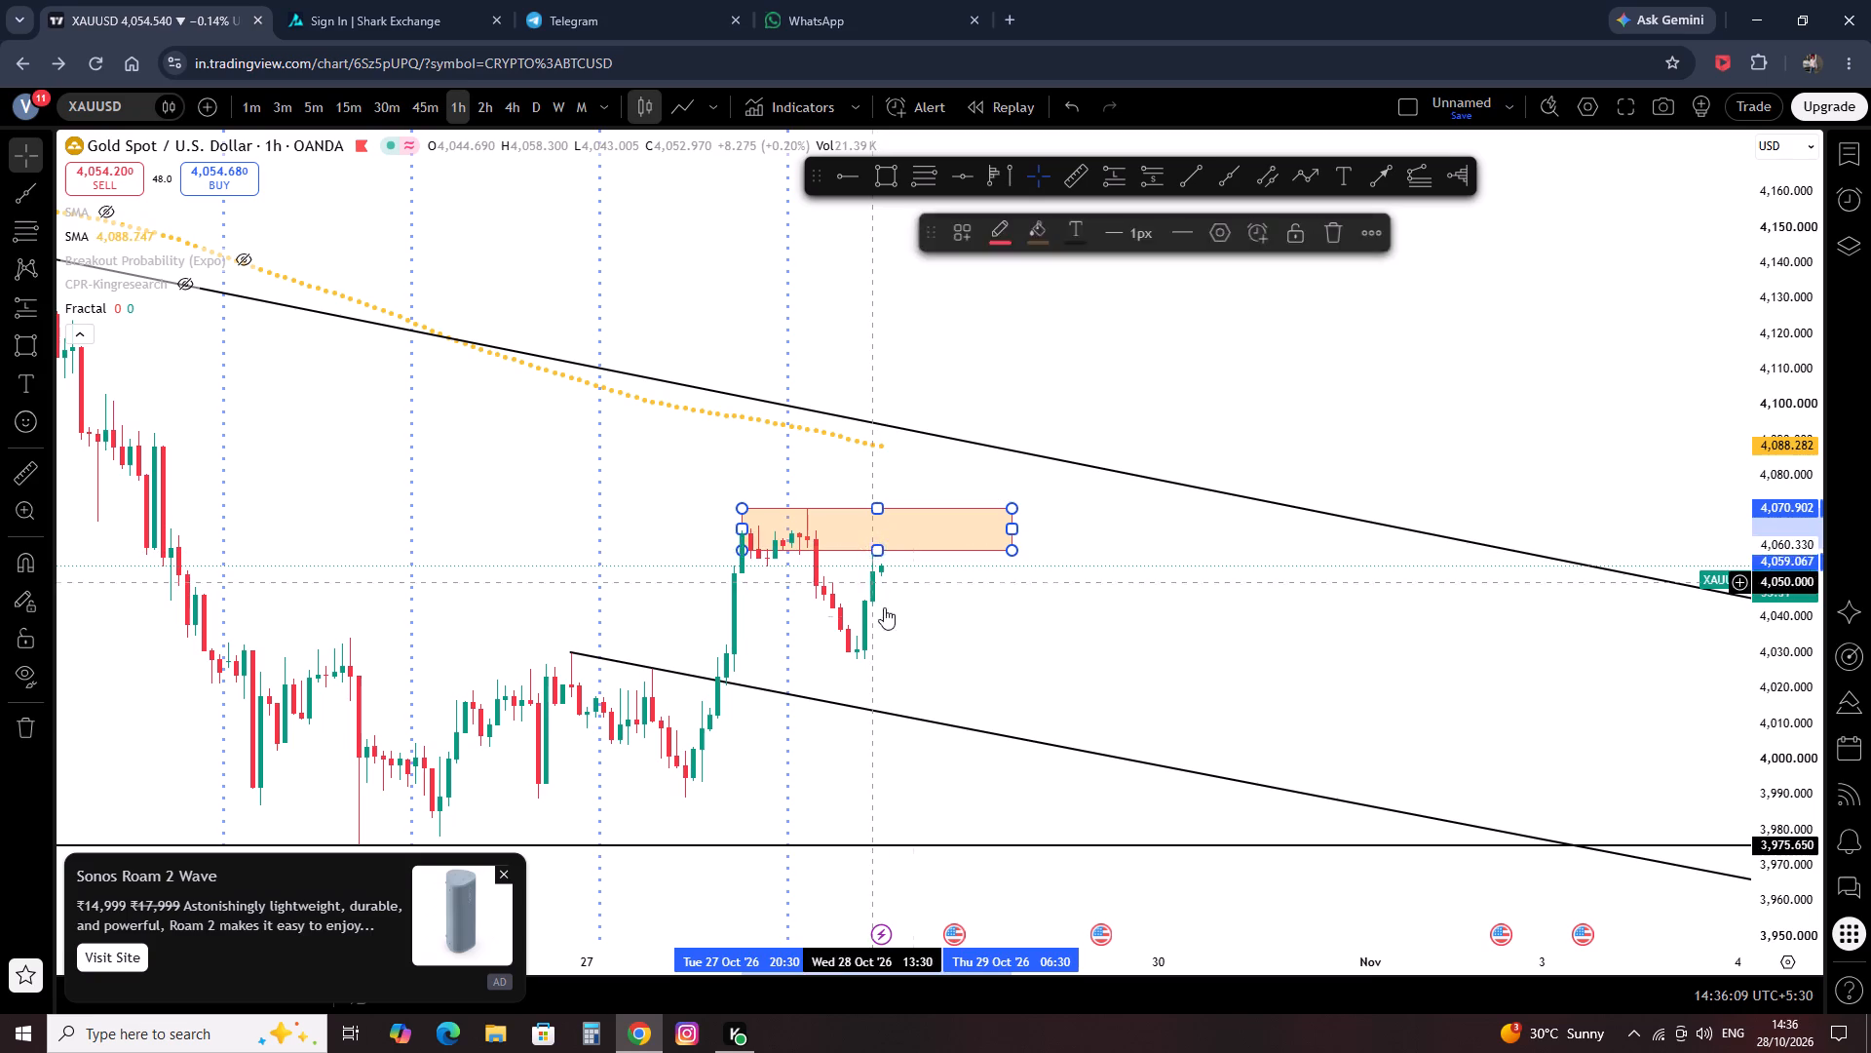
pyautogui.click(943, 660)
# Examine the XAUUSD 1-hour price history against the SMA, Fractal markers, descending rays and resistance rectangle.
pyautogui.scroll(-4, 483, 504)
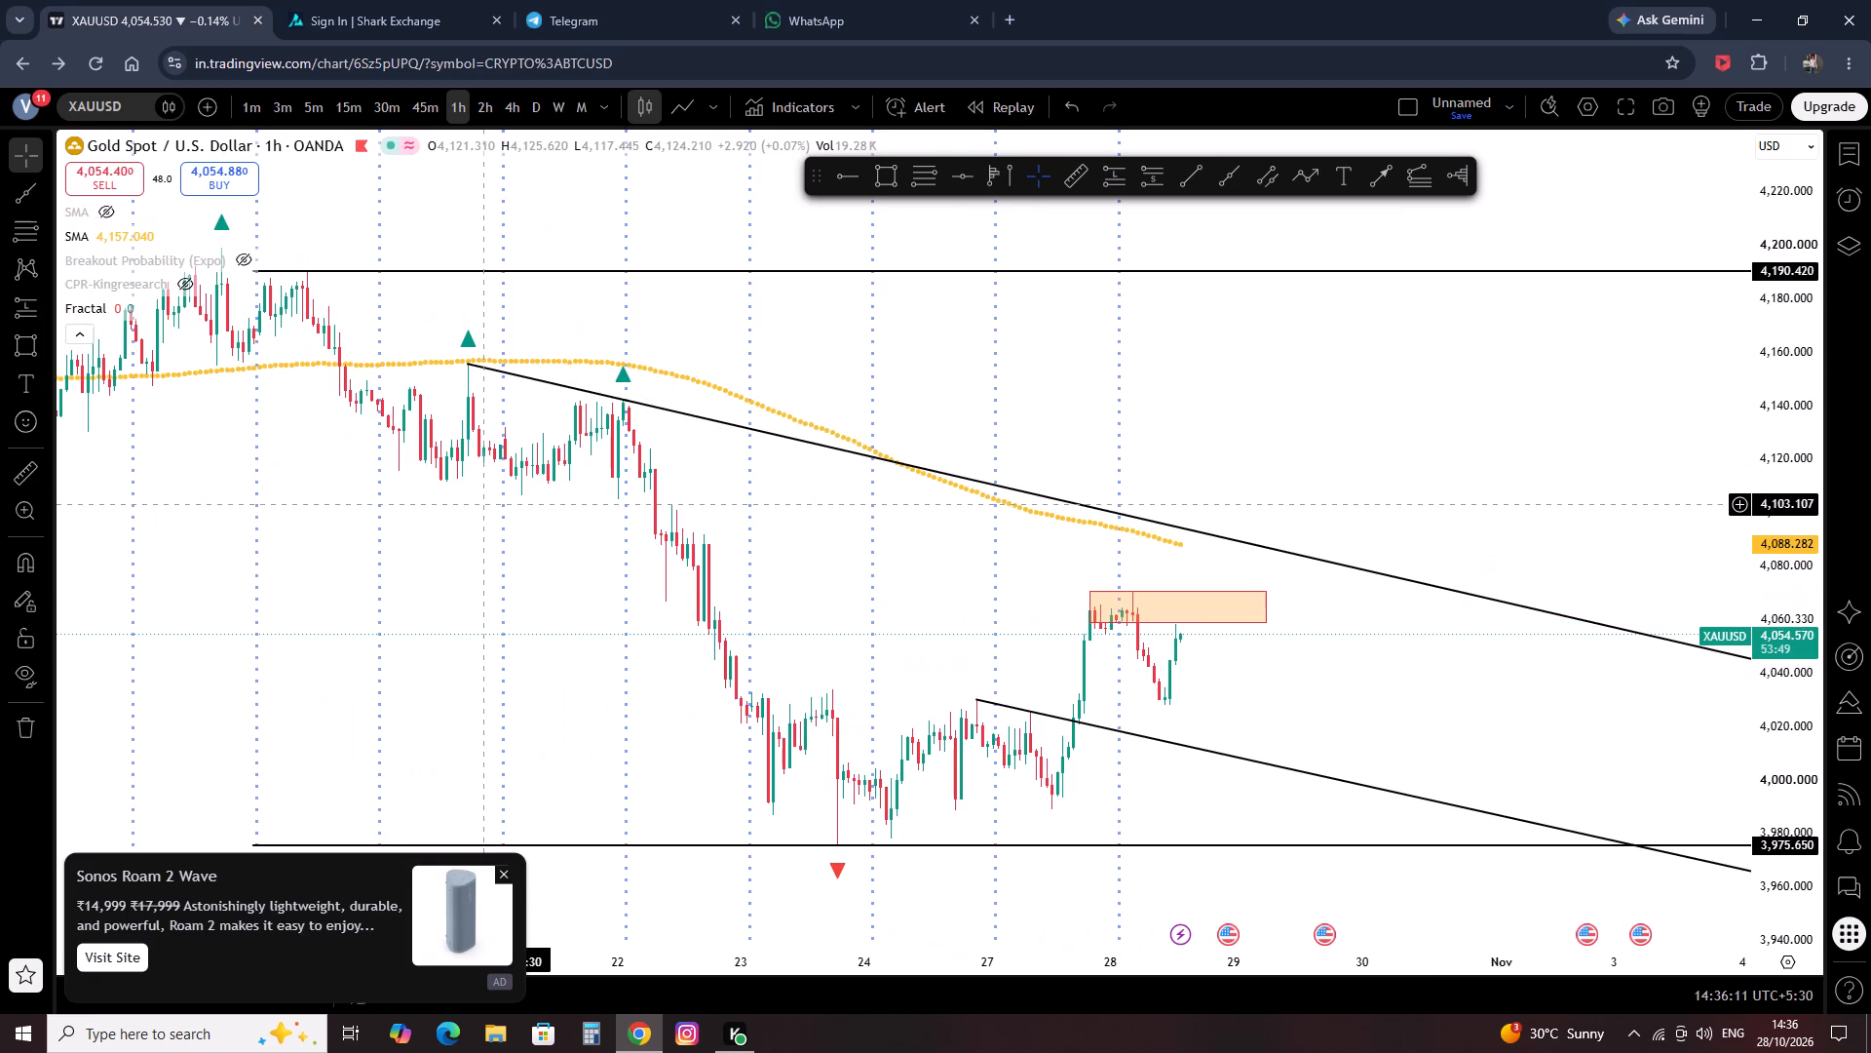
pyautogui.scroll(-10, 815, 809)
pyautogui.scroll(3, 850, 829)
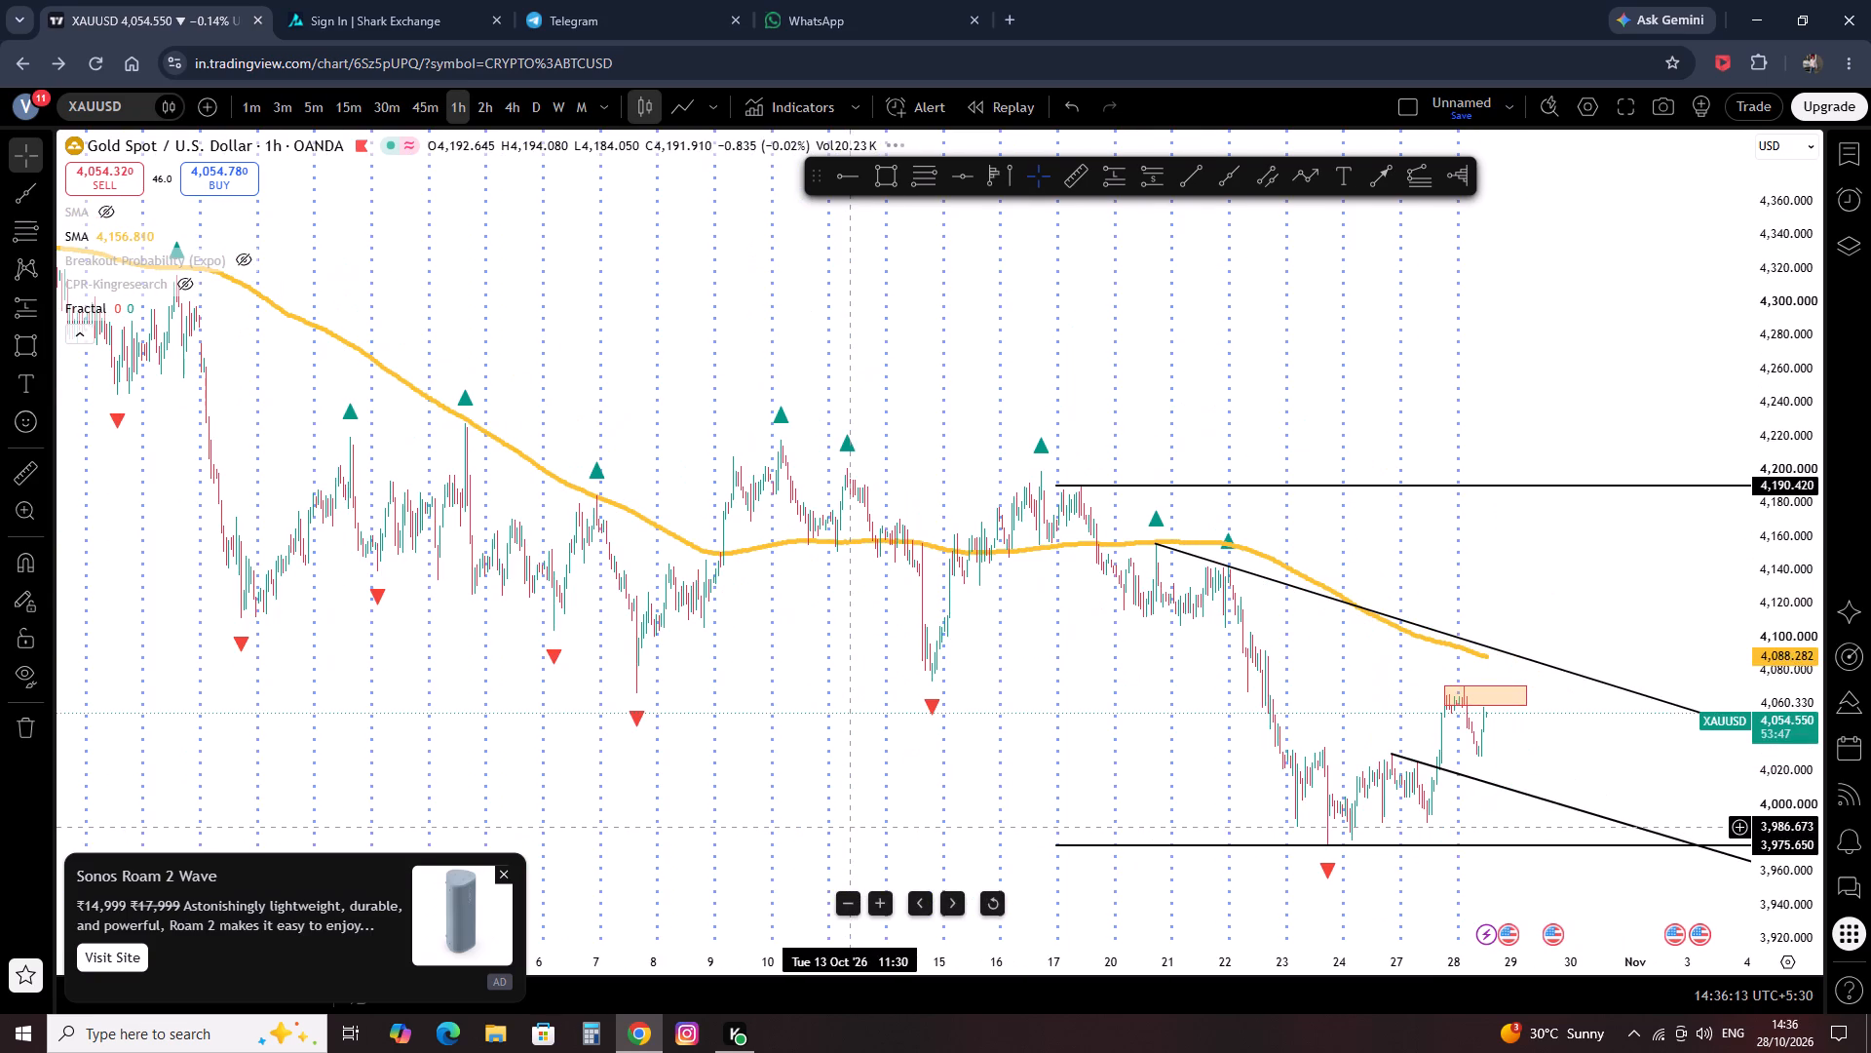
pyautogui.scroll(6, 648, 682)
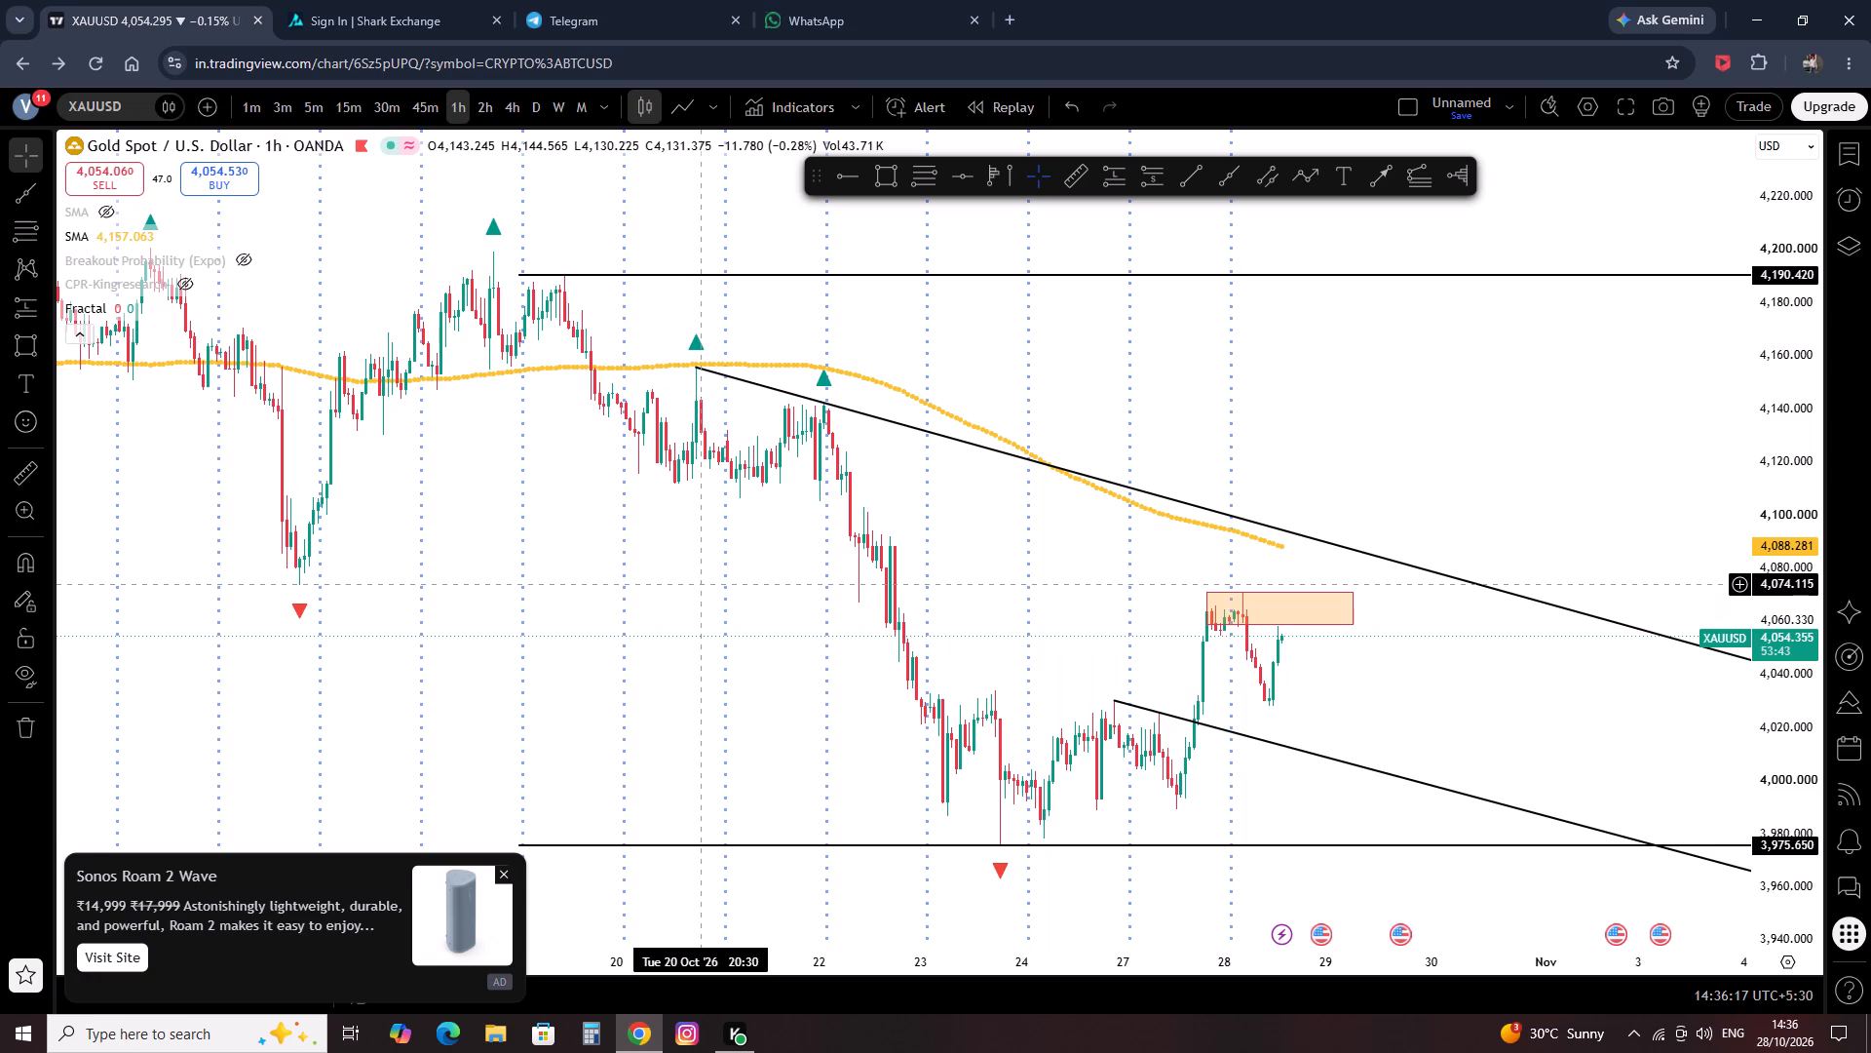
pyautogui.scroll(-4, 711, 593)
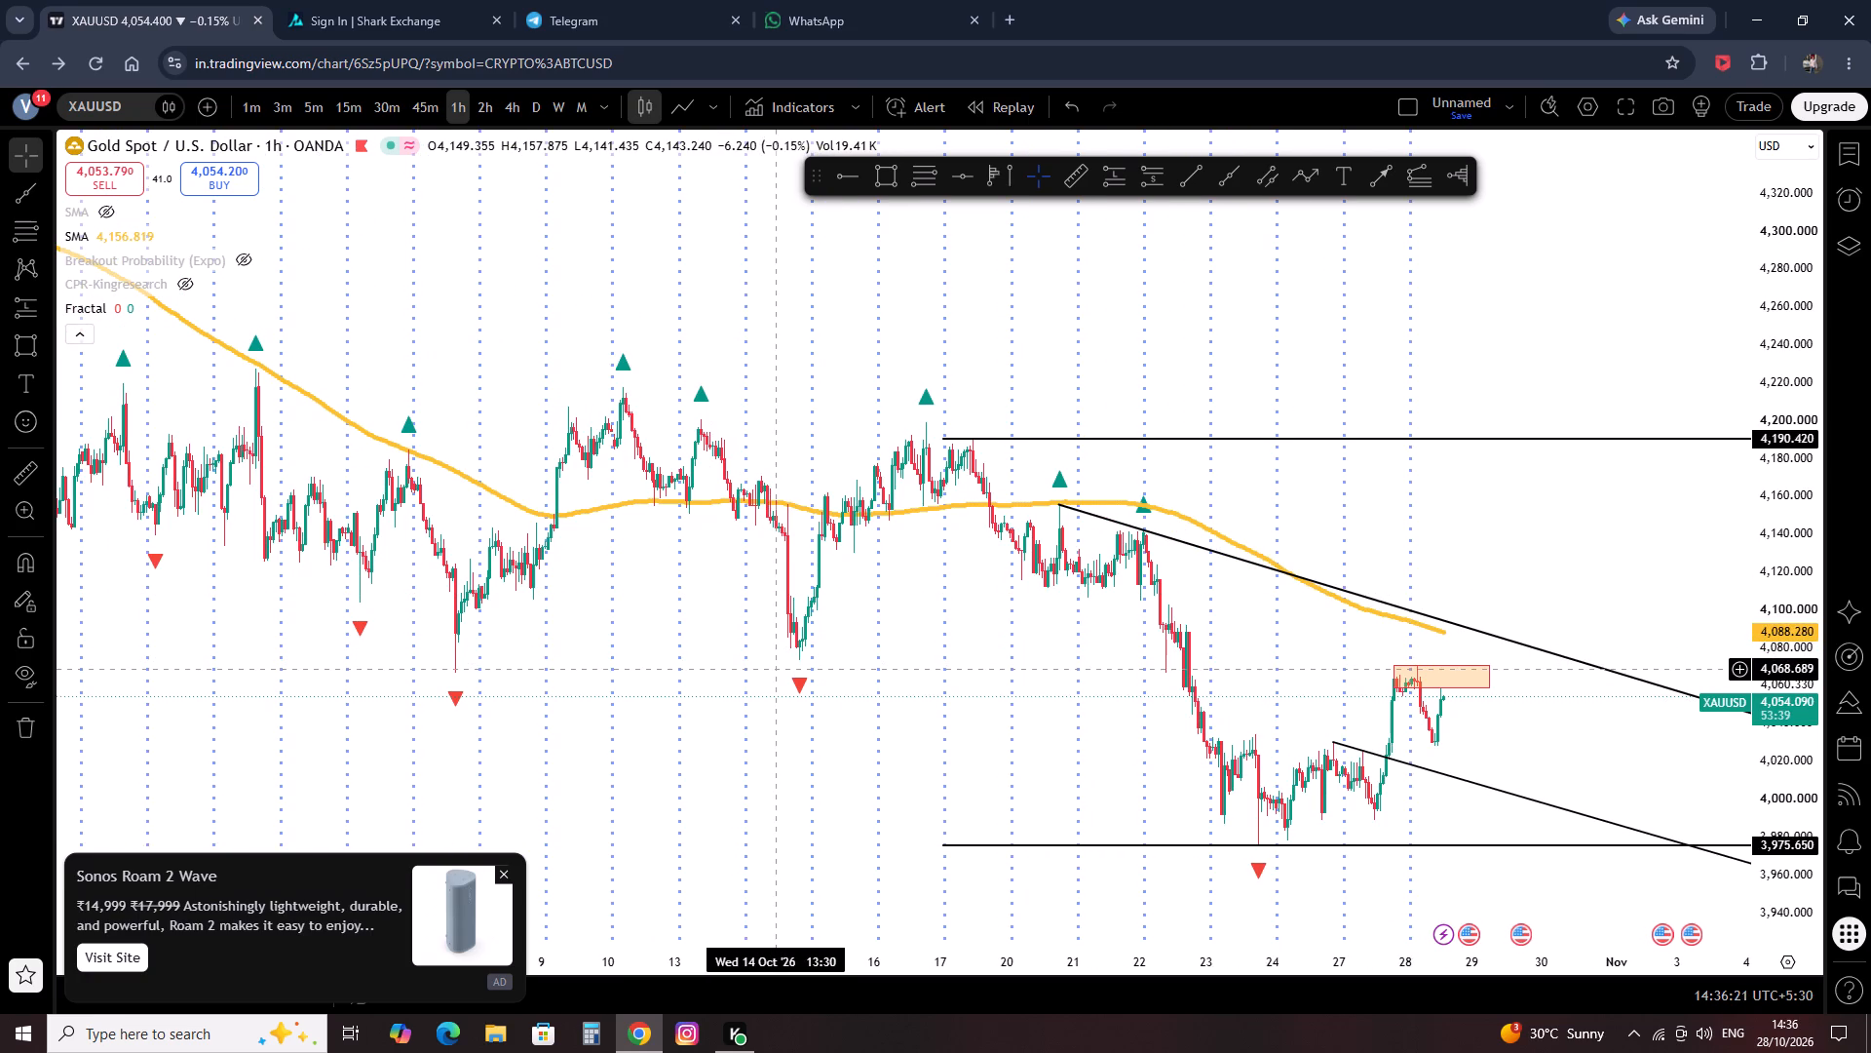
pyautogui.scroll(10, 777, 670)
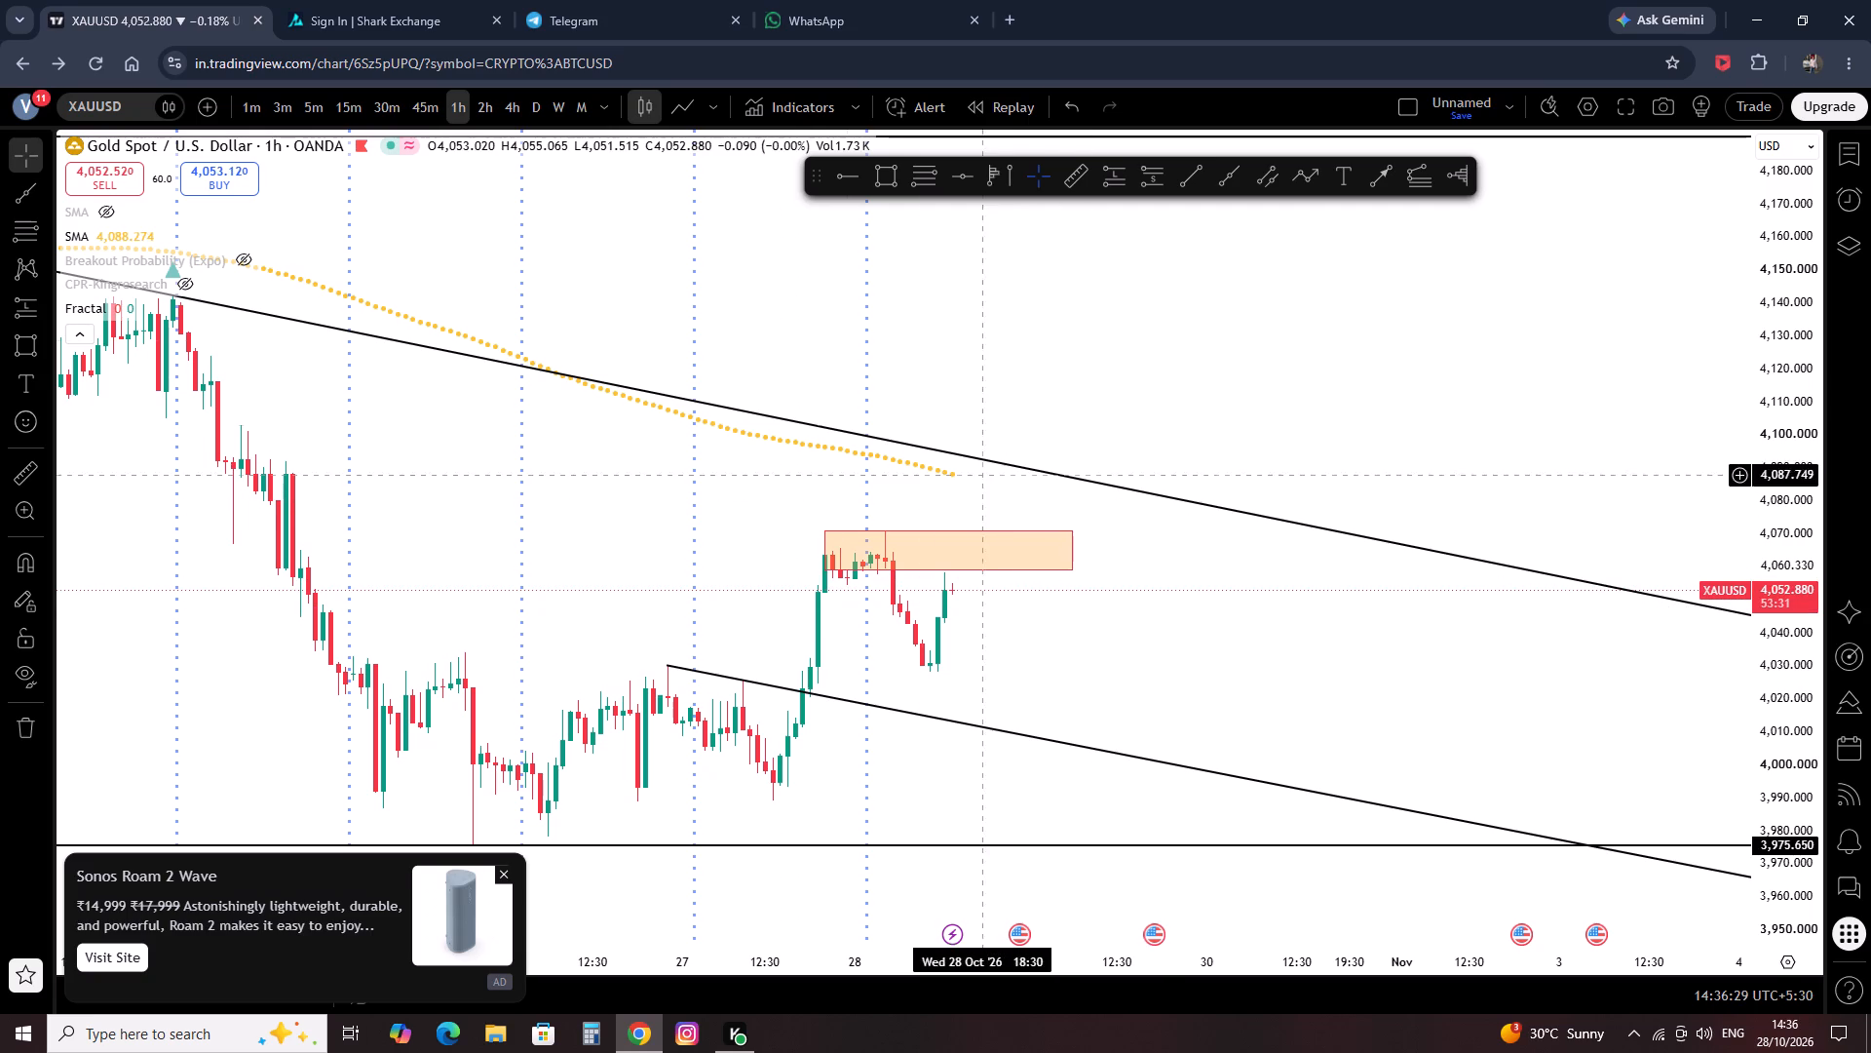
# Delete the resistance rectangle that starts at 27 Oct 20:30.
pyautogui.click(1075, 546)
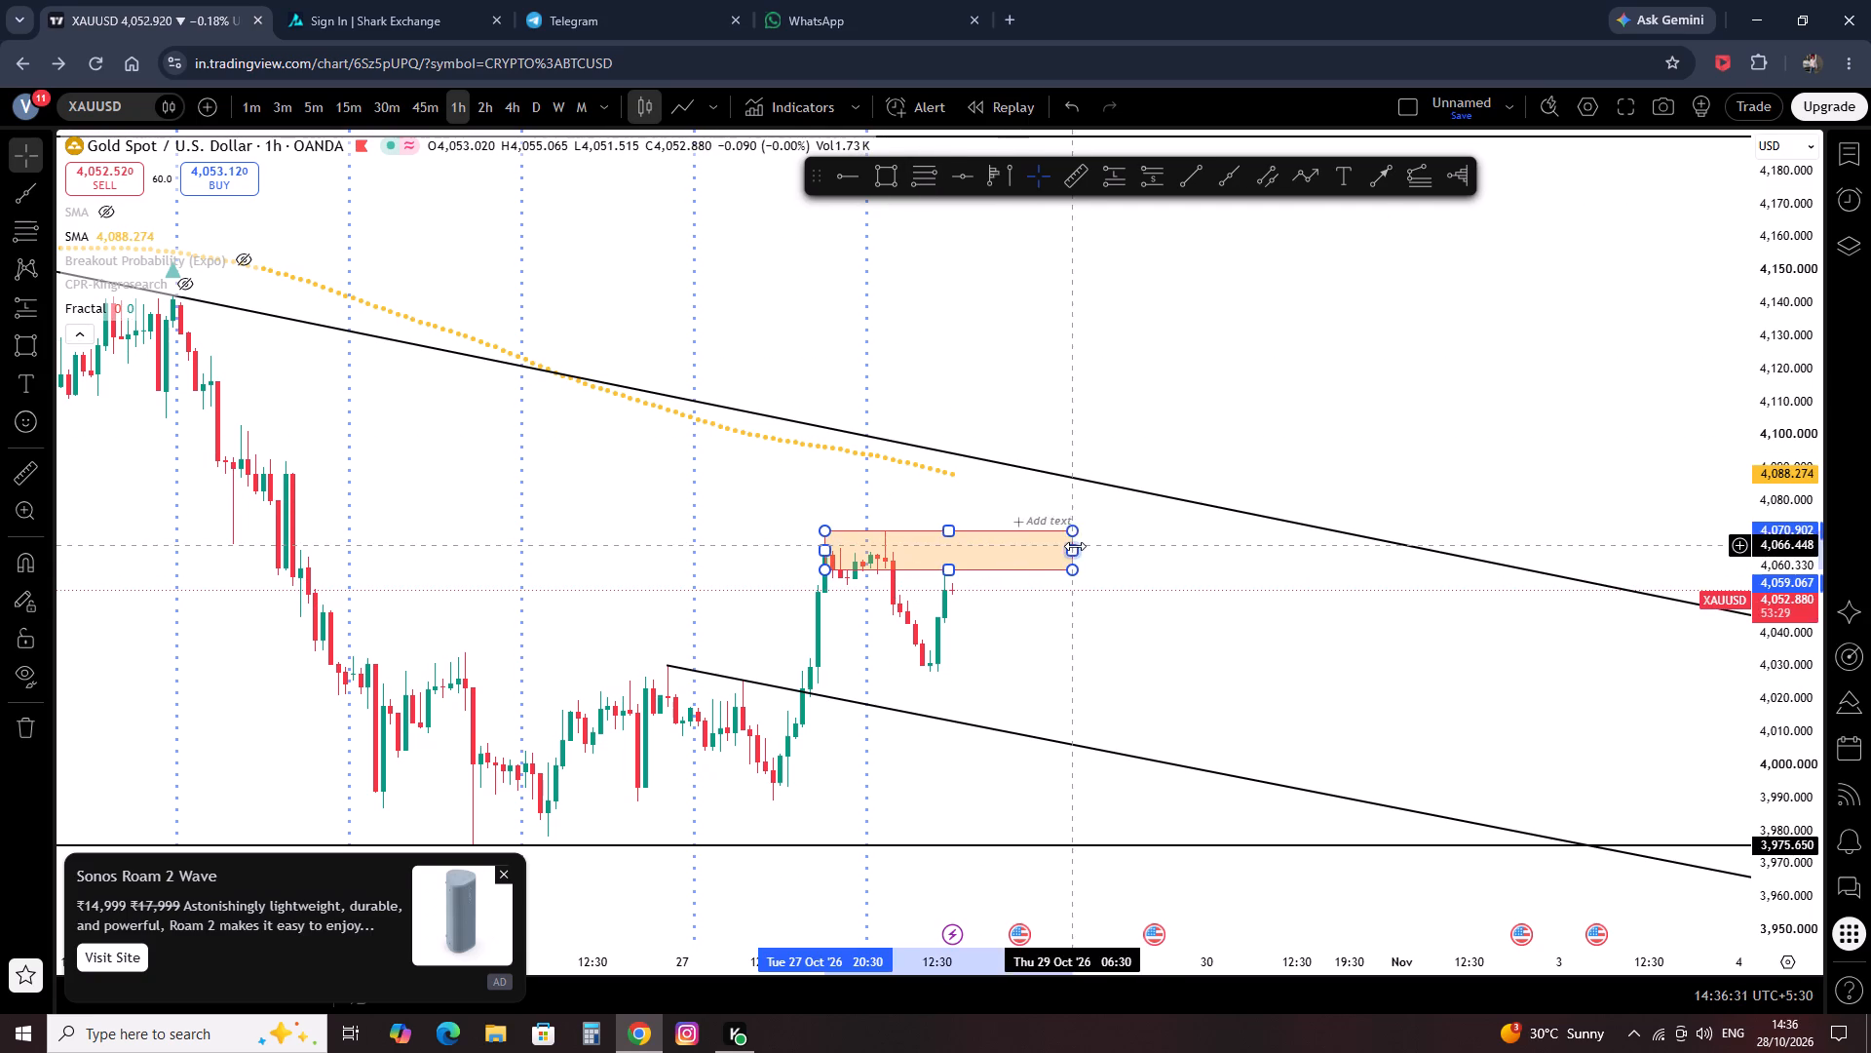
pyautogui.click(1342, 239)
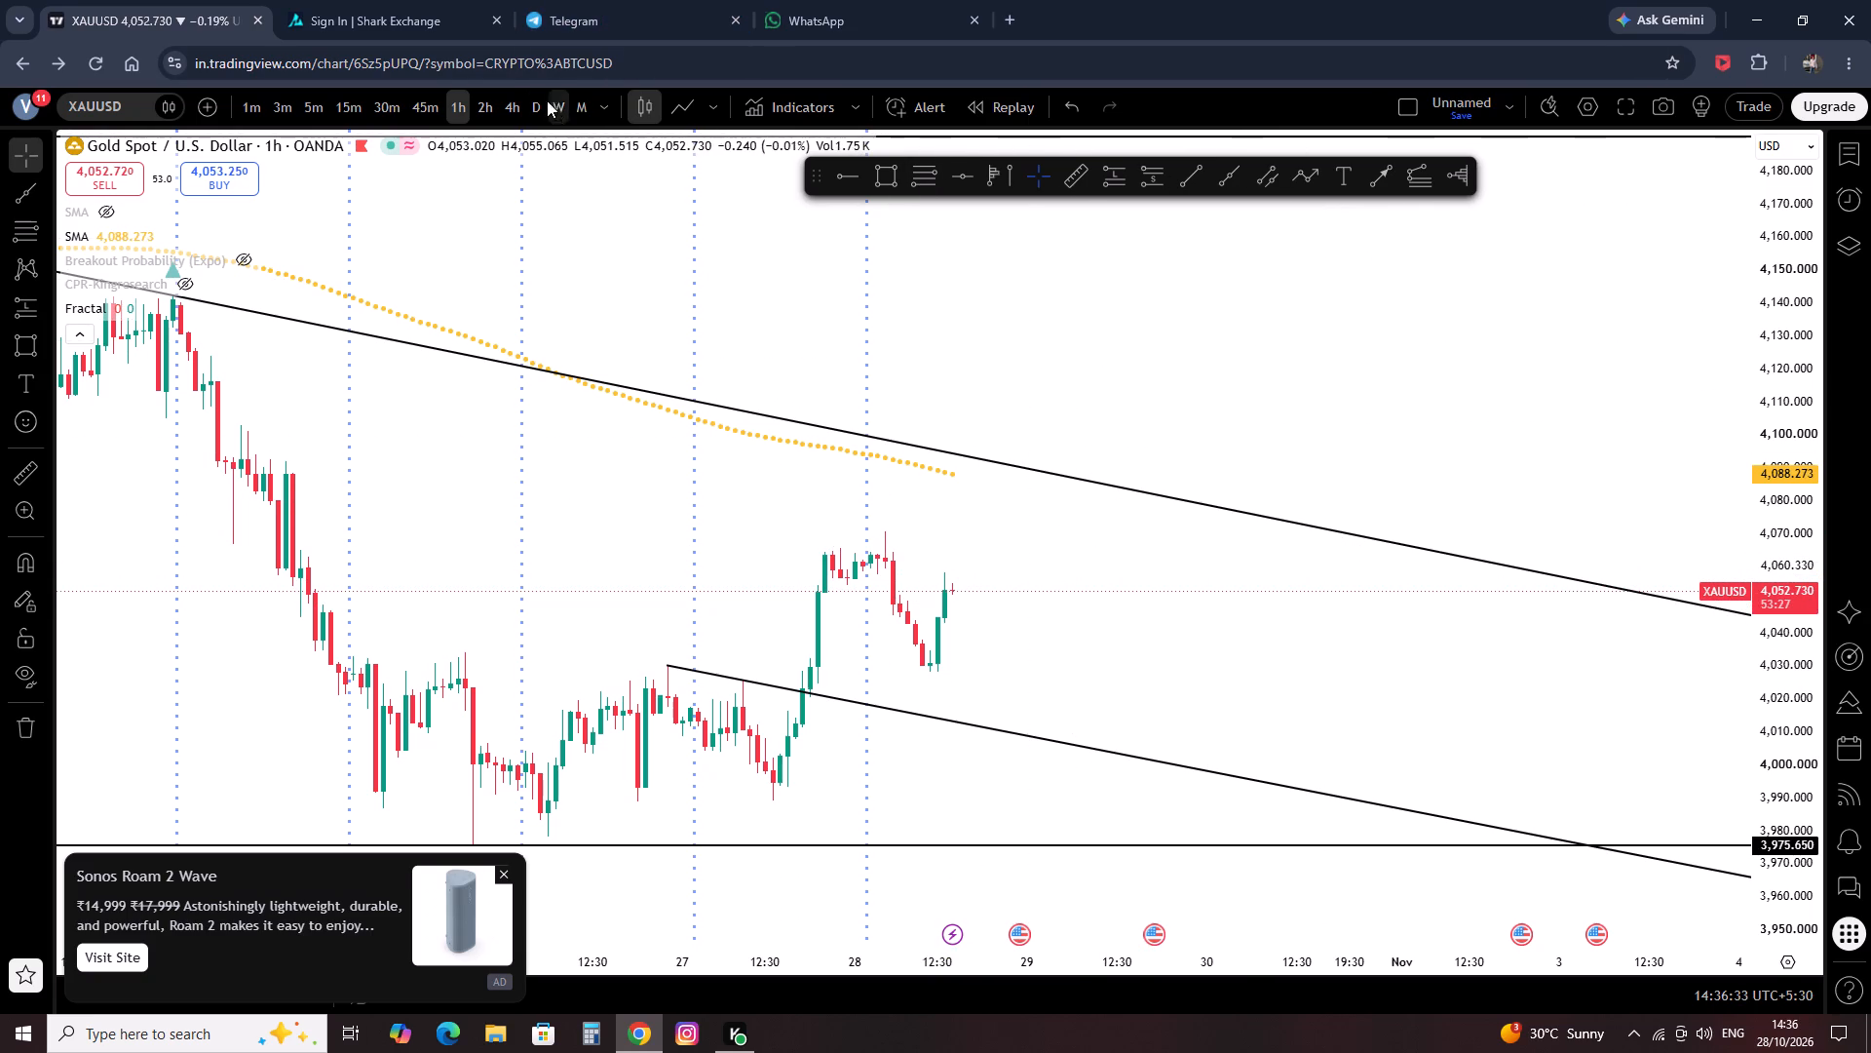
# Check XAUUSD on the daily timeframe and return to the 1-hour timeframe.
pyautogui.click(532, 95)
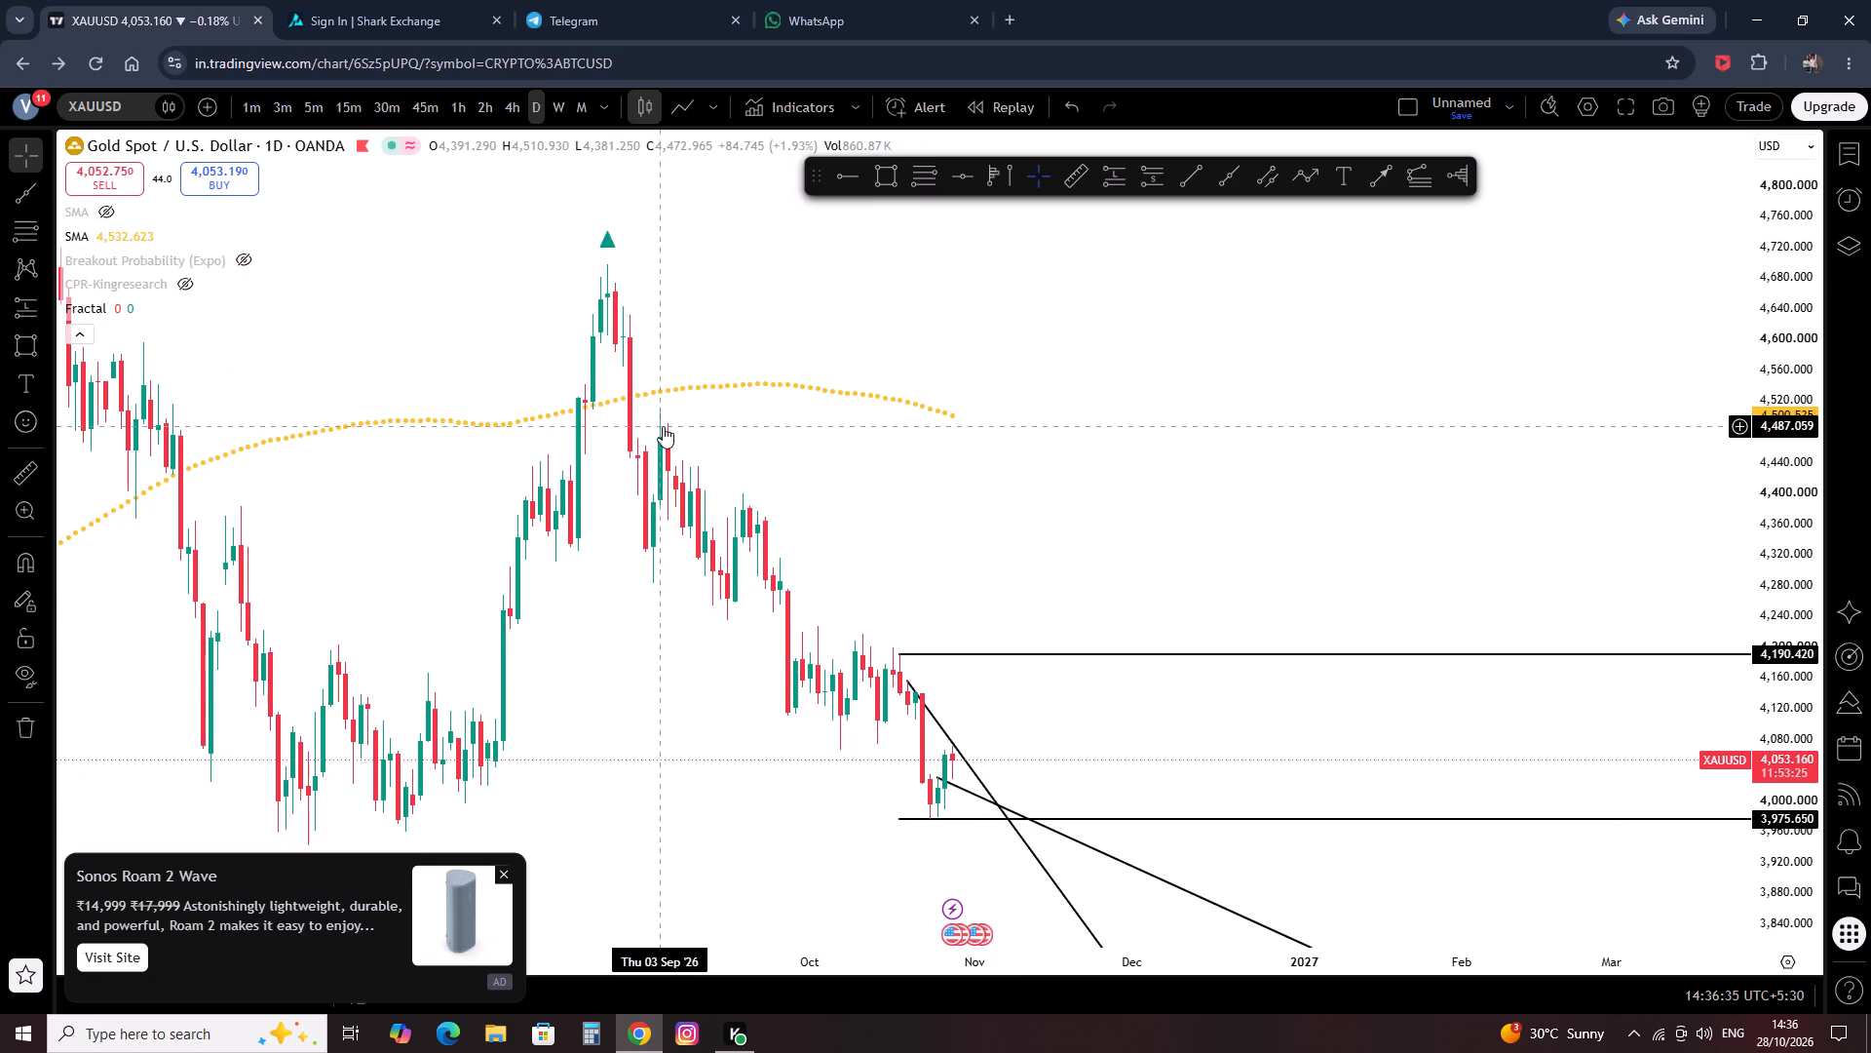
pyautogui.scroll(1, 663, 426)
pyautogui.click(443, 101)
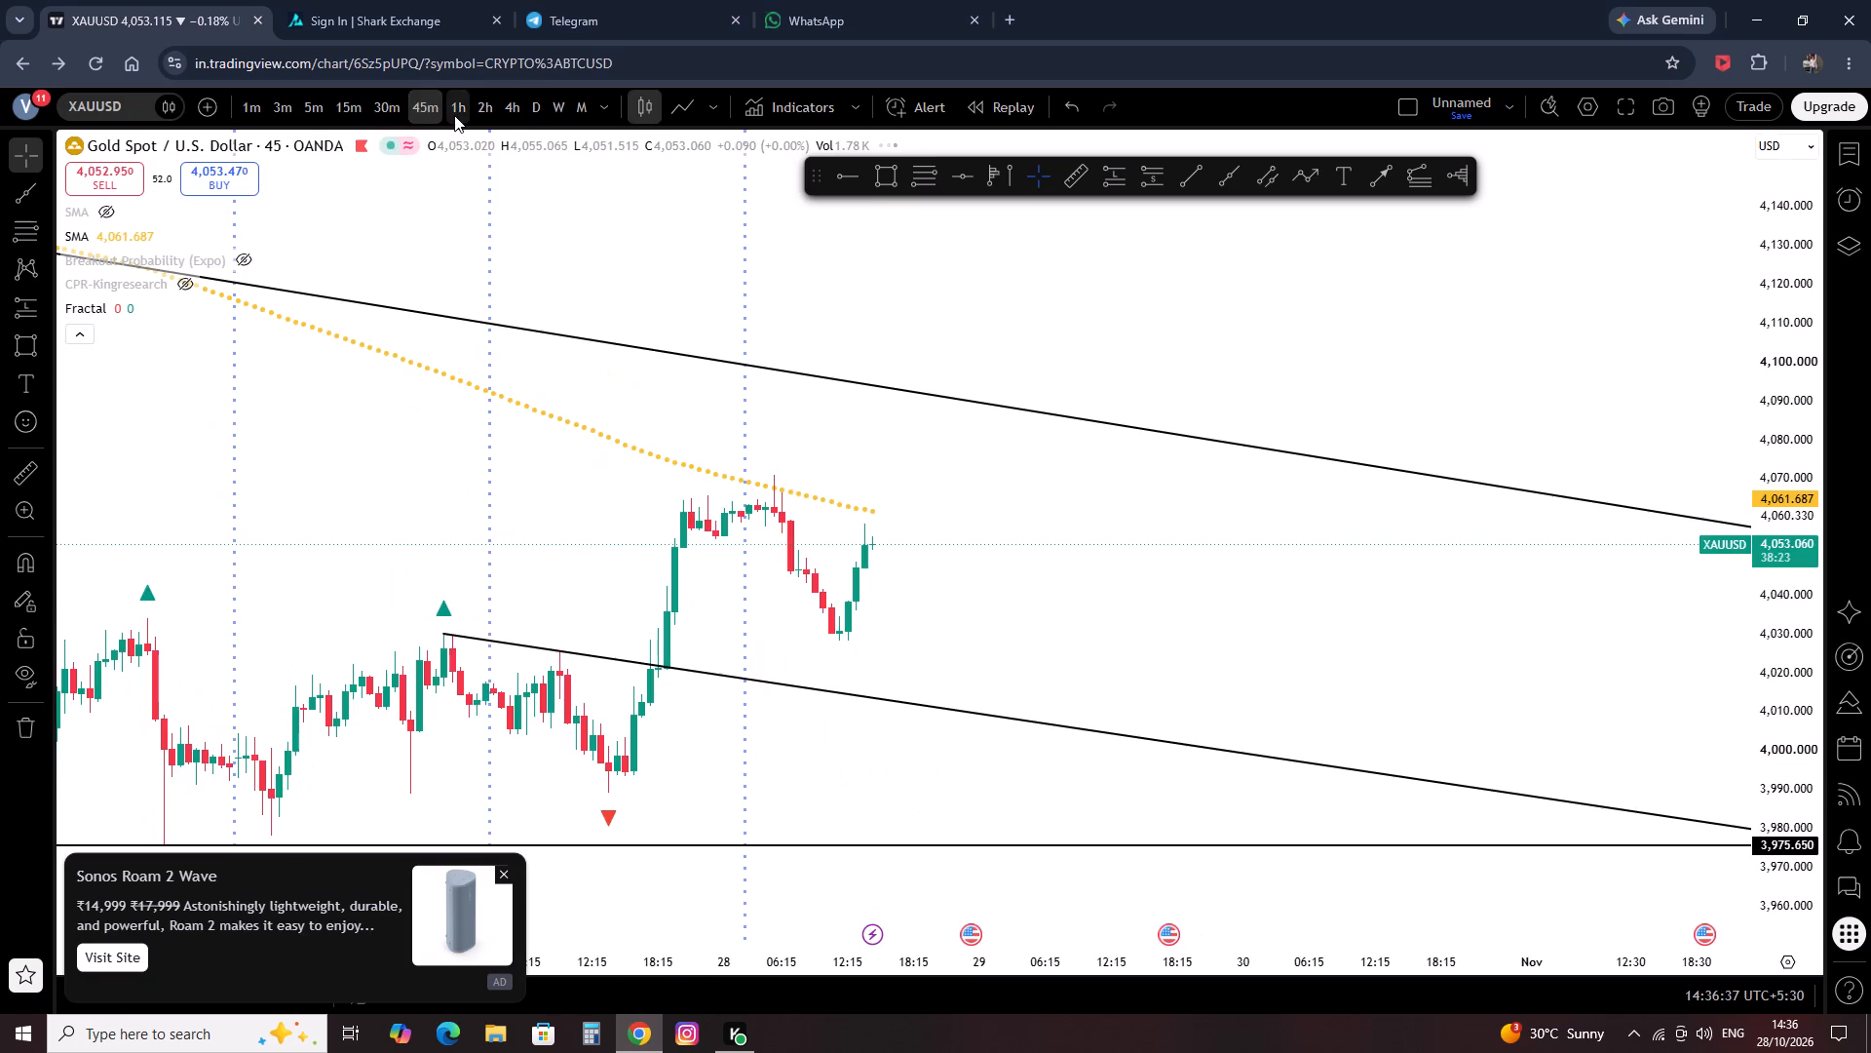
pyautogui.click(454, 115)
# Draw a resistance rectangle from 28 Oct 05:30 between 4,070.840 and 4,051.570, extended to about 16:30 on 29 Oct.
pyautogui.scroll(3, 456, 421)
pyautogui.click(888, 158)
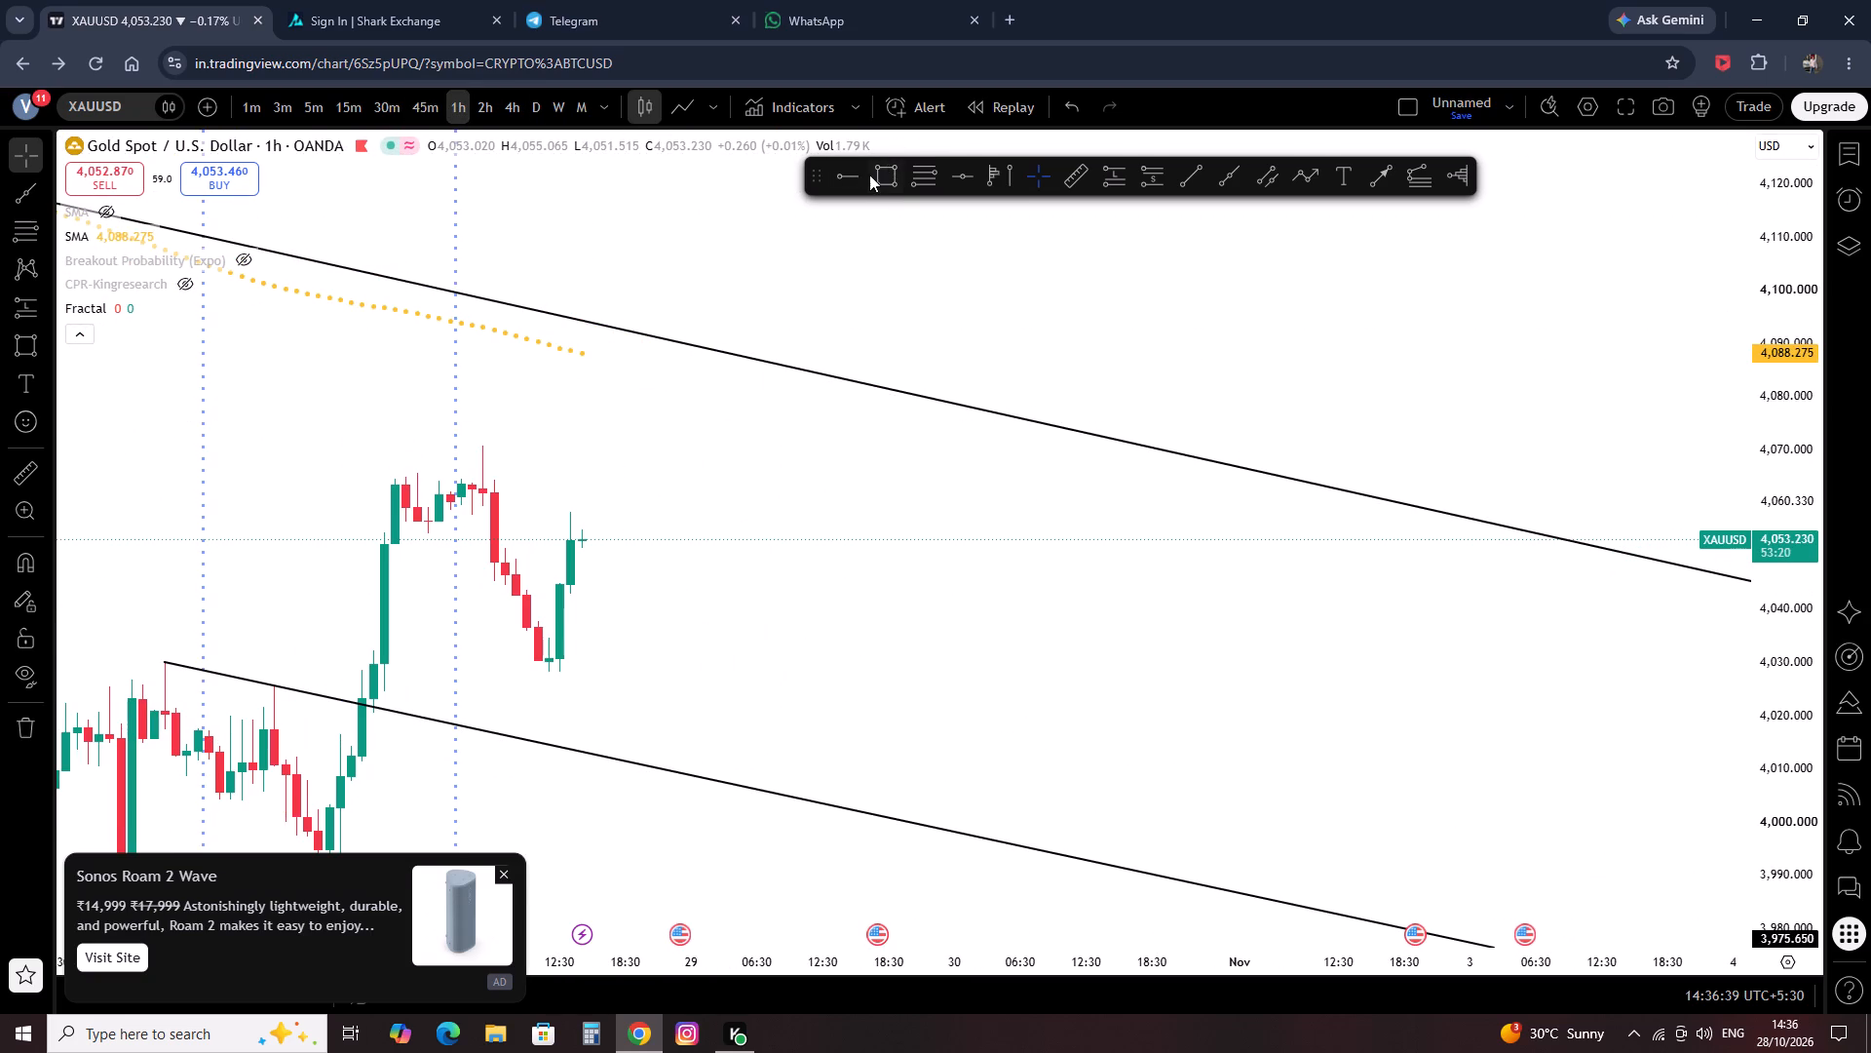
pyautogui.click(869, 175)
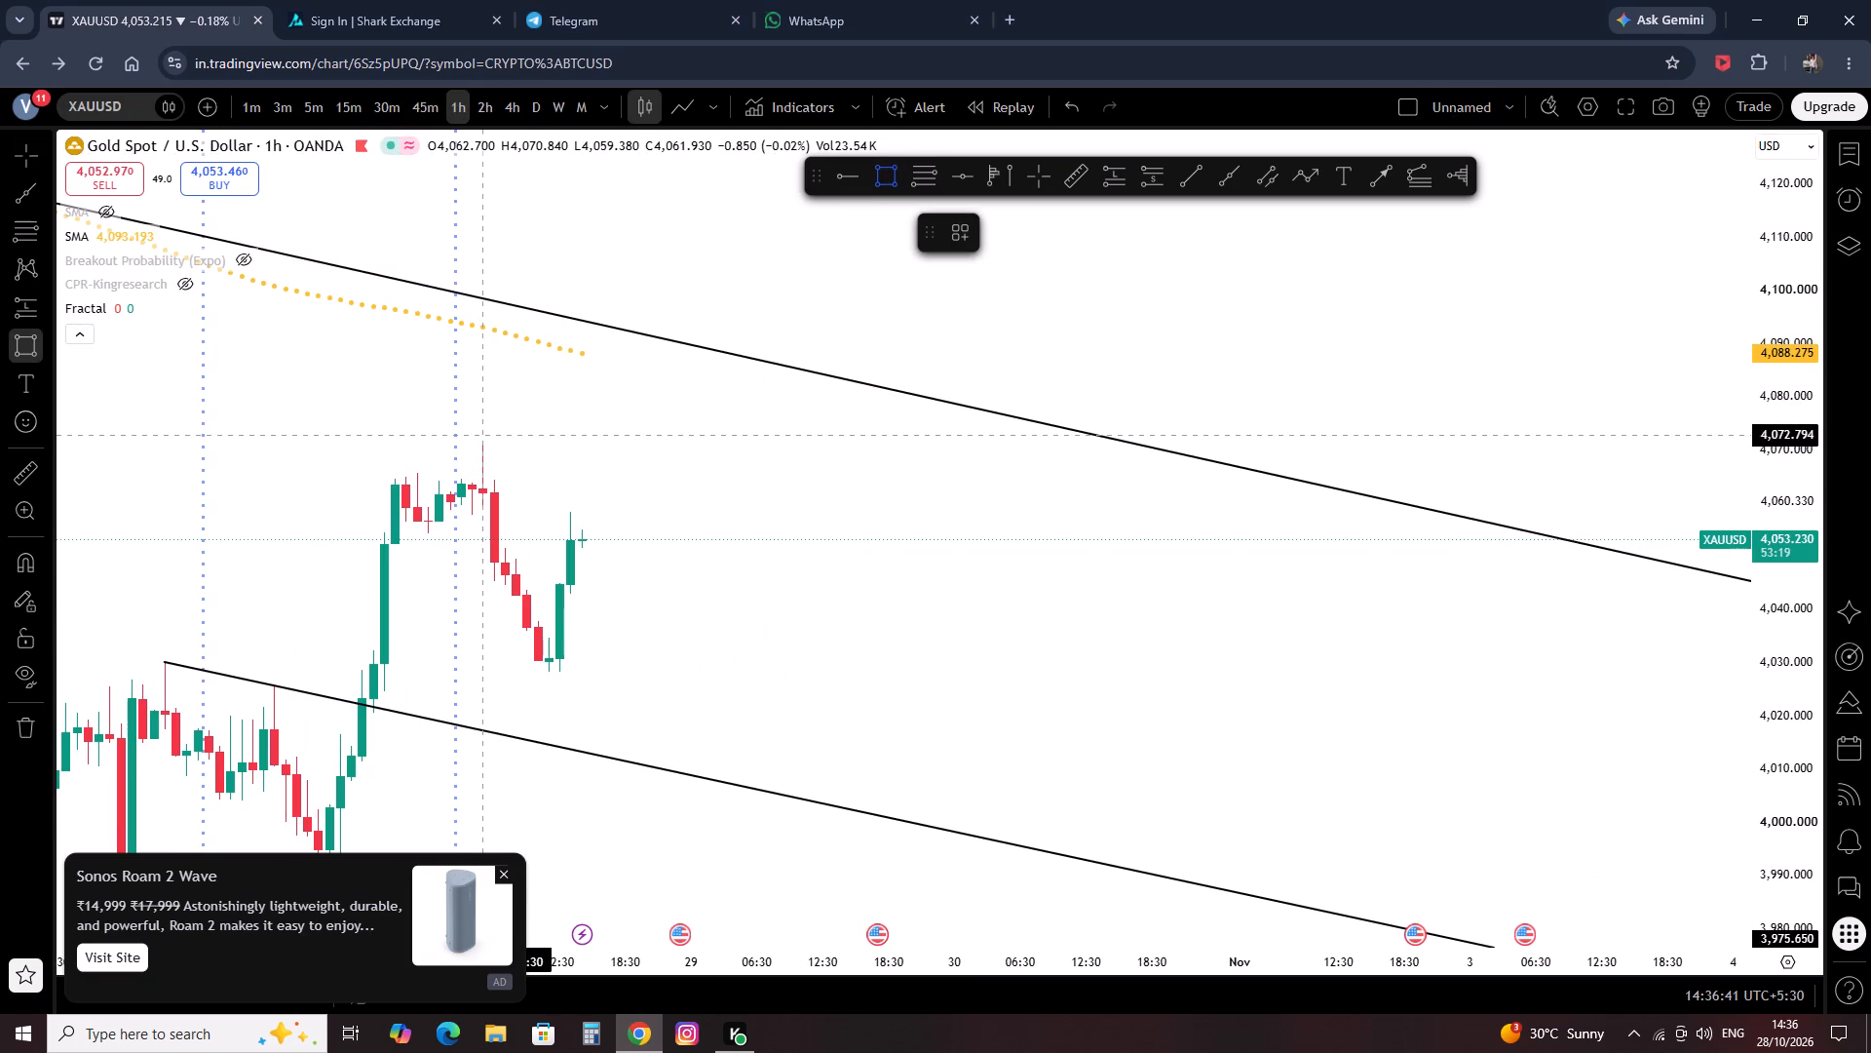
pyautogui.keyDown('ctrl'); pyautogui.click(484, 435); pyautogui.keyUp('ctrl')
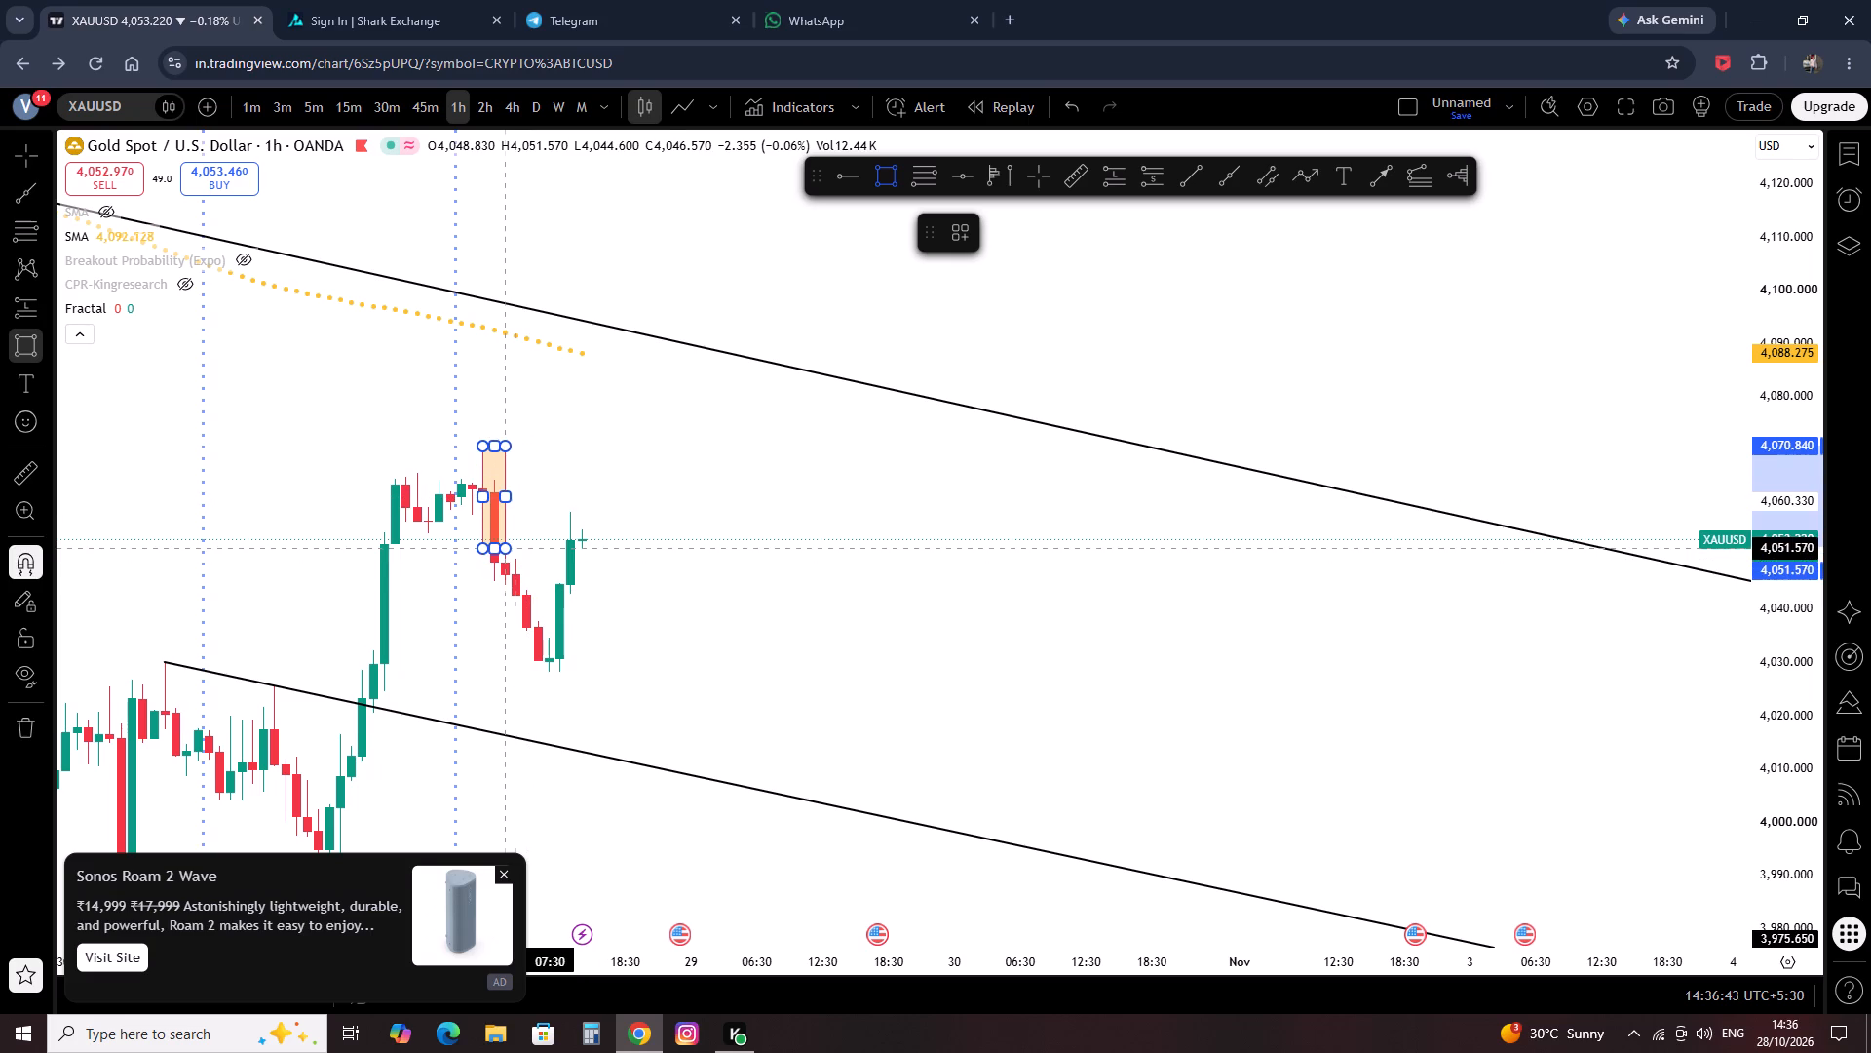
pyautogui.keyDown('ctrl'); pyautogui.click(509, 527); pyautogui.keyUp('ctrl')
pyautogui.moveTo(513, 496); pyautogui.dragTo(869, 540)
pyautogui.click(913, 604)
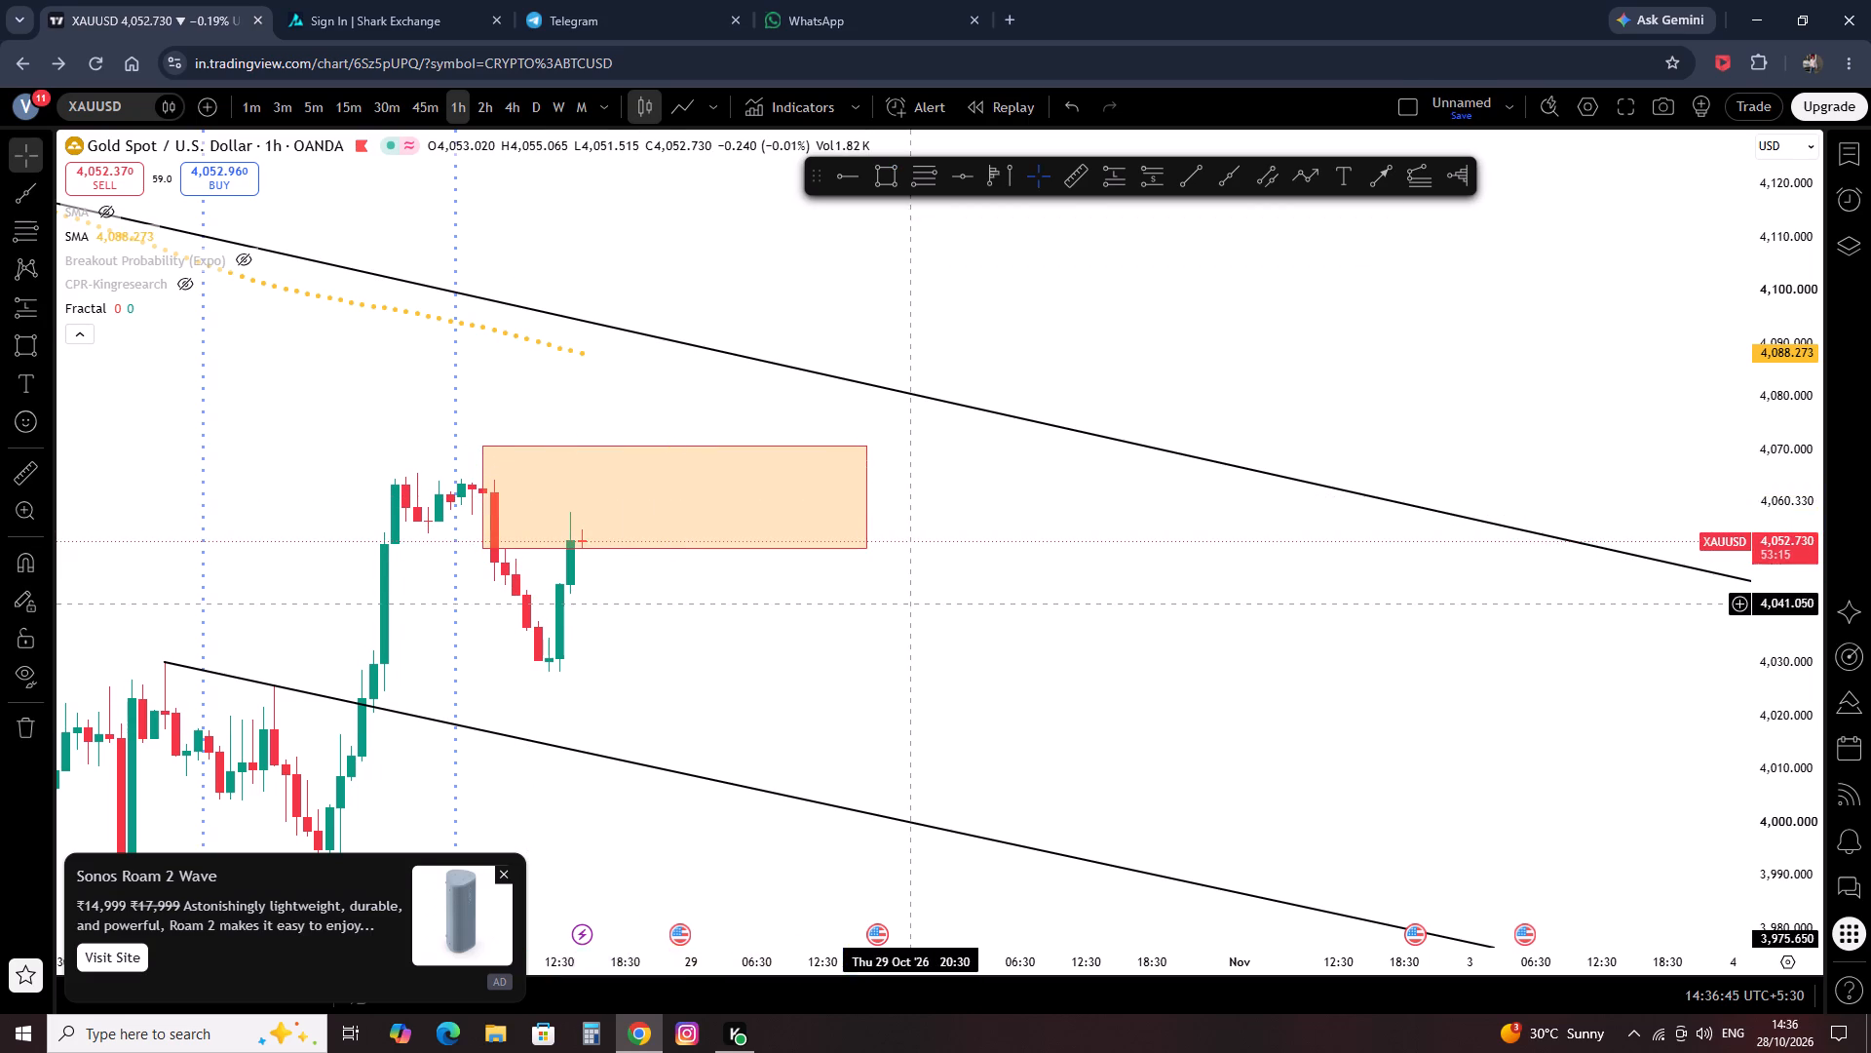
# Switch the XAUUSD chart to the 5-minute timeframe.
pyautogui.click(316, 107)
pyautogui.scroll(-3, 546, 462)
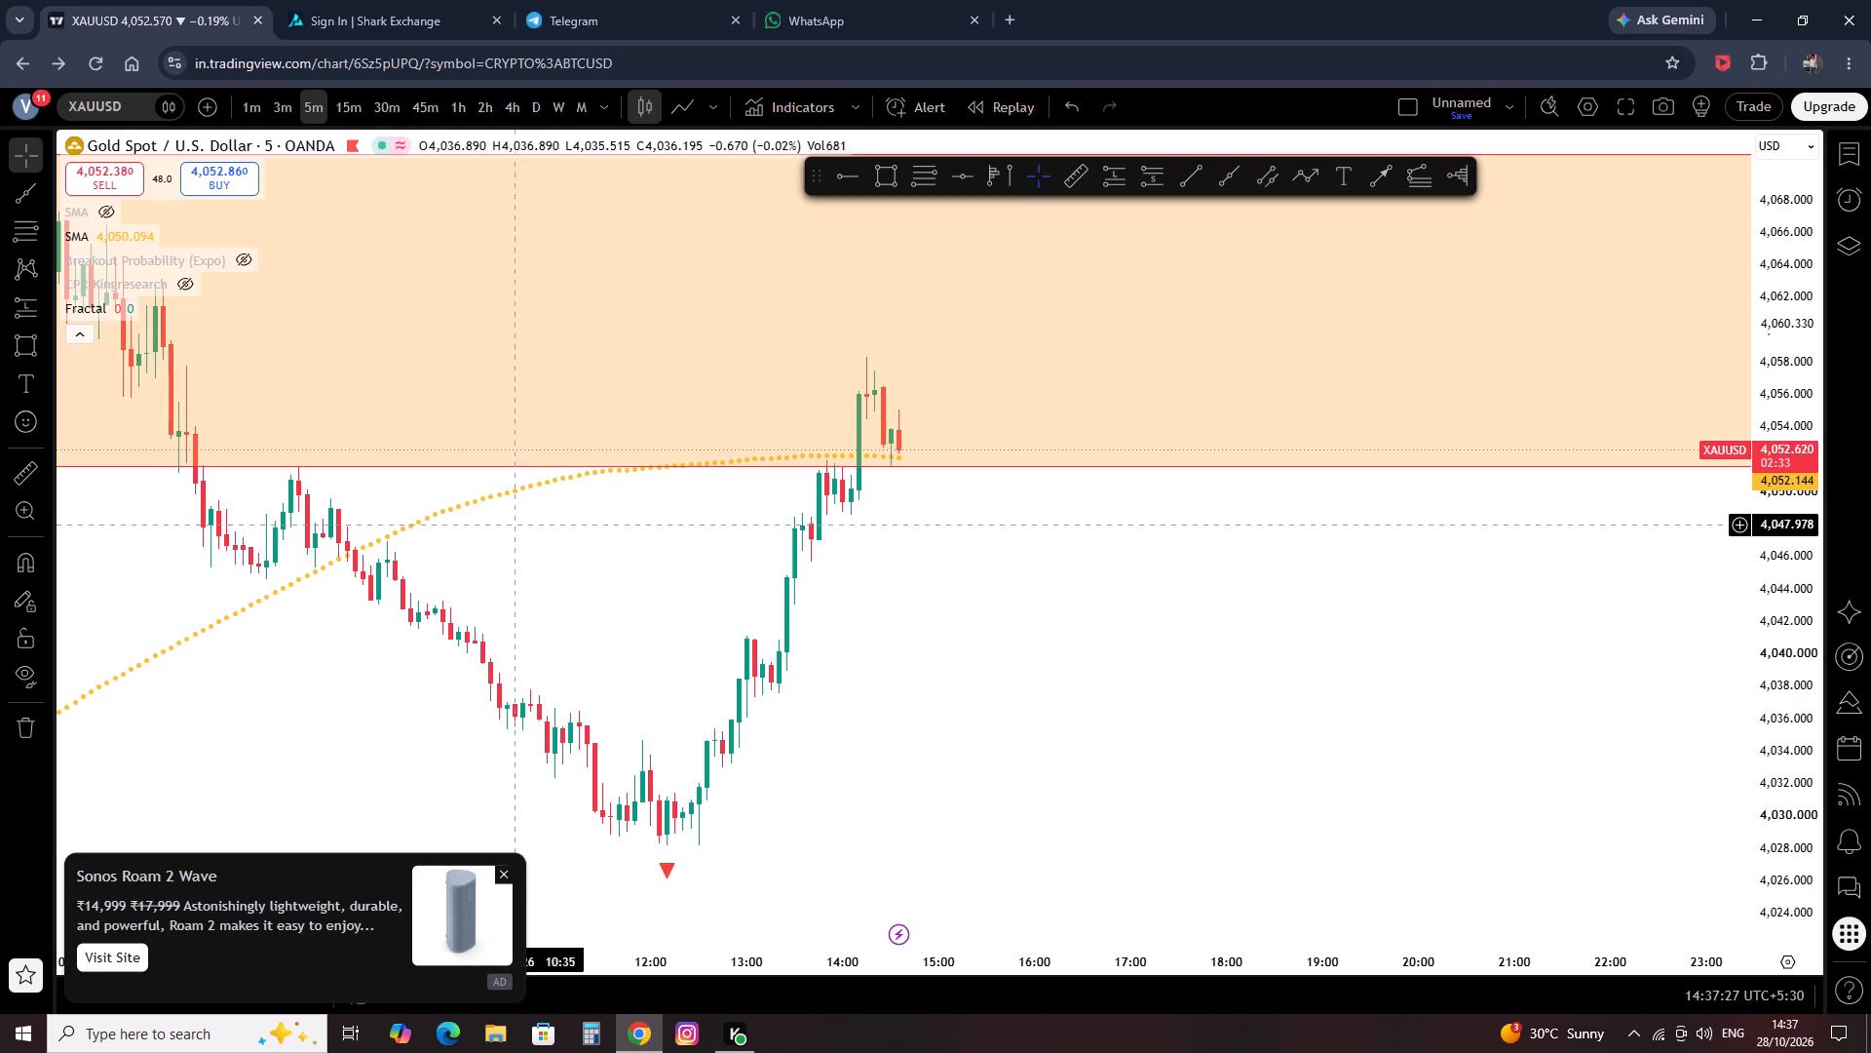
# Close the advertisement over the chart and dismiss the ad-free upgrade offer.
pyautogui.click(499, 873)
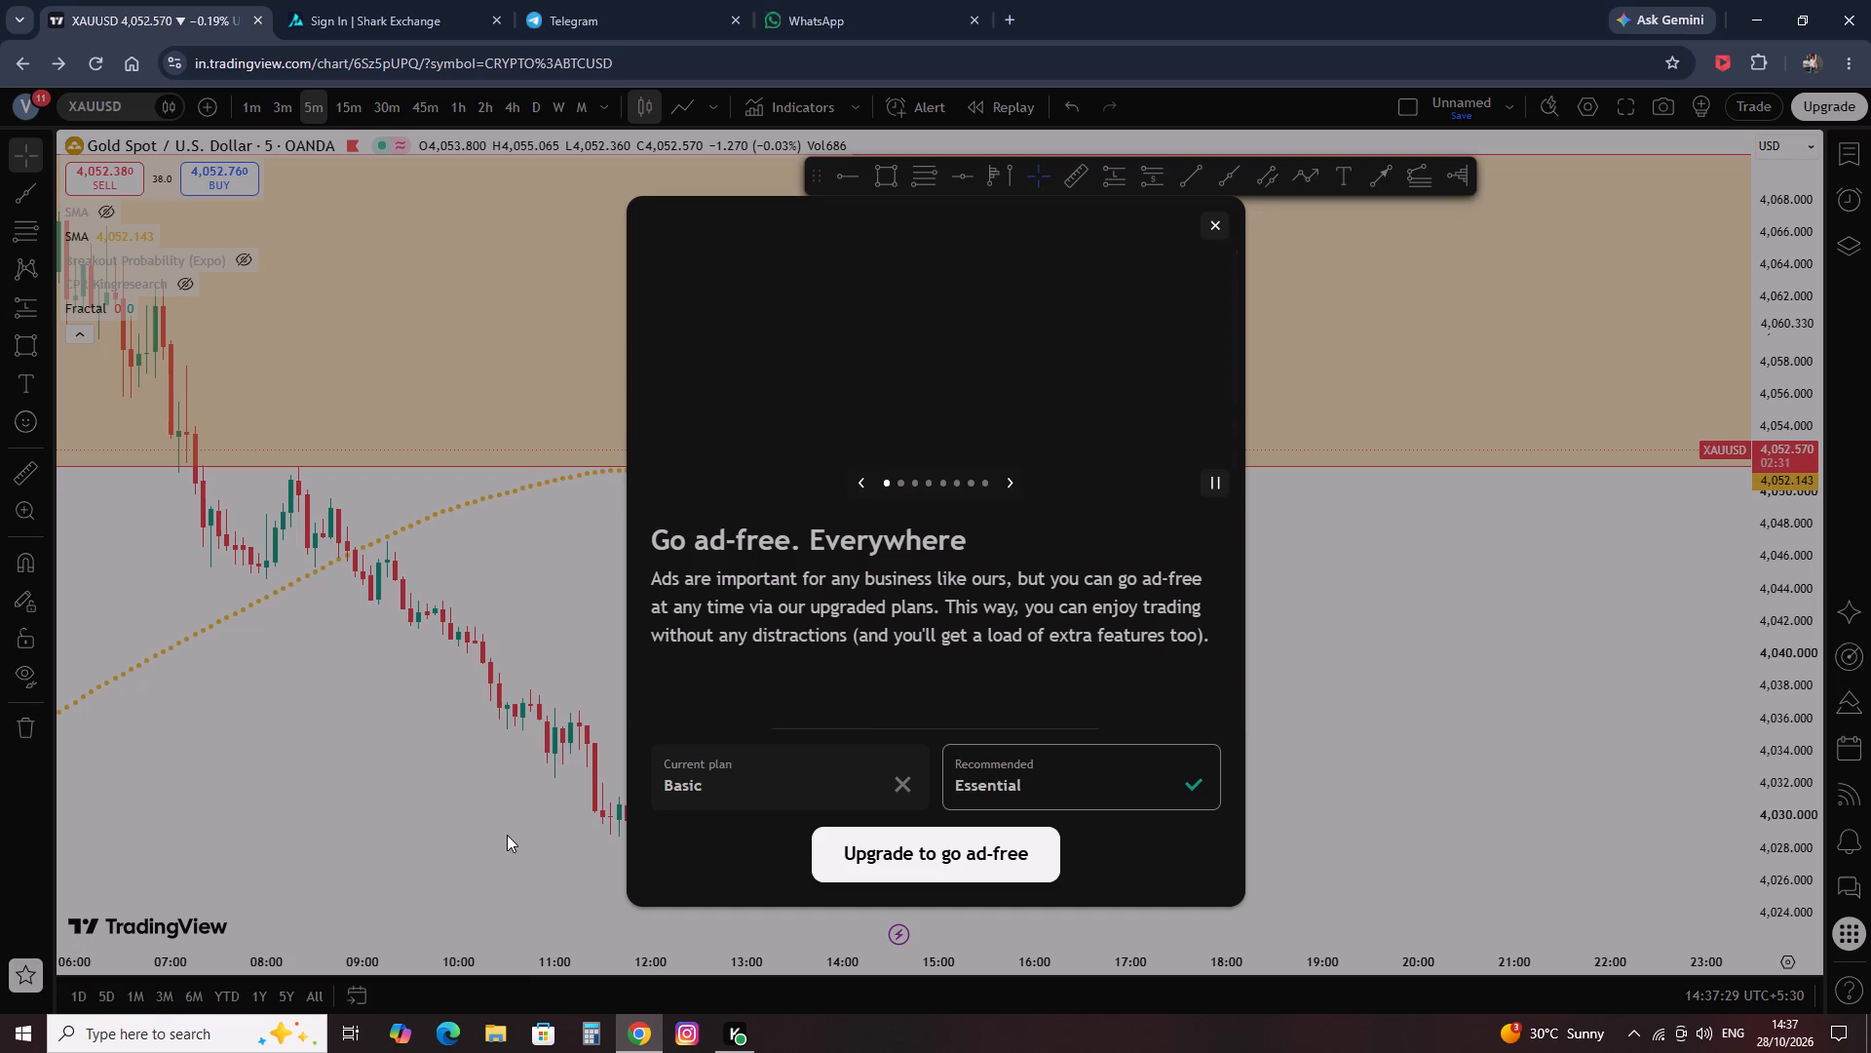
pyautogui.scroll(-2, 507, 835)
pyautogui.click(1217, 225)
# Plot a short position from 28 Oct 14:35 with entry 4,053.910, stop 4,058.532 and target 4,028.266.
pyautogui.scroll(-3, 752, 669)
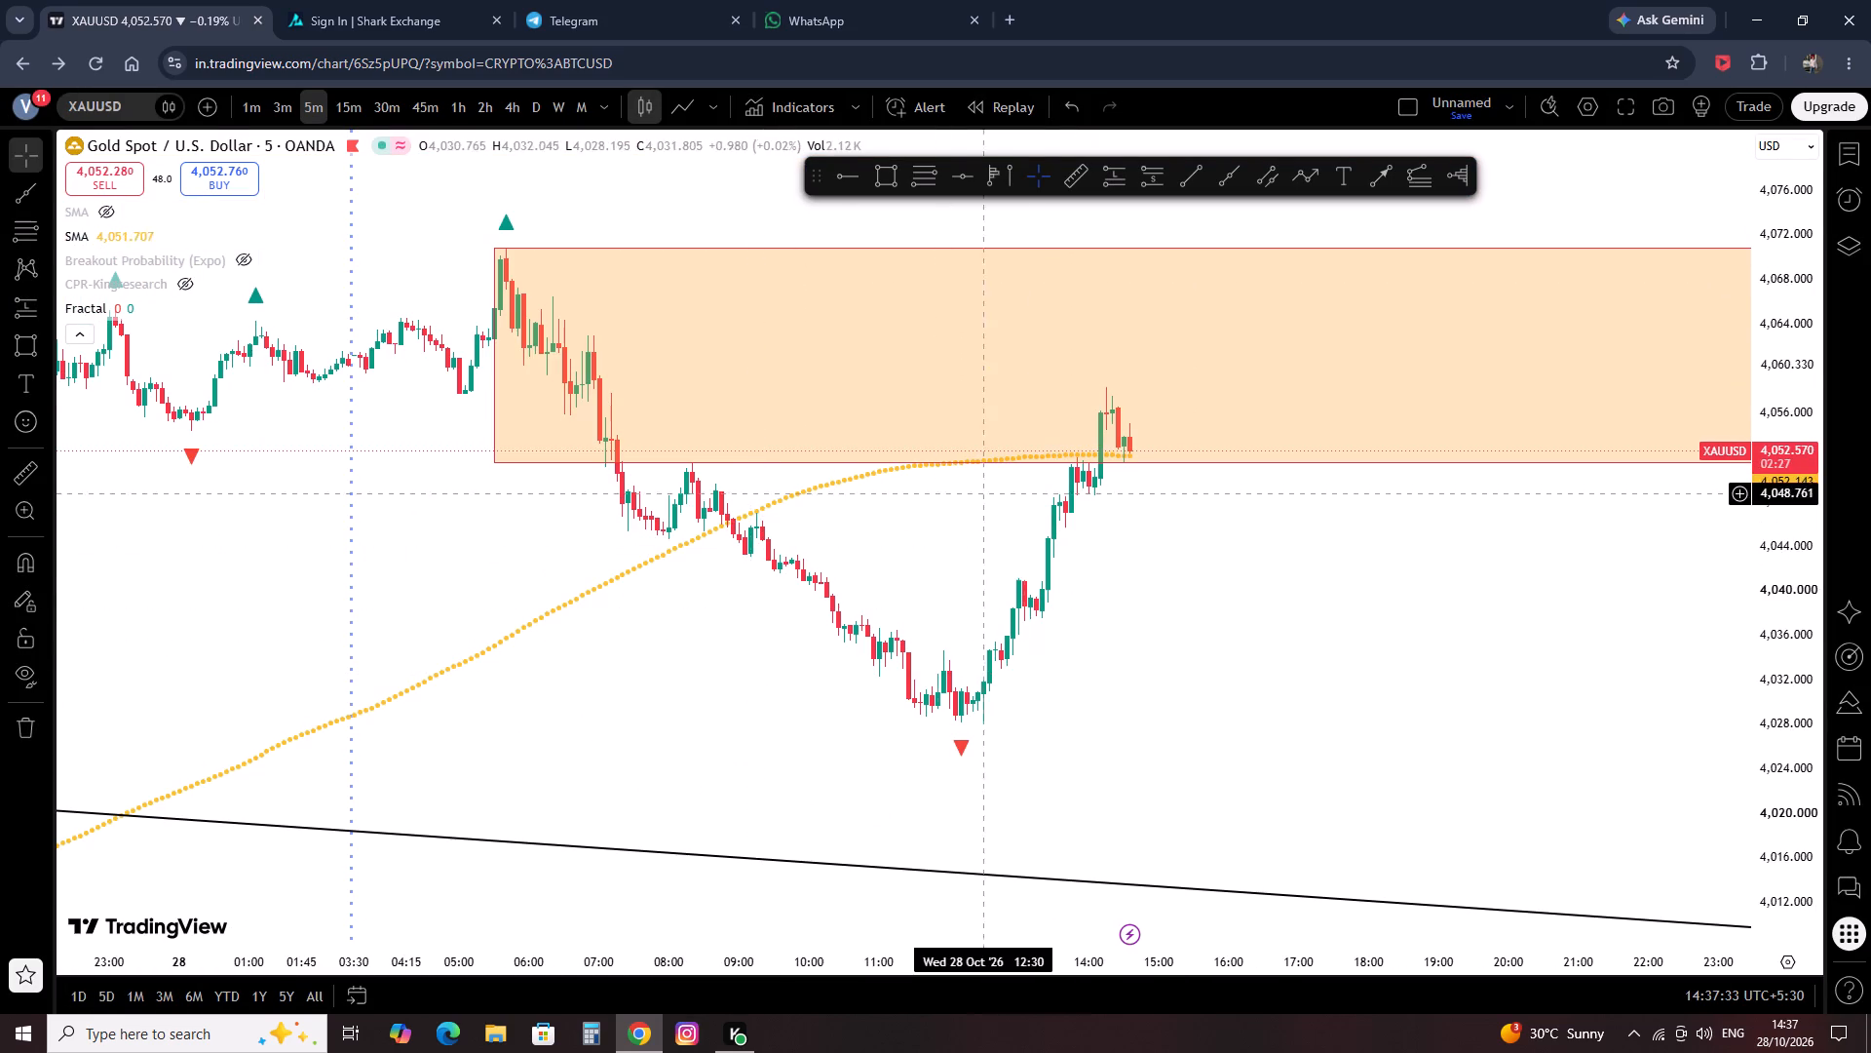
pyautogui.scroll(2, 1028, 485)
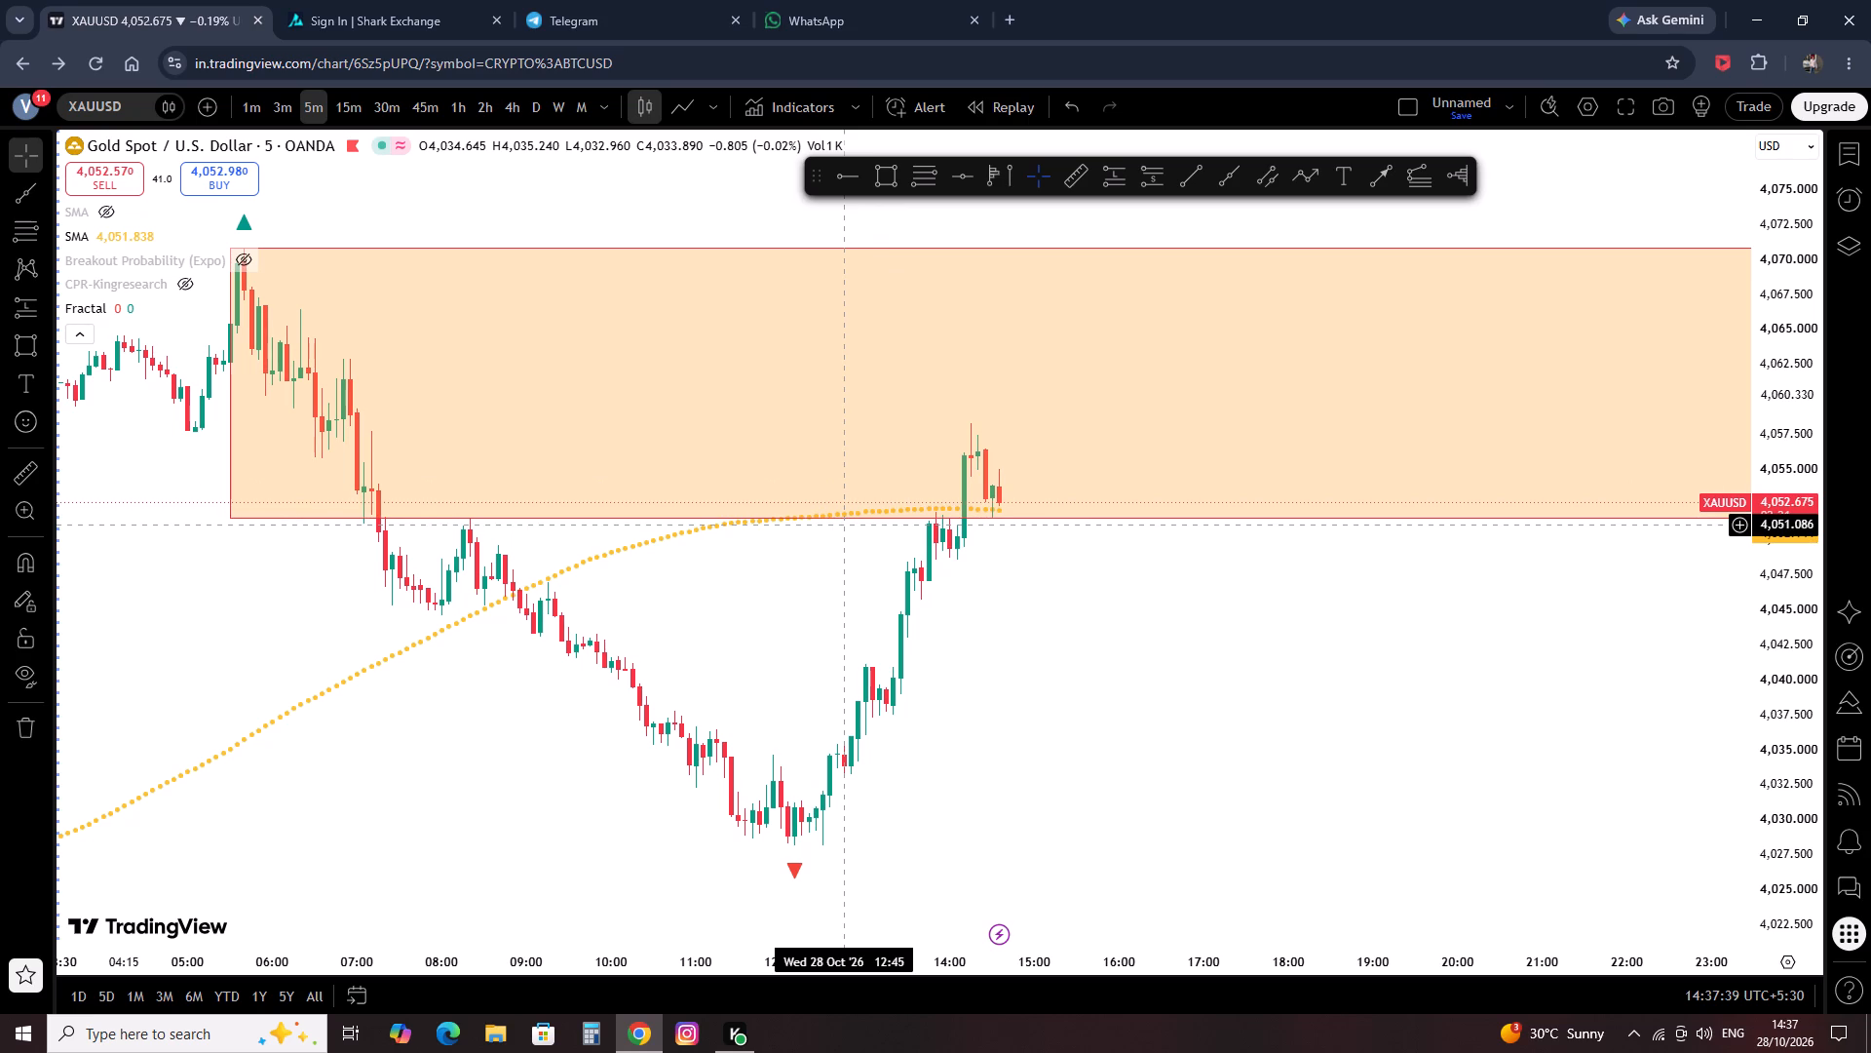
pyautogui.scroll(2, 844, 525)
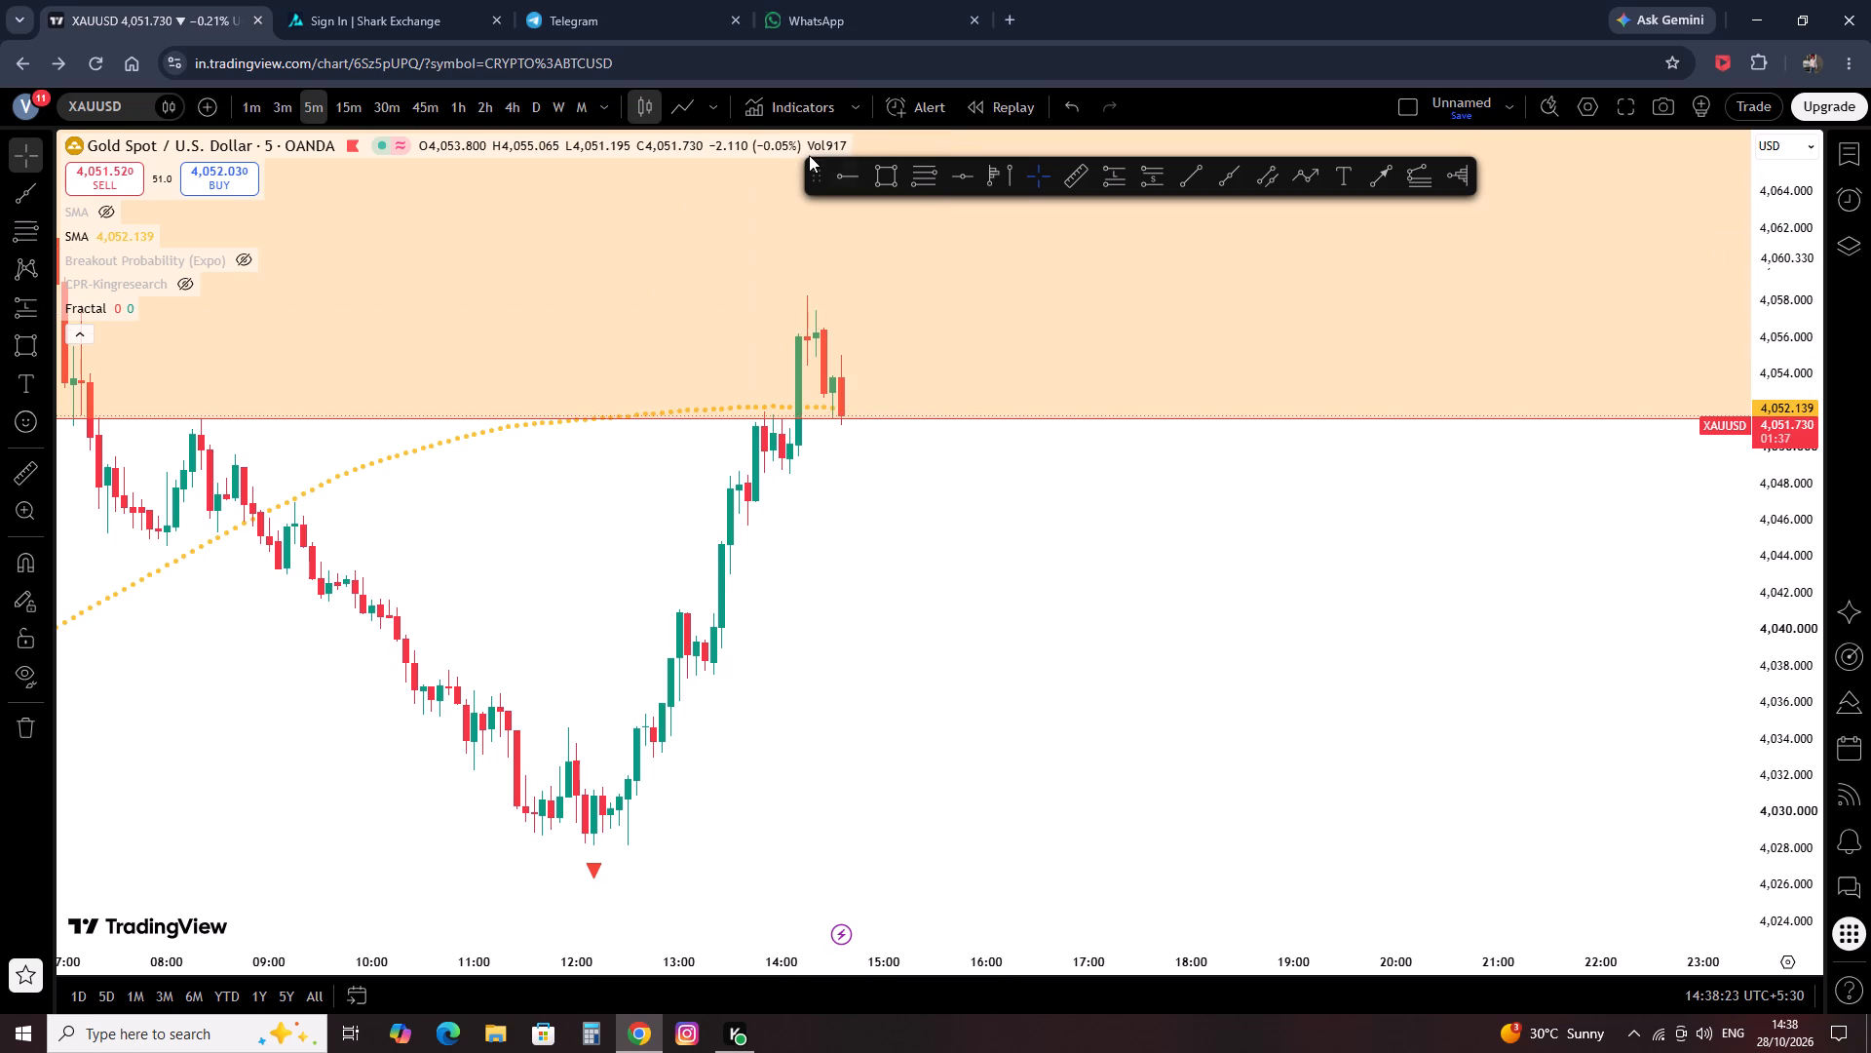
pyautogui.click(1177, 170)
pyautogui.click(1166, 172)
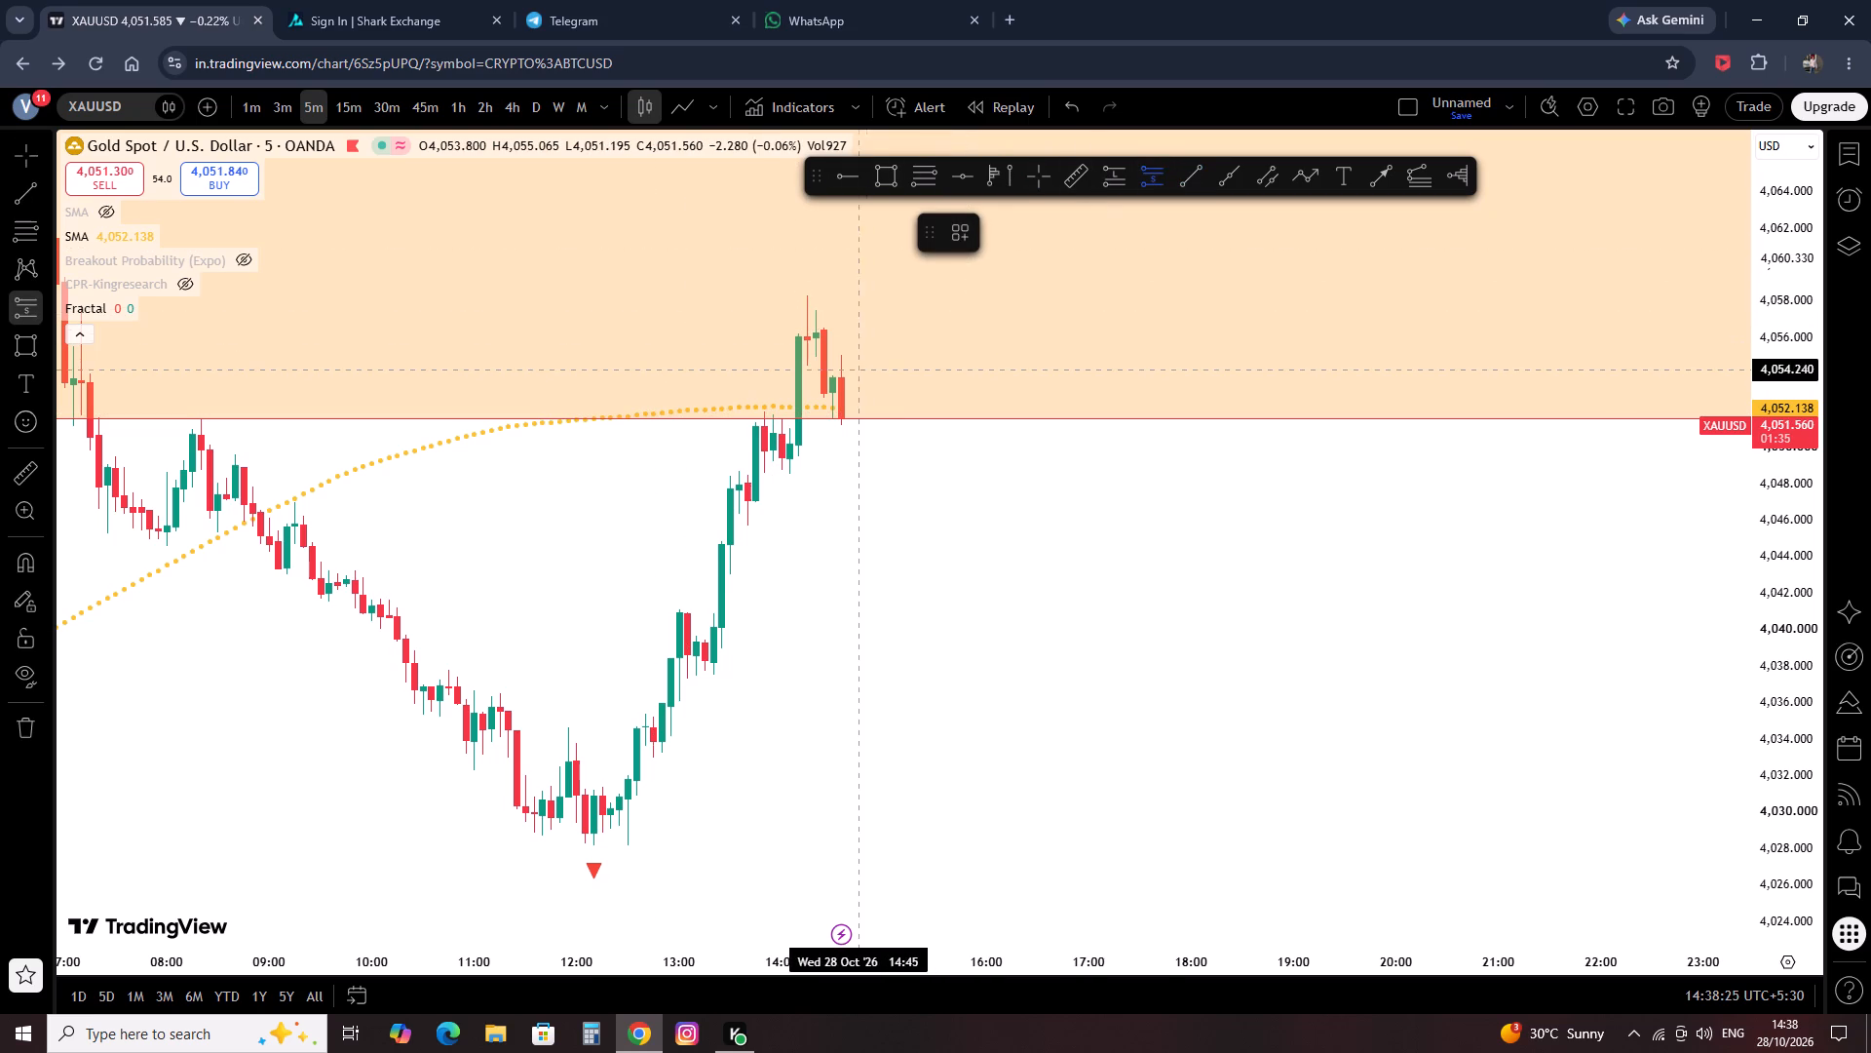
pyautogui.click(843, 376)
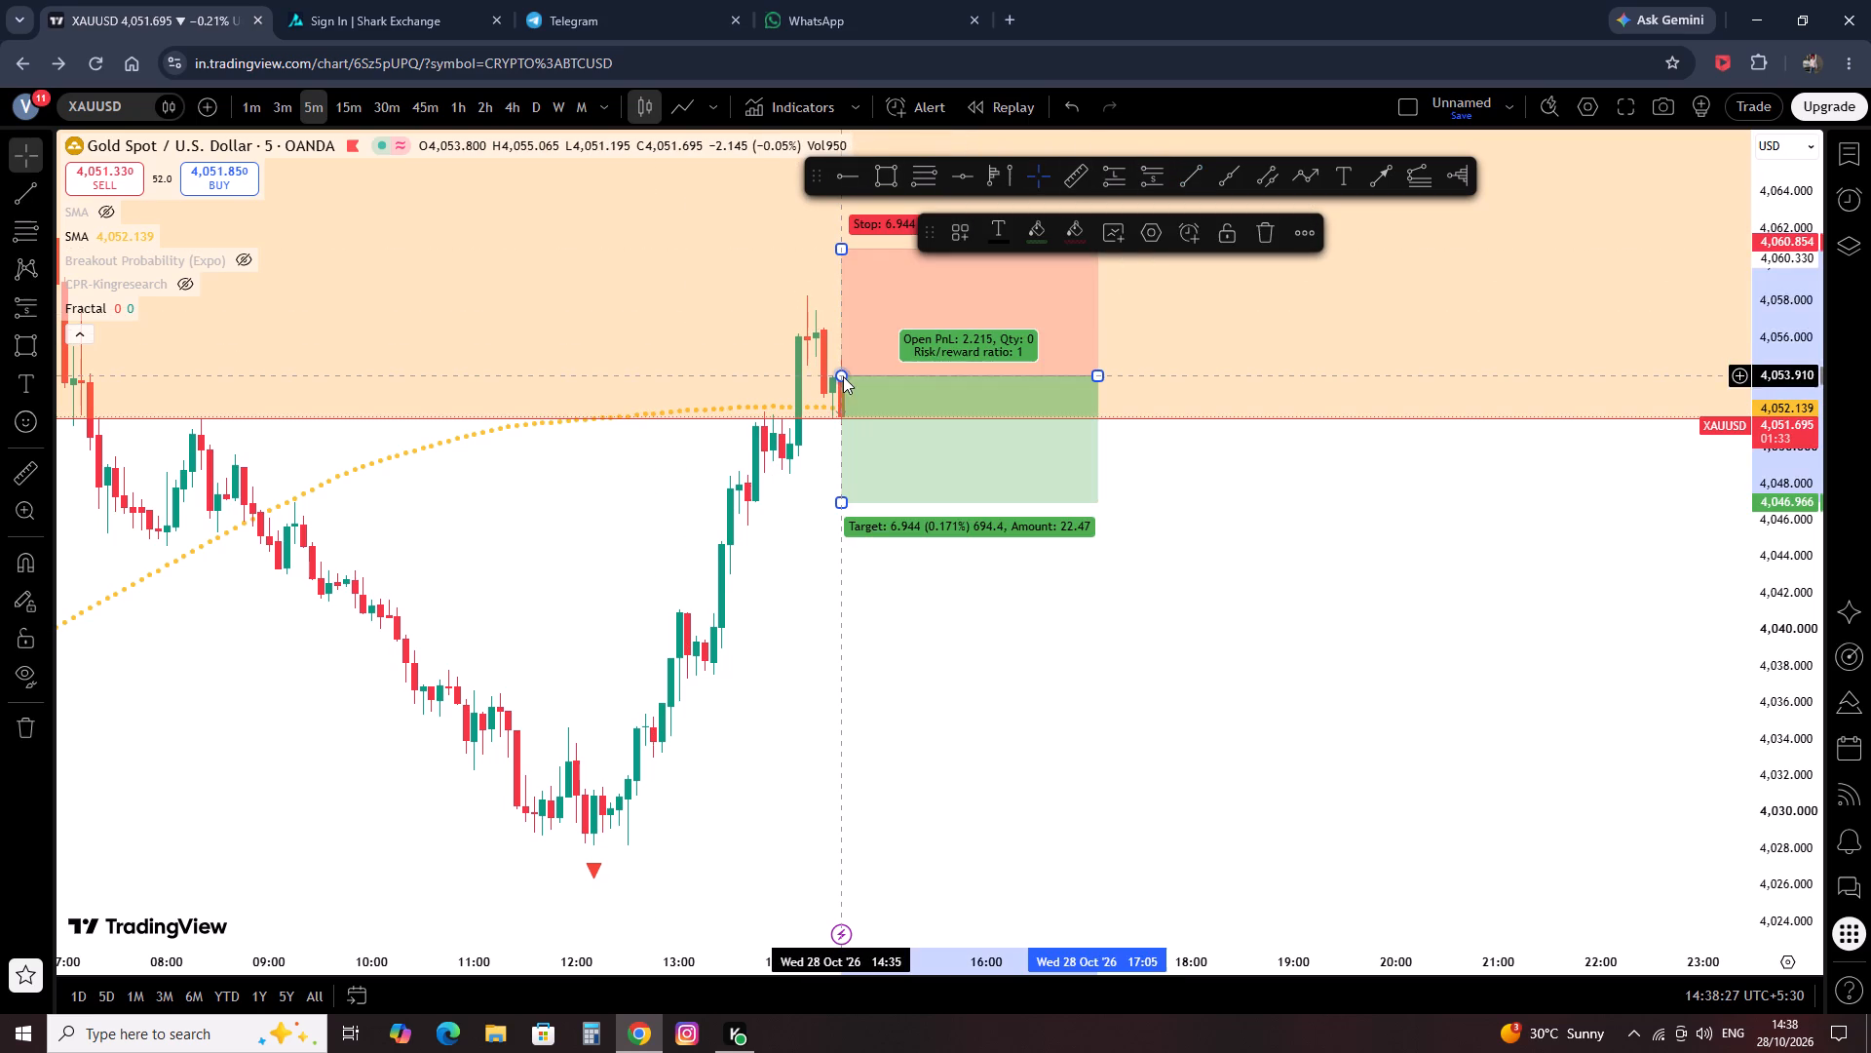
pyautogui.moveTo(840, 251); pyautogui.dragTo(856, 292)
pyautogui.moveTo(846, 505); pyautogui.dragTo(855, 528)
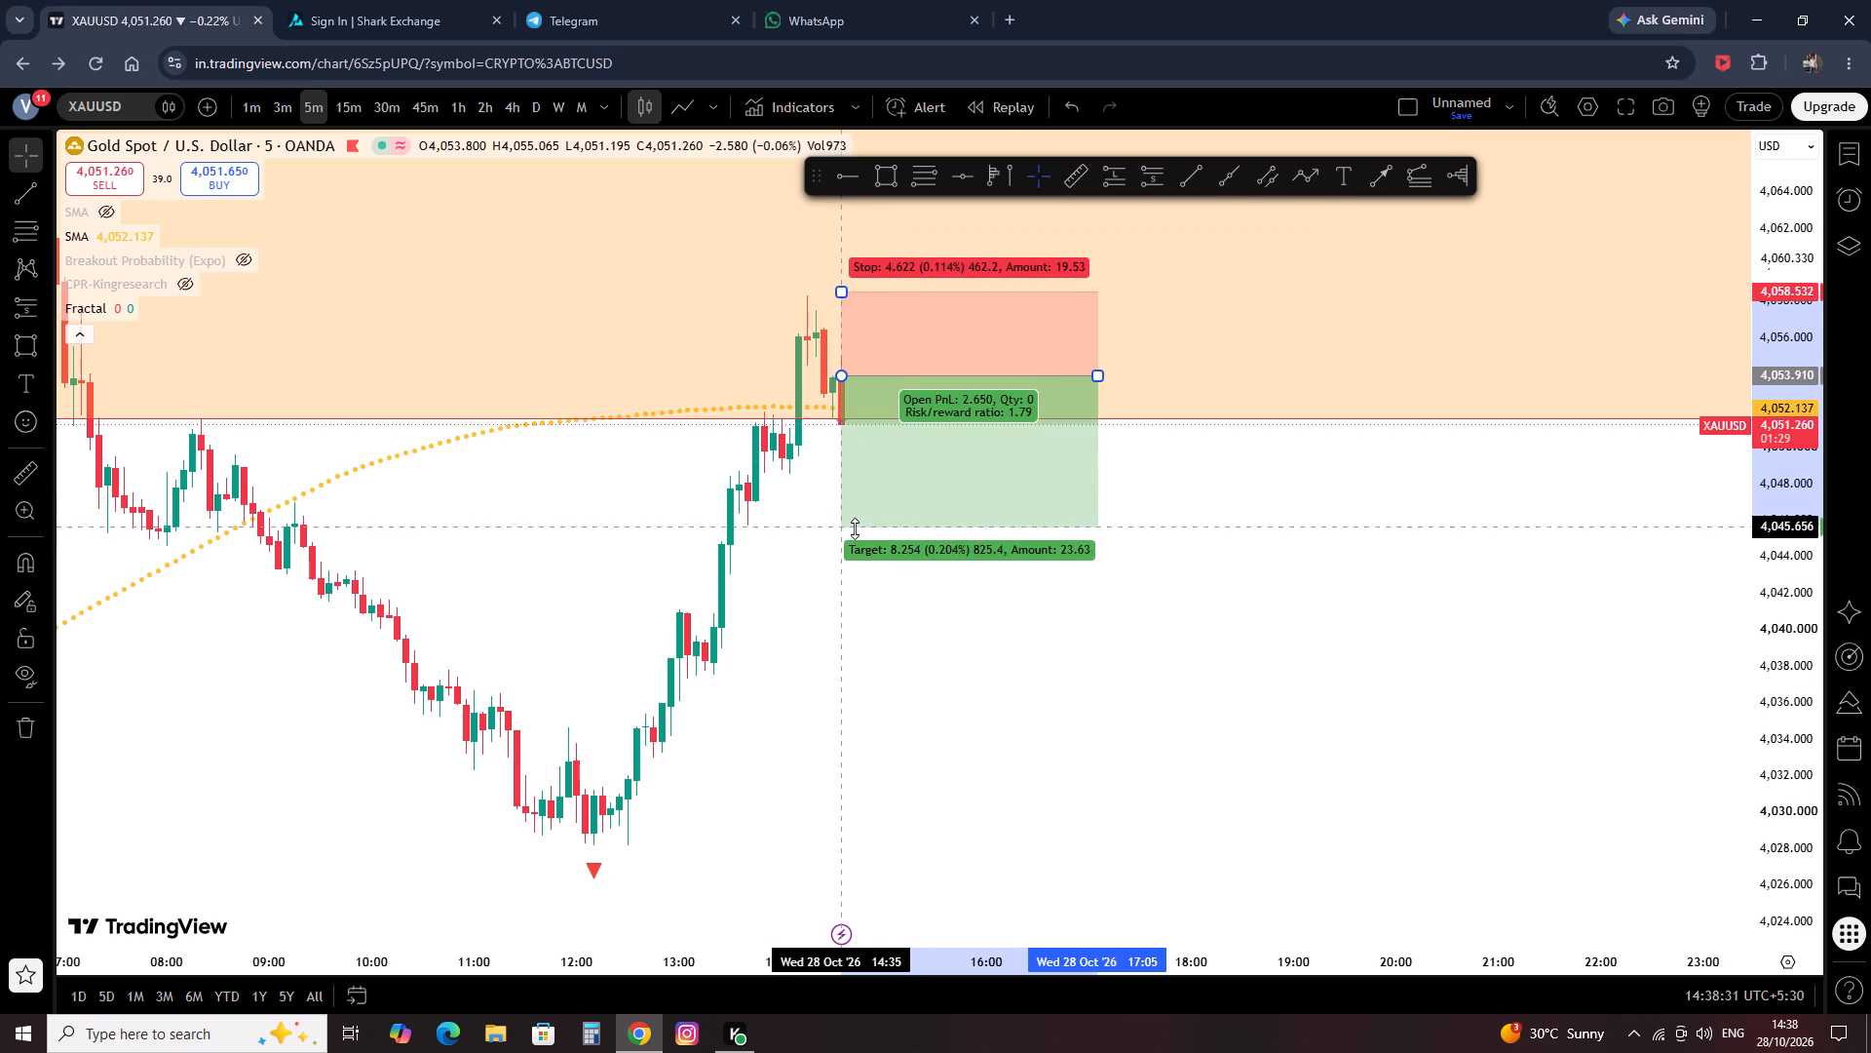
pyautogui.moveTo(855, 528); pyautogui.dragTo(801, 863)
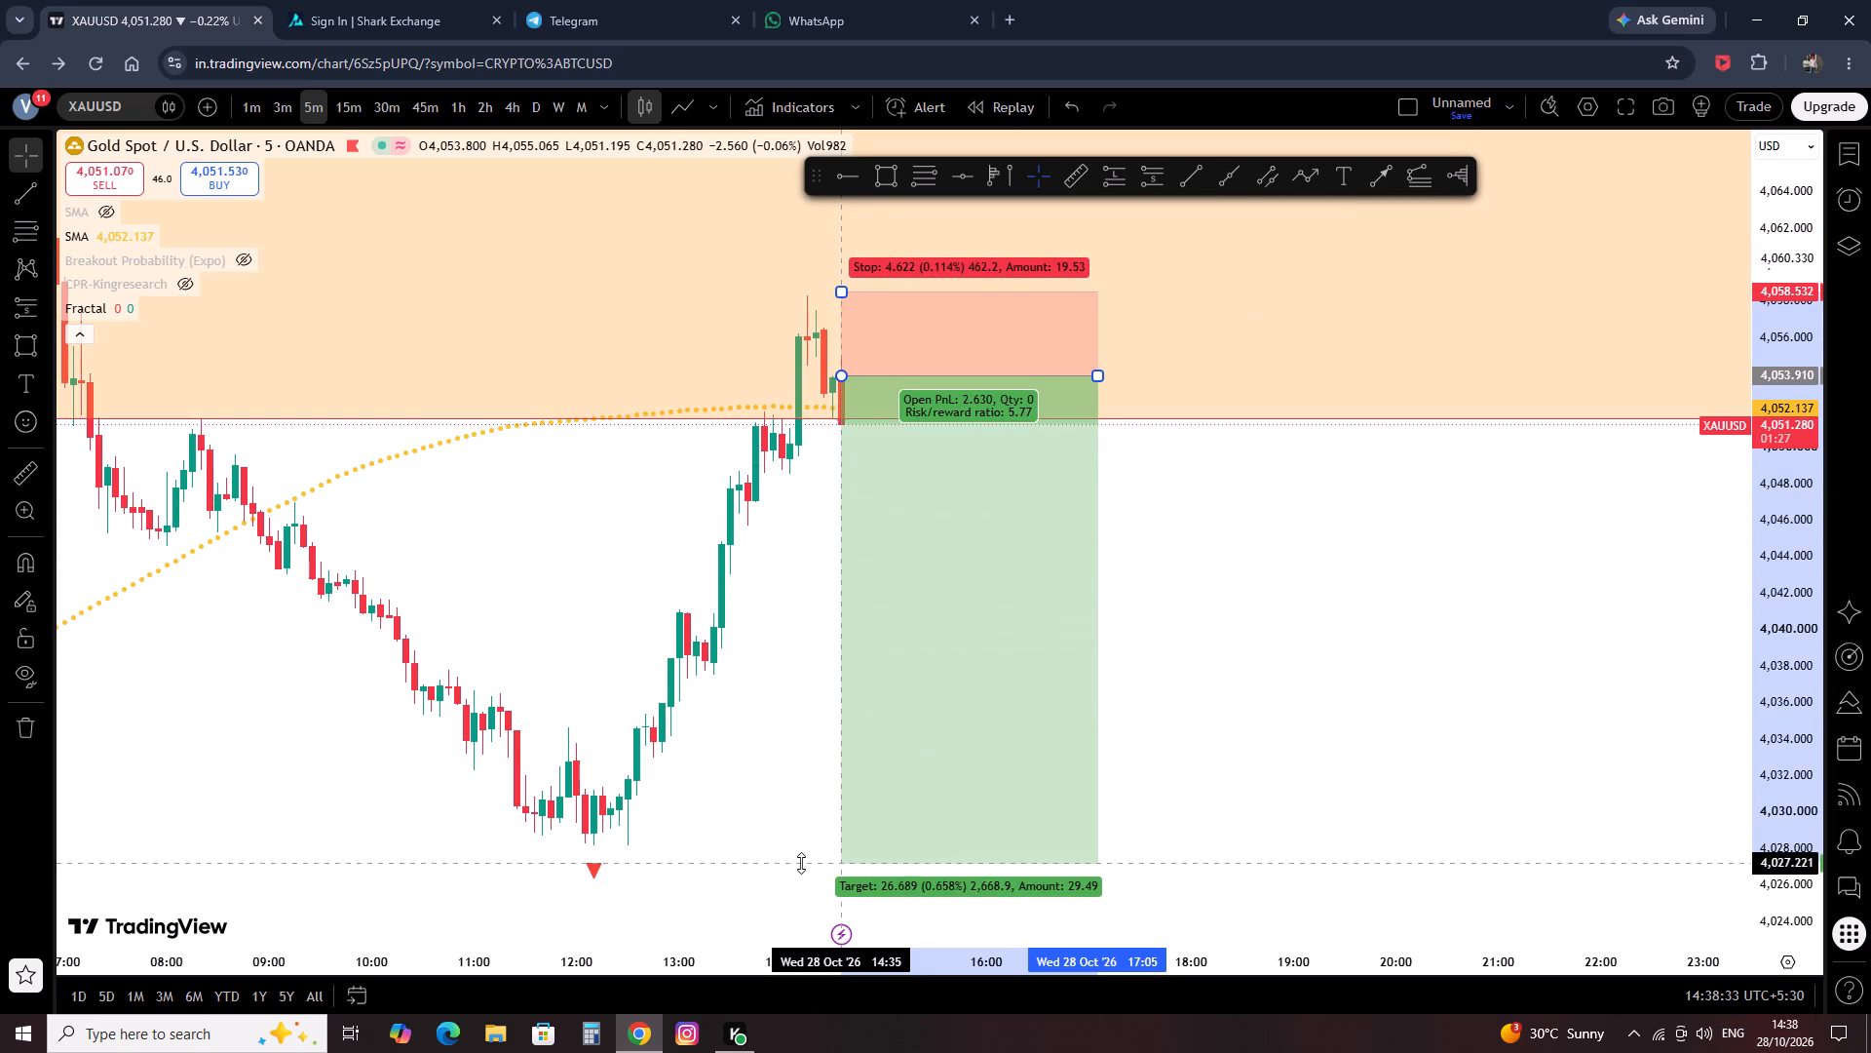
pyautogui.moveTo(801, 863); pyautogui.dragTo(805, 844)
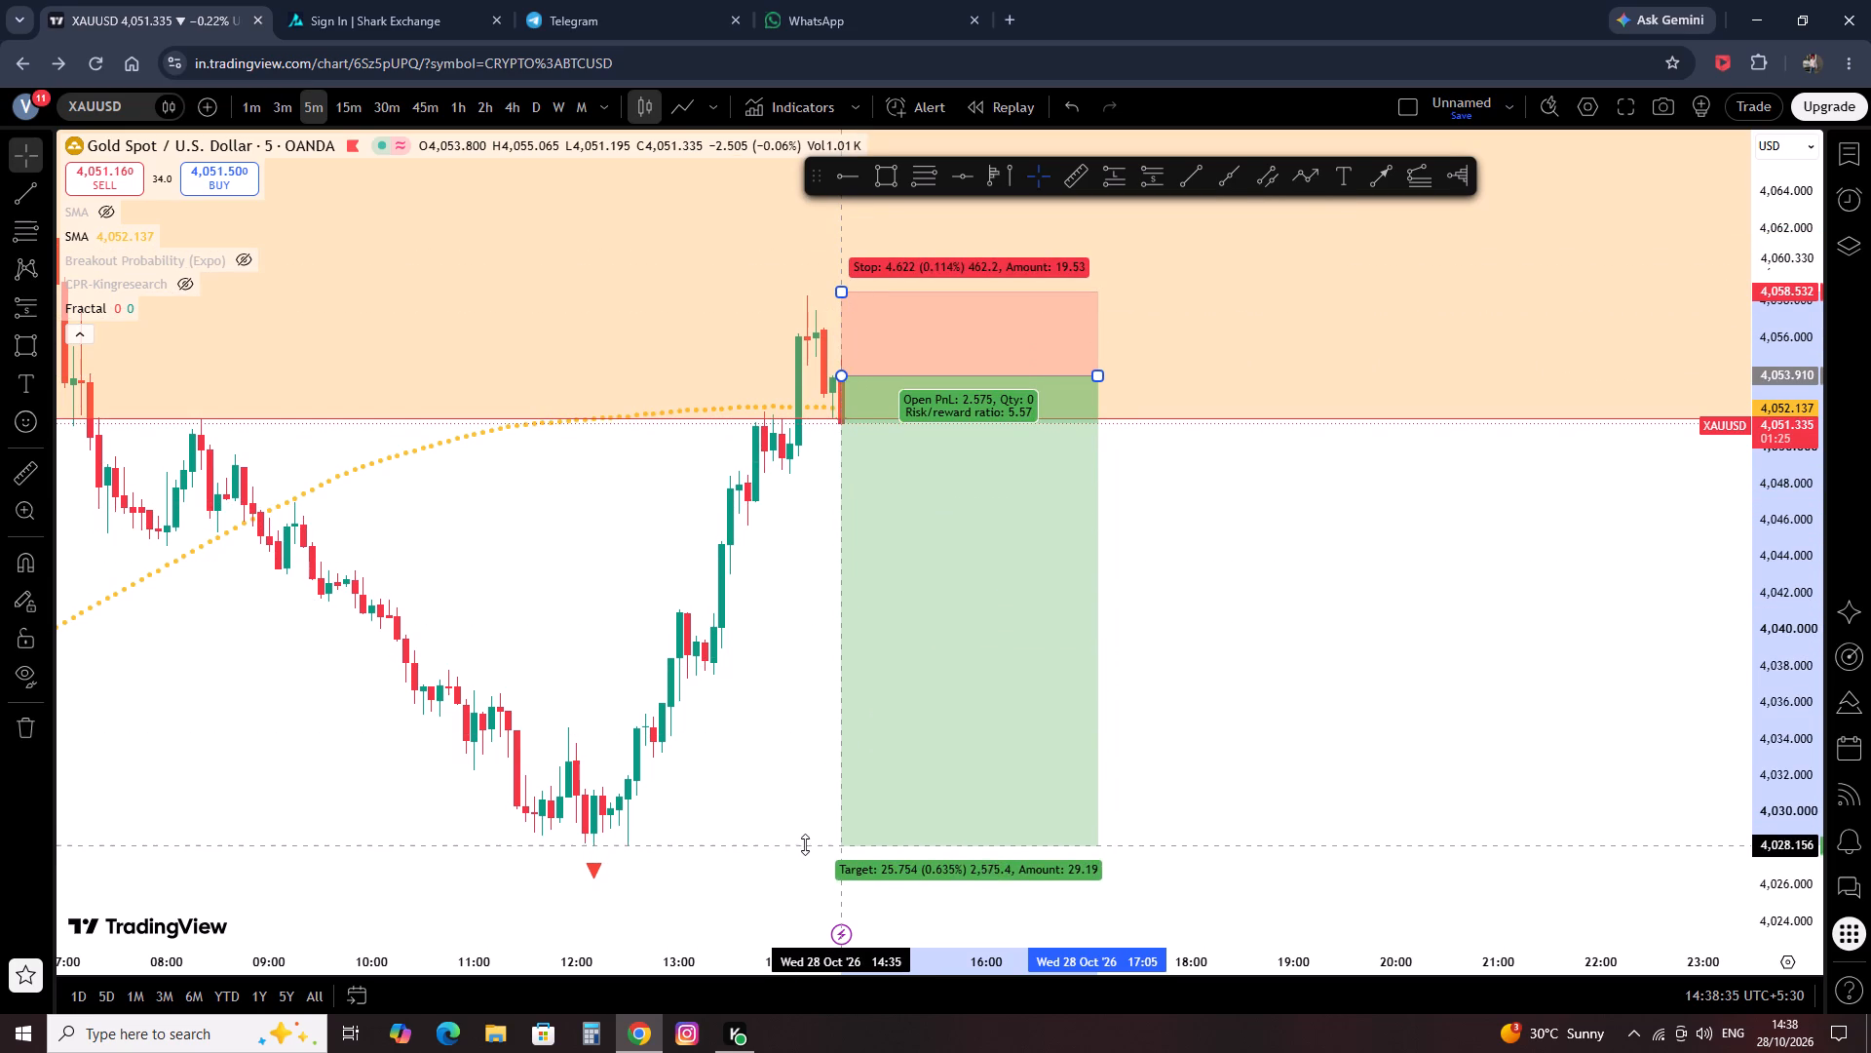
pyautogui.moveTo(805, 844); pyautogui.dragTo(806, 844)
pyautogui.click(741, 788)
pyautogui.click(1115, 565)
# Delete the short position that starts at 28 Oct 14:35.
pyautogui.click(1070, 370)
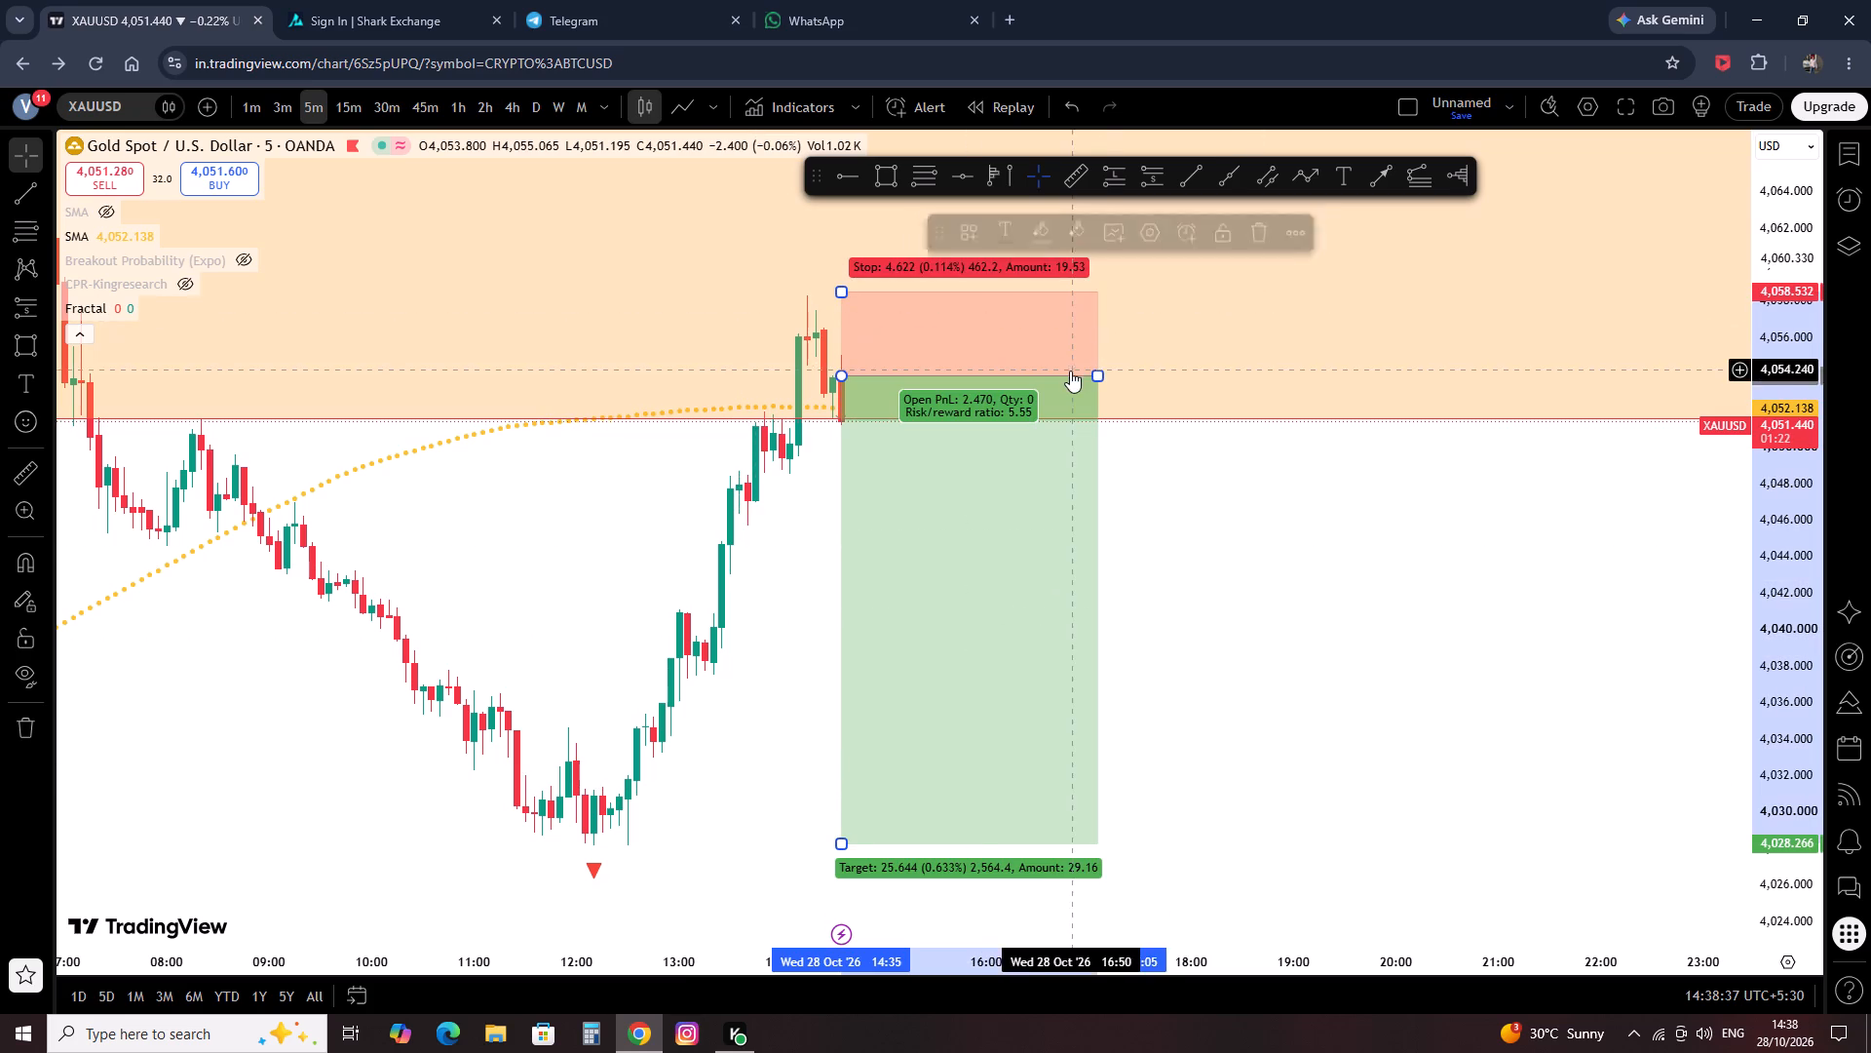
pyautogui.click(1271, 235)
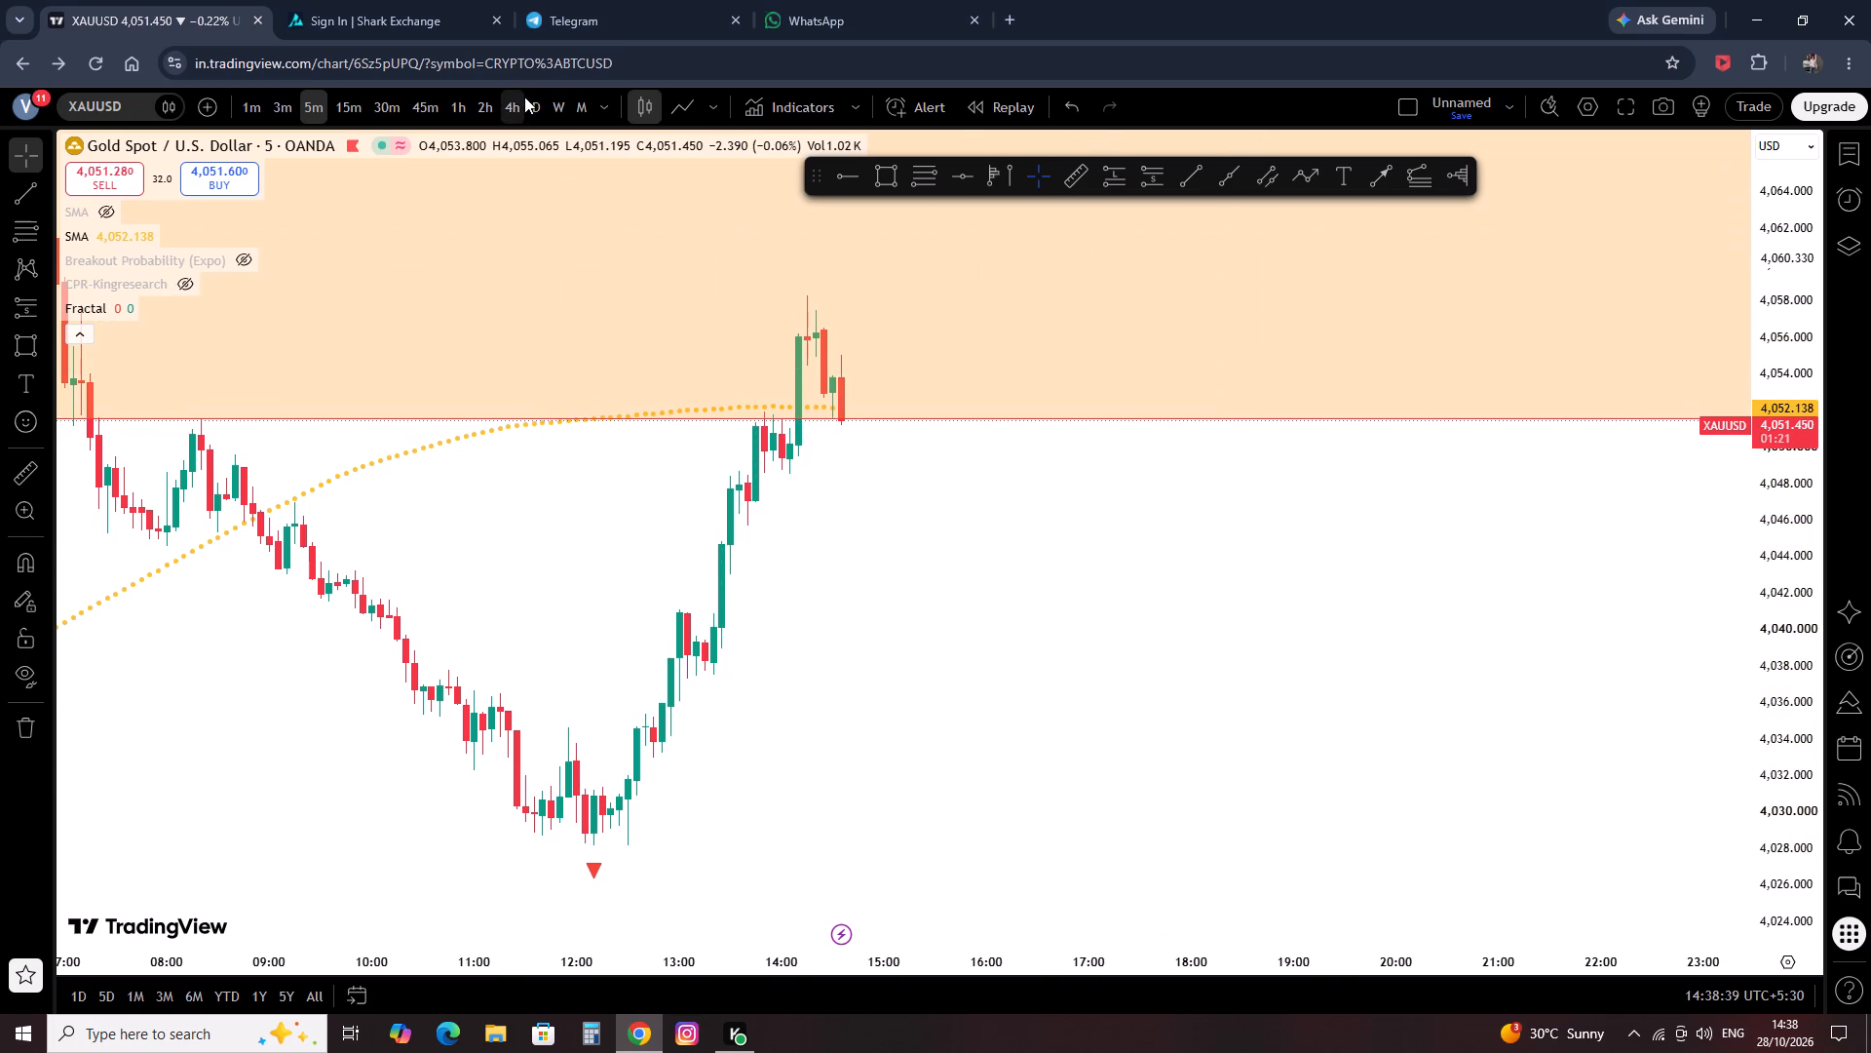
# Switch the XAUUSD chart to the 4-hour timeframe.
pyautogui.click(523, 102)
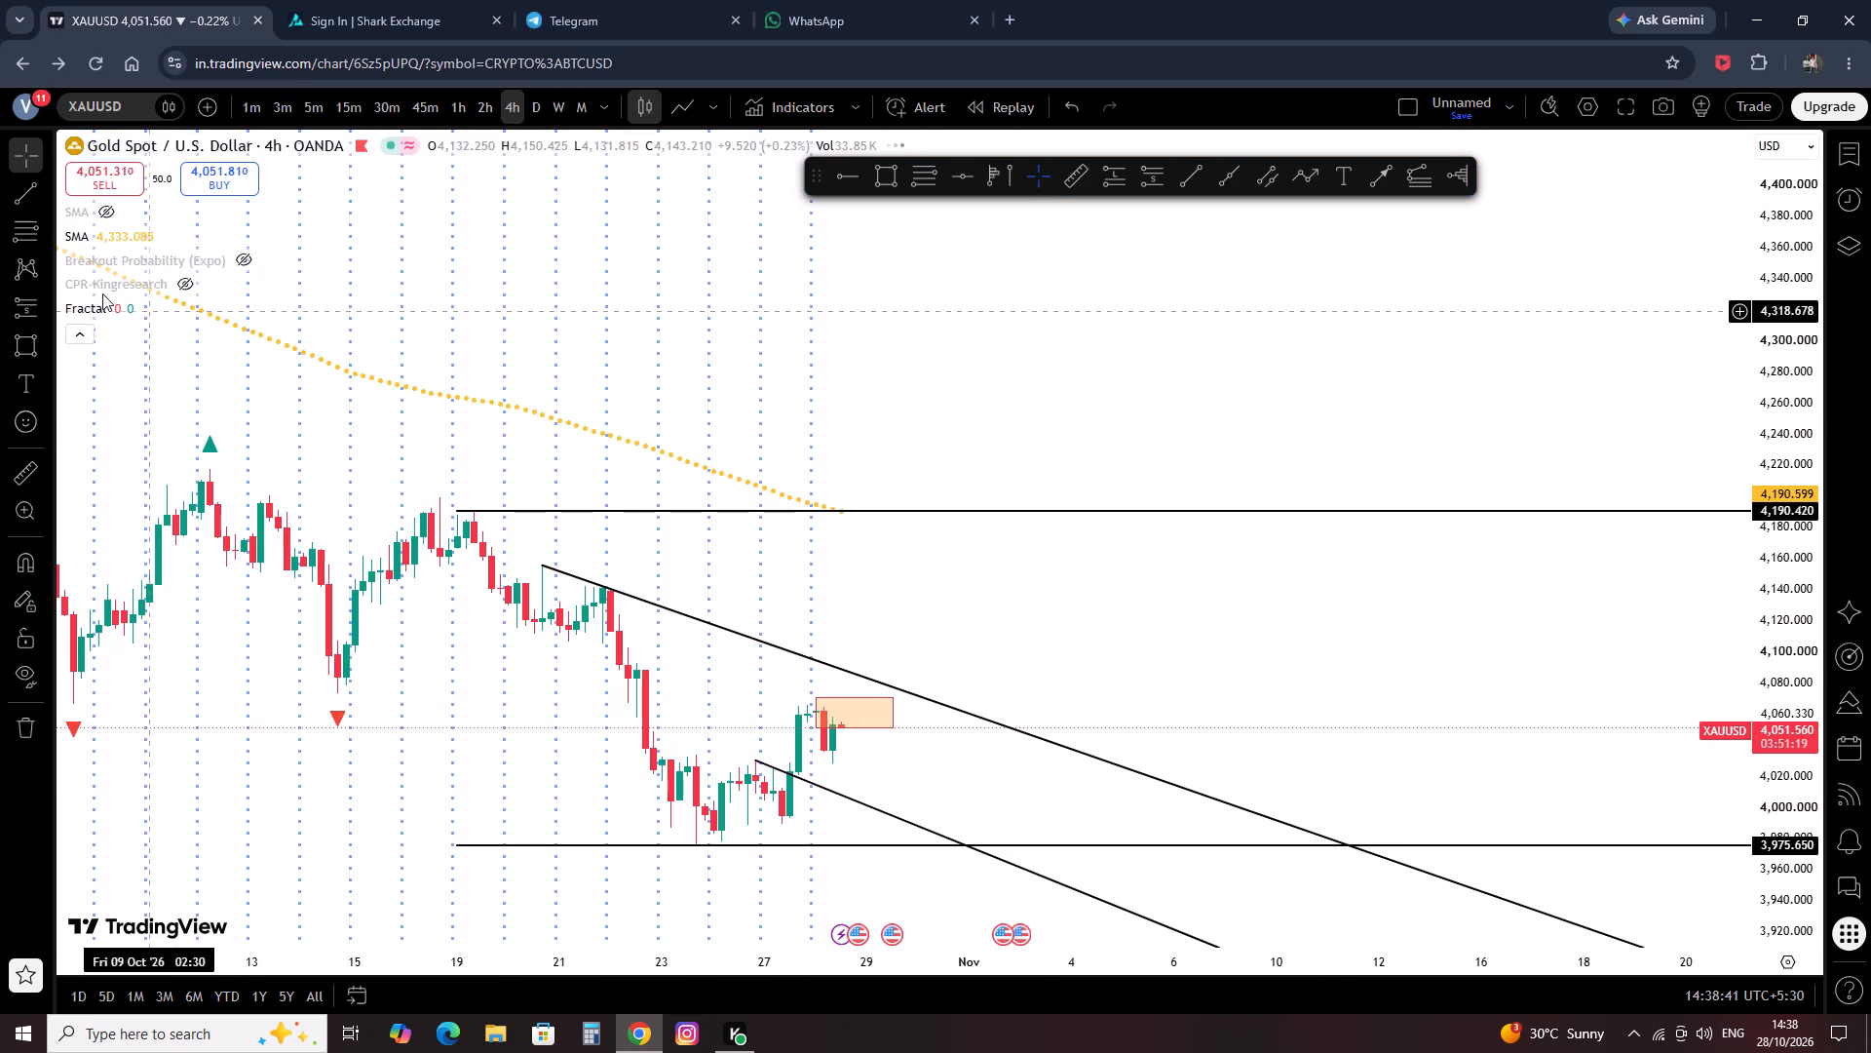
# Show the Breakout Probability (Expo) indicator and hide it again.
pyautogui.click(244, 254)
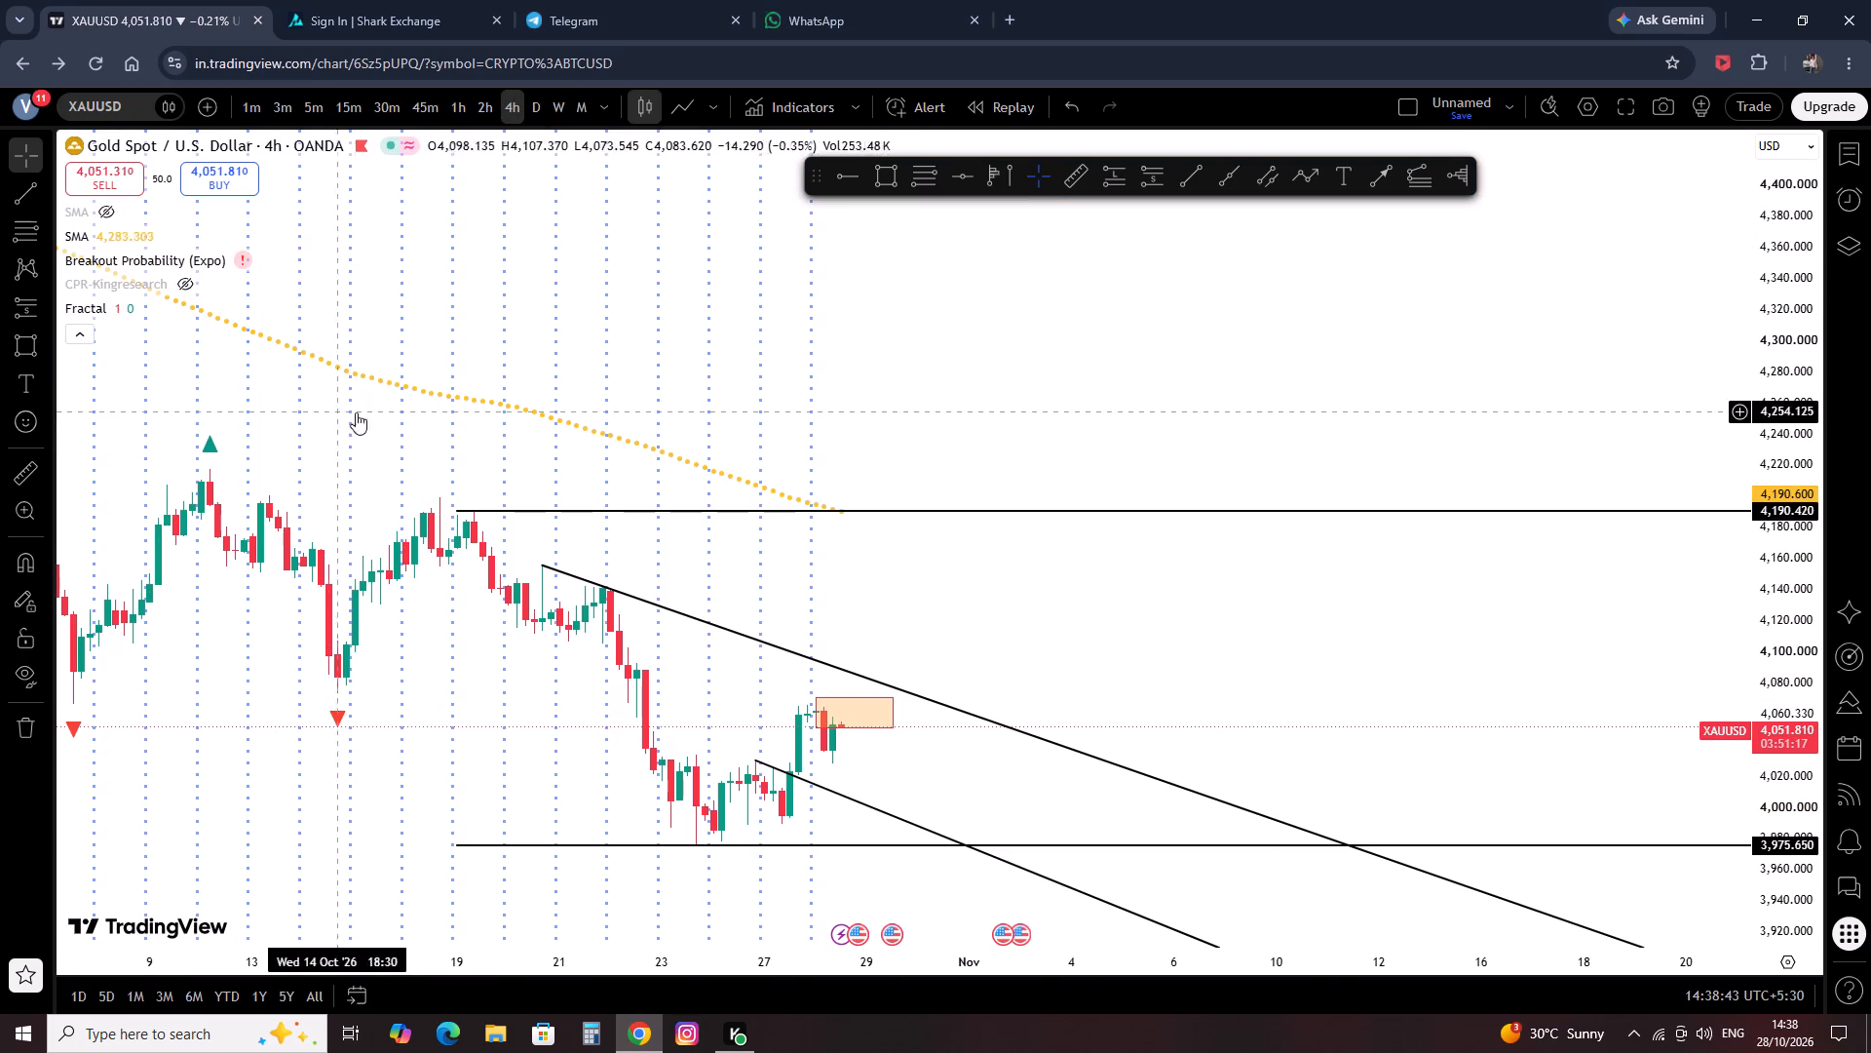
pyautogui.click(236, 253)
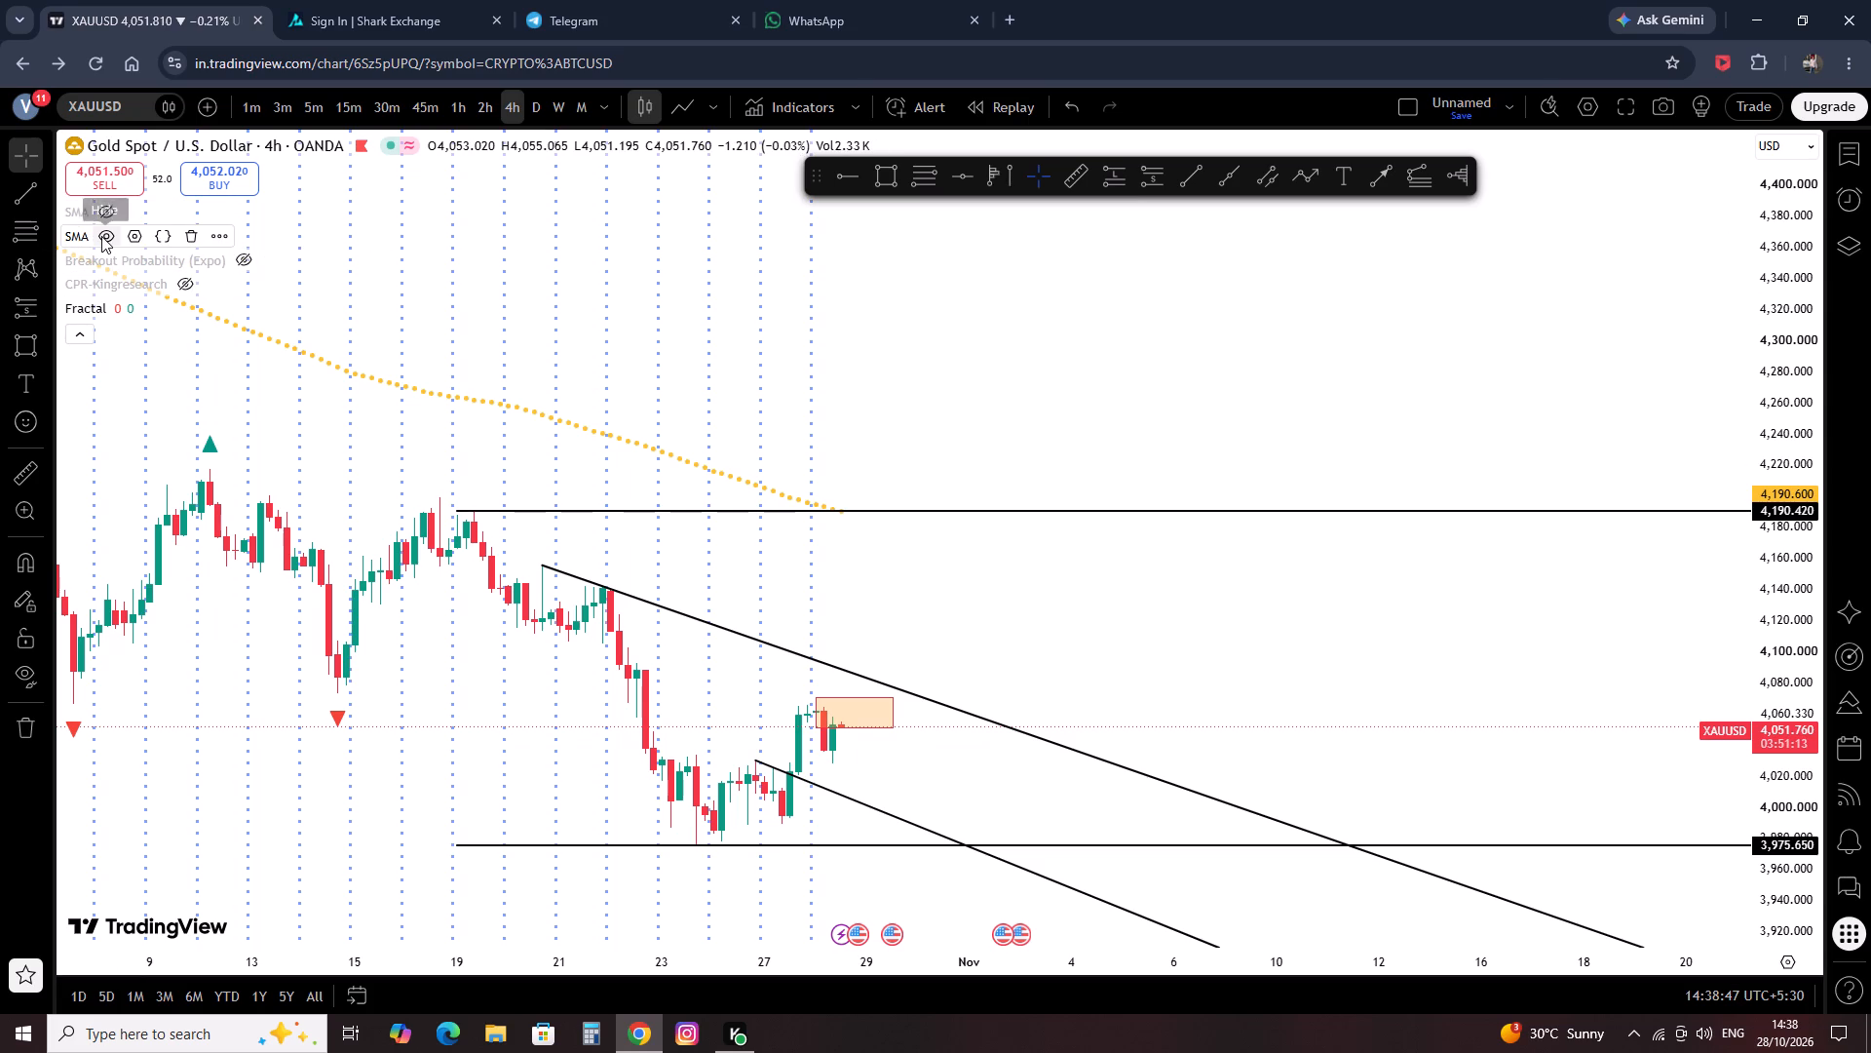
# Hide the yellow dotted SMA and show the Breakout Probability (Expo) indicator.
pyautogui.click(101, 236)
pyautogui.click(242, 262)
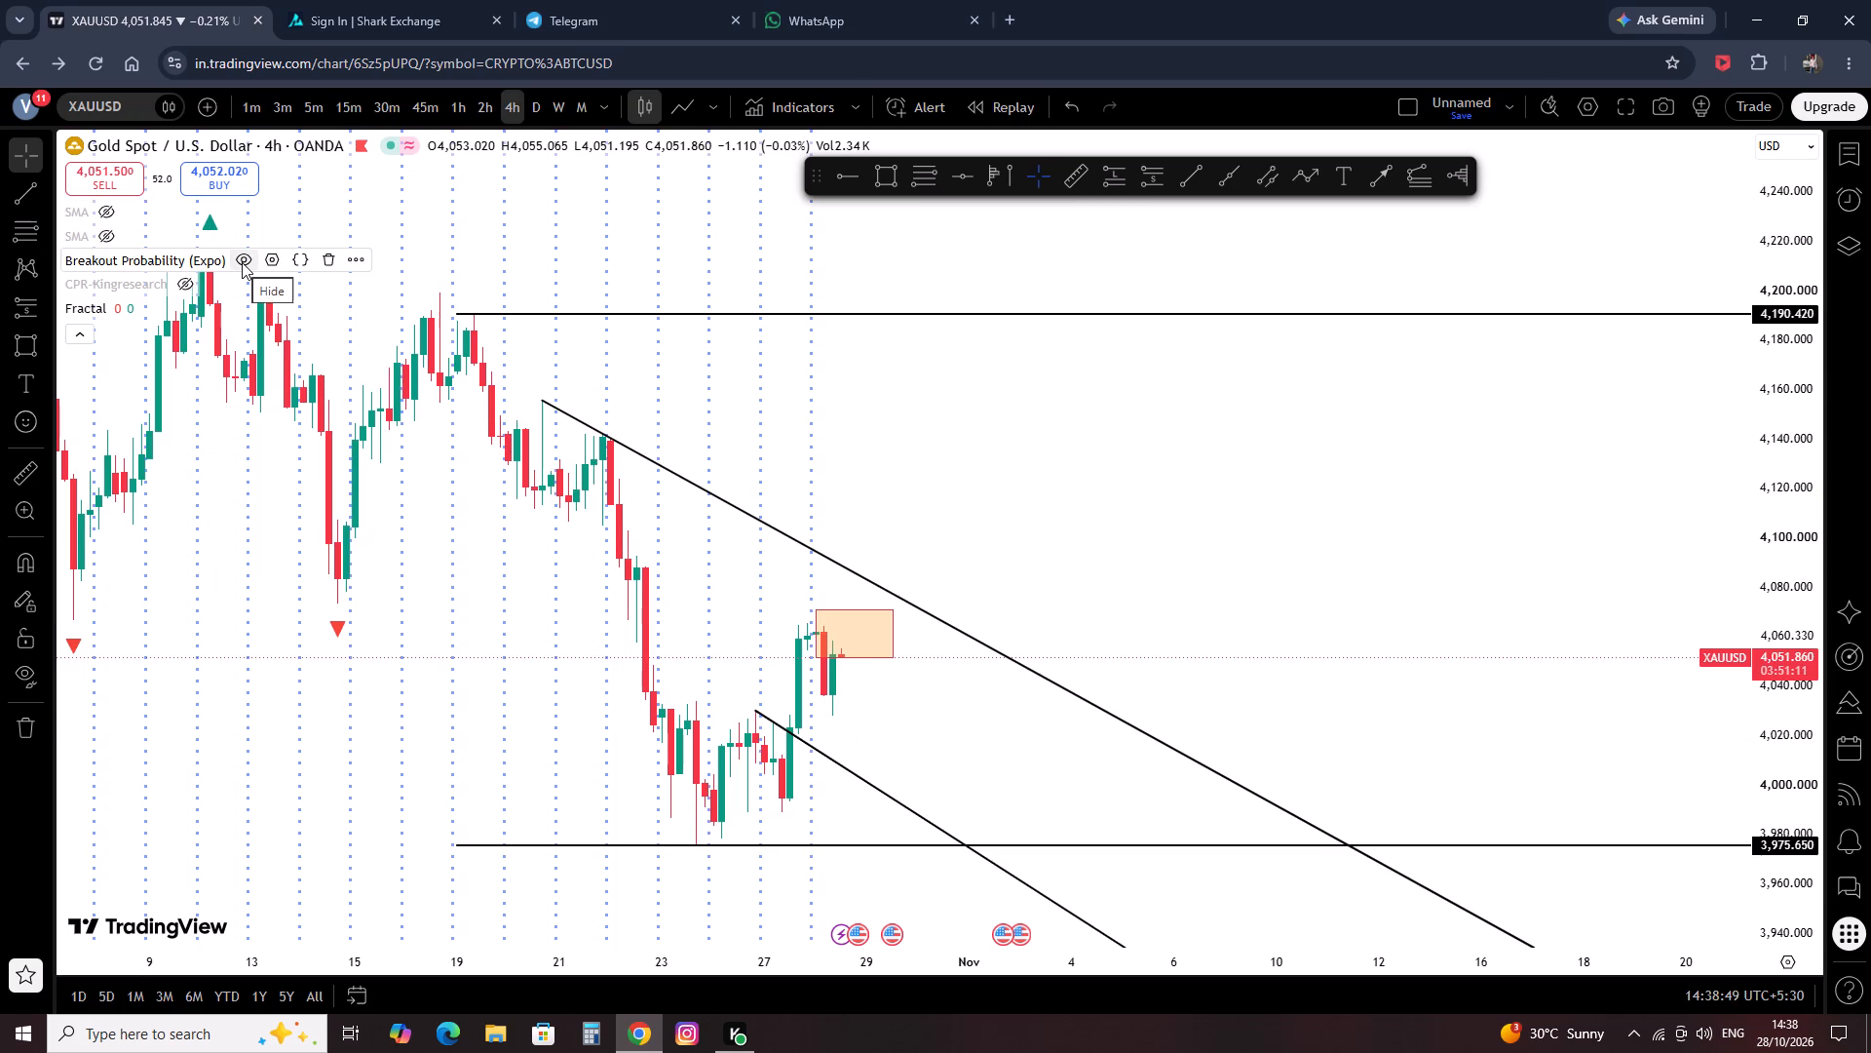
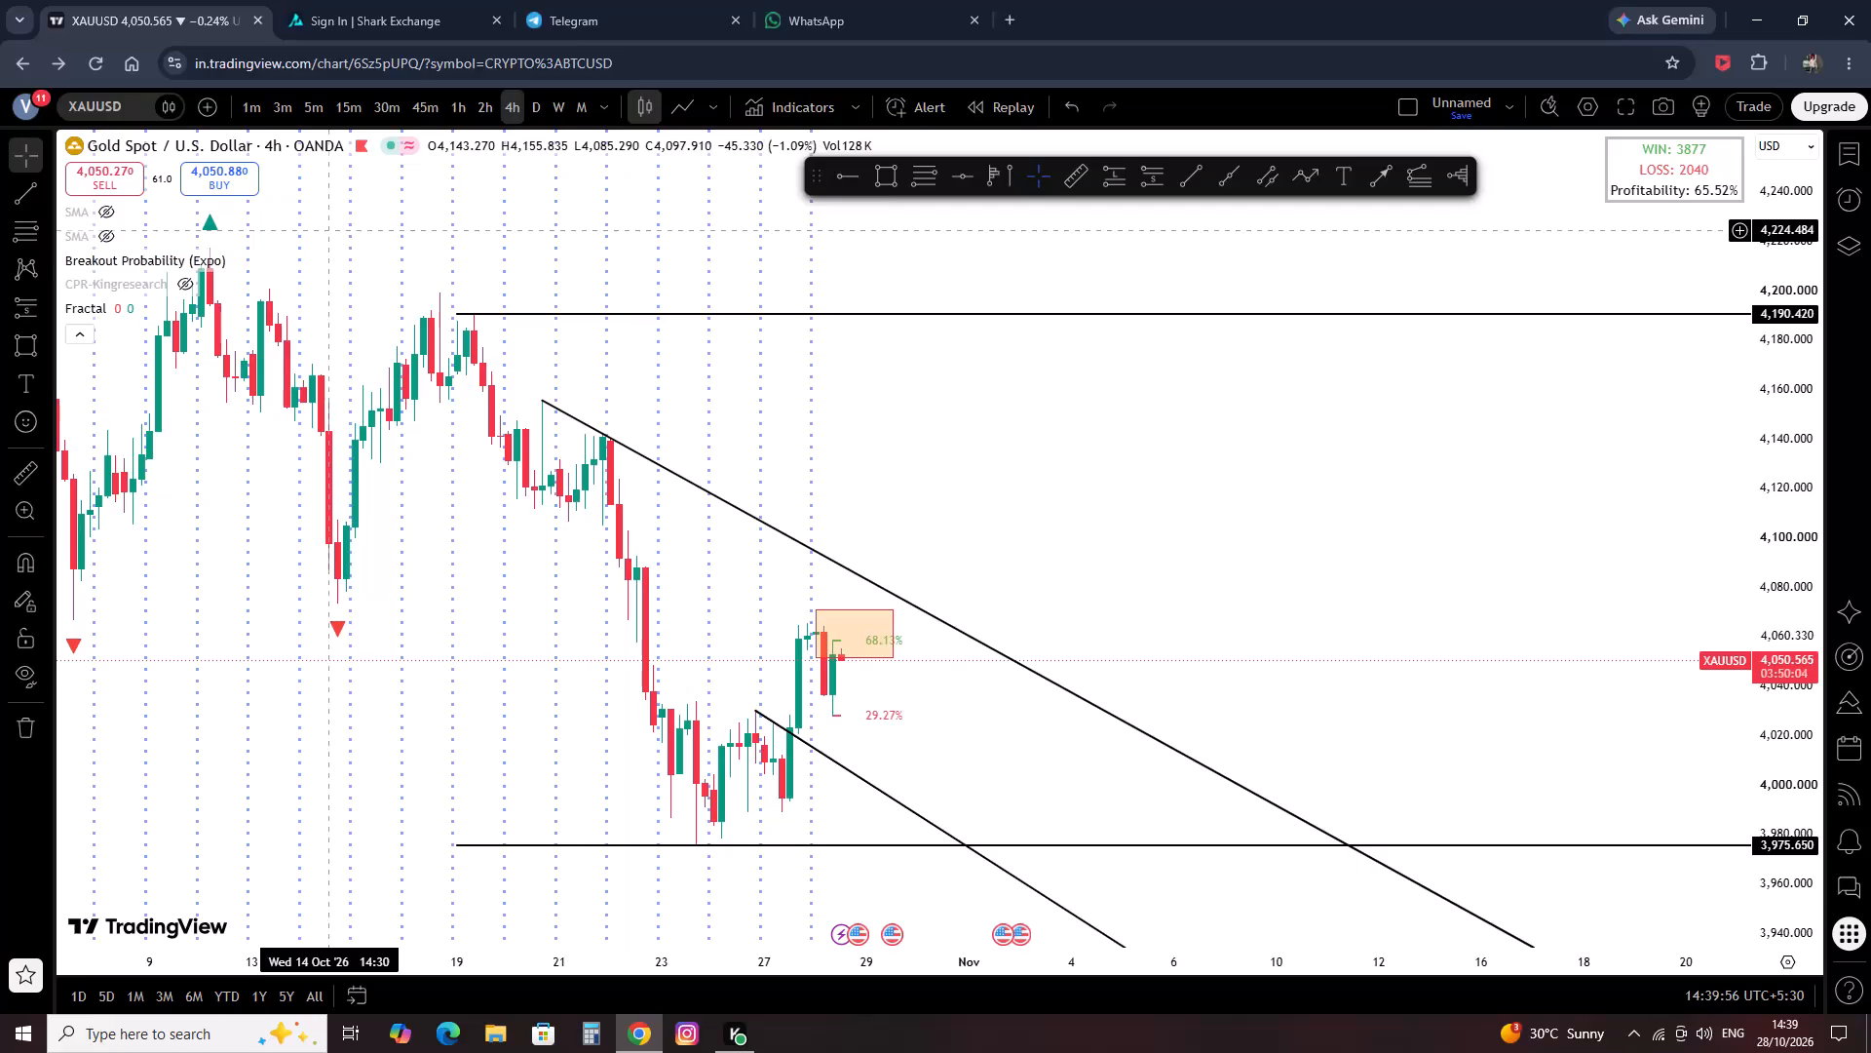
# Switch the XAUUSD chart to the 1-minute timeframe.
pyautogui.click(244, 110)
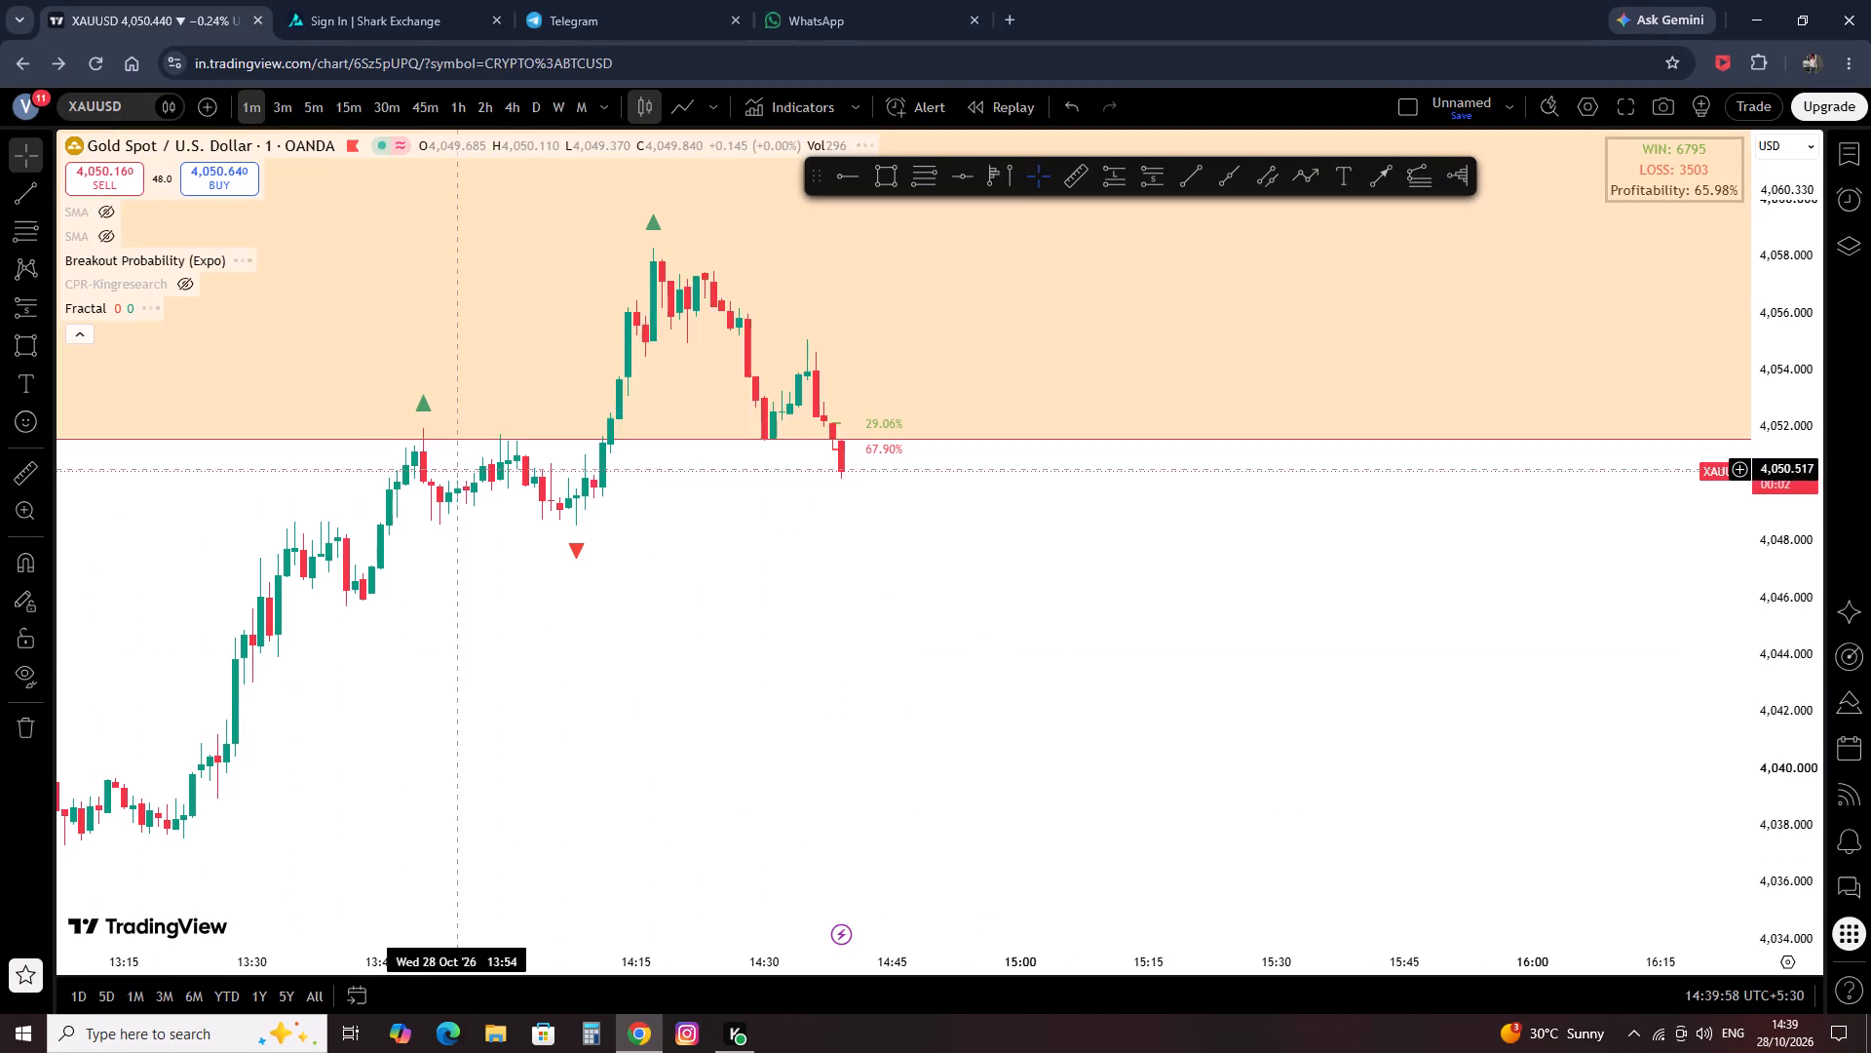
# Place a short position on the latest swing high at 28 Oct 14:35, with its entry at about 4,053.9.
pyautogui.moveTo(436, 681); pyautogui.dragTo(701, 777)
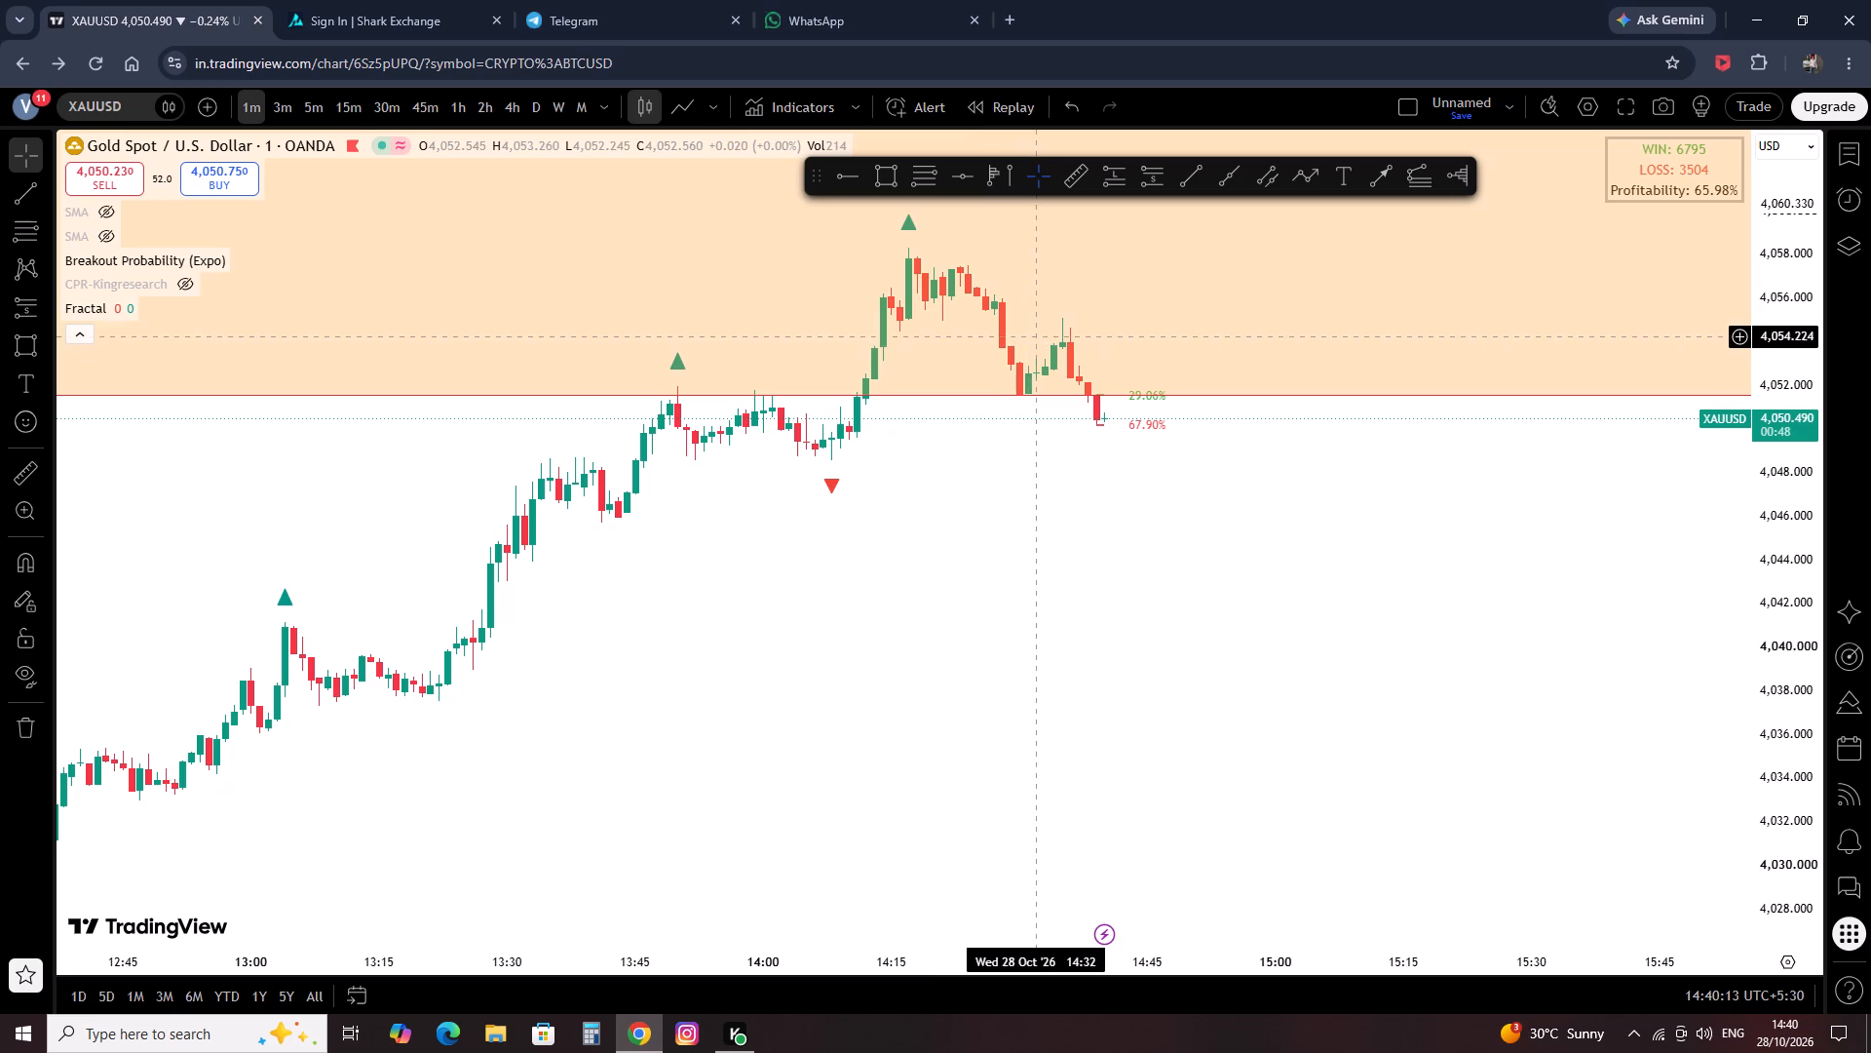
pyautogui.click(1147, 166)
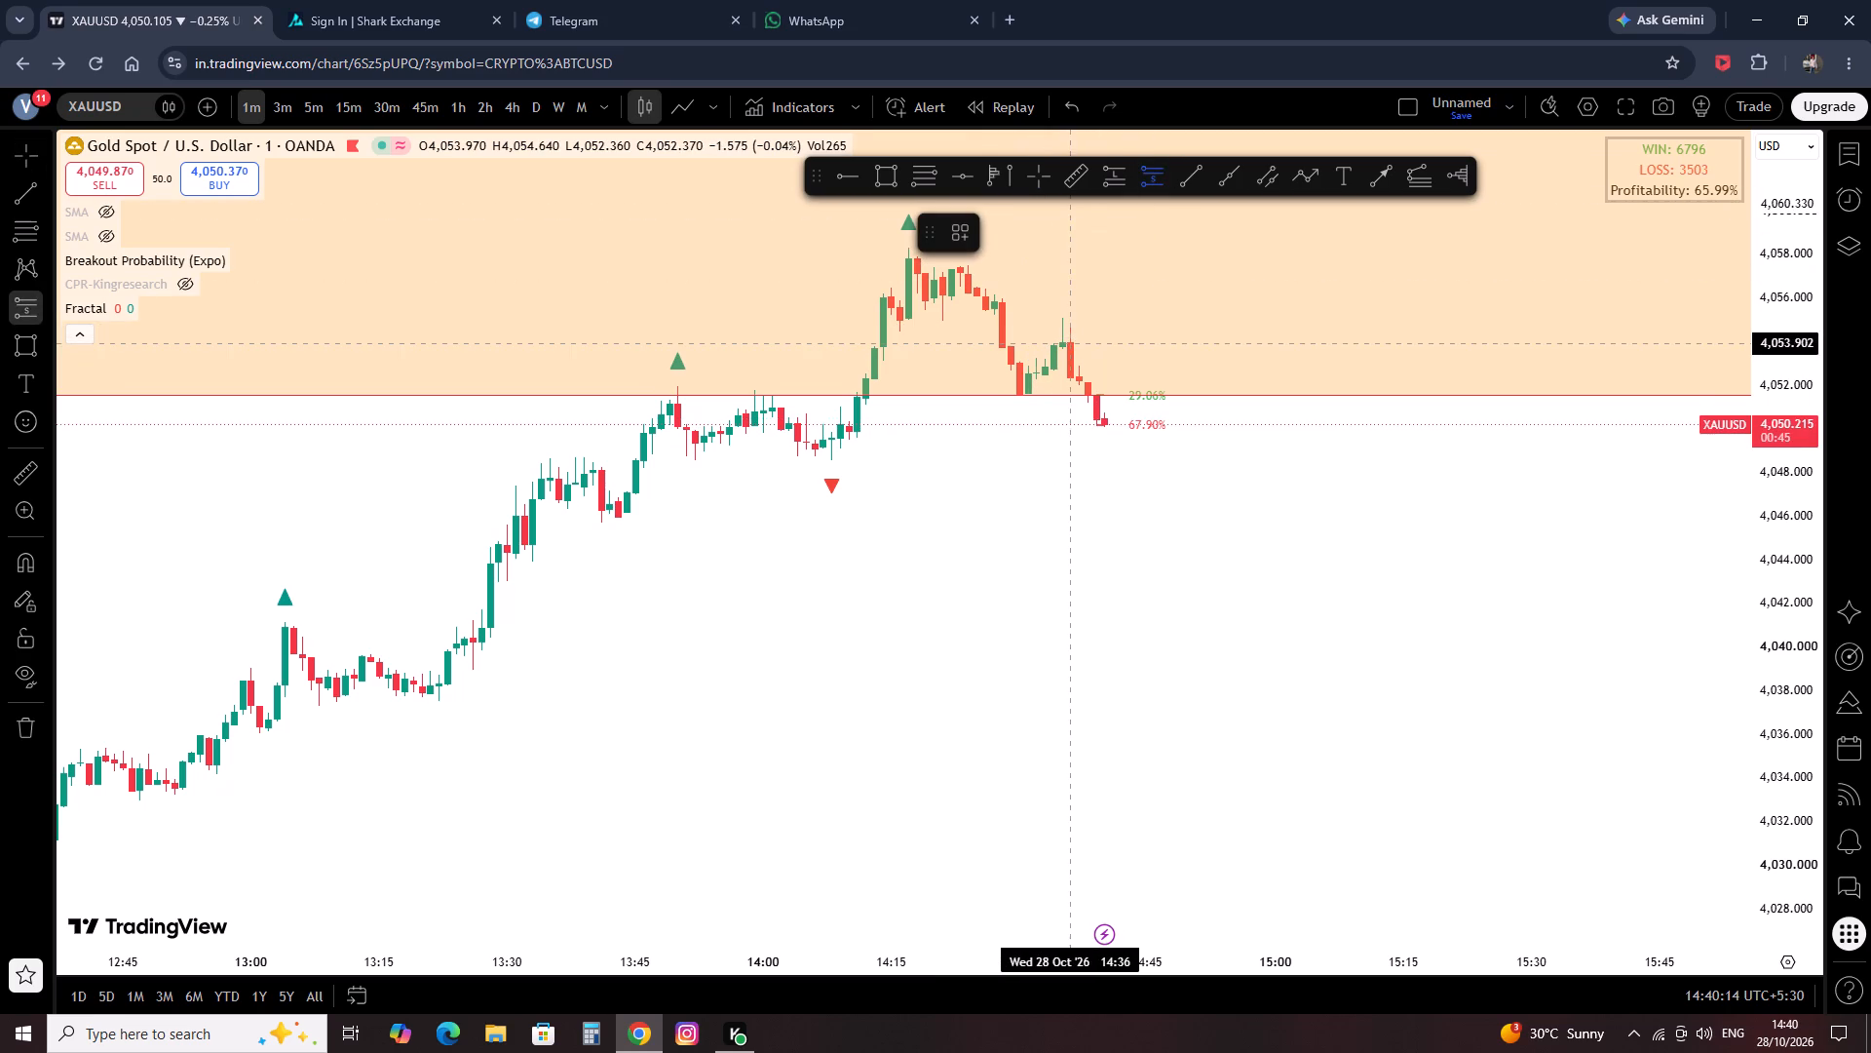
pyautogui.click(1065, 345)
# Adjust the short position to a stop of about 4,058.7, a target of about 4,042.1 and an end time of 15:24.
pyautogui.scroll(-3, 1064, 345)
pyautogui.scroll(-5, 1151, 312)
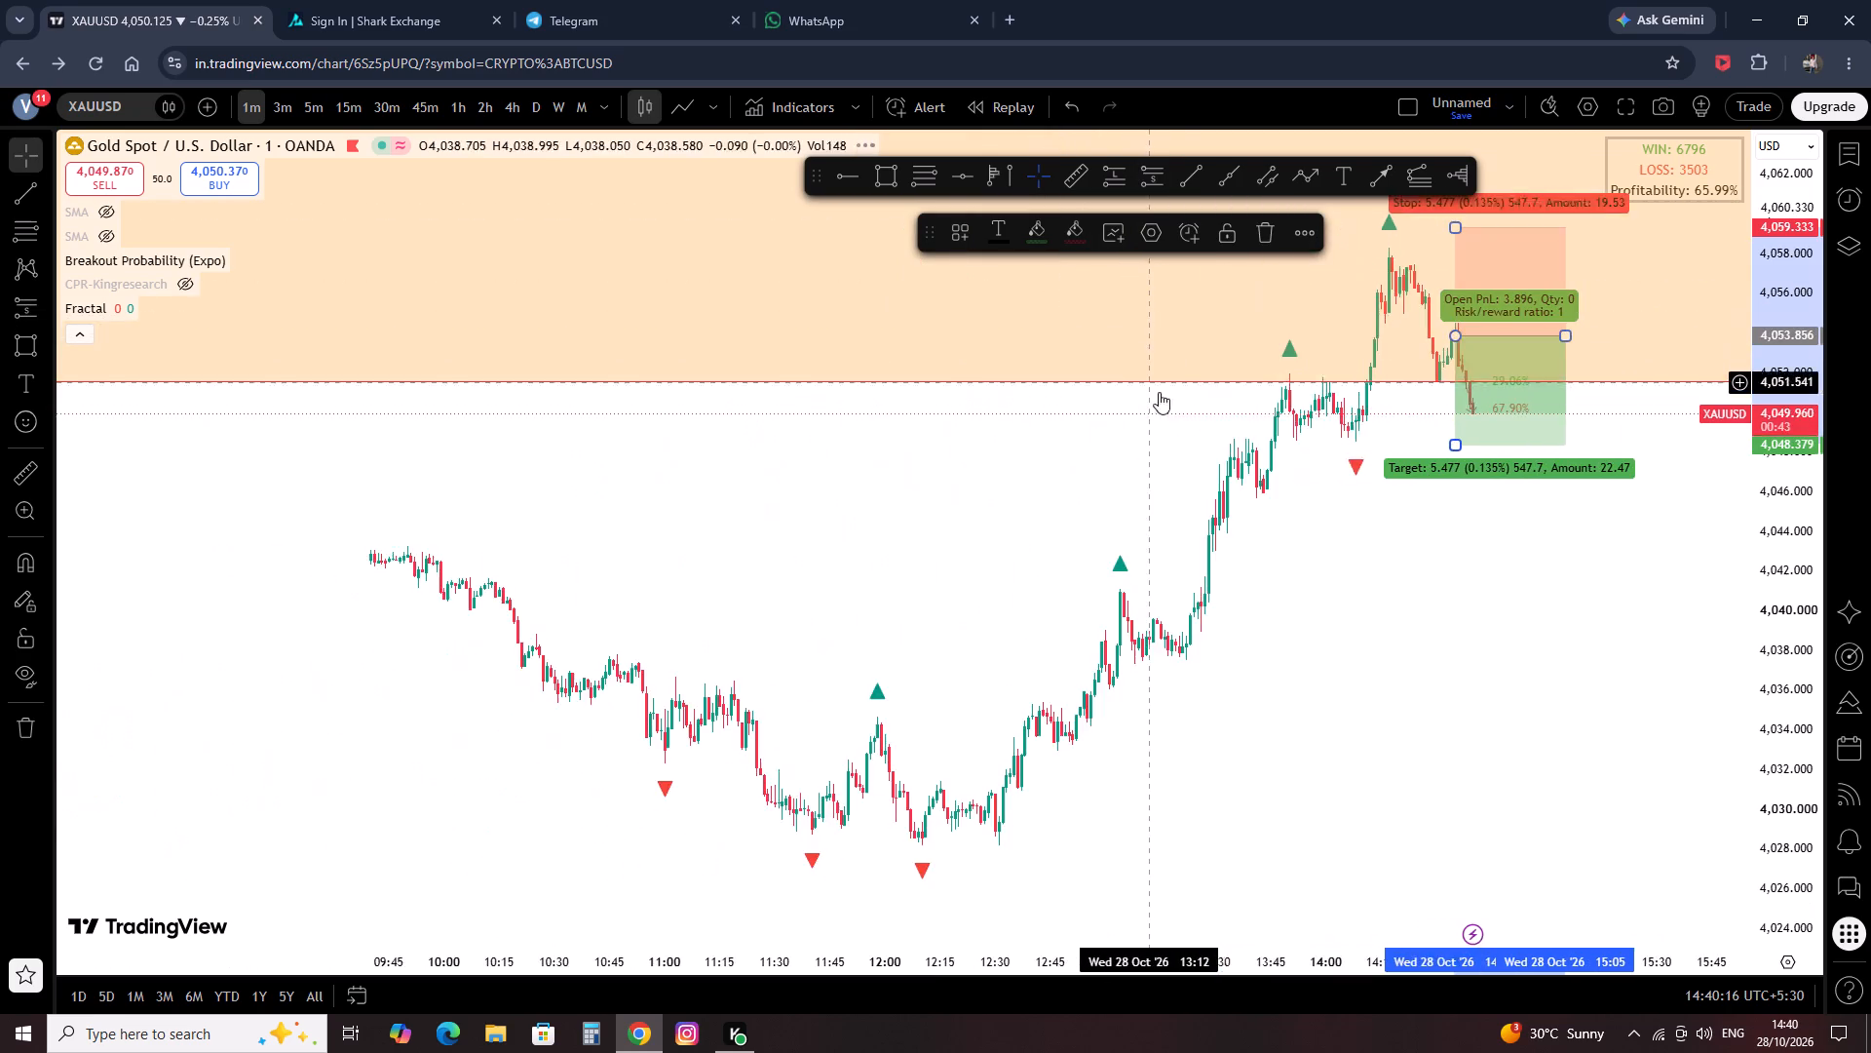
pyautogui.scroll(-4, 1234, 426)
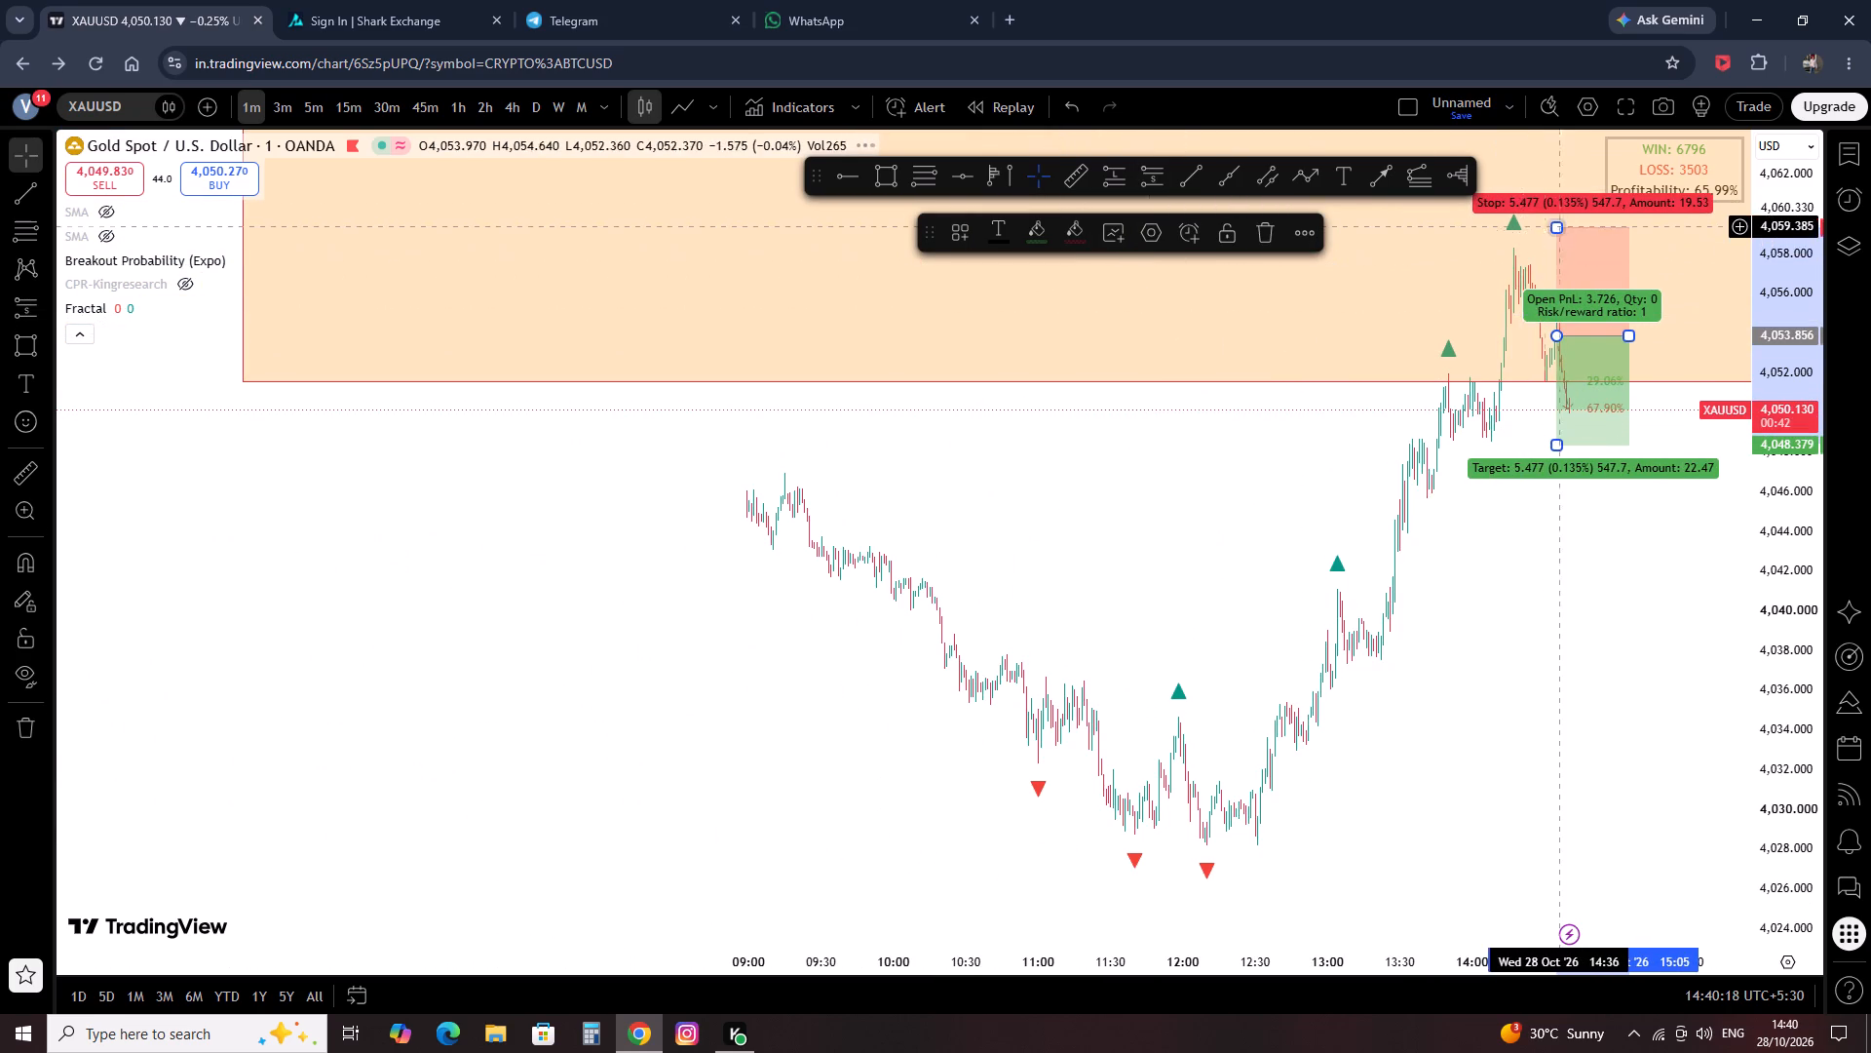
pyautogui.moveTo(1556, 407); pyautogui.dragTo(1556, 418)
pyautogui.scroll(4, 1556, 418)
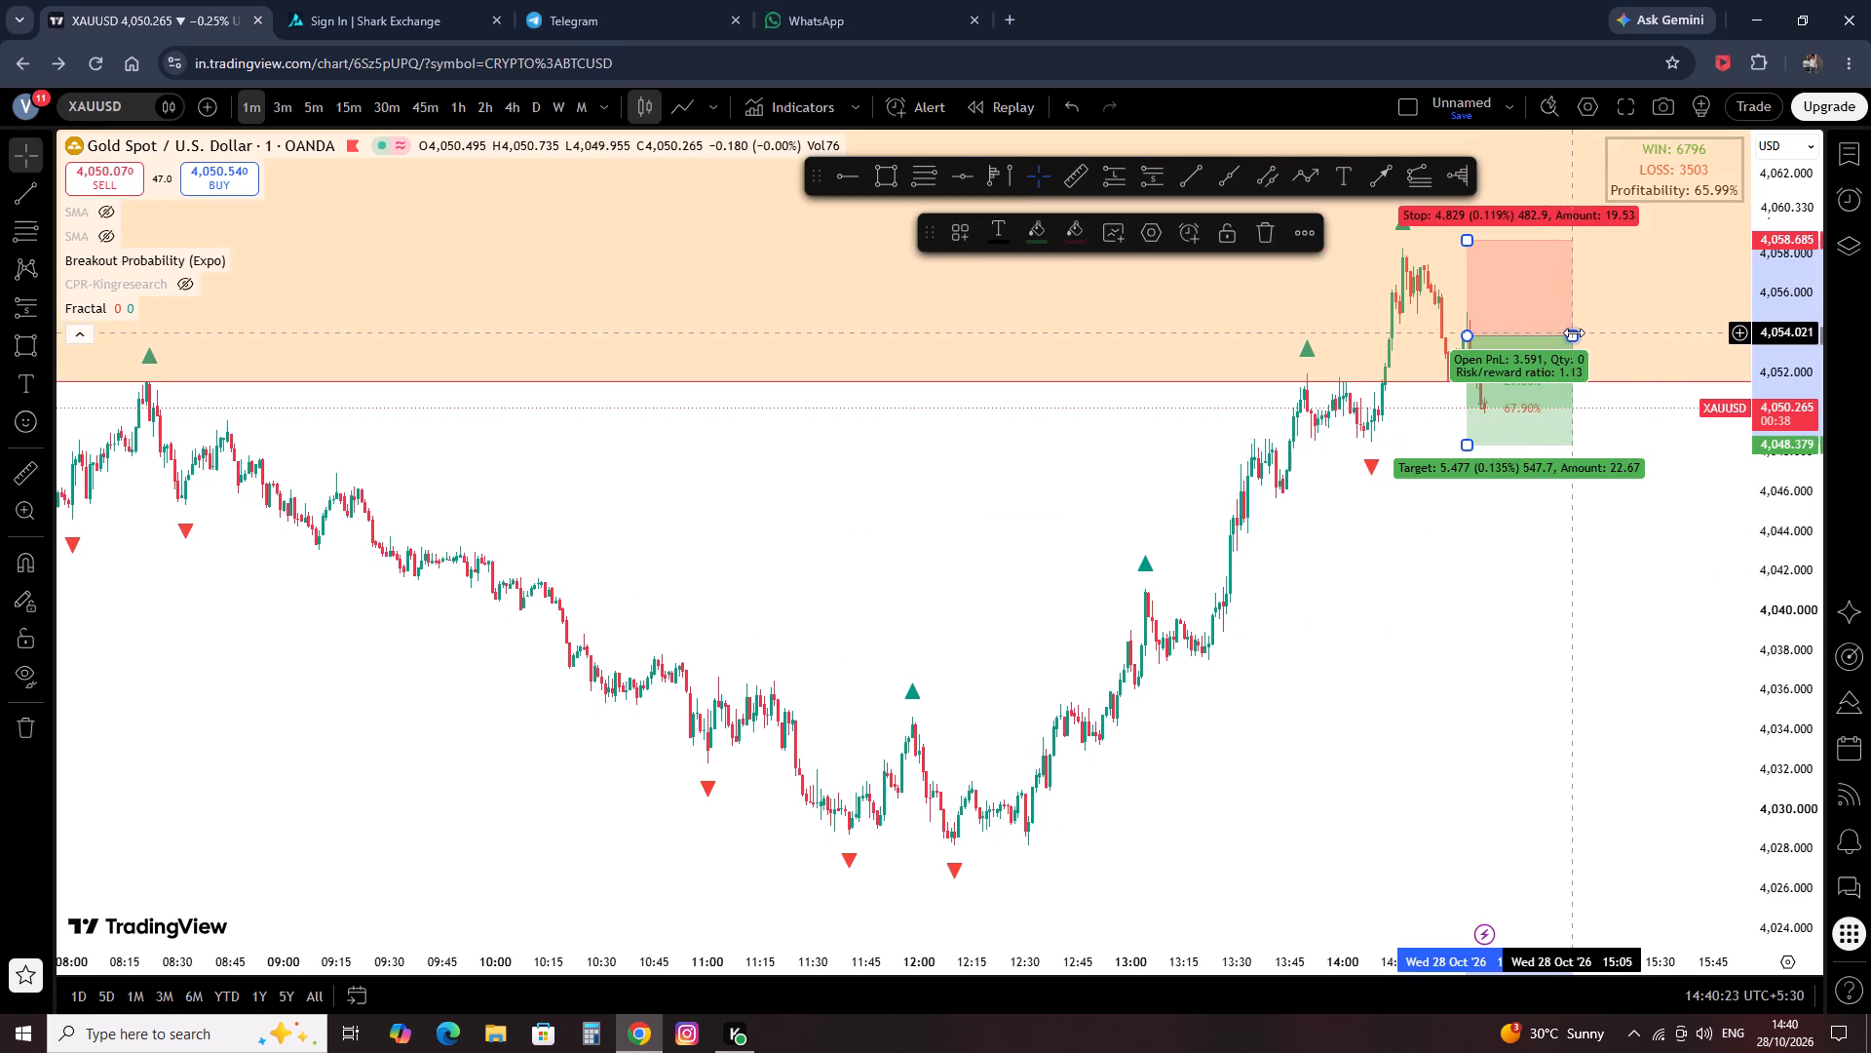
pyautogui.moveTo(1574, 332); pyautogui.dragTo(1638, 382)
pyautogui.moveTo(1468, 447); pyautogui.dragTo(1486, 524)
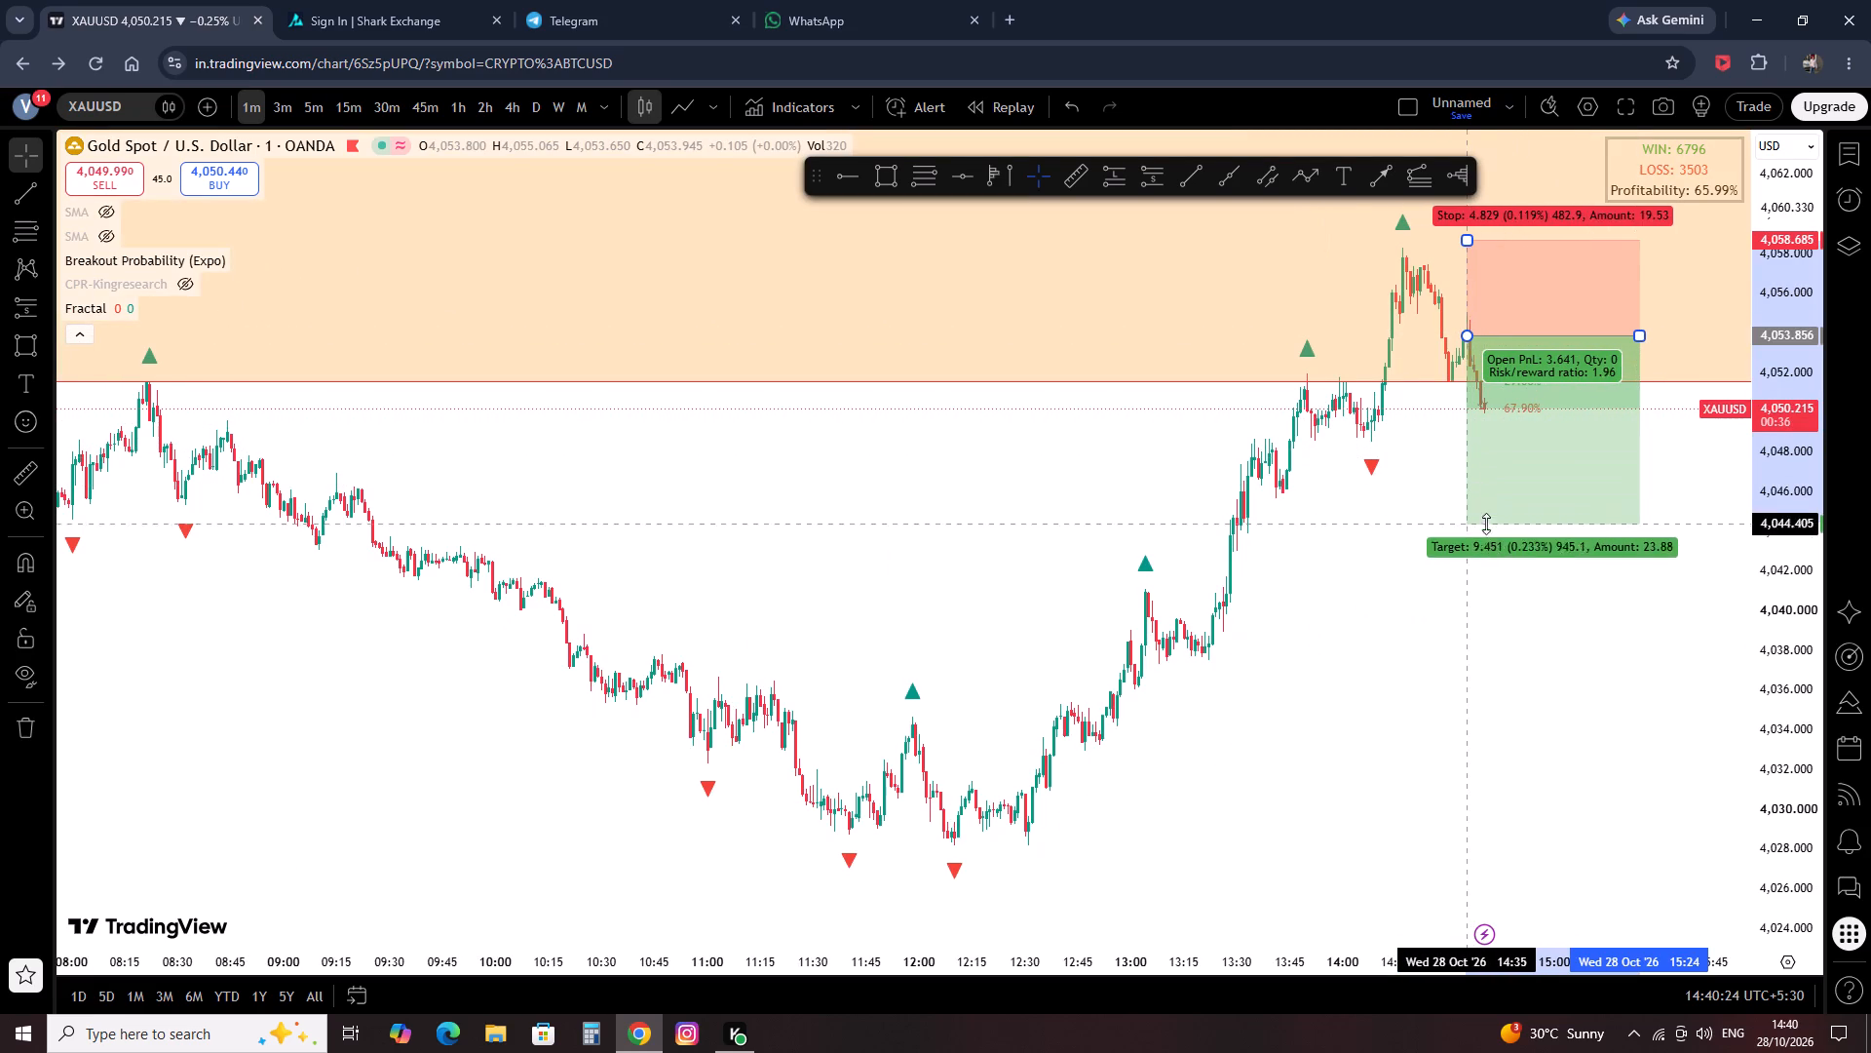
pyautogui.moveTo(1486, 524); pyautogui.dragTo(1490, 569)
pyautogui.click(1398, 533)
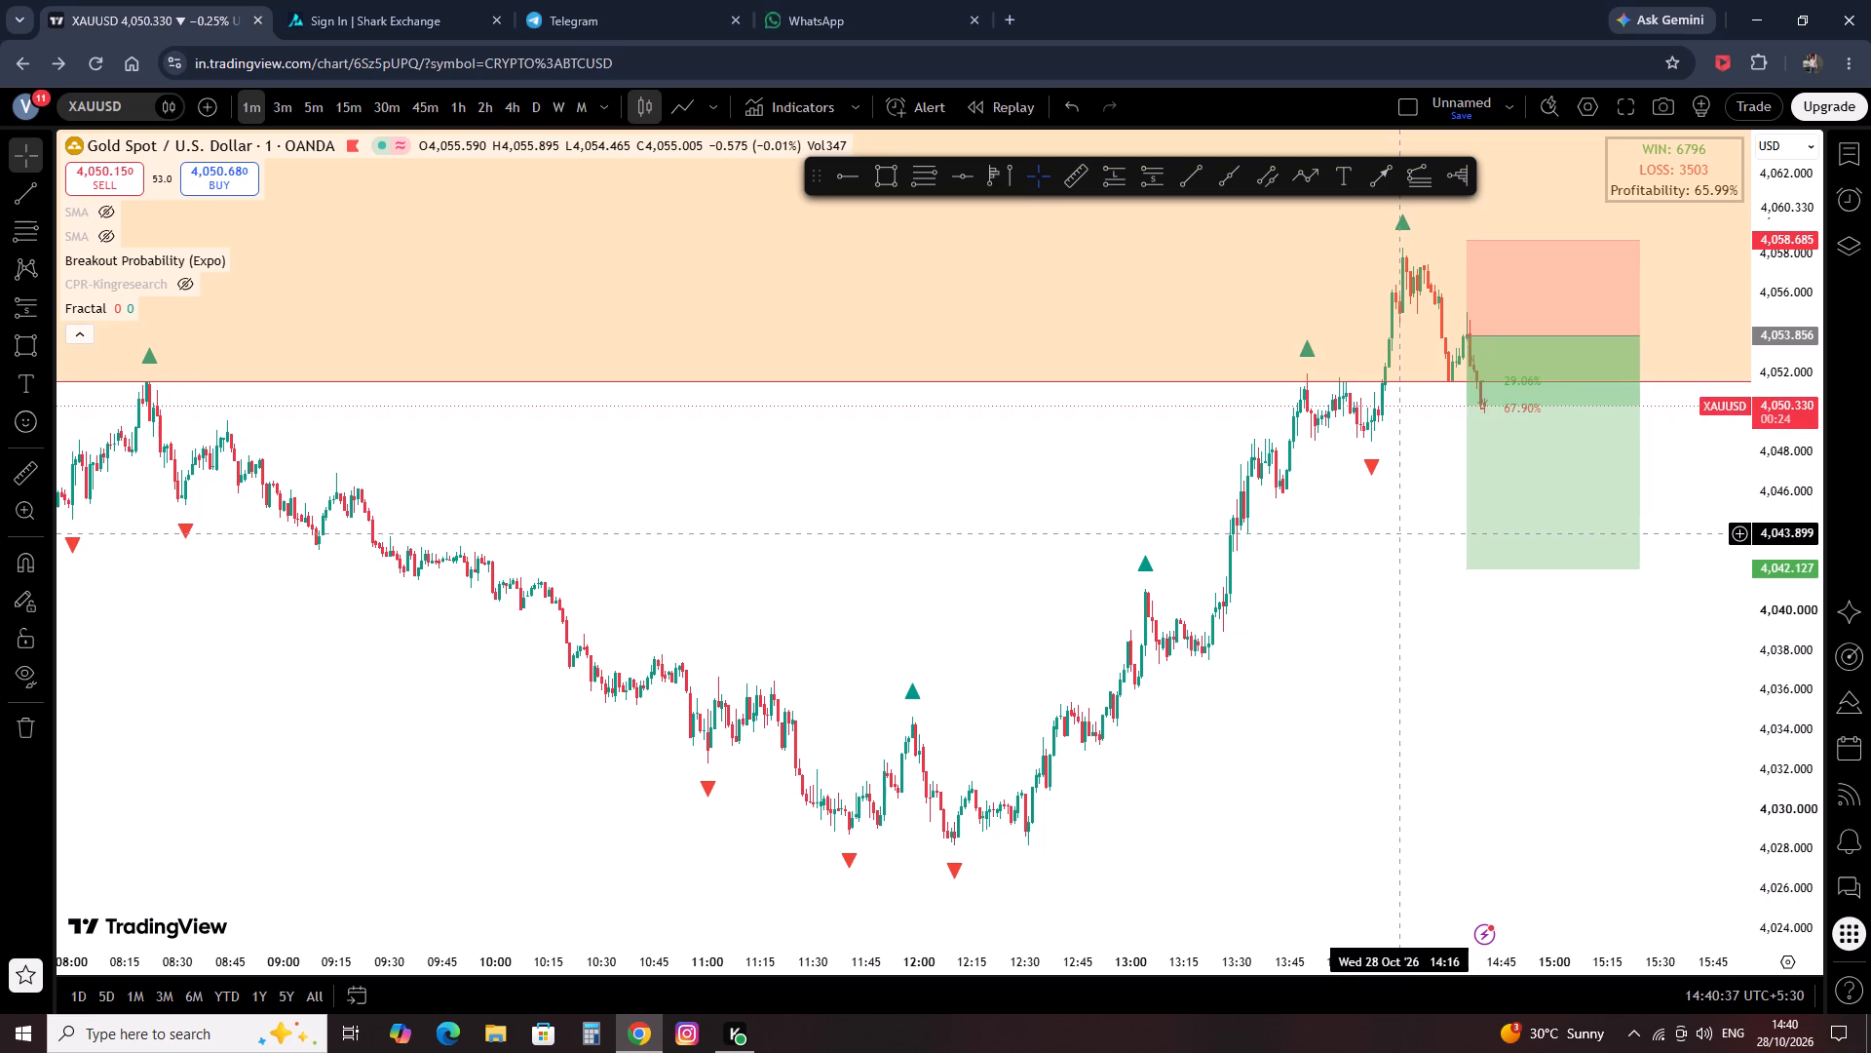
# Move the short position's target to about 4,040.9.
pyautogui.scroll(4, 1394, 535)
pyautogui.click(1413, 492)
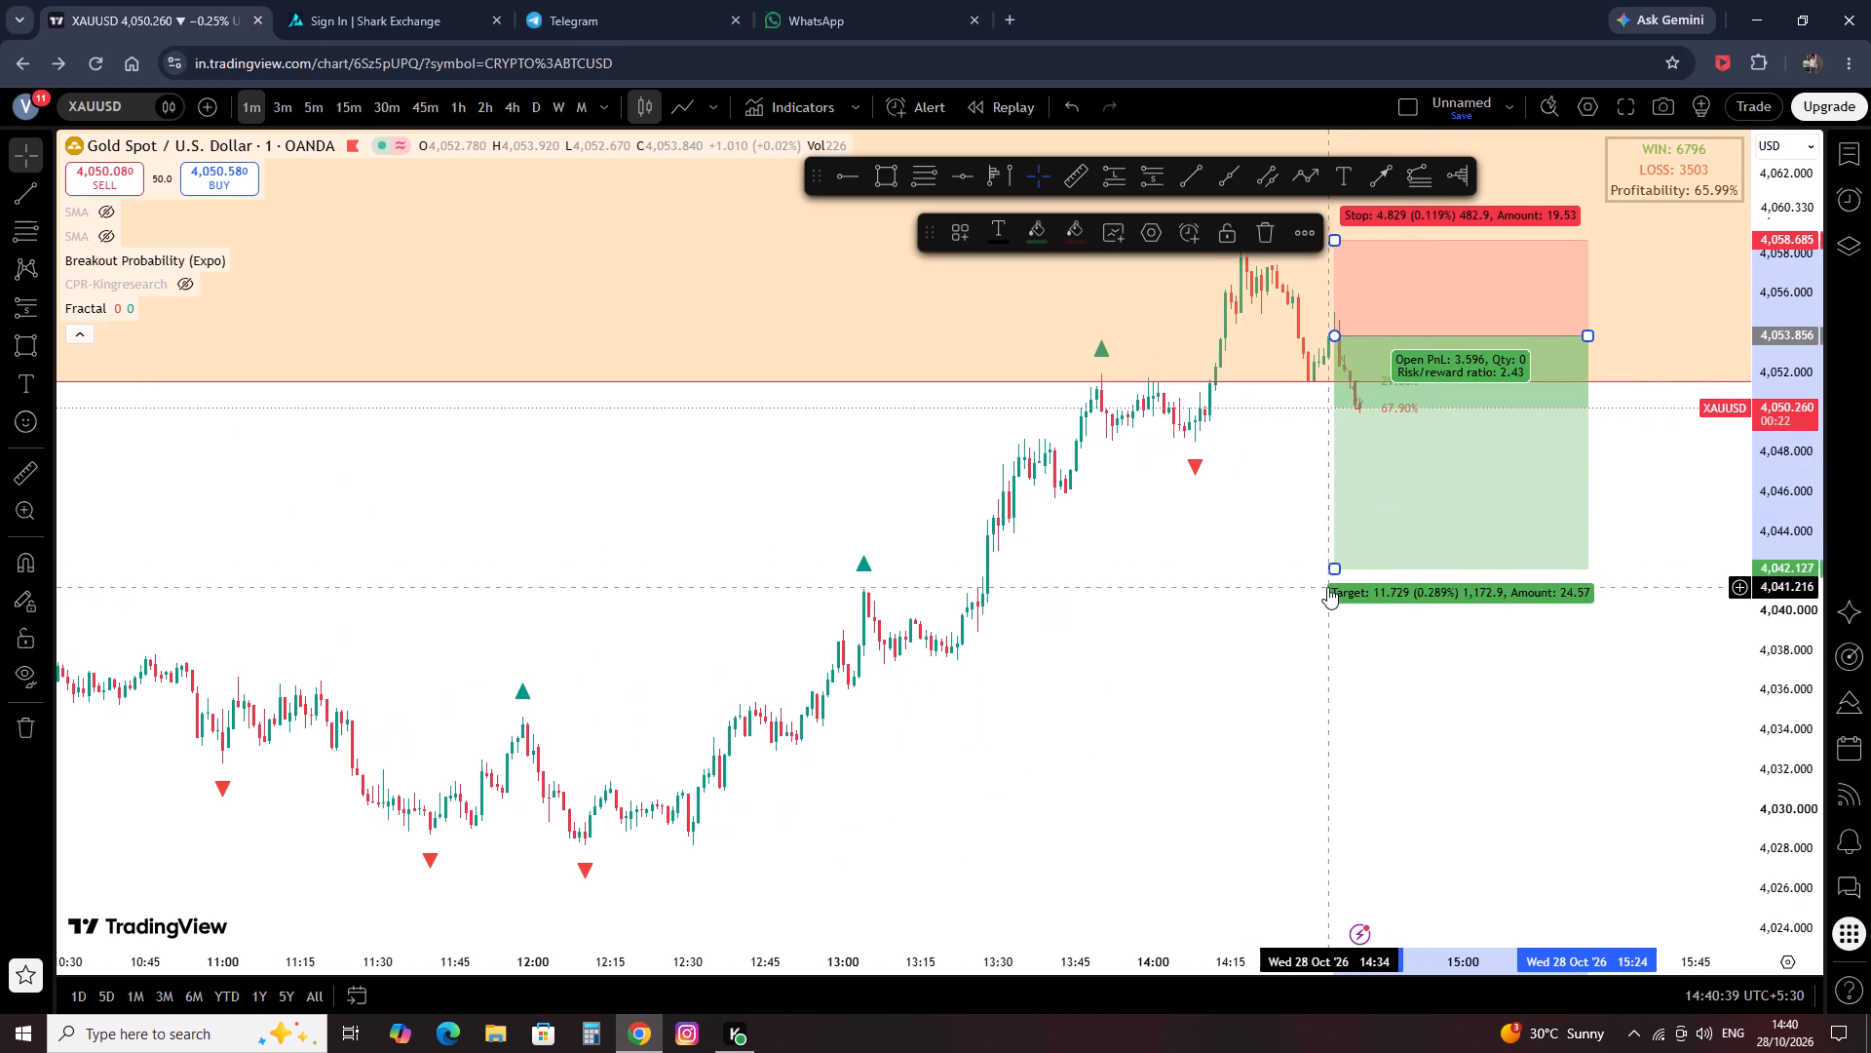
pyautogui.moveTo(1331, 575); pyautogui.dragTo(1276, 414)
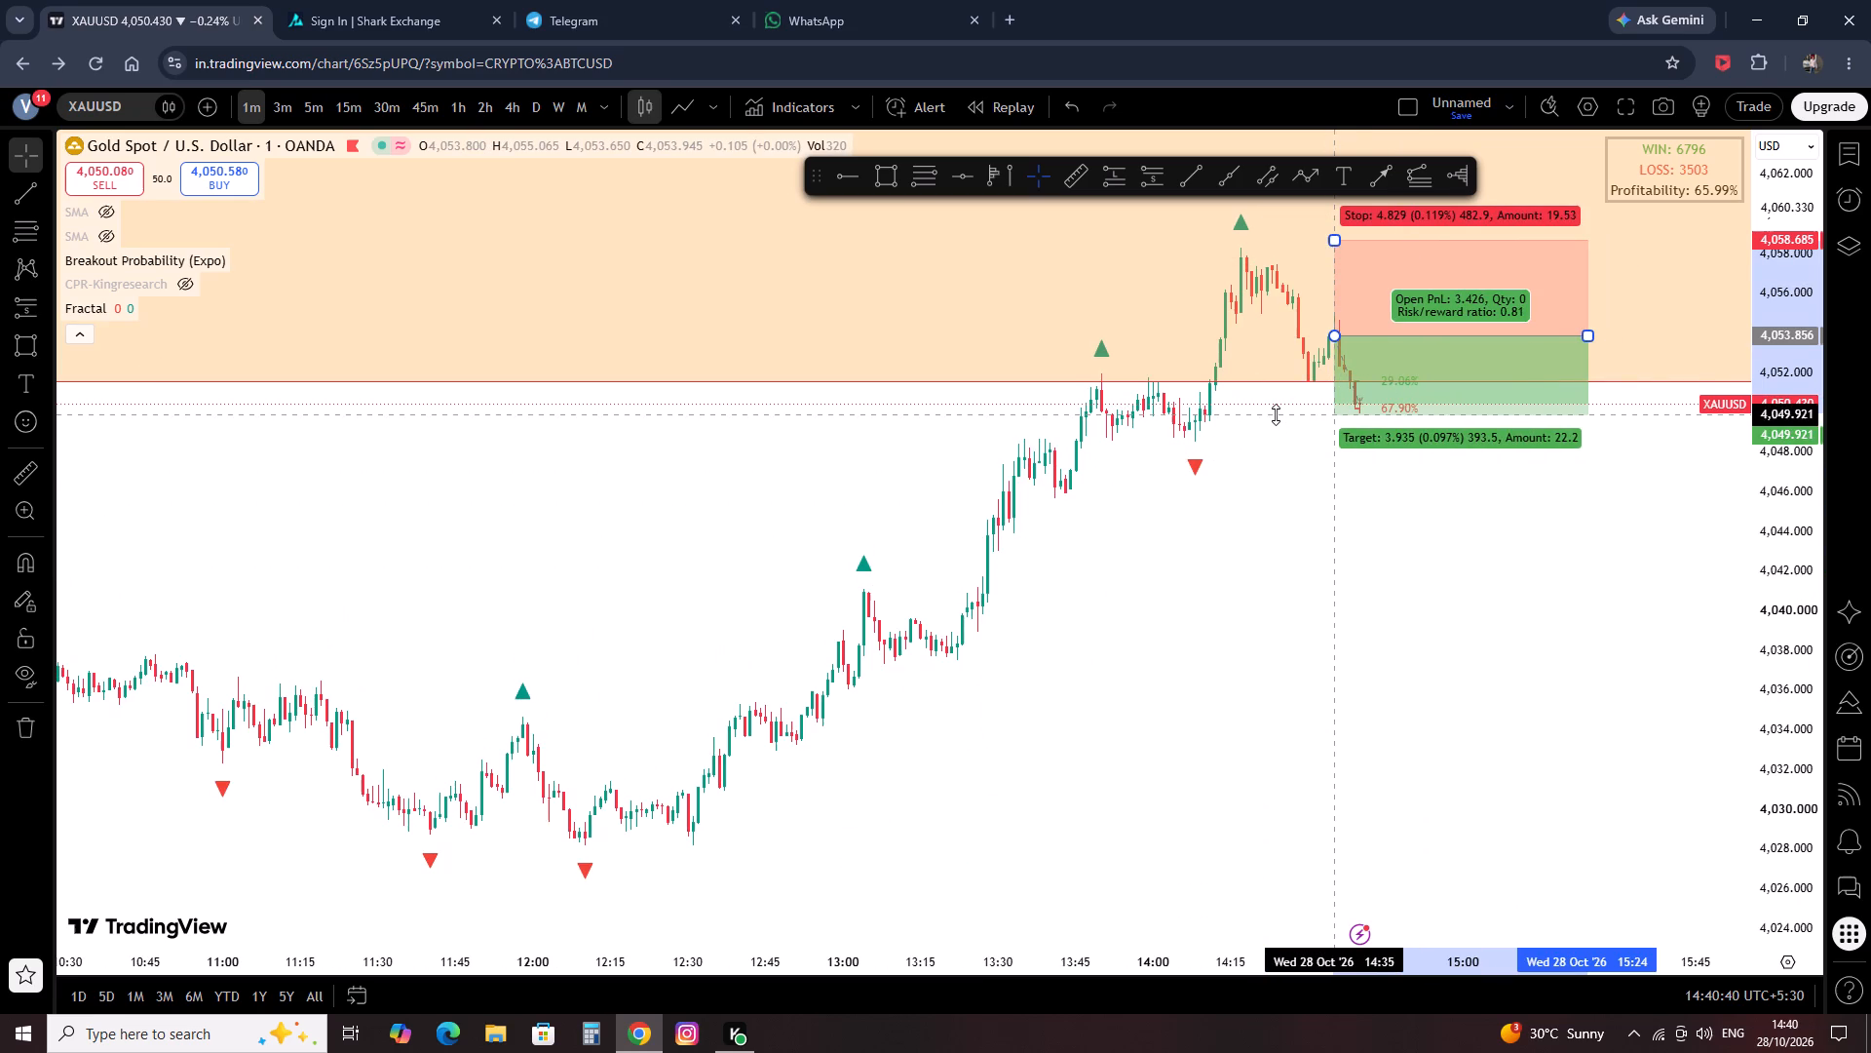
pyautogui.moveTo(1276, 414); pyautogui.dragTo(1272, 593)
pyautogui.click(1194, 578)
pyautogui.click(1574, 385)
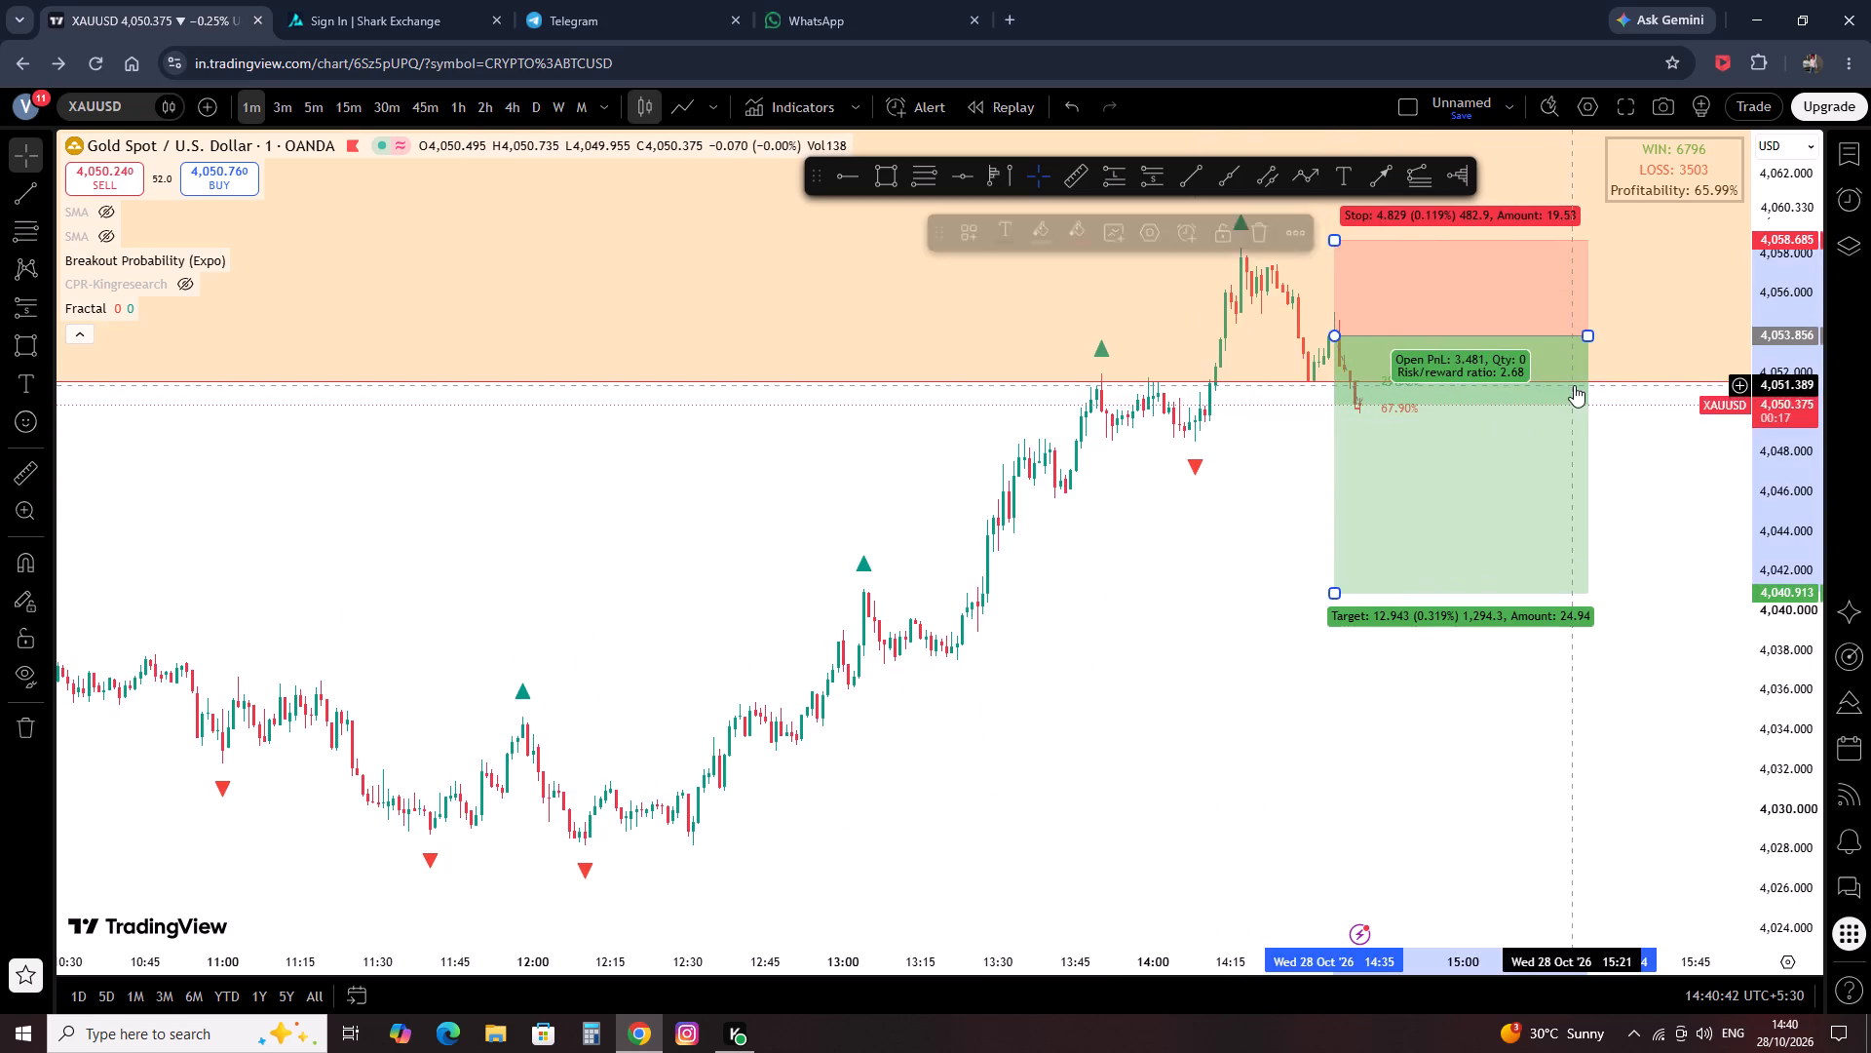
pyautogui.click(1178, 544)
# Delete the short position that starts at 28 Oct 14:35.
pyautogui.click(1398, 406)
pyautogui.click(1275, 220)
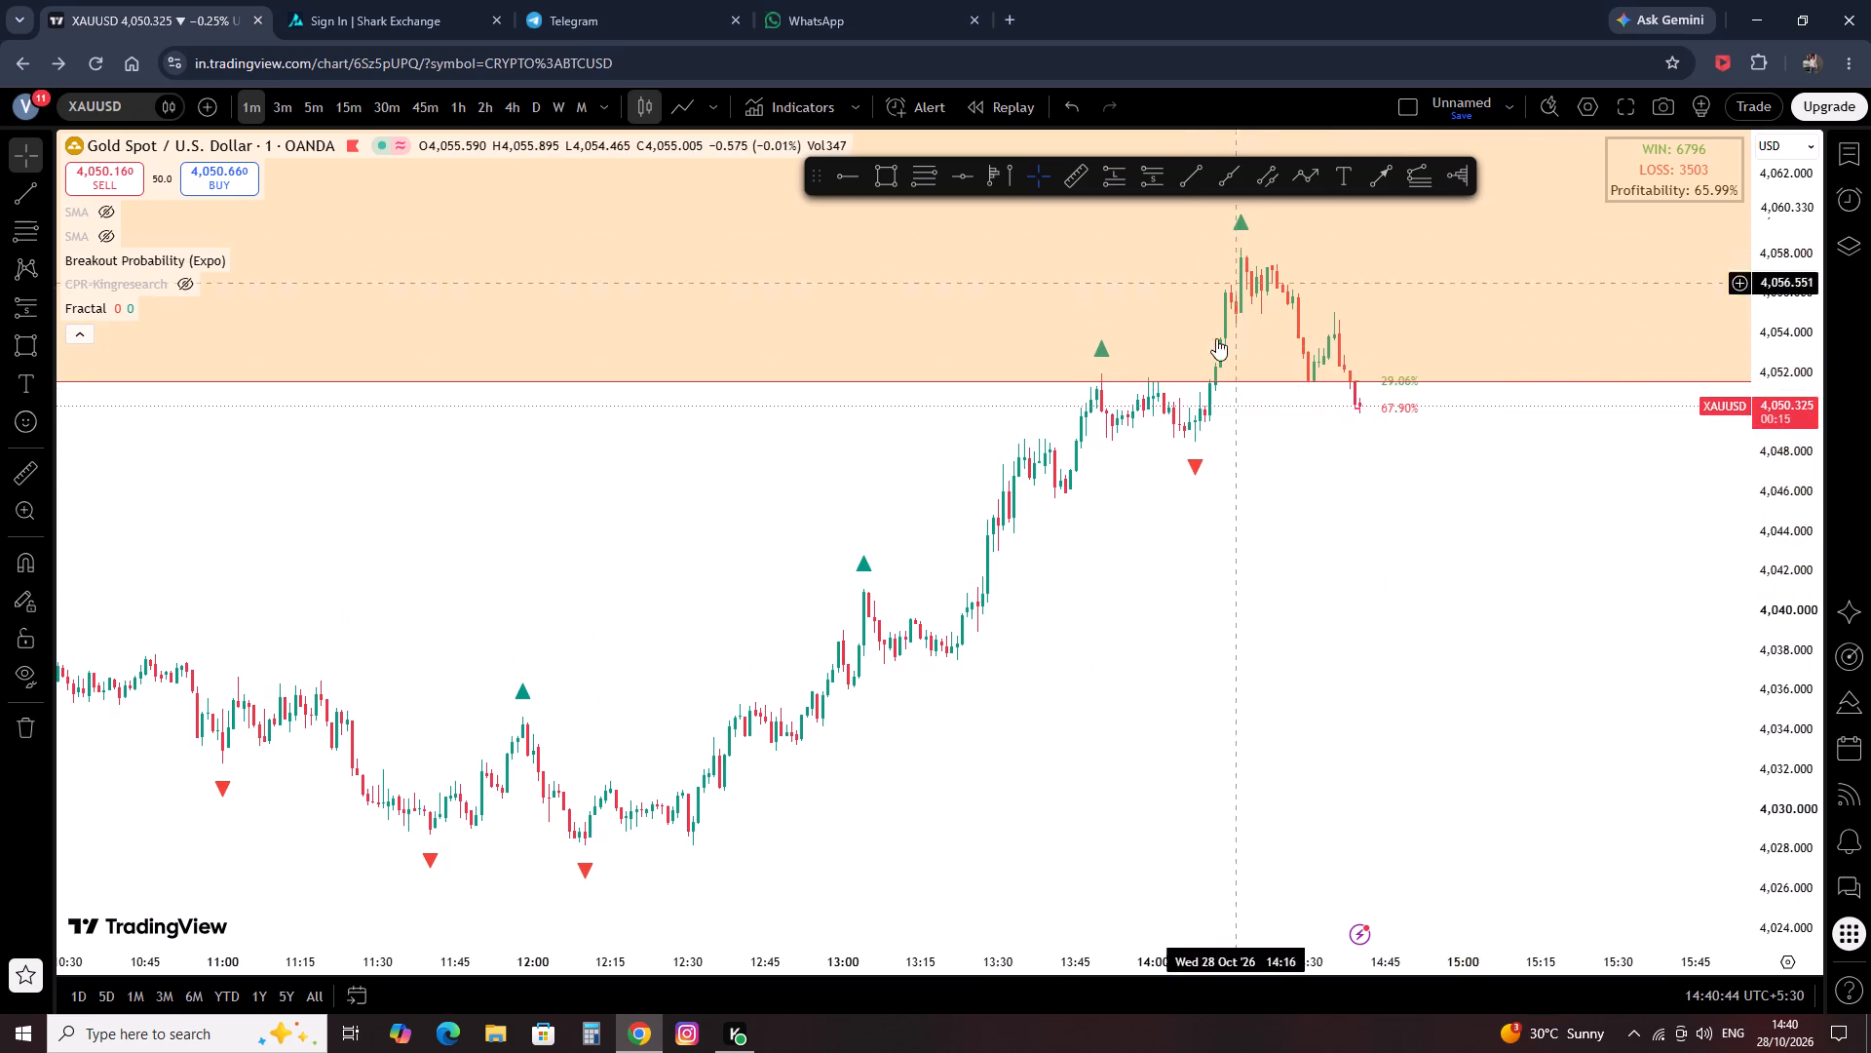
# Switch the XAUUSD chart to the 15-minute timeframe.
pyautogui.scroll(-9, 1221, 490)
pyautogui.click(355, 109)
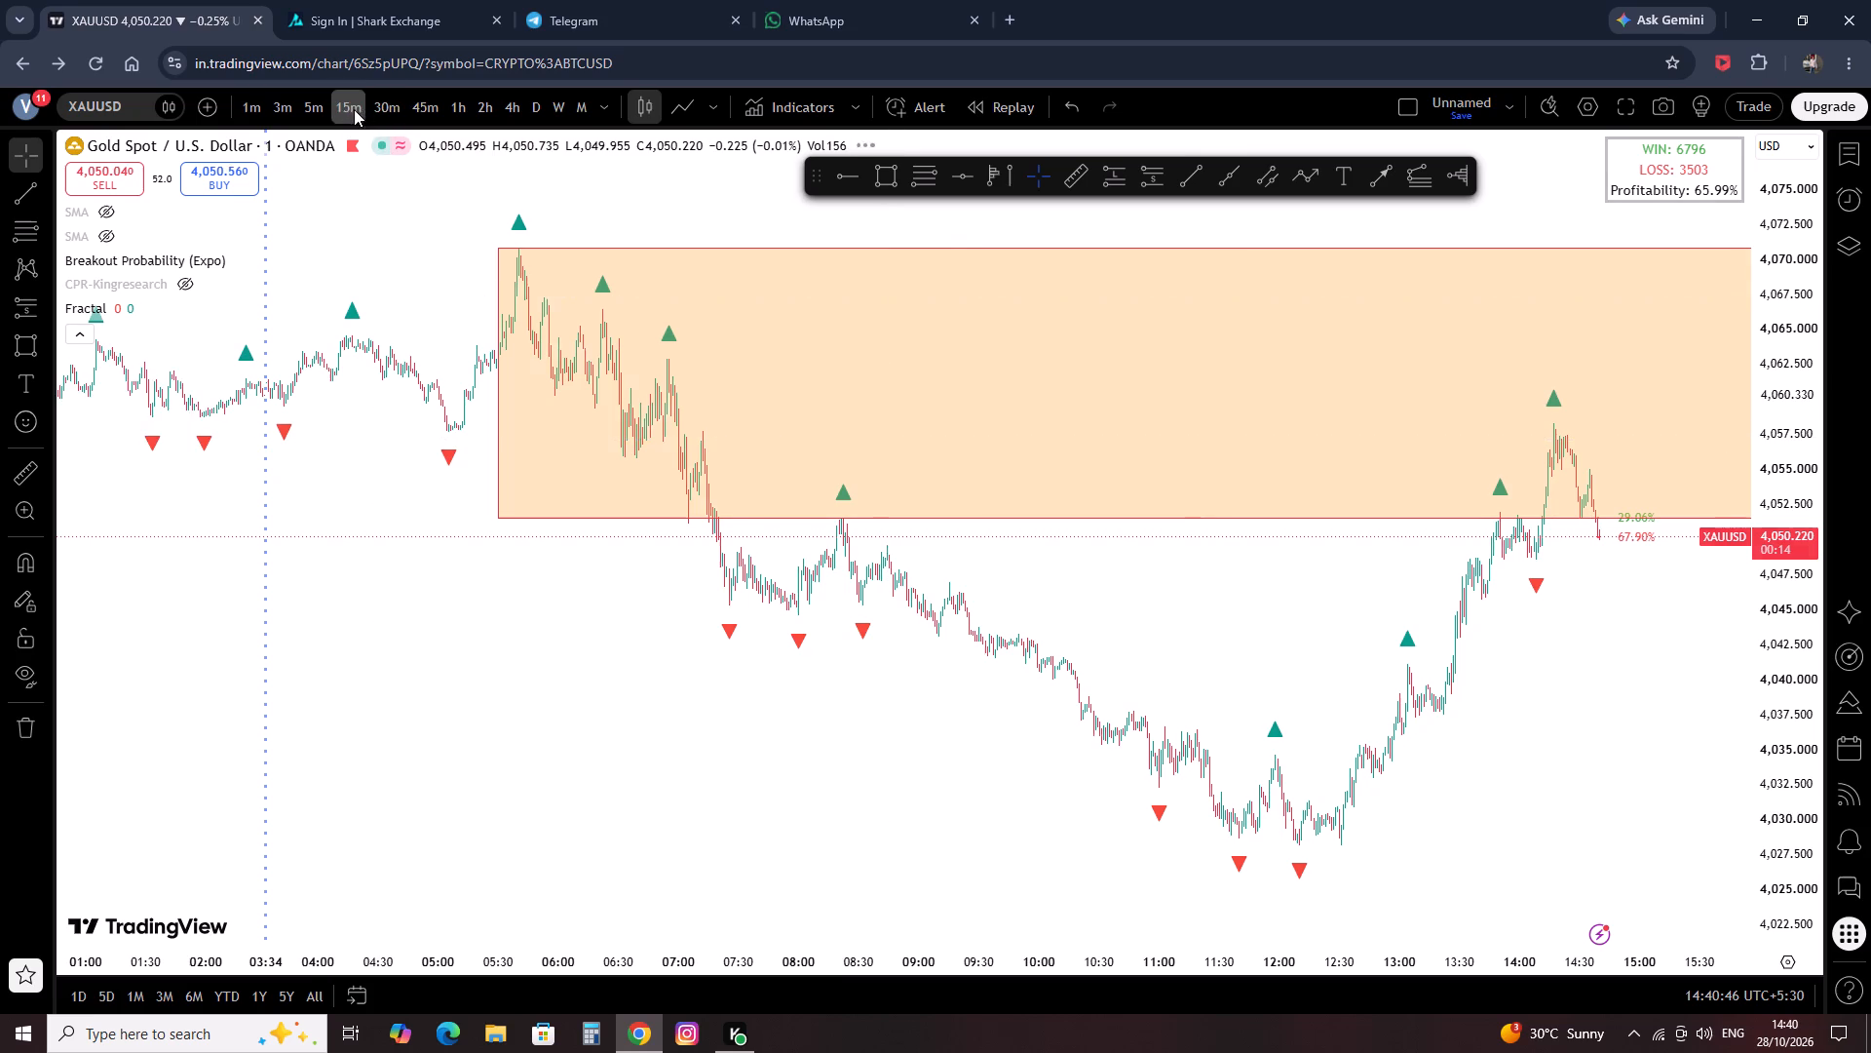
# Draw a rectangle zone between about 4,033.7 and 4,025.0, starting at the 23 Oct 18:30 swing high and extending to about 29 Oct.
pyautogui.scroll(5, 894, 474)
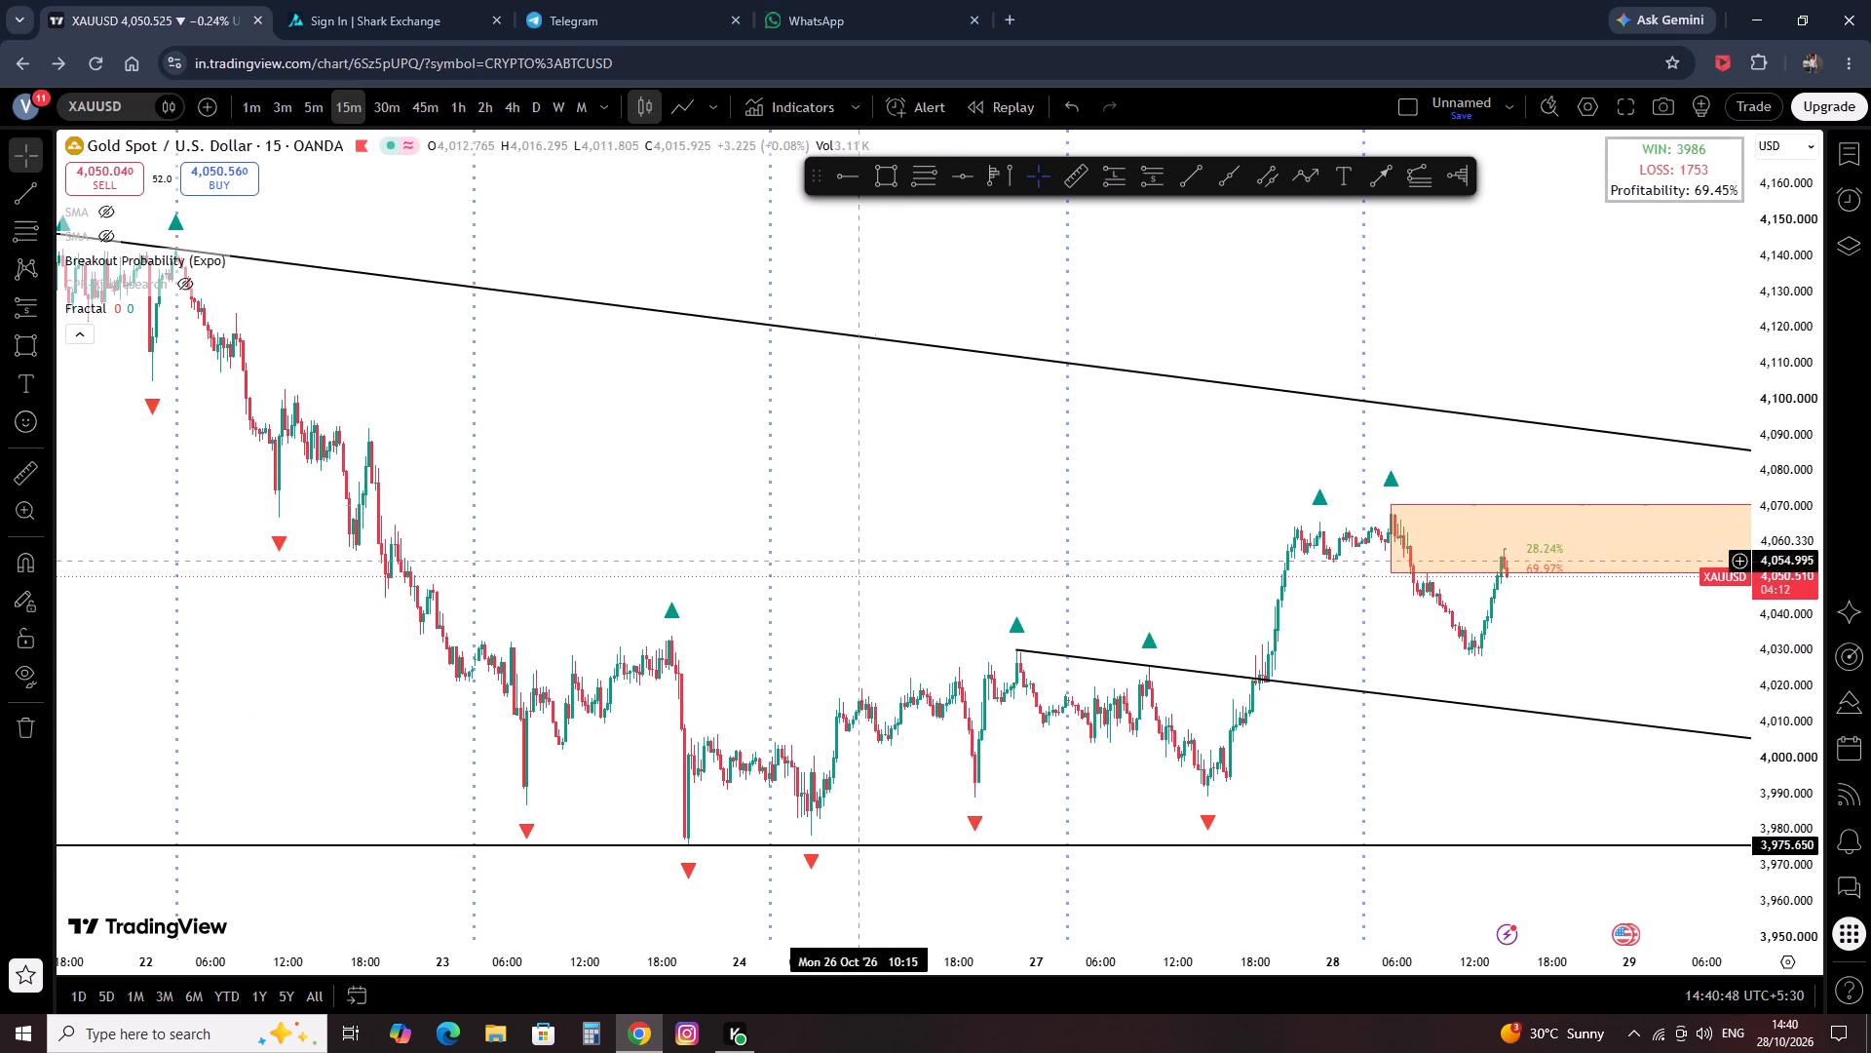
pyautogui.click(881, 176)
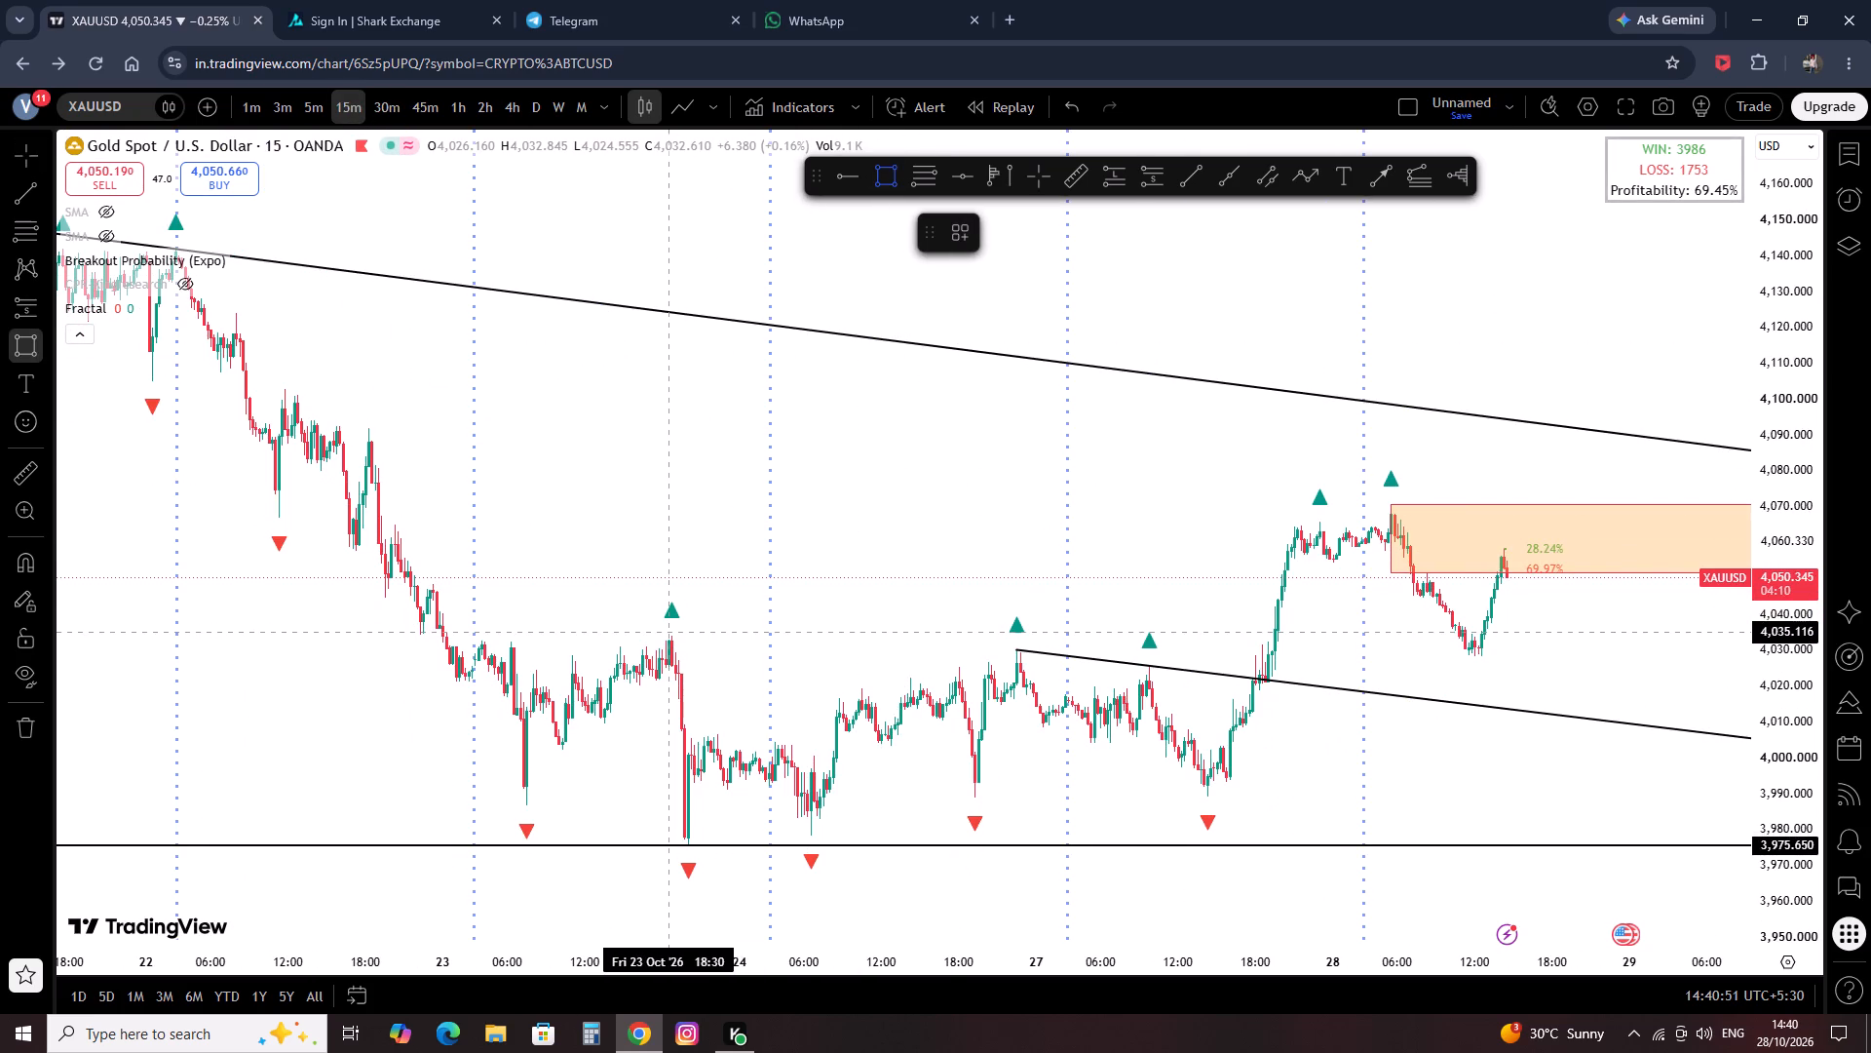
pyautogui.click(670, 638)
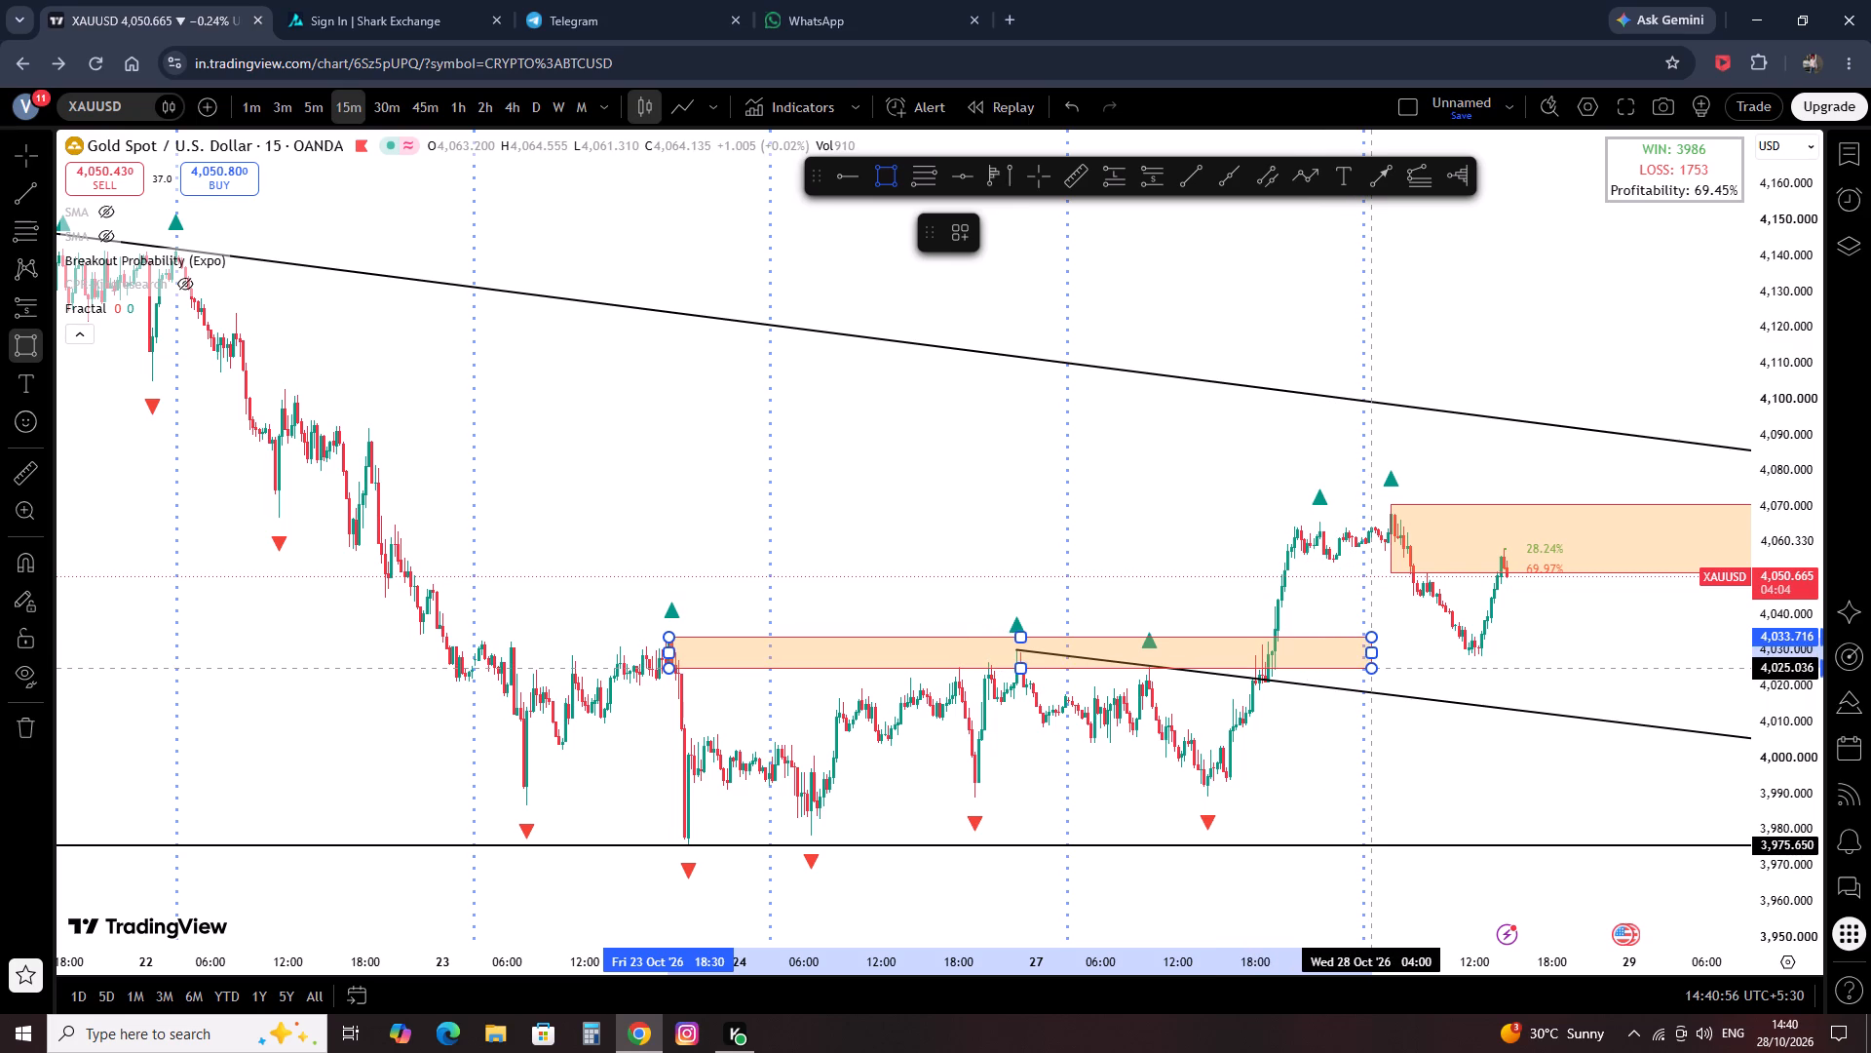
pyautogui.click(1373, 668)
pyautogui.moveTo(1372, 654); pyautogui.dragTo(1632, 663)
pyautogui.click(1576, 752)
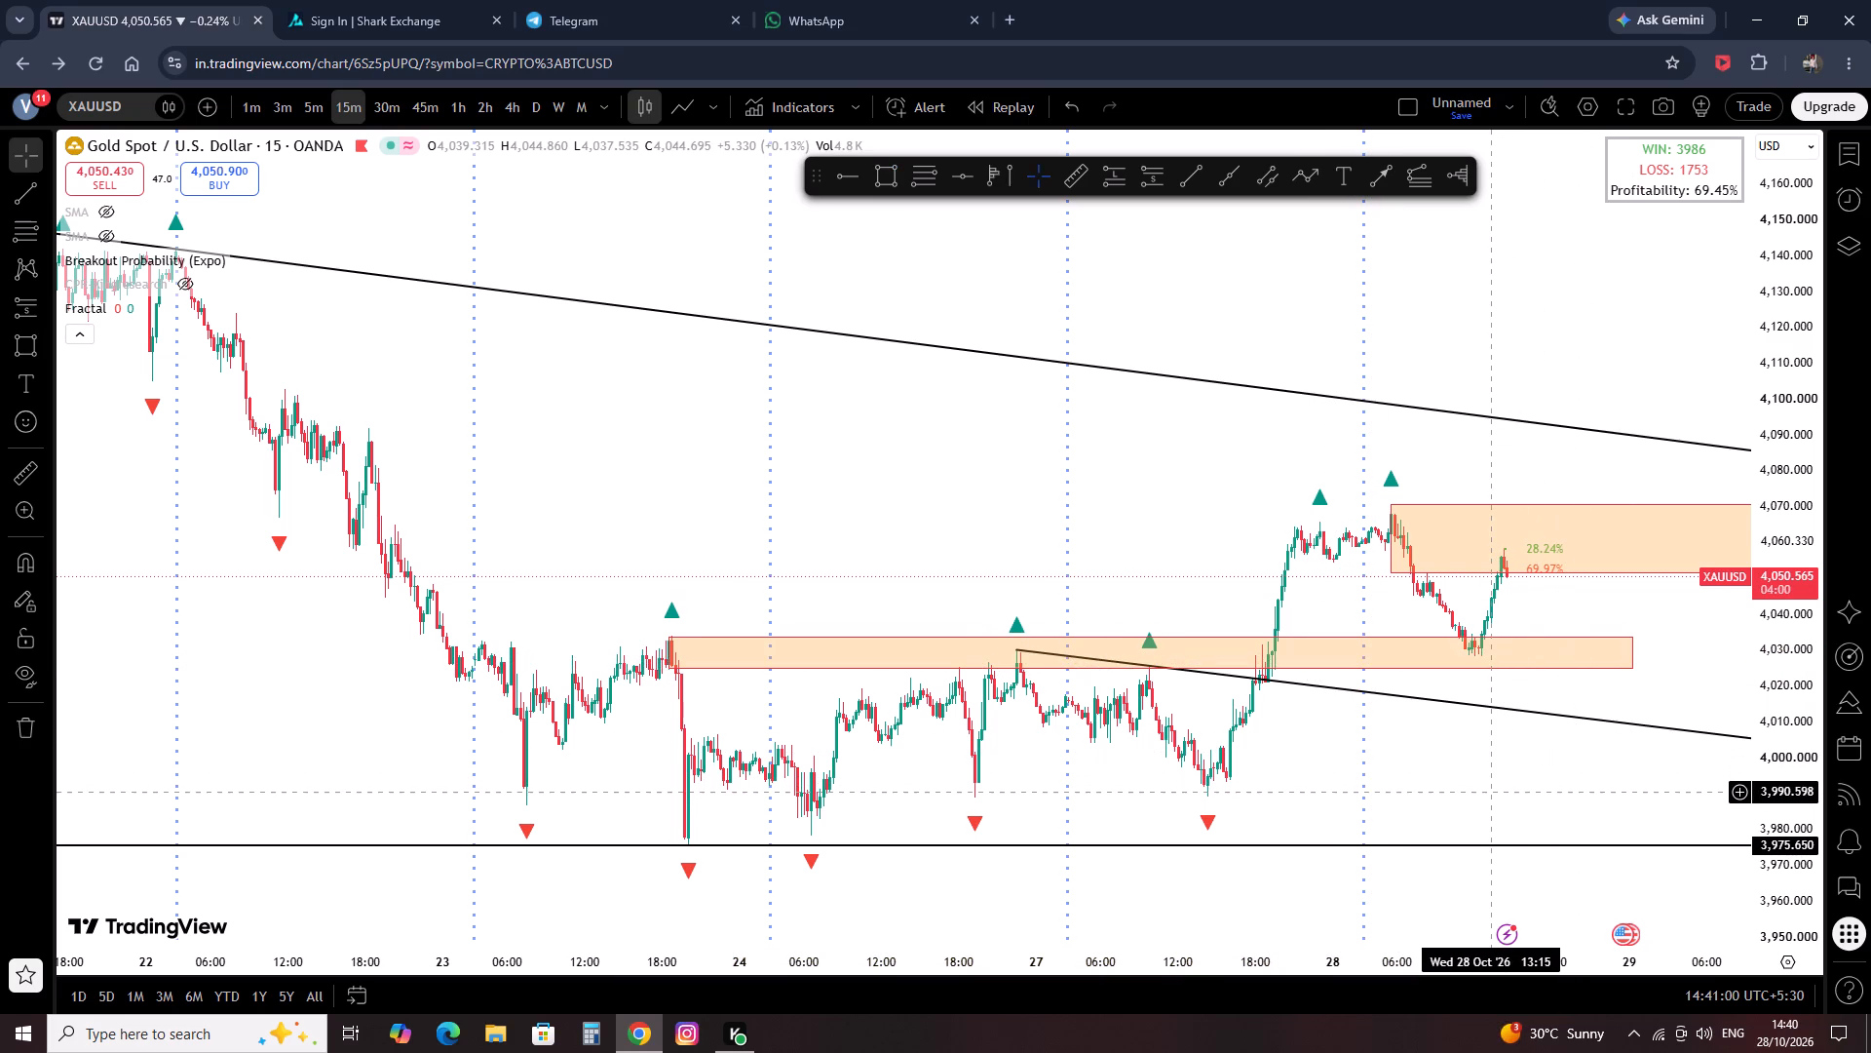
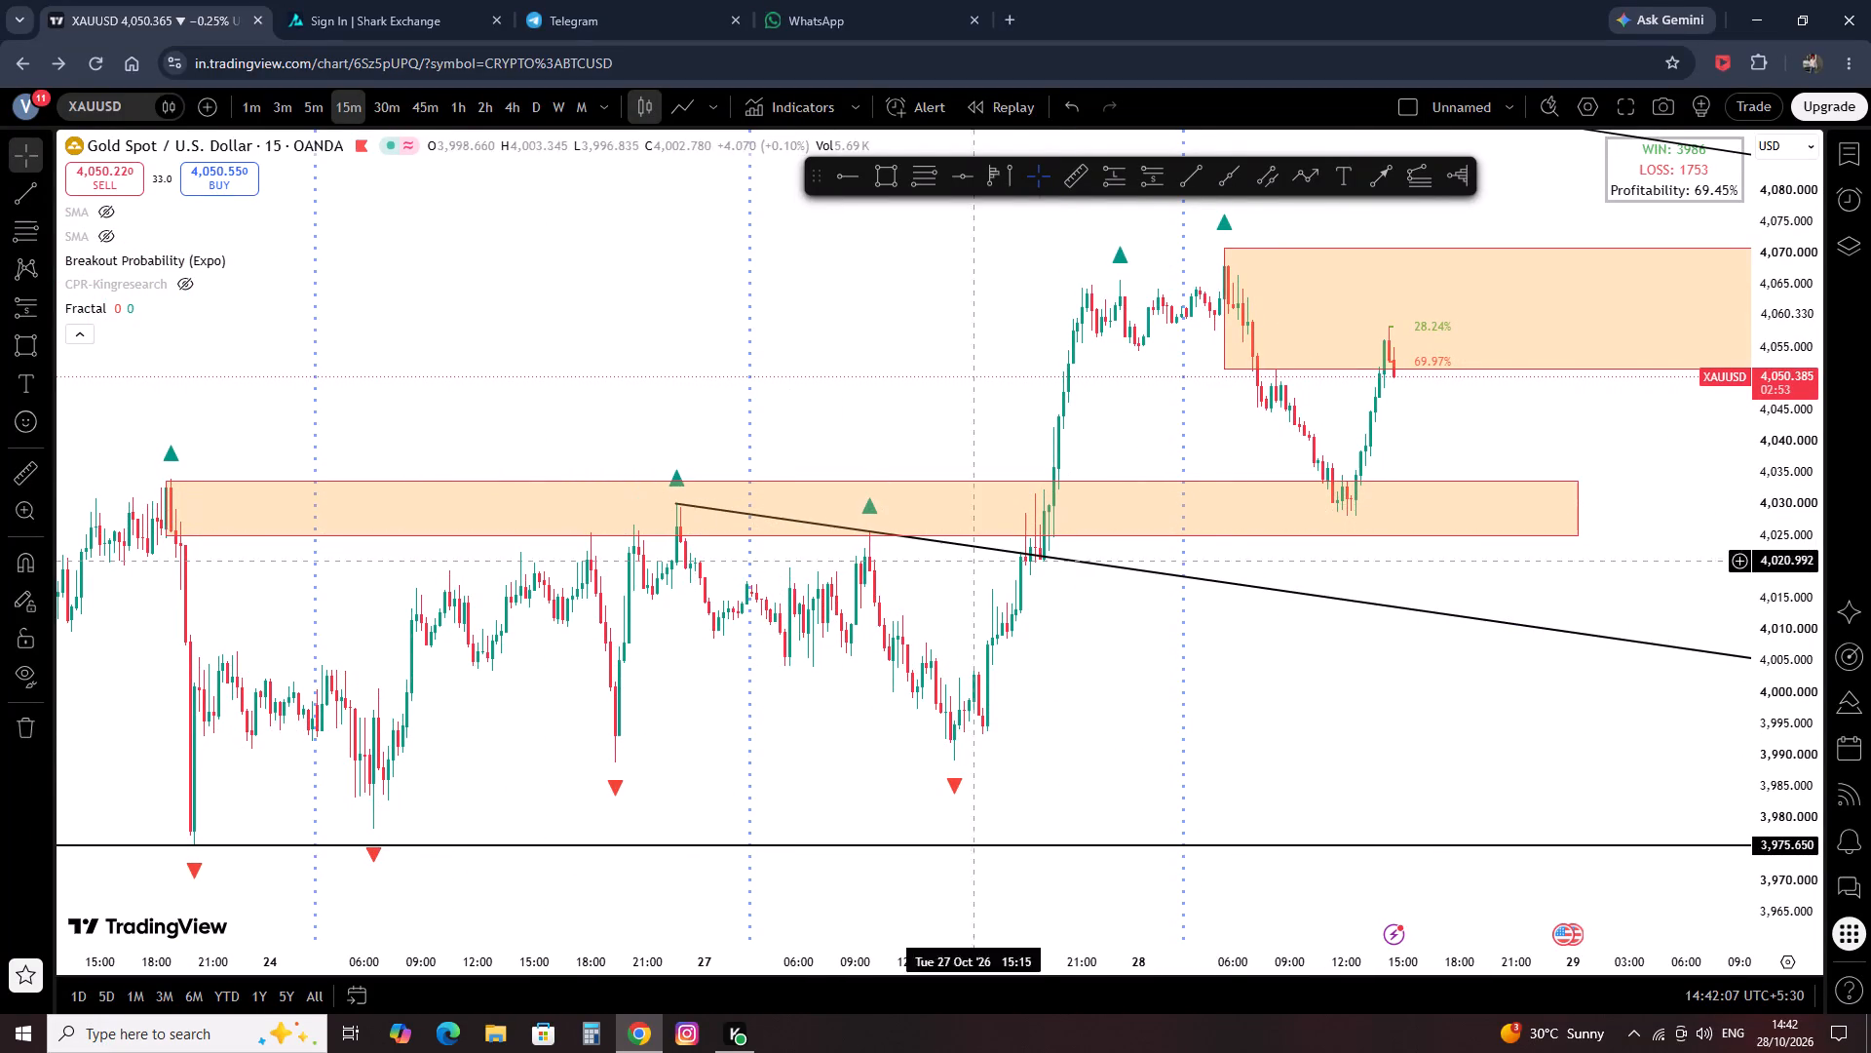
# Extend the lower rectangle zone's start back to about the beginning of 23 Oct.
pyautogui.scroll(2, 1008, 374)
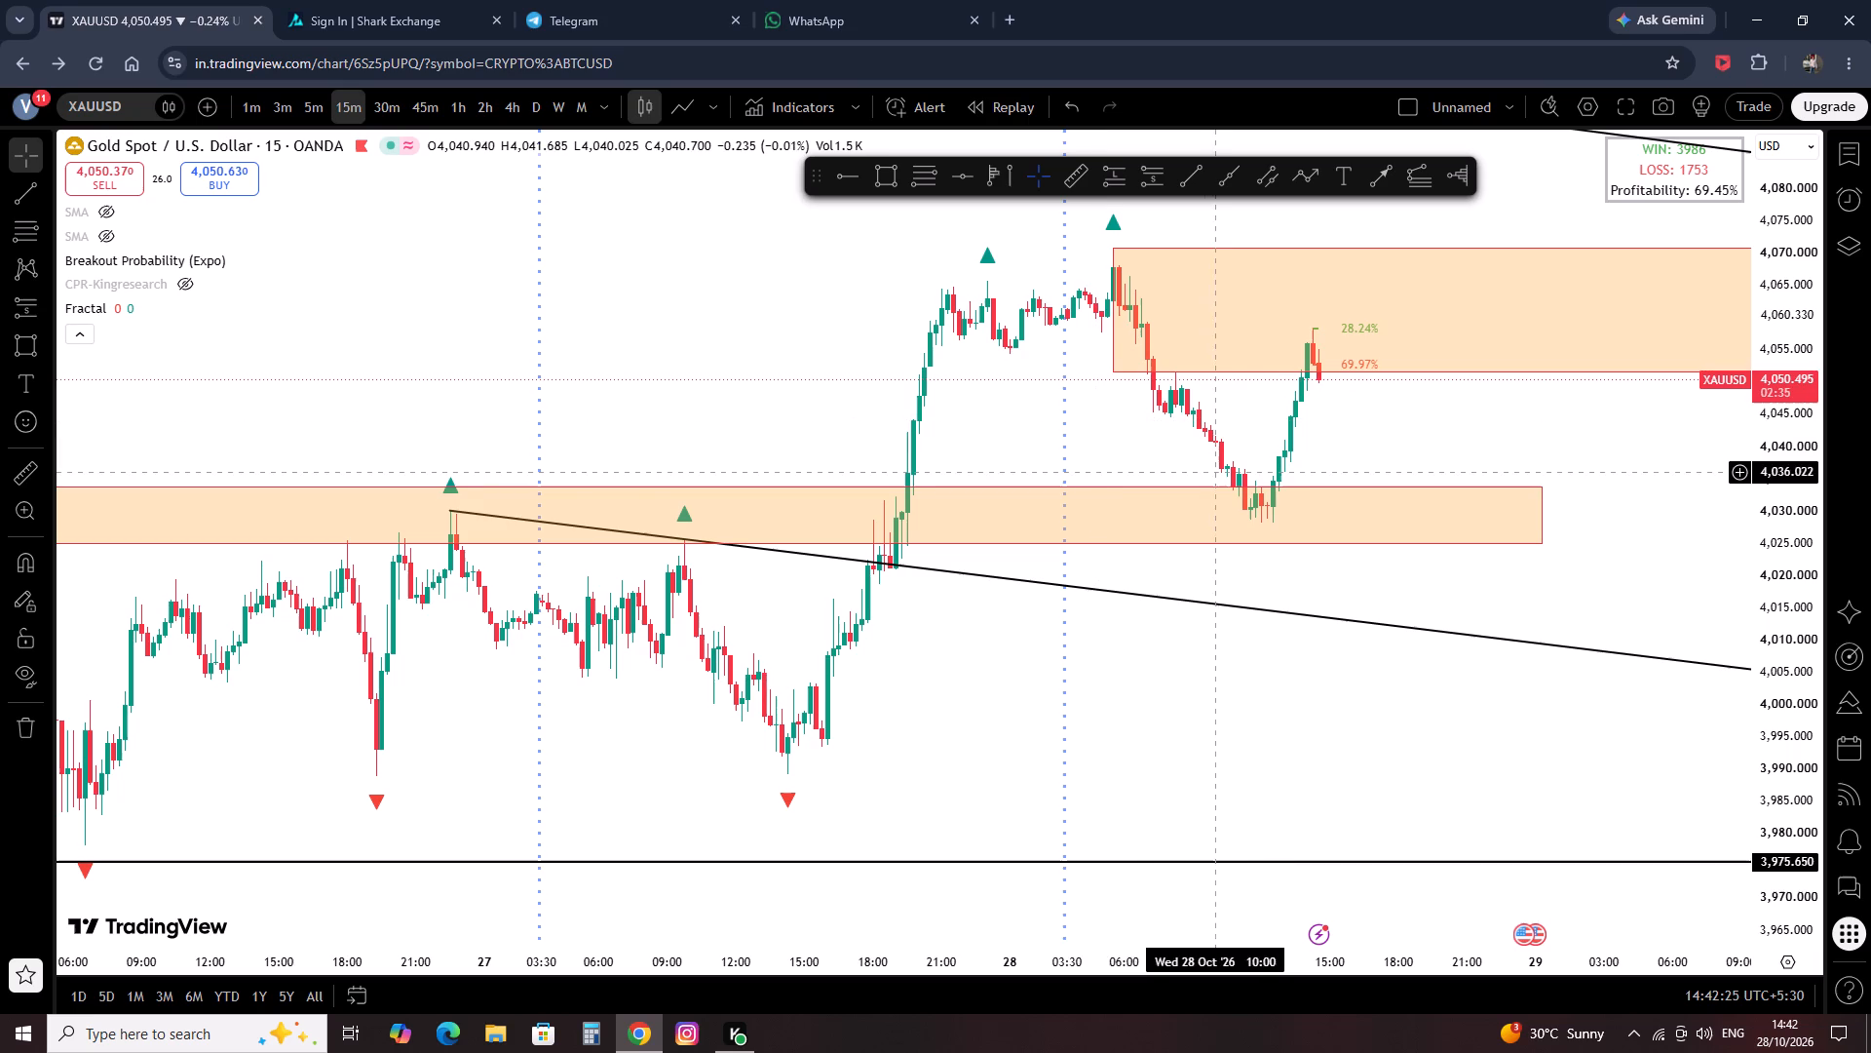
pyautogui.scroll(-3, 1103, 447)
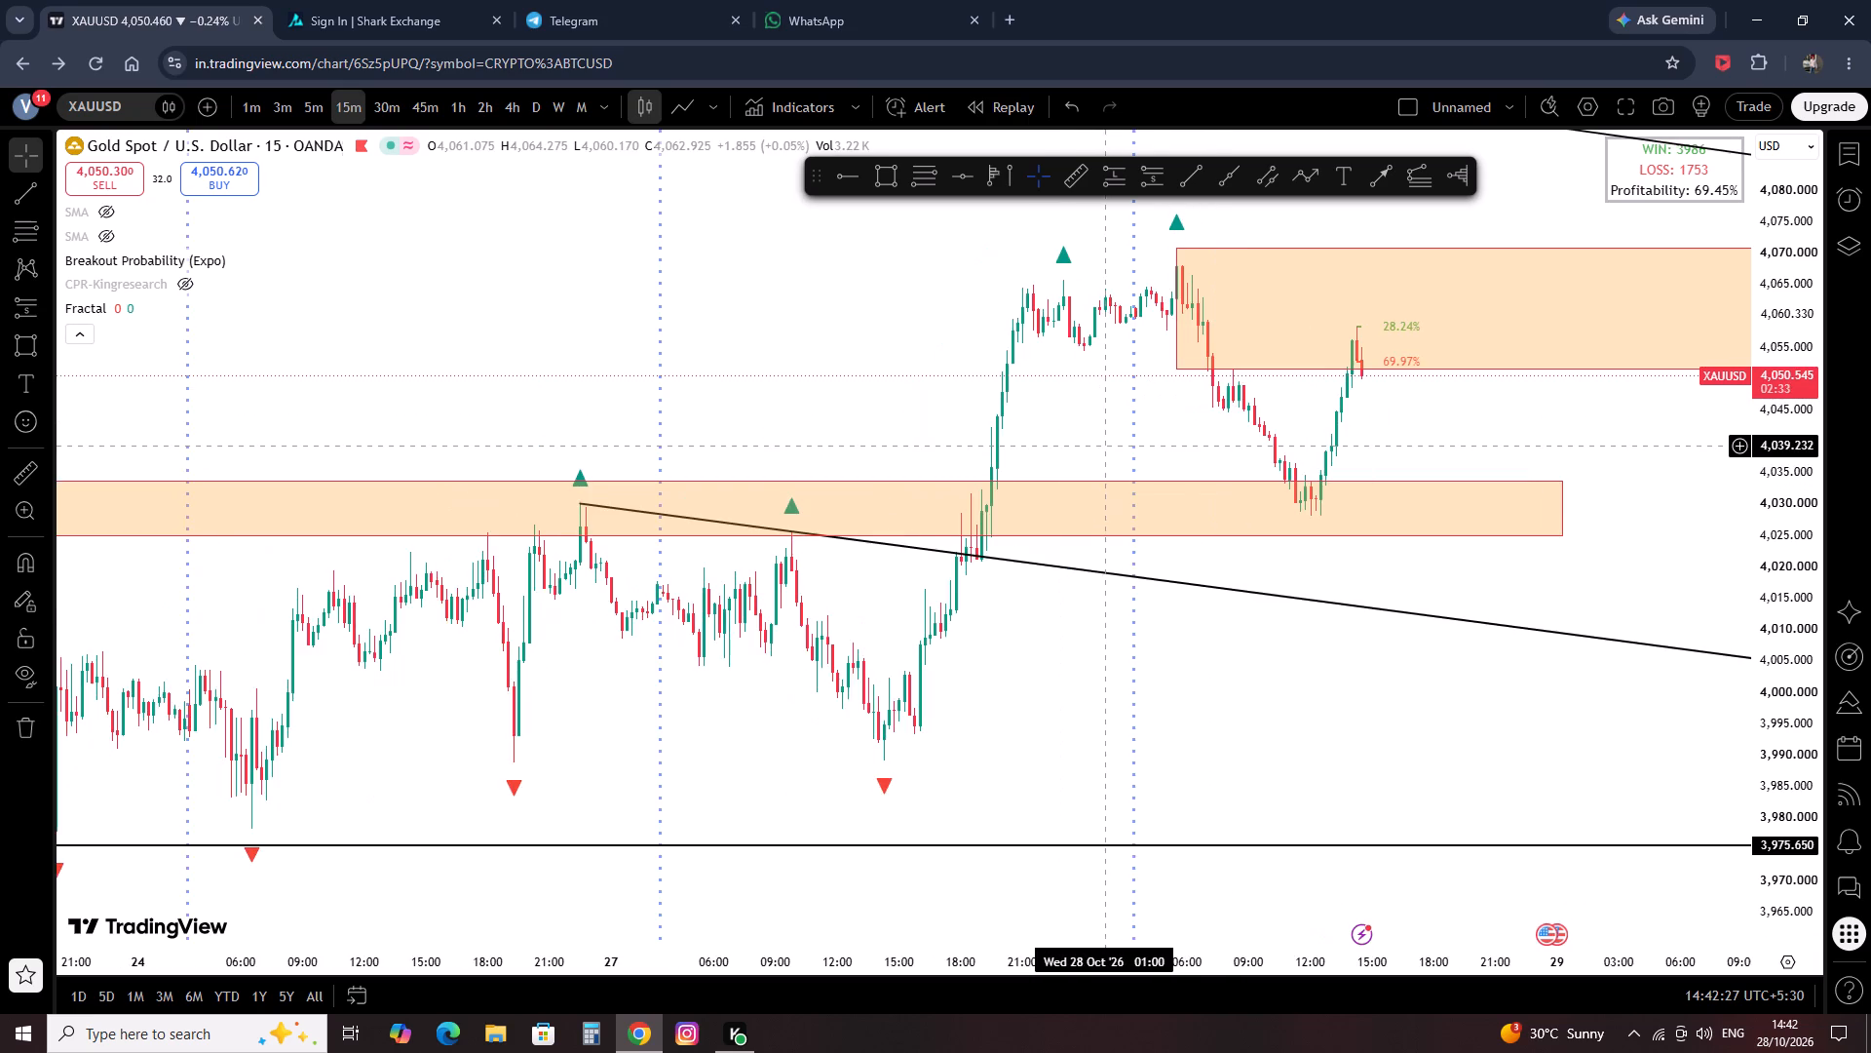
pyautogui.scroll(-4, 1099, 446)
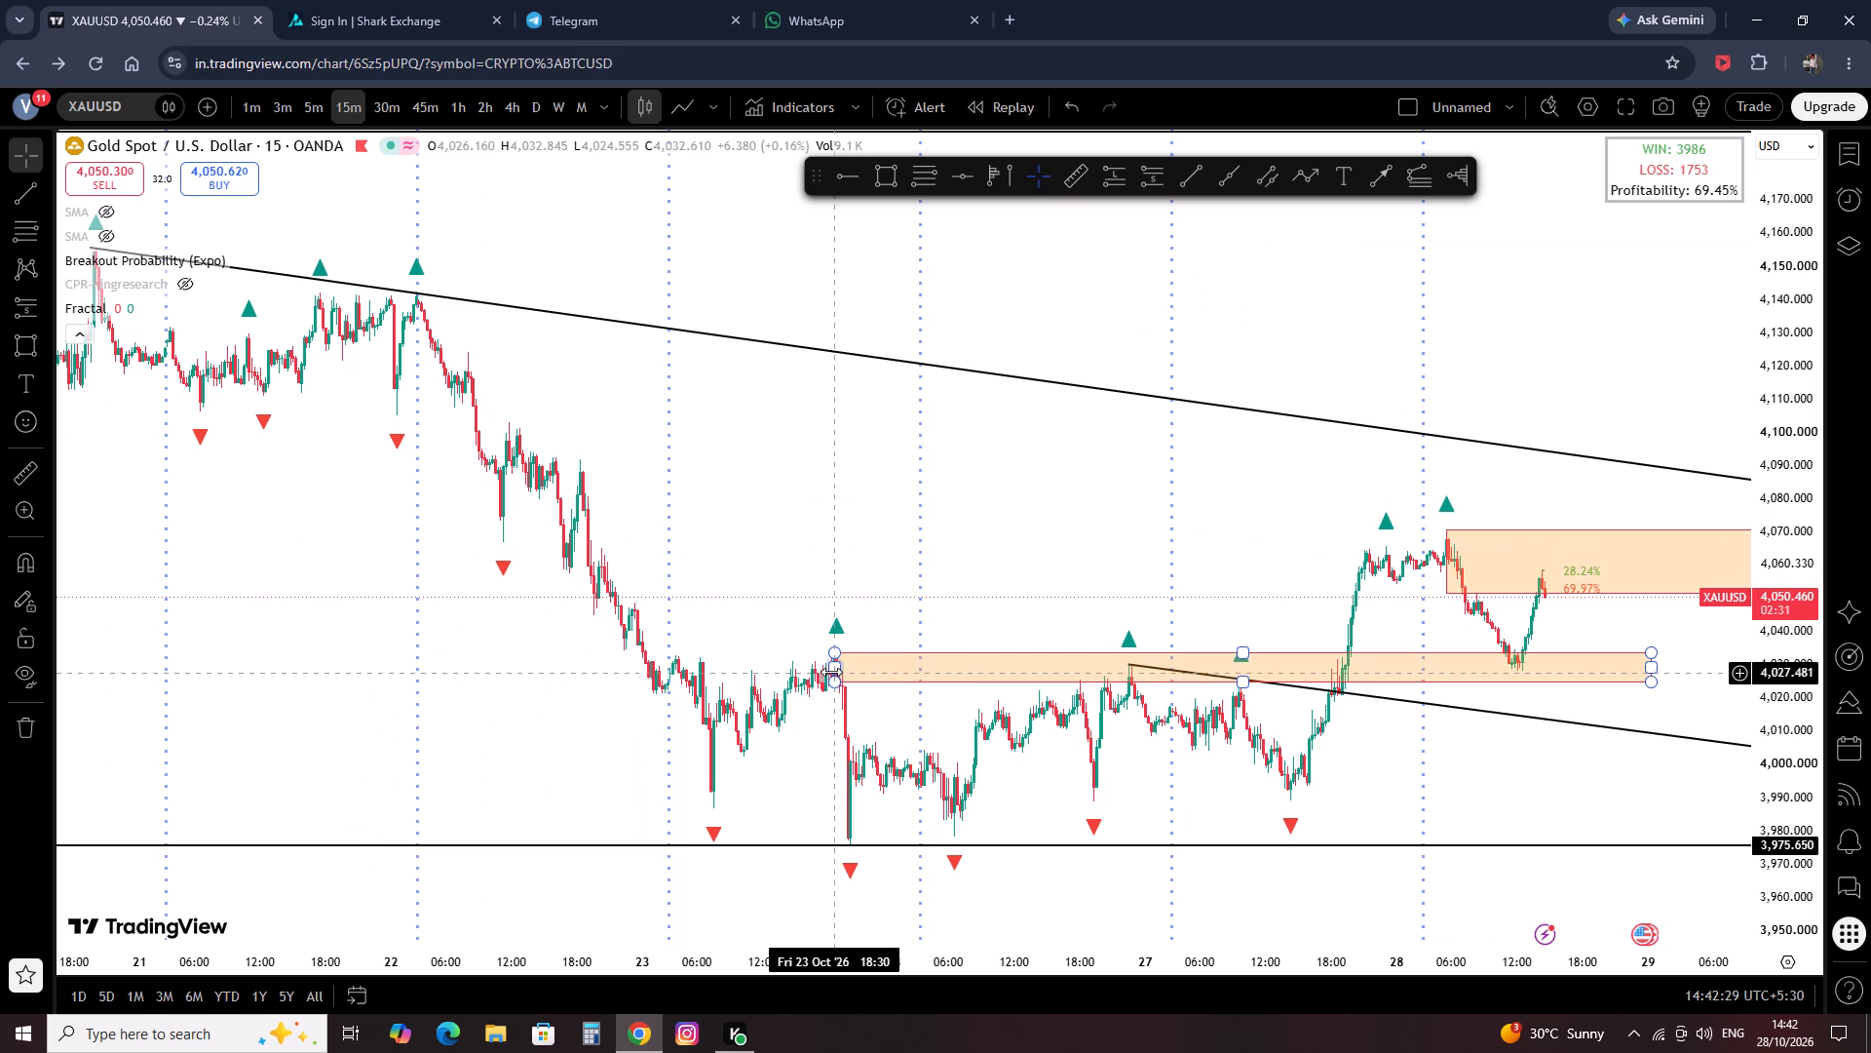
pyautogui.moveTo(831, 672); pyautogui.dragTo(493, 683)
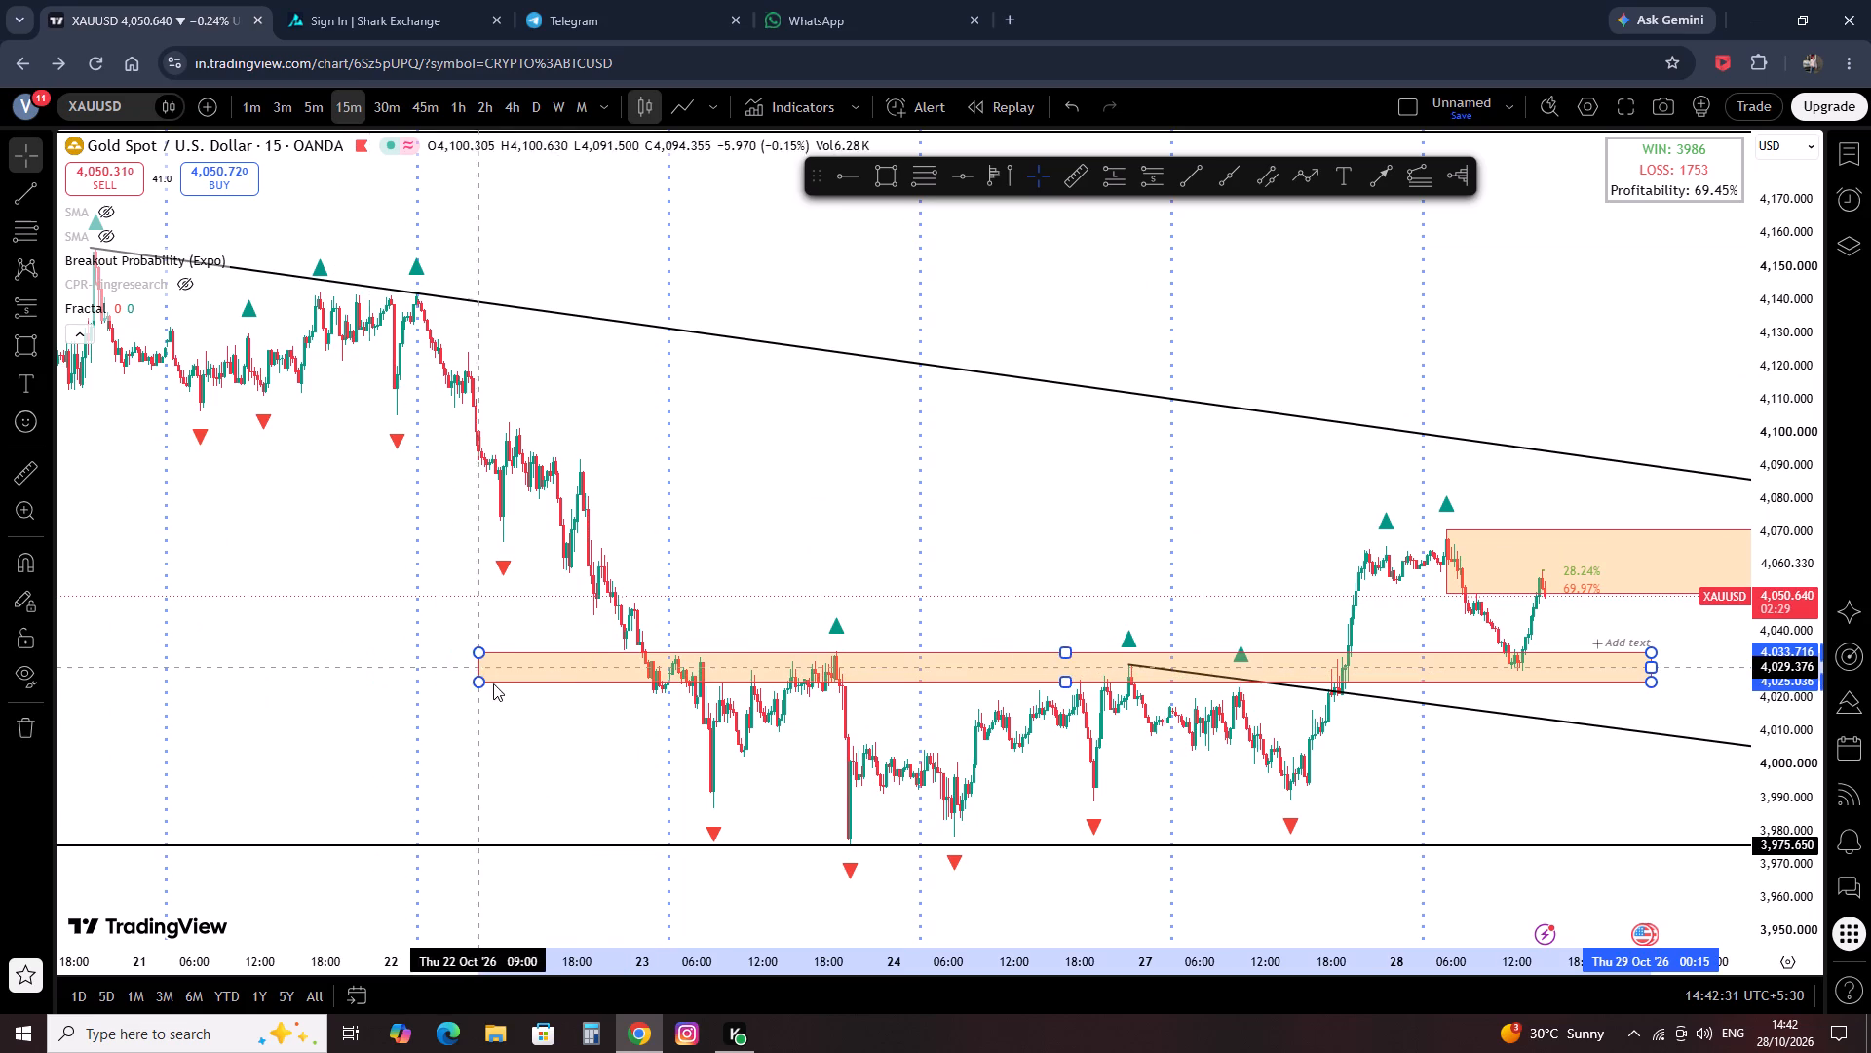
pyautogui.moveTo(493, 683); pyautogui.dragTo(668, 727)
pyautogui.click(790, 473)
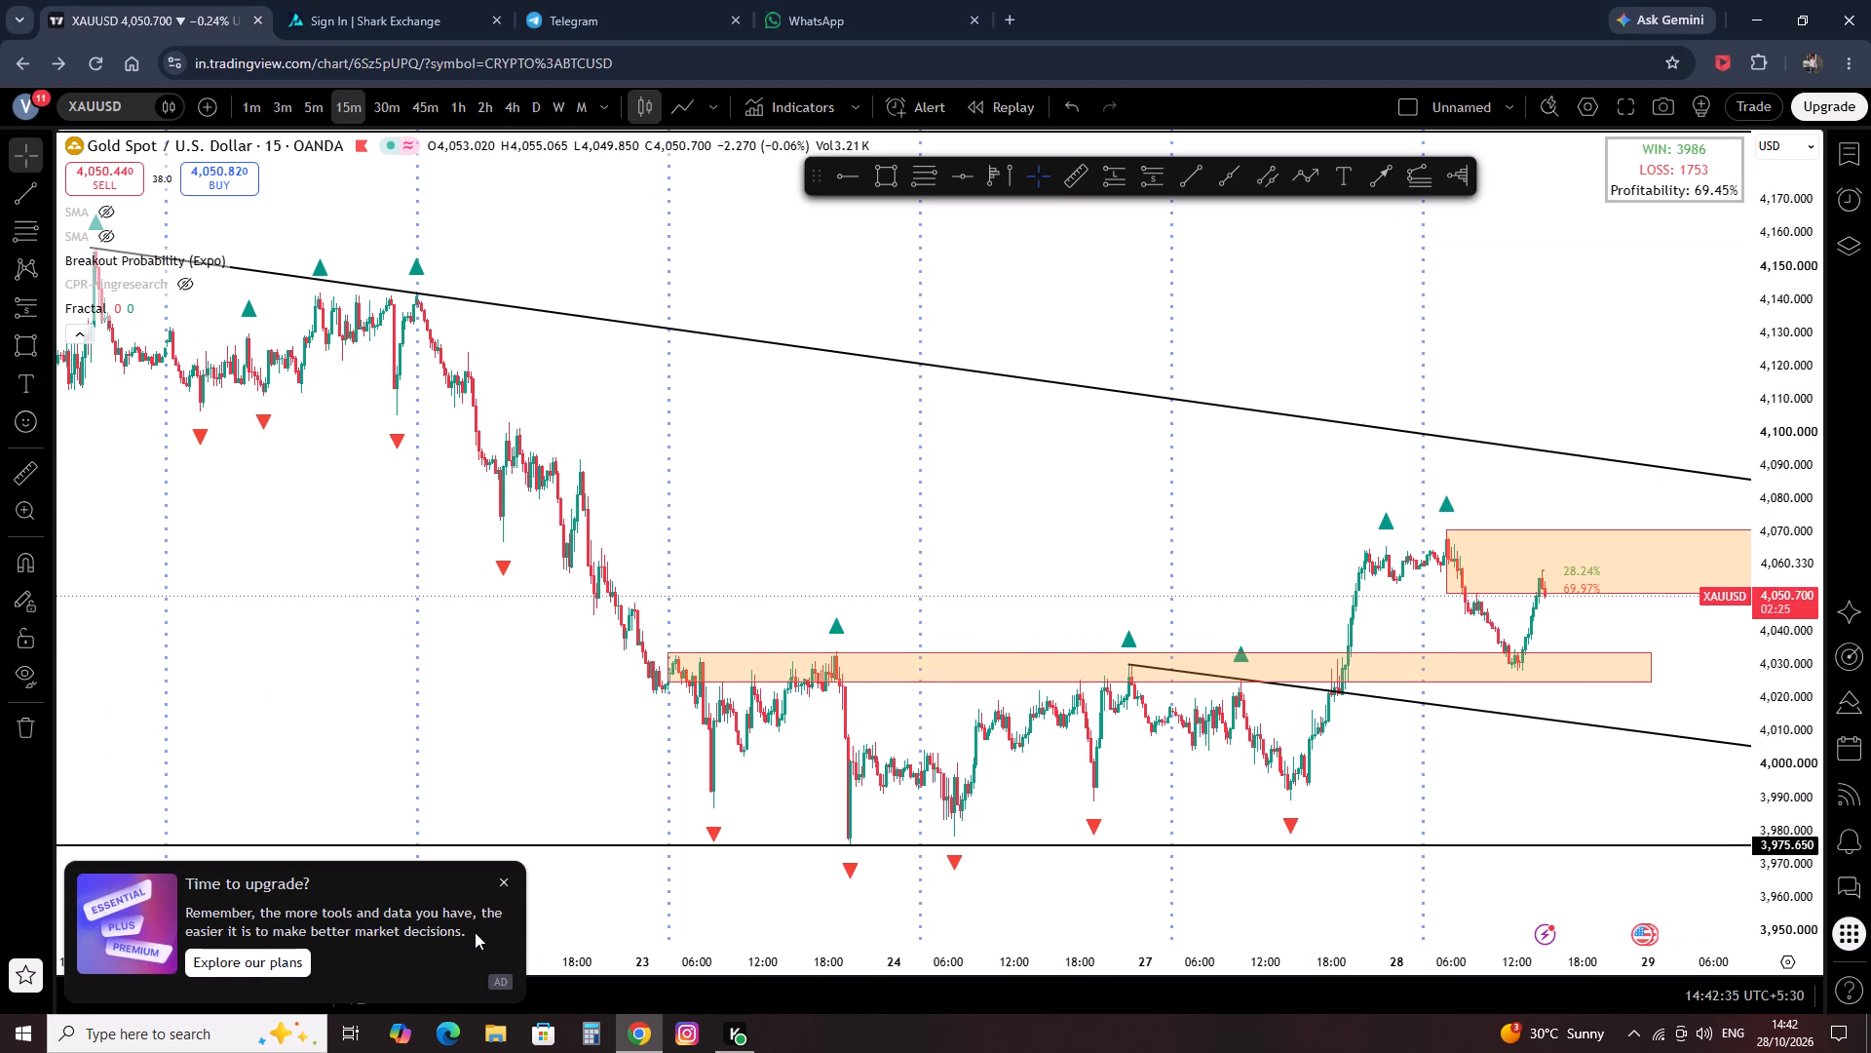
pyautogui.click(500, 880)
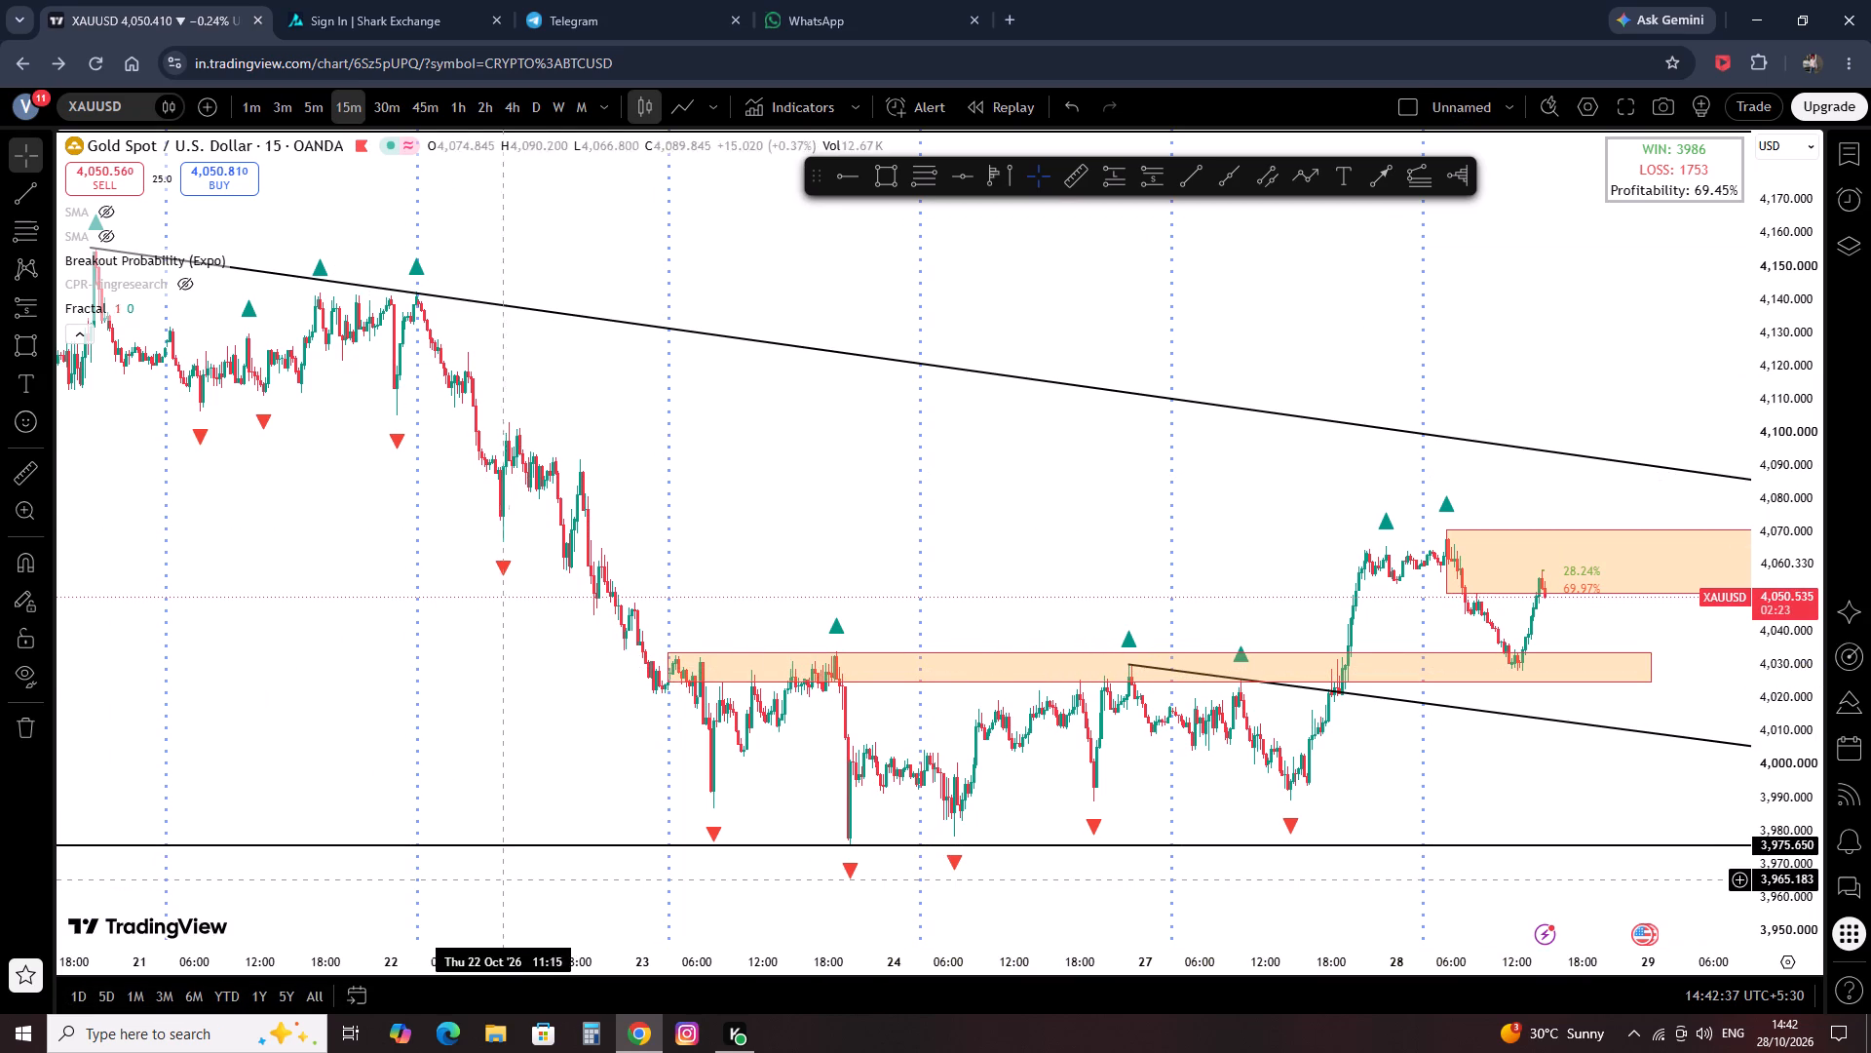
# Move the lower rectangle zone's start to 23 Oct 18:00, beside the swing high.
pyautogui.scroll(3, 808, 724)
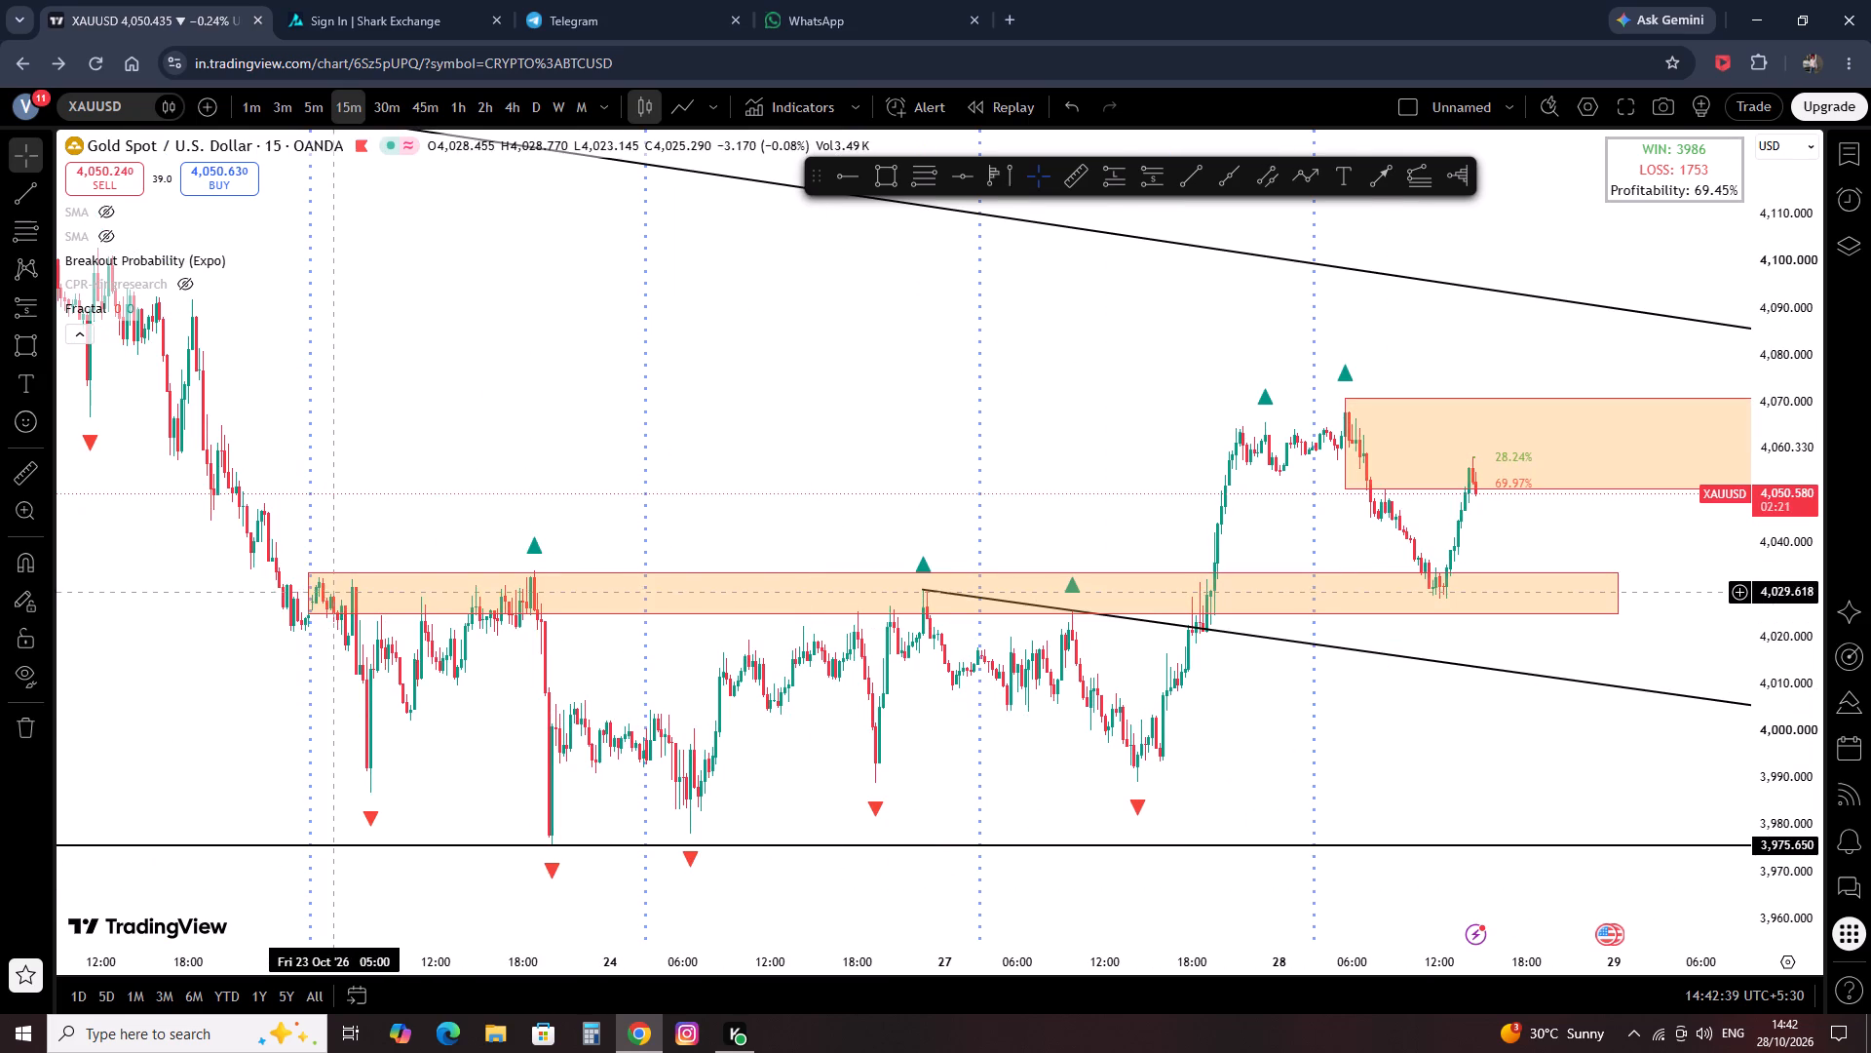
pyautogui.moveTo(313, 591); pyautogui.dragTo(513, 609)
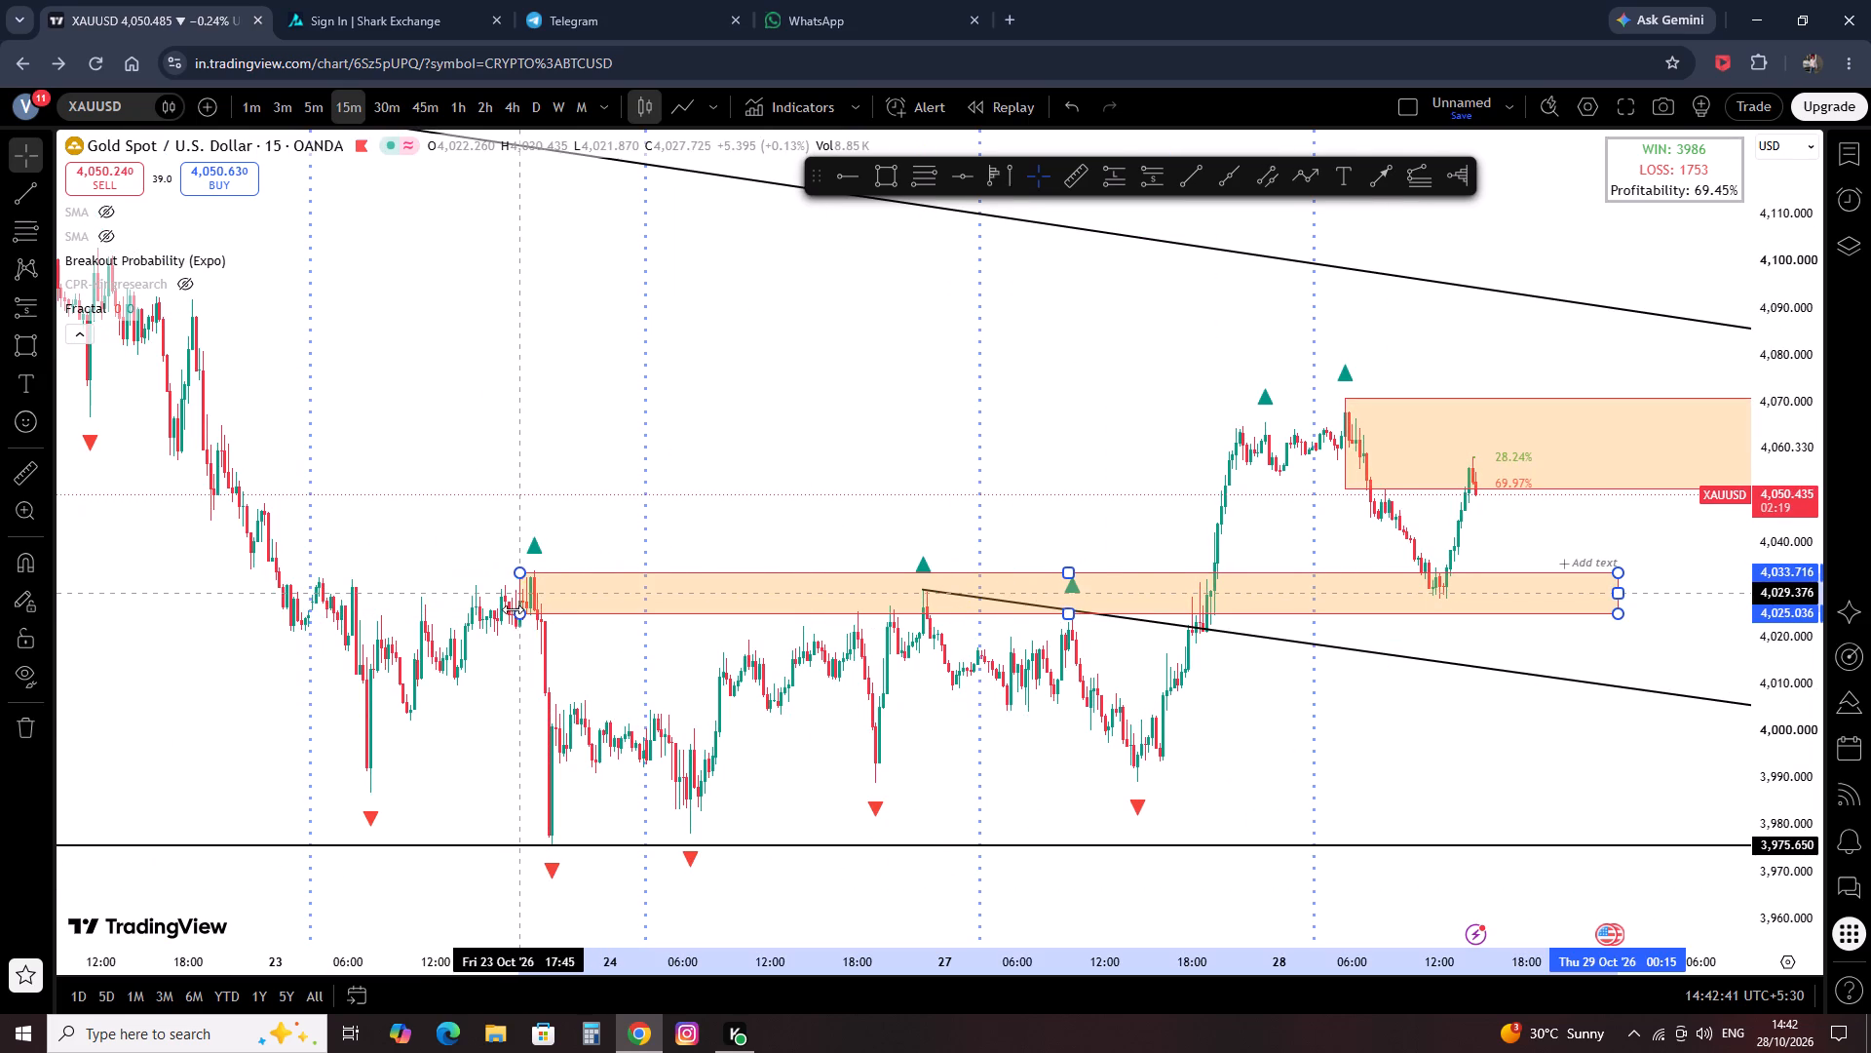
pyautogui.moveTo(513, 609); pyautogui.dragTo(524, 610)
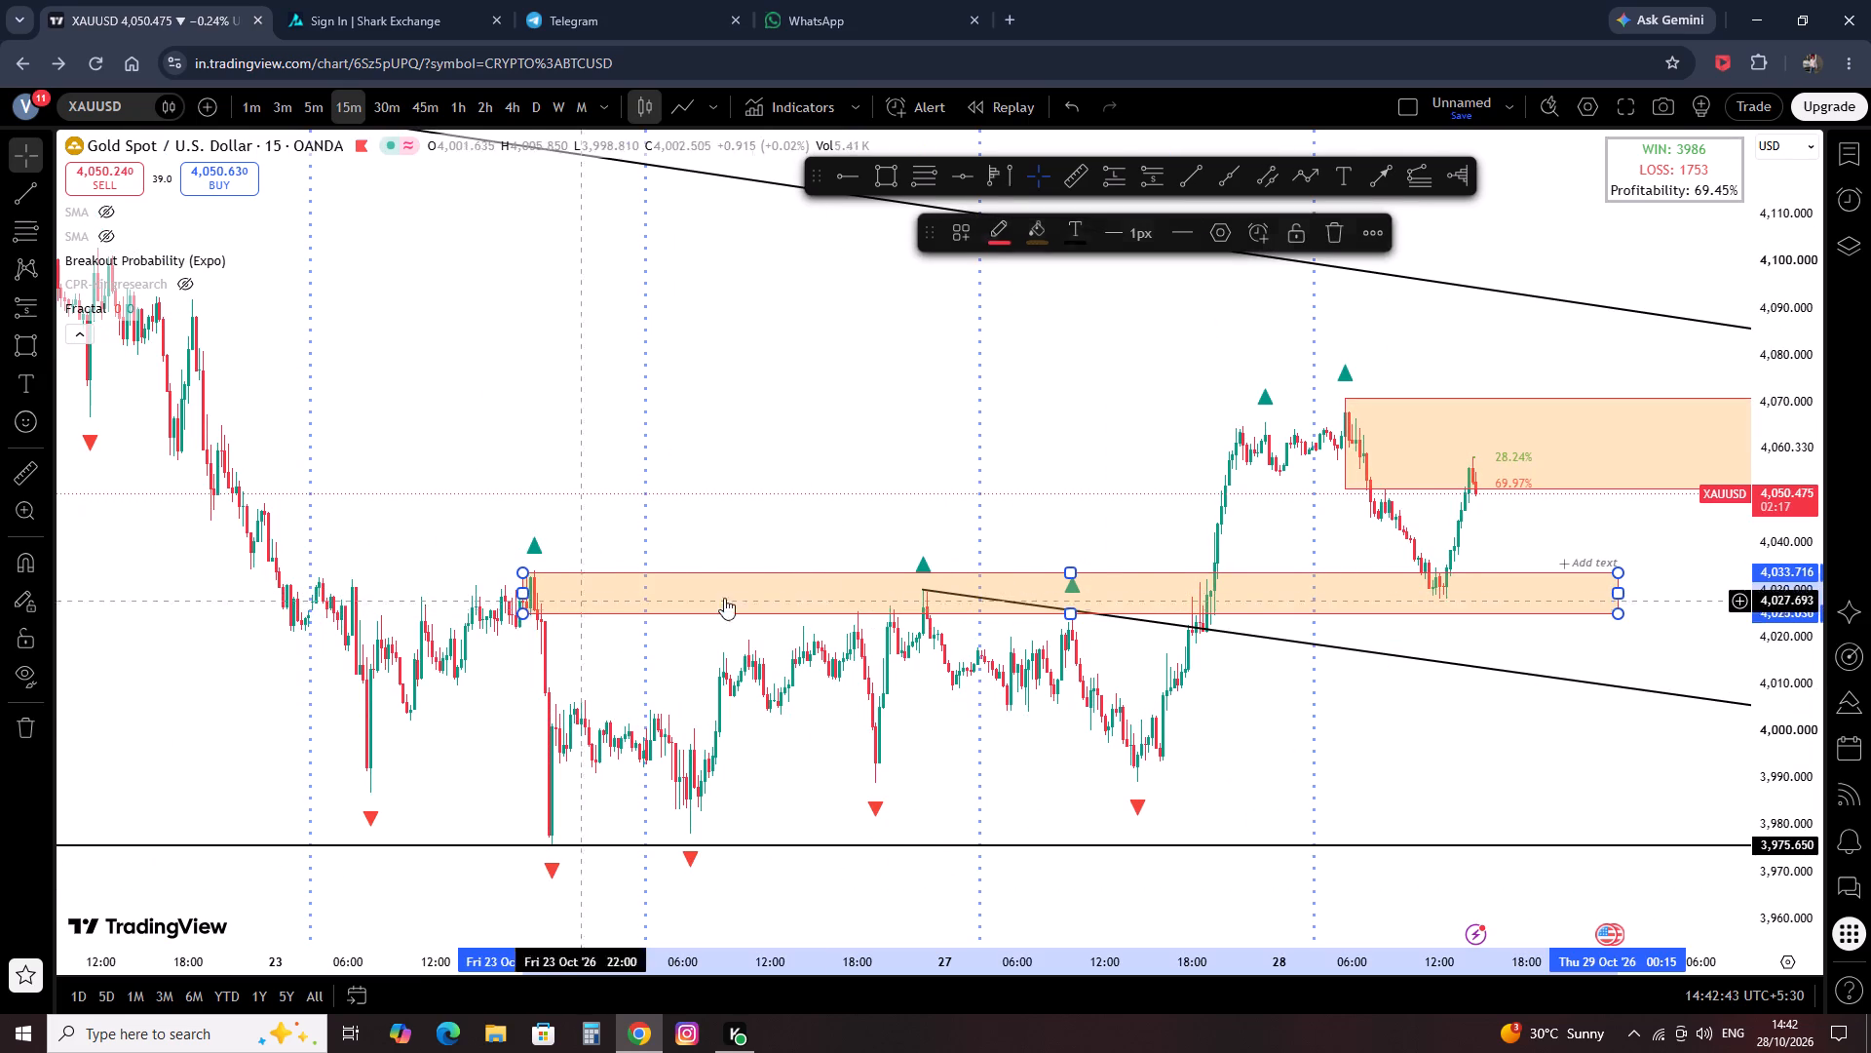
# Raise the lower rectangle zone's upper edge to about 4,035.0.
pyautogui.moveTo(1073, 570); pyautogui.dragTo(1059, 566)
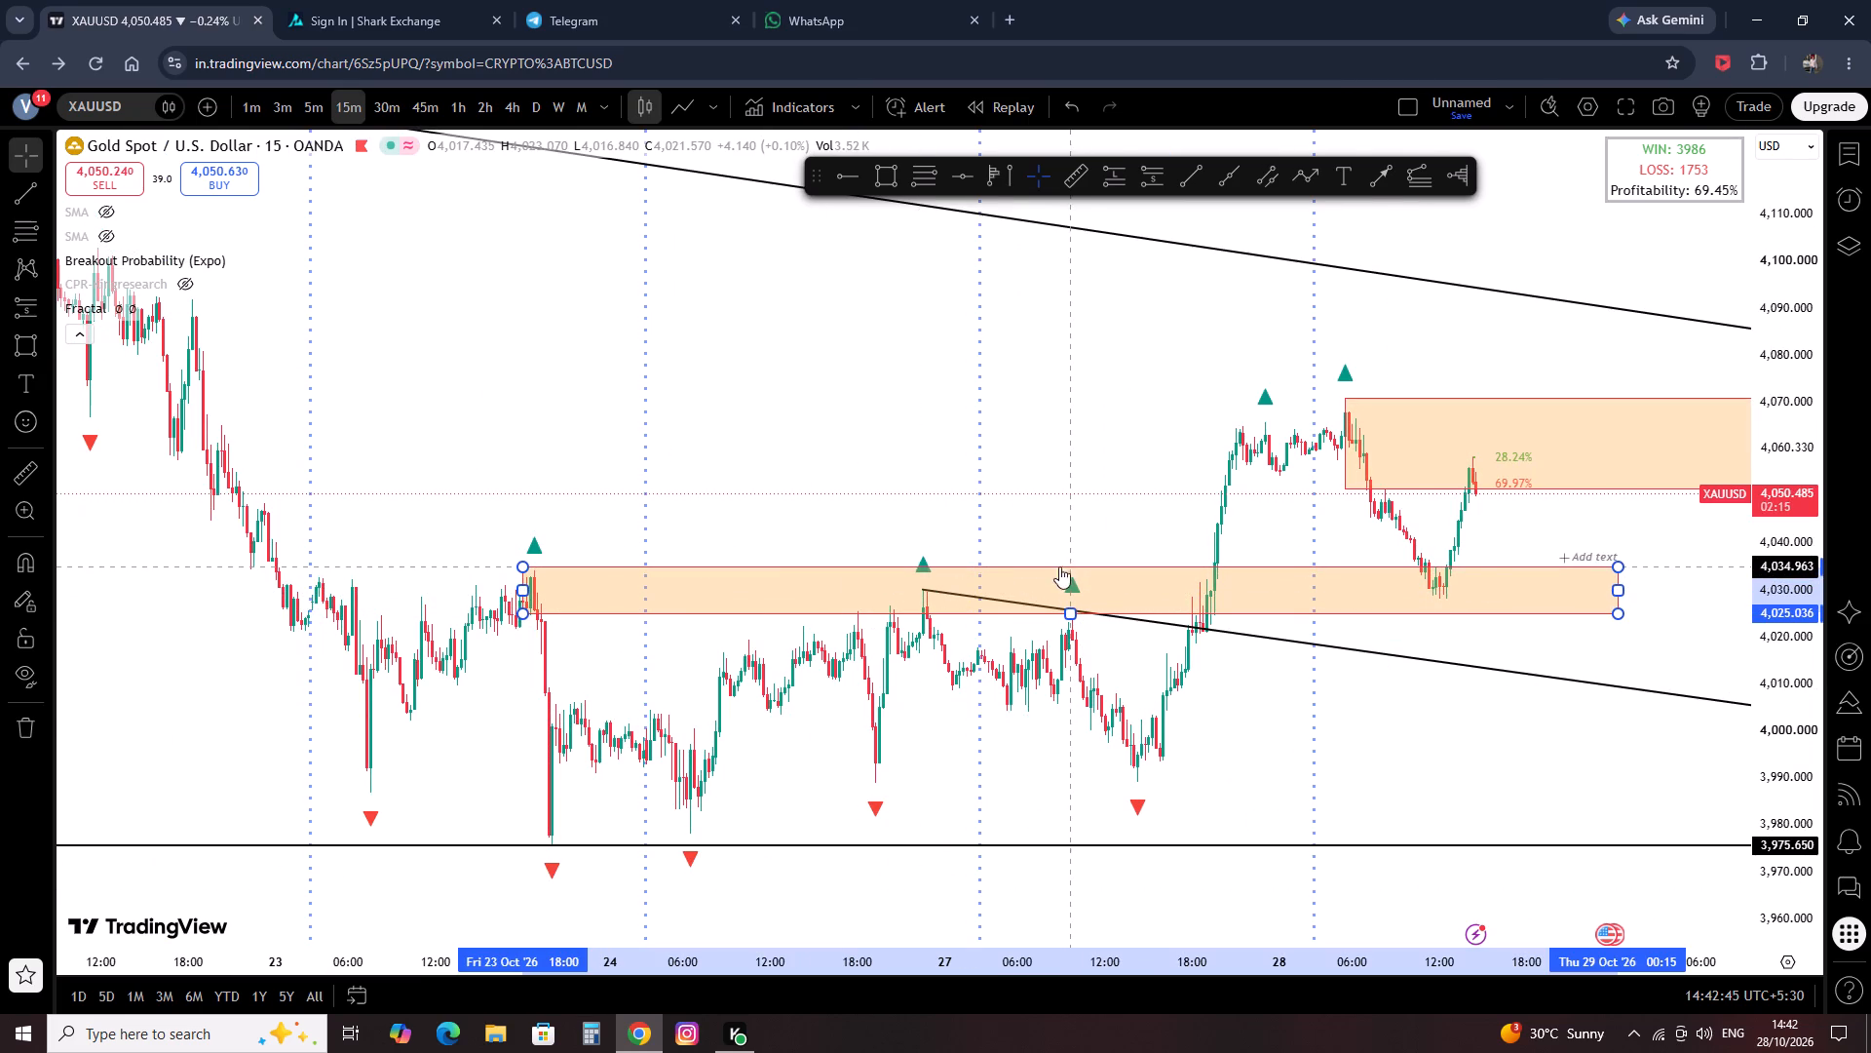
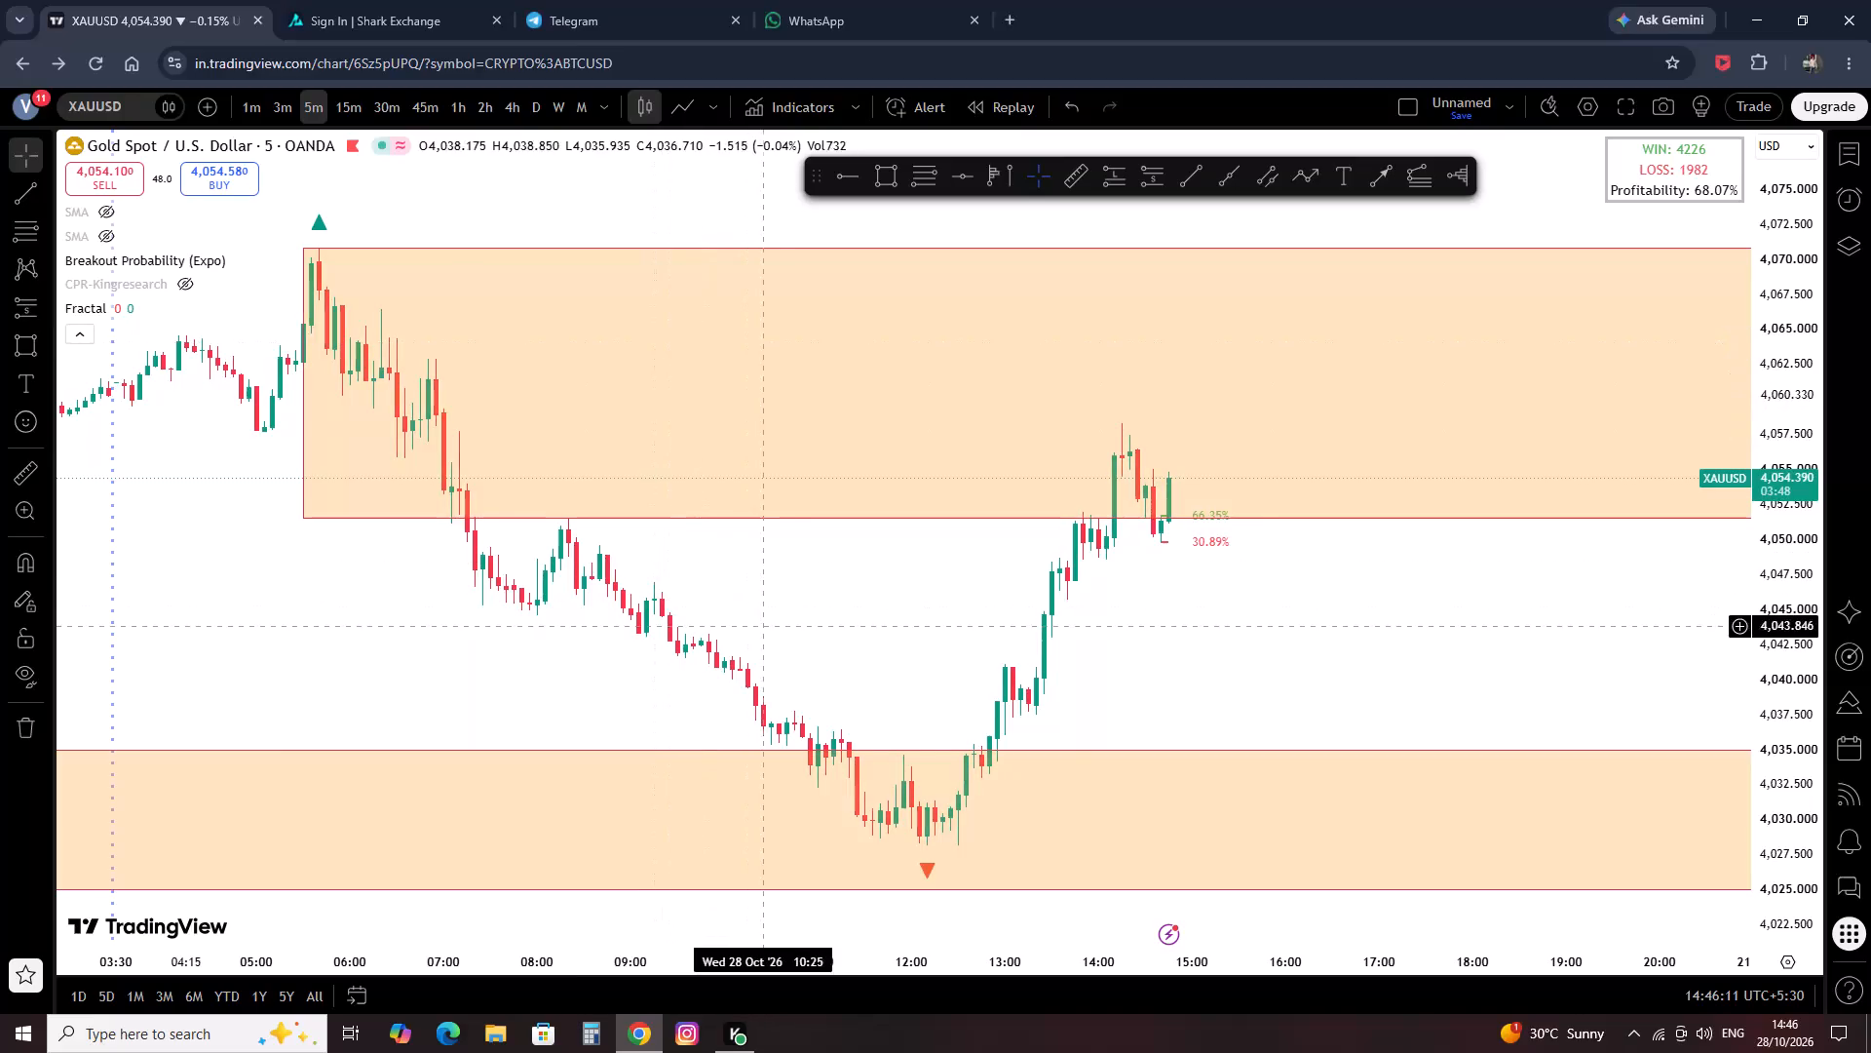
# Switch the XAUUSD chart to the 15-minute timeframe.
pyautogui.scroll(-6, 775, 673)
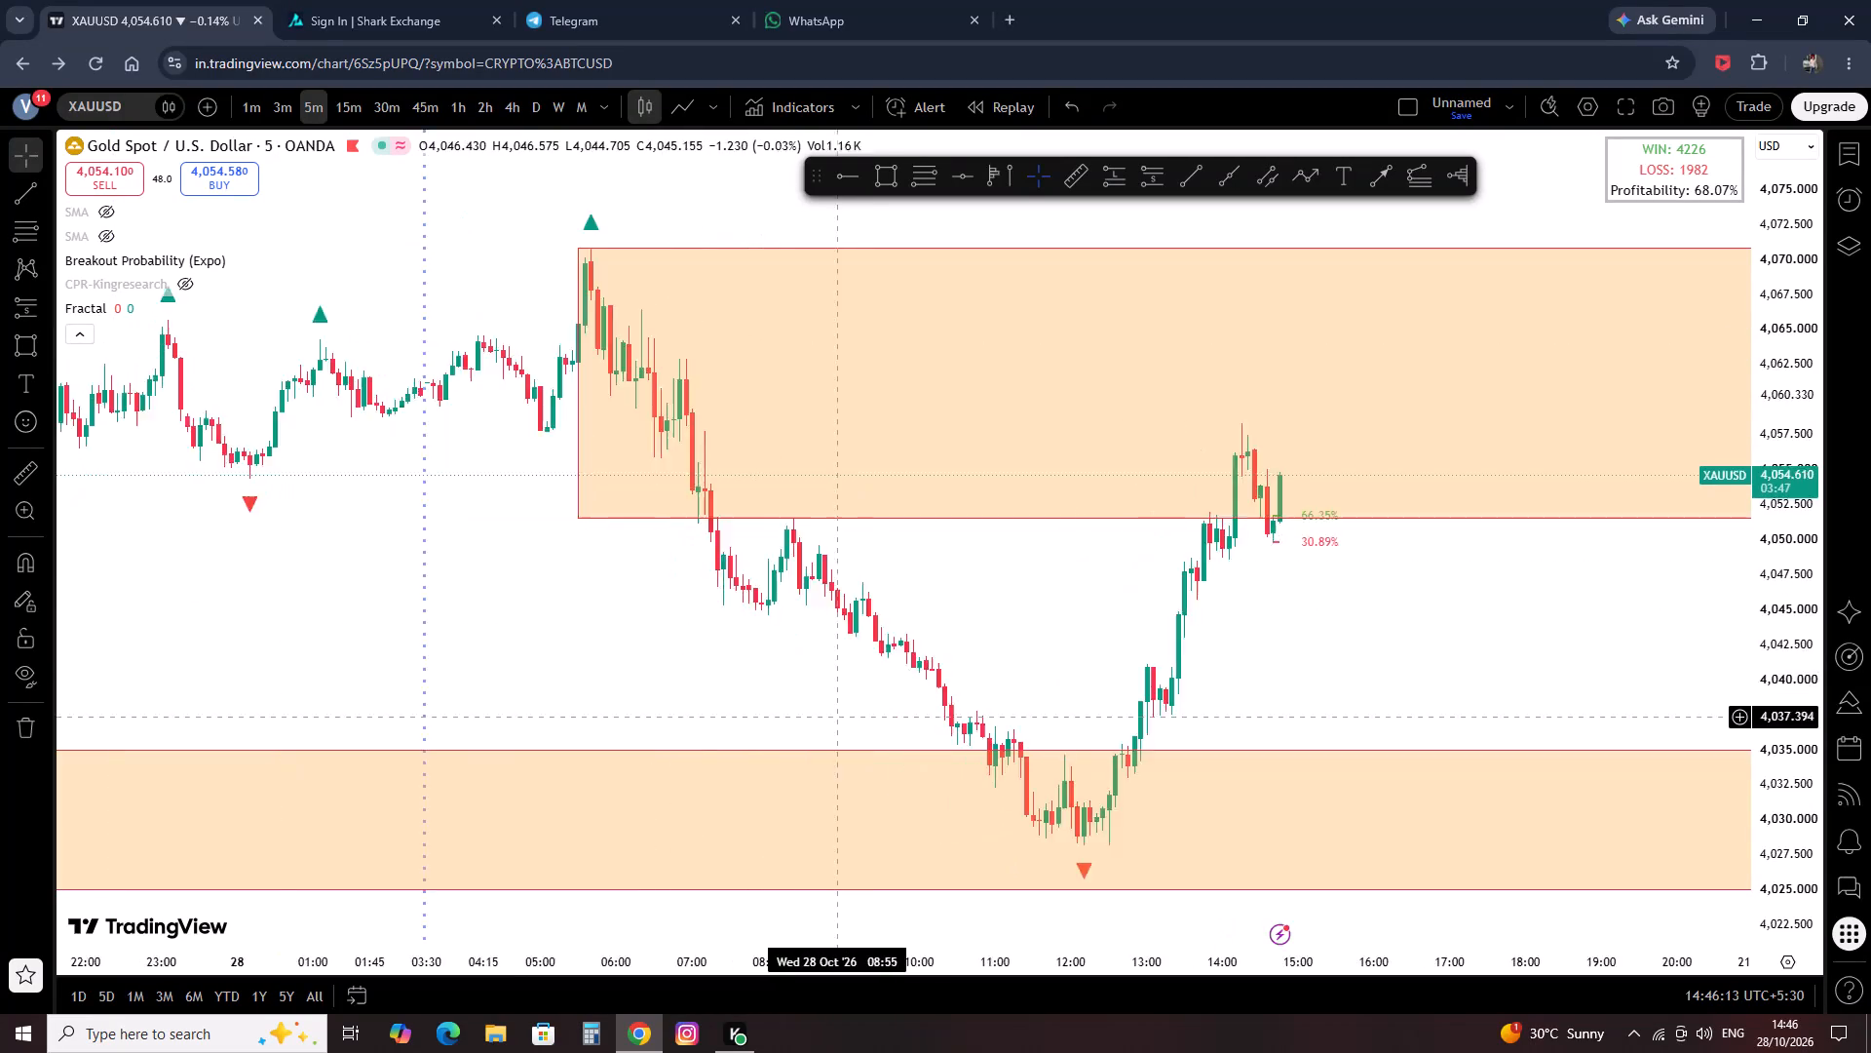
pyautogui.scroll(-8, 831, 726)
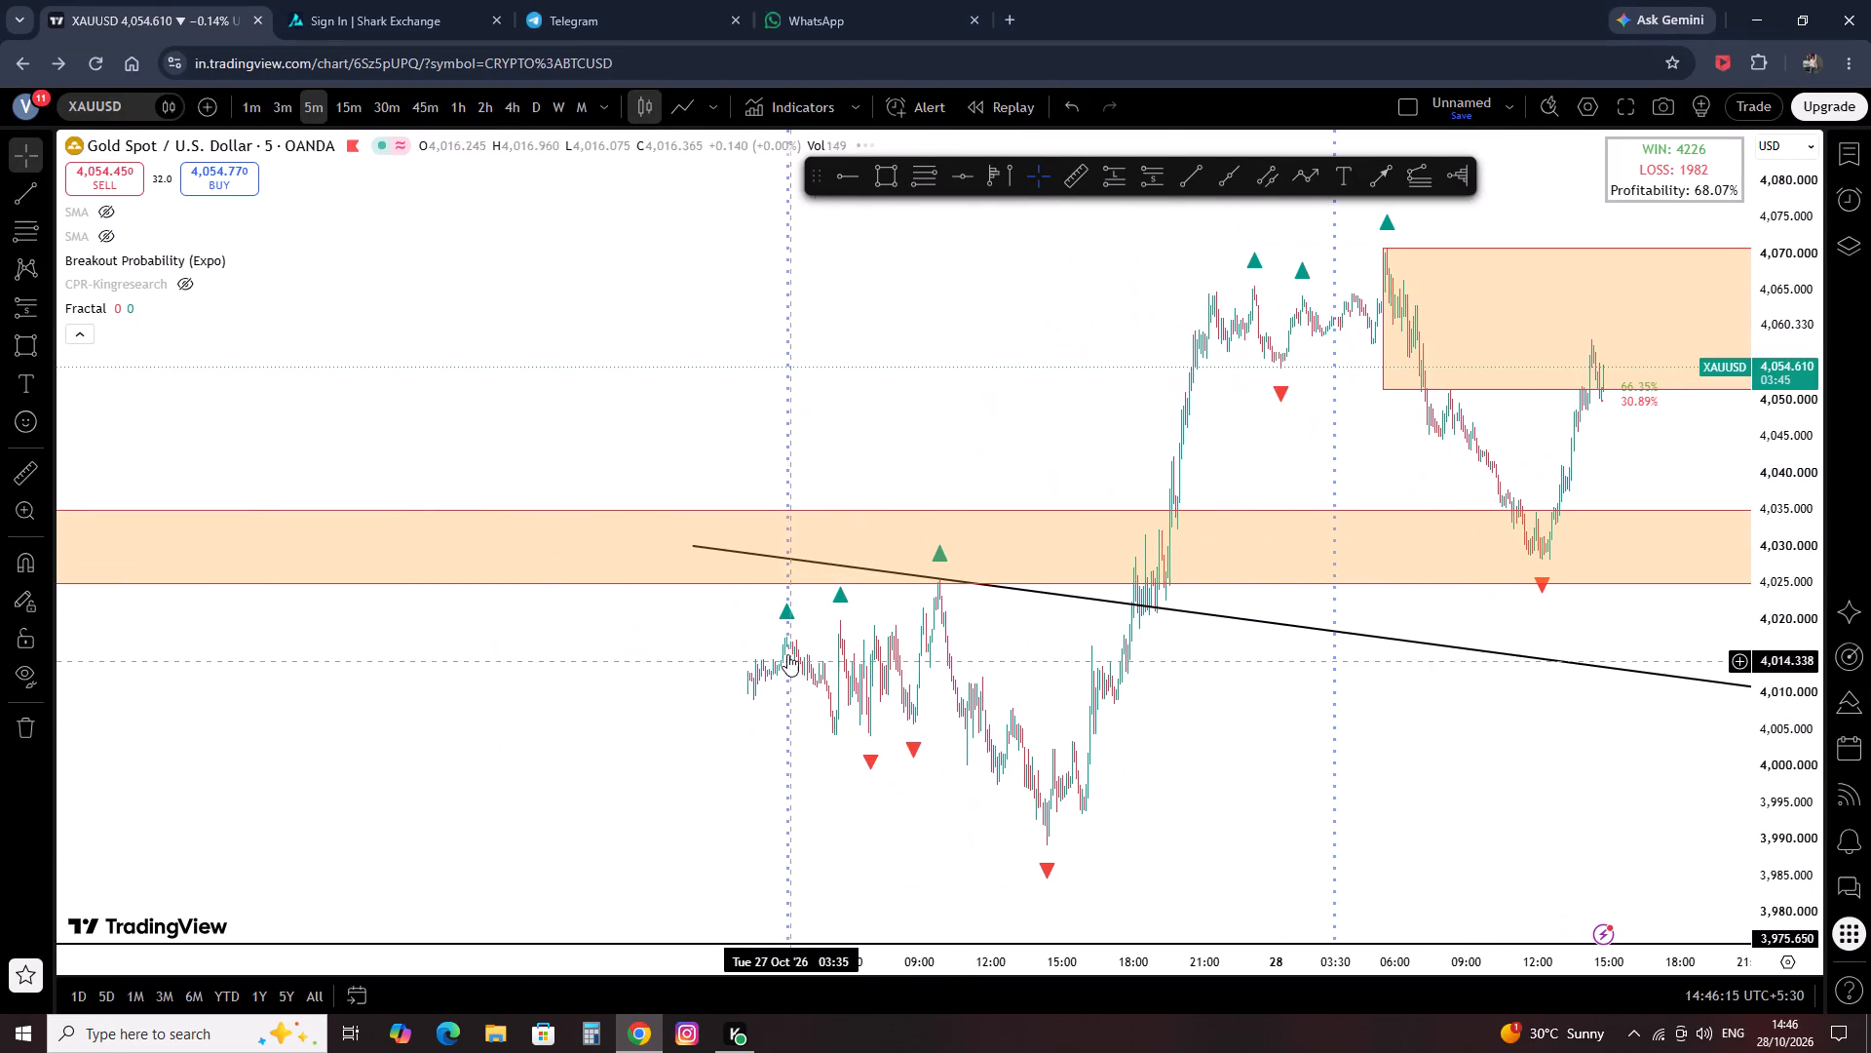
pyautogui.click(350, 103)
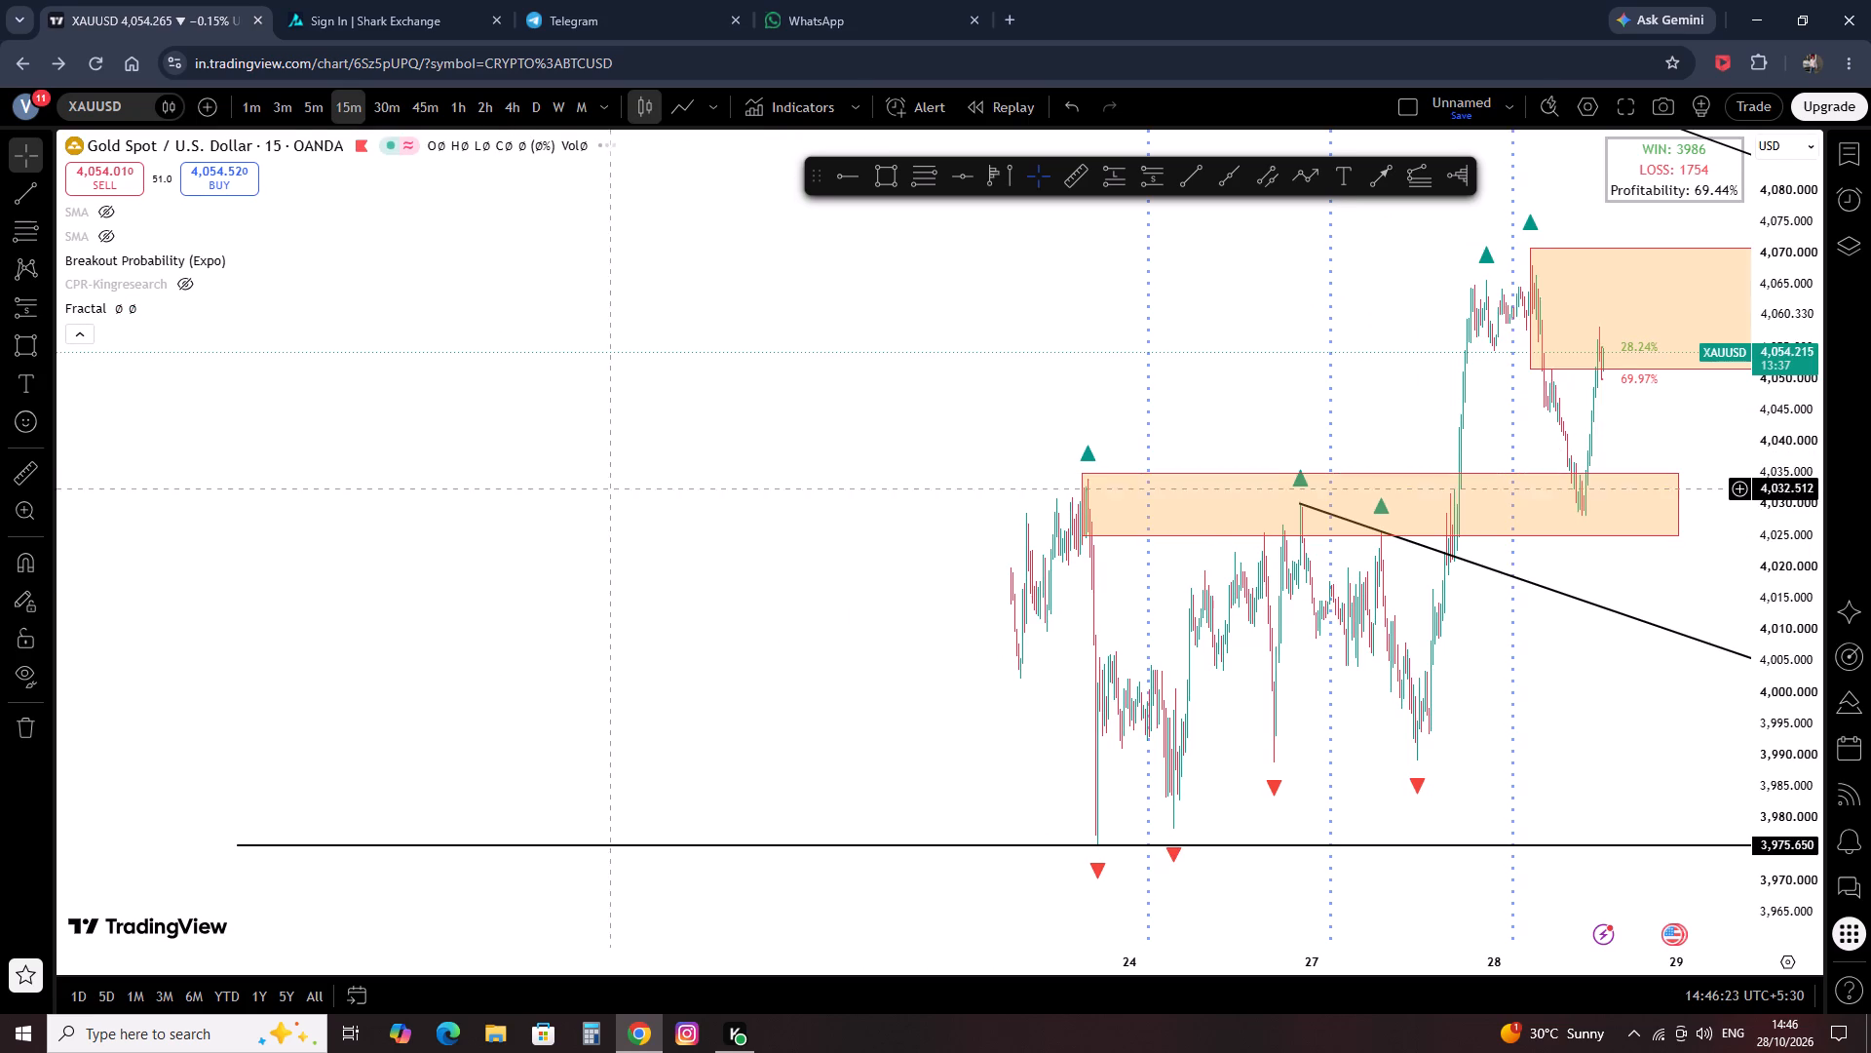
# Lower the bottom edge of the rectangle zone starting at the 23 Oct swing high to about 4,024.0.
pyautogui.scroll(6, 812, 450)
pyautogui.scroll(3, 694, 497)
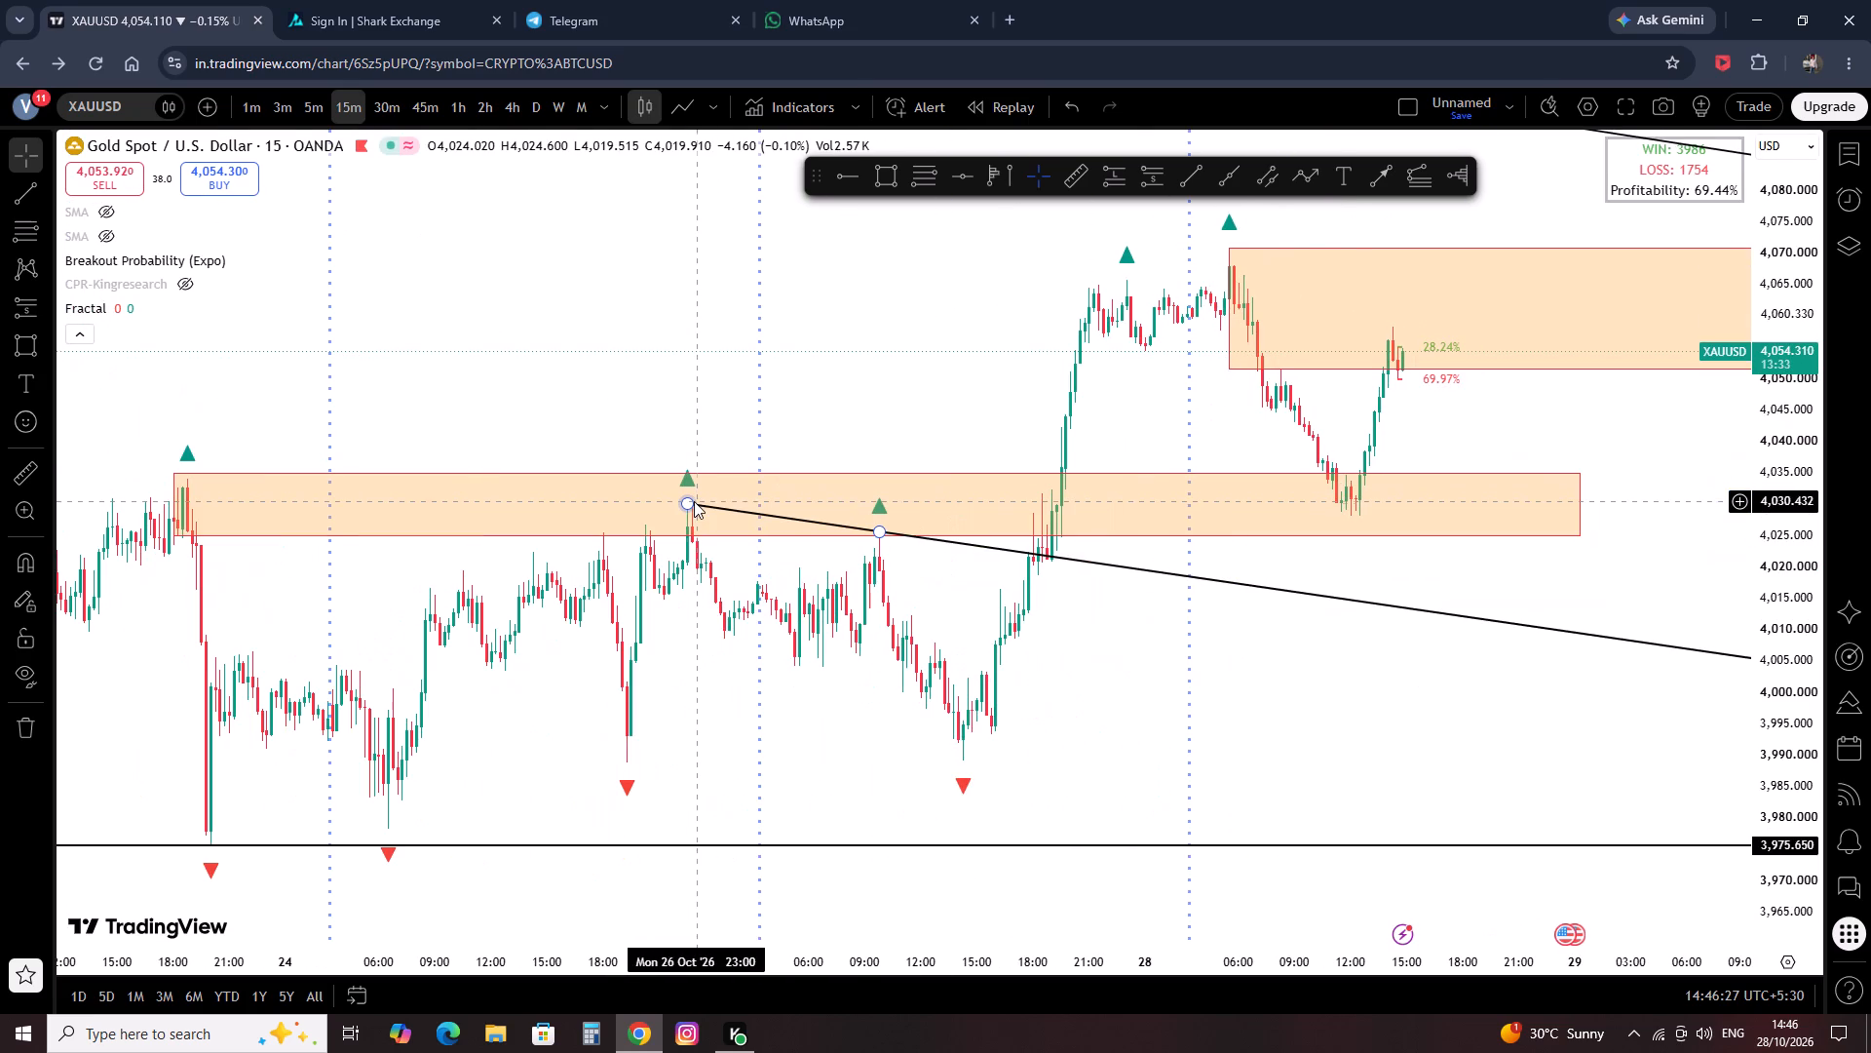
pyautogui.click(694, 501)
pyautogui.click(748, 391)
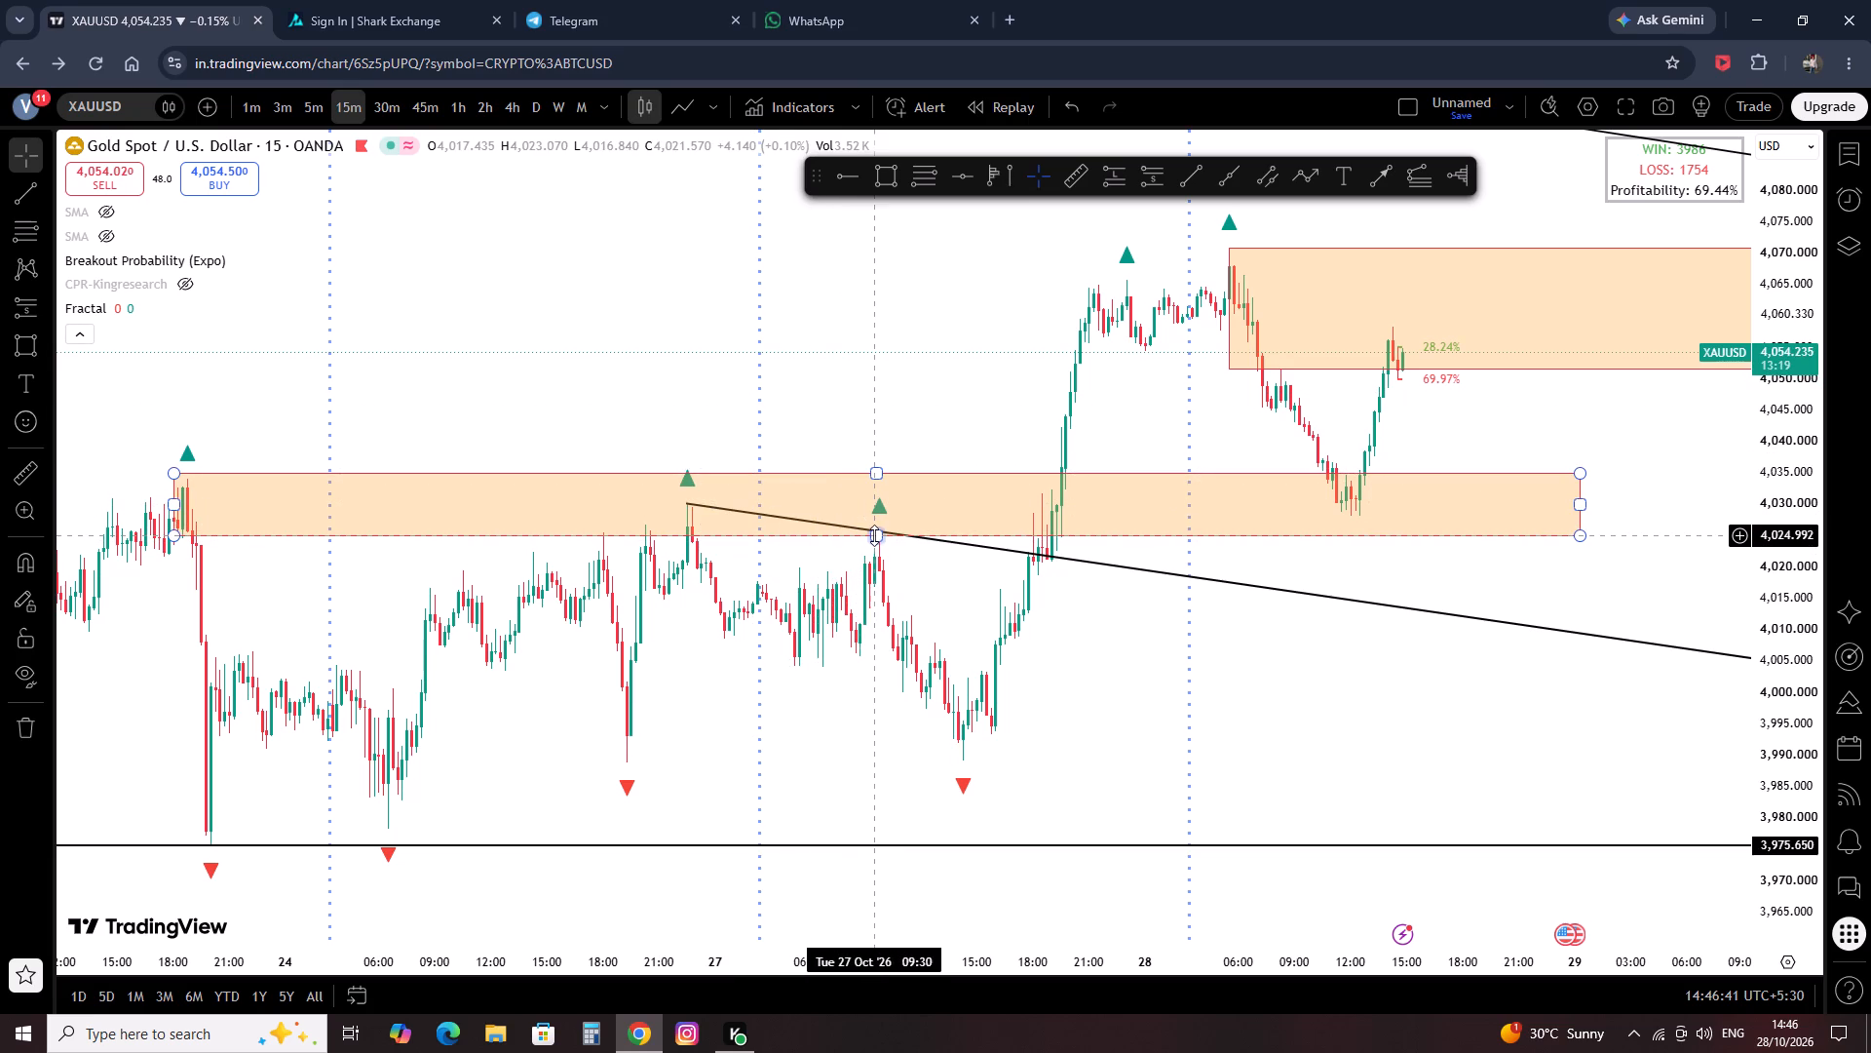
pyautogui.moveTo(874, 535); pyautogui.dragTo(897, 545)
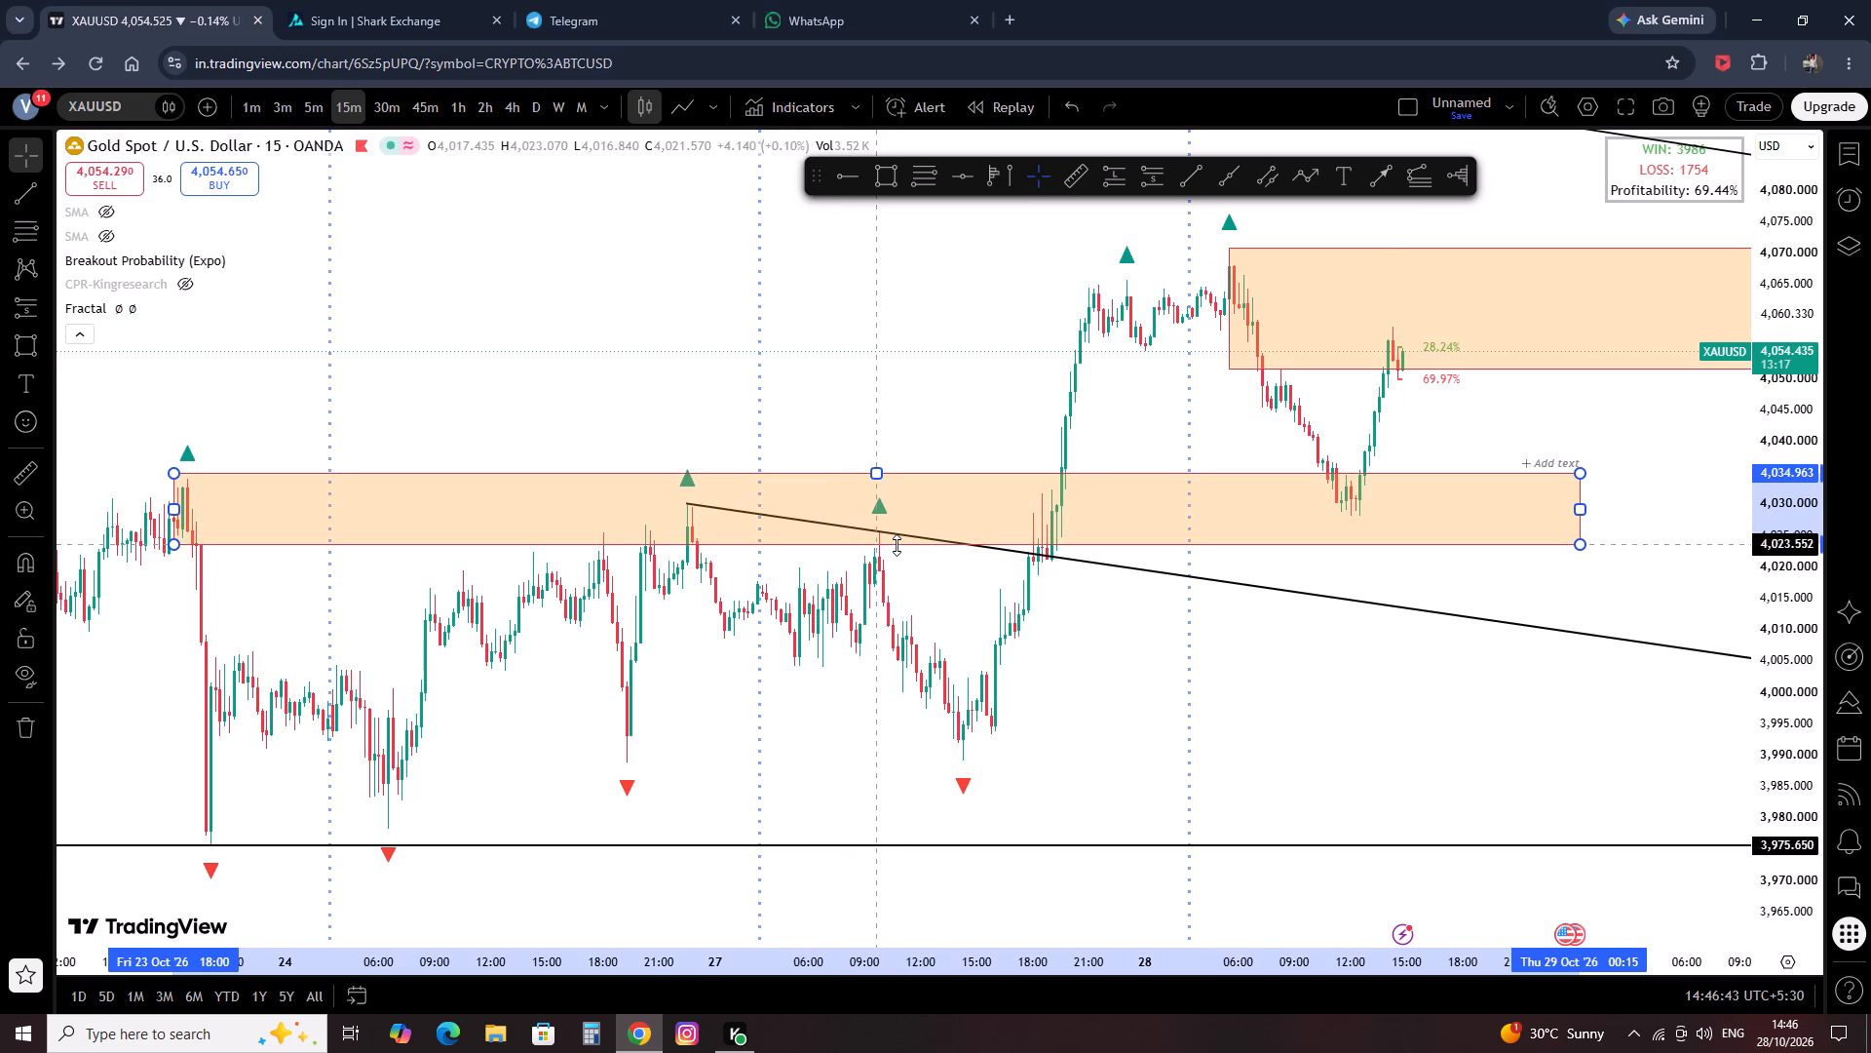
pyautogui.moveTo(897, 545); pyautogui.dragTo(902, 542)
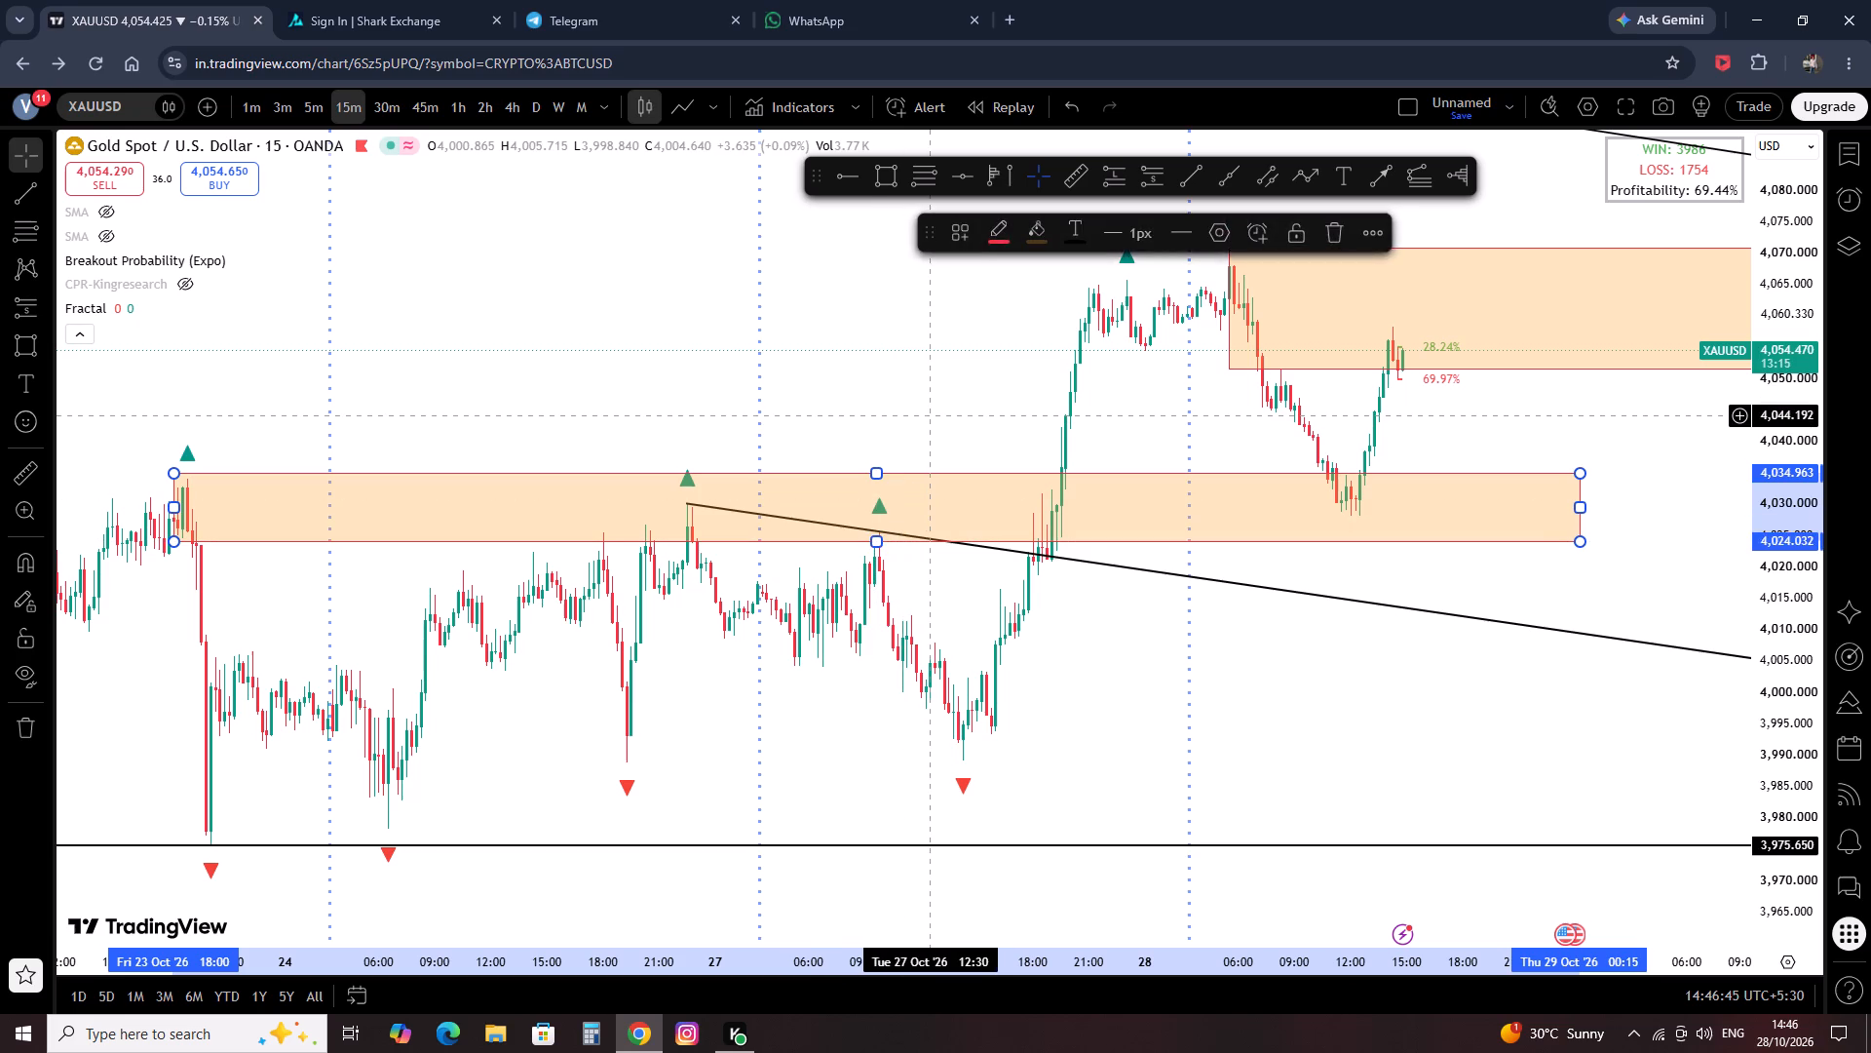
pyautogui.click(932, 415)
# Shorten the lower rectangle zone so that it ends at about 28 Oct 21:30.
pyautogui.moveTo(1579, 509); pyautogui.dragTo(1550, 509)
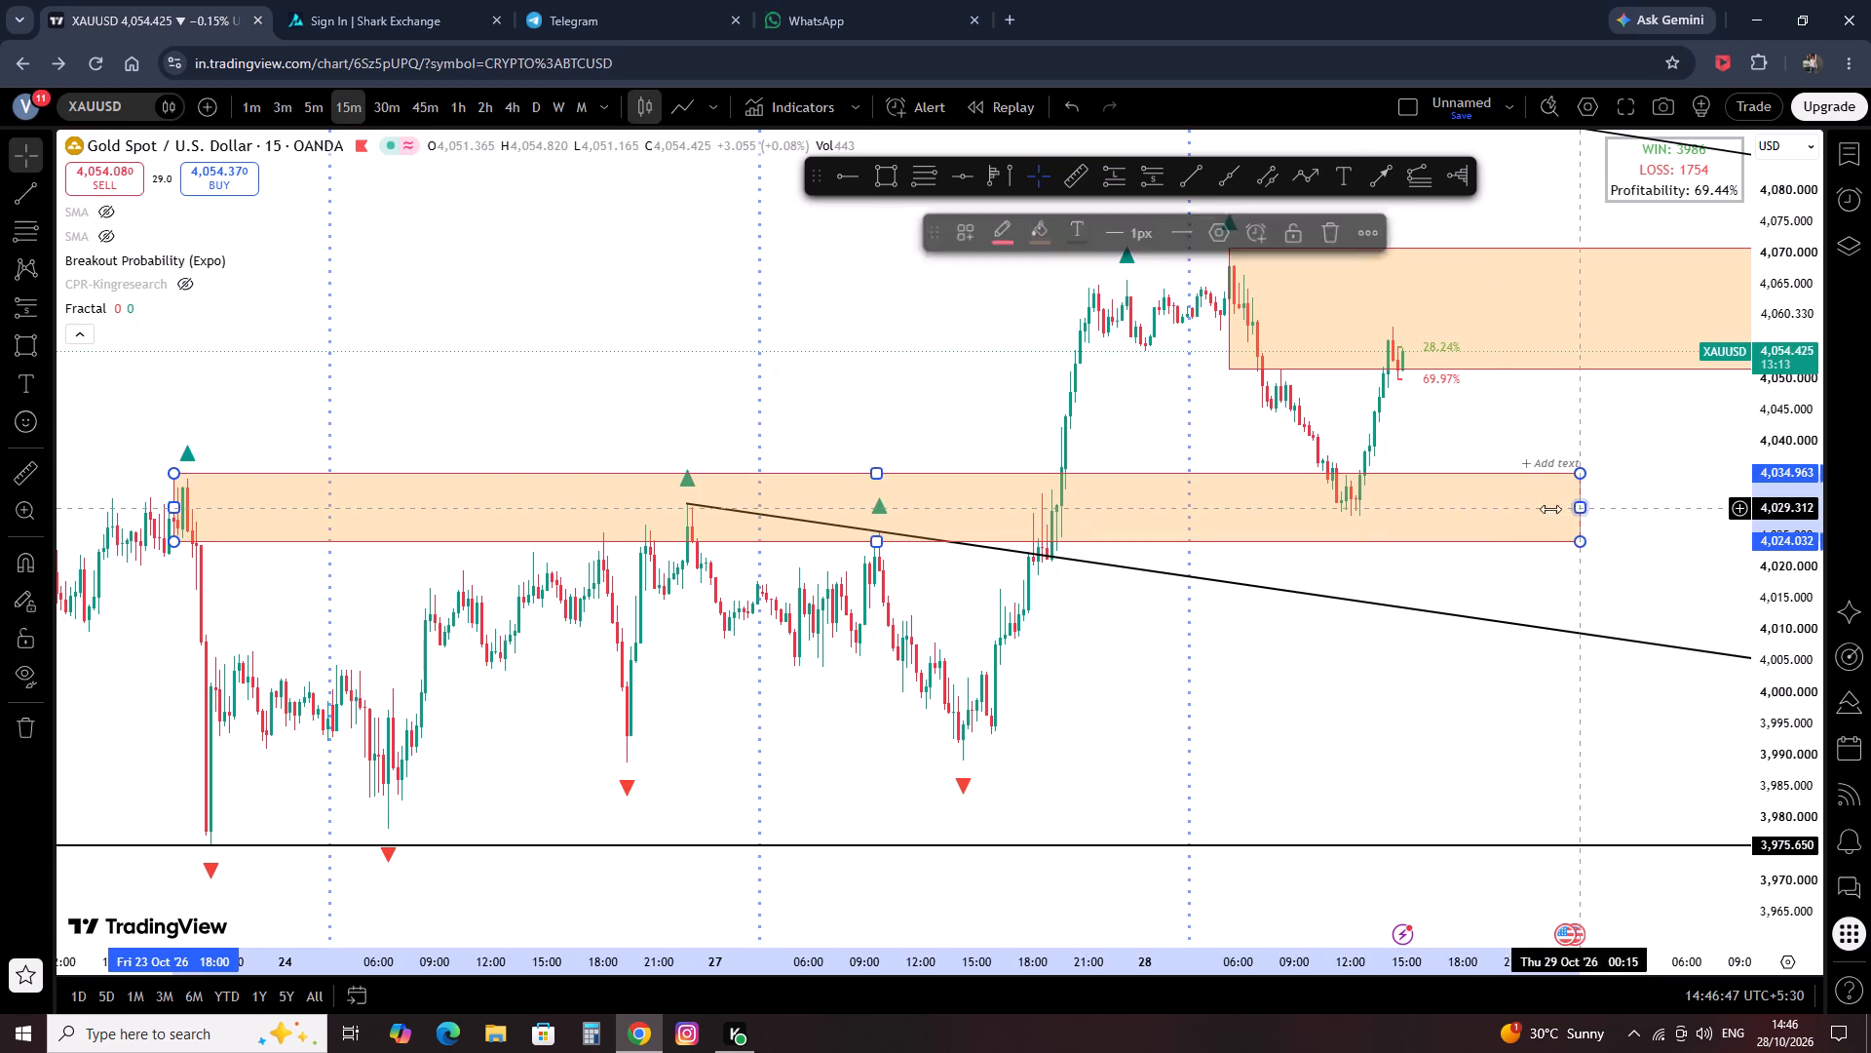
pyautogui.moveTo(1550, 509); pyautogui.dragTo(1522, 477)
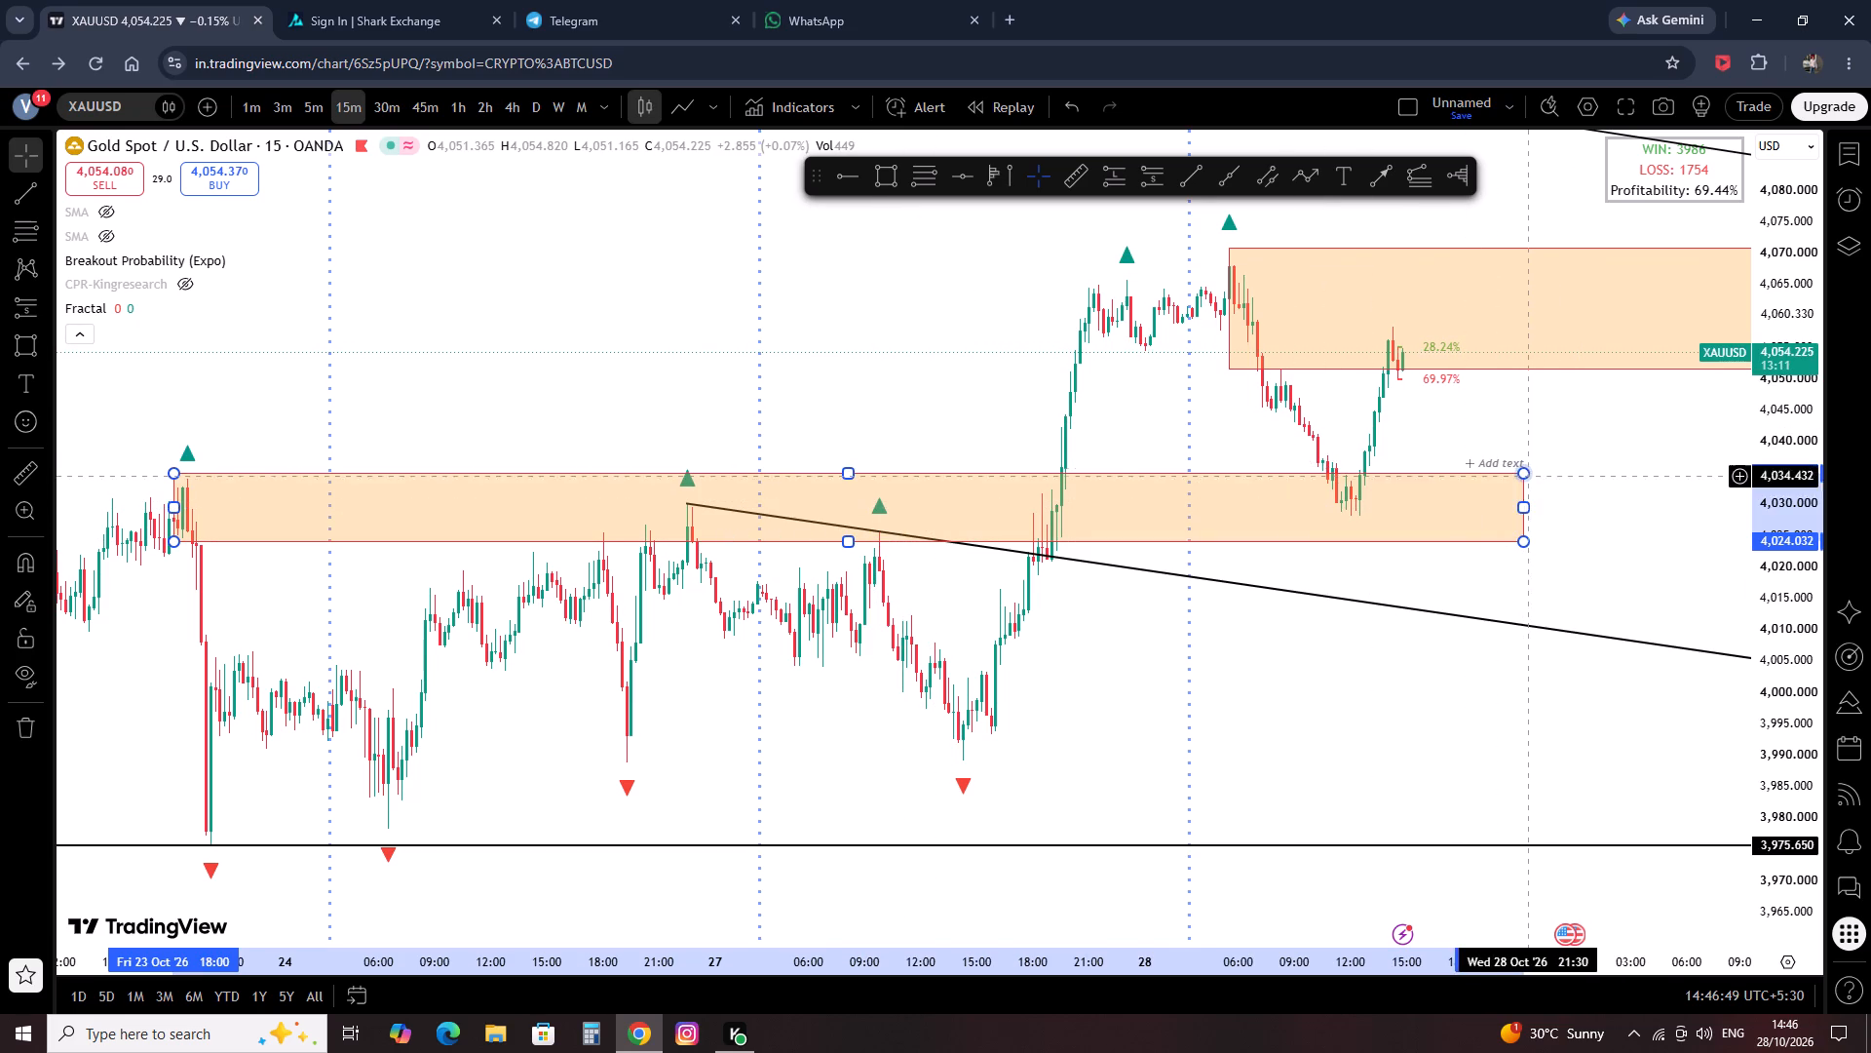
pyautogui.click(1622, 442)
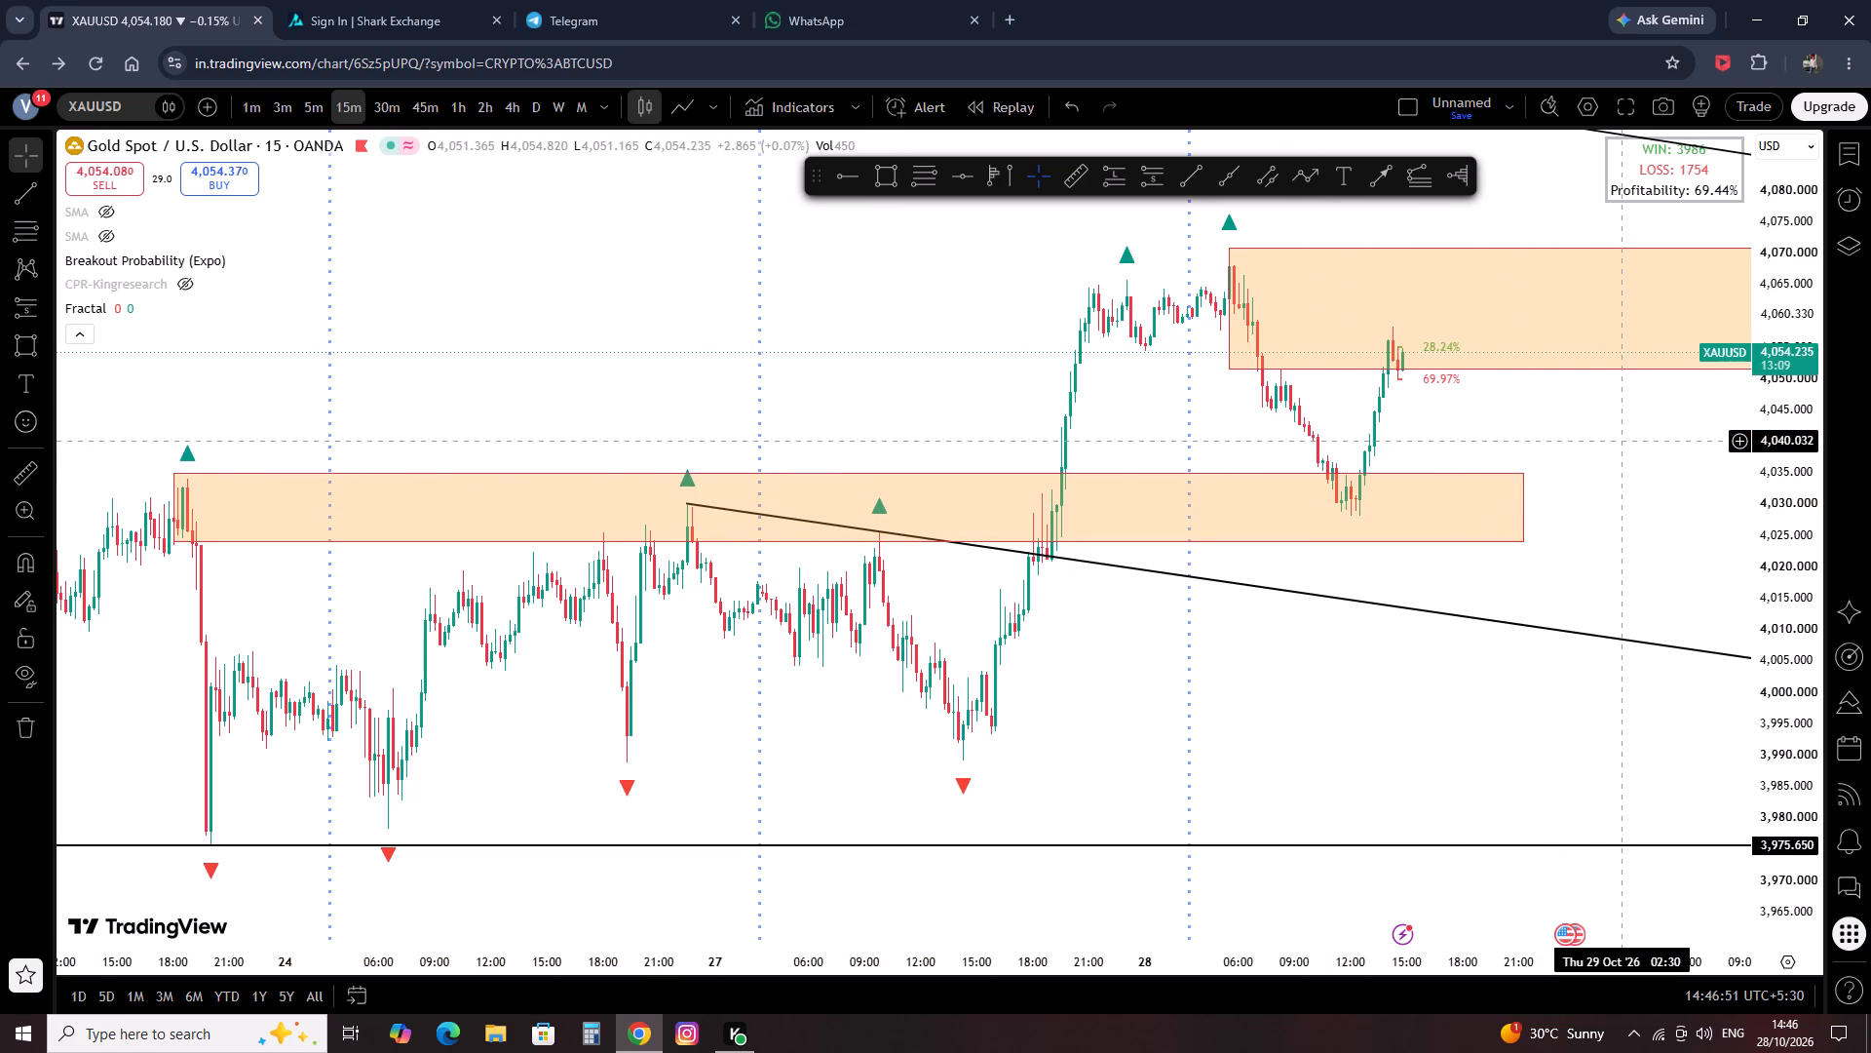
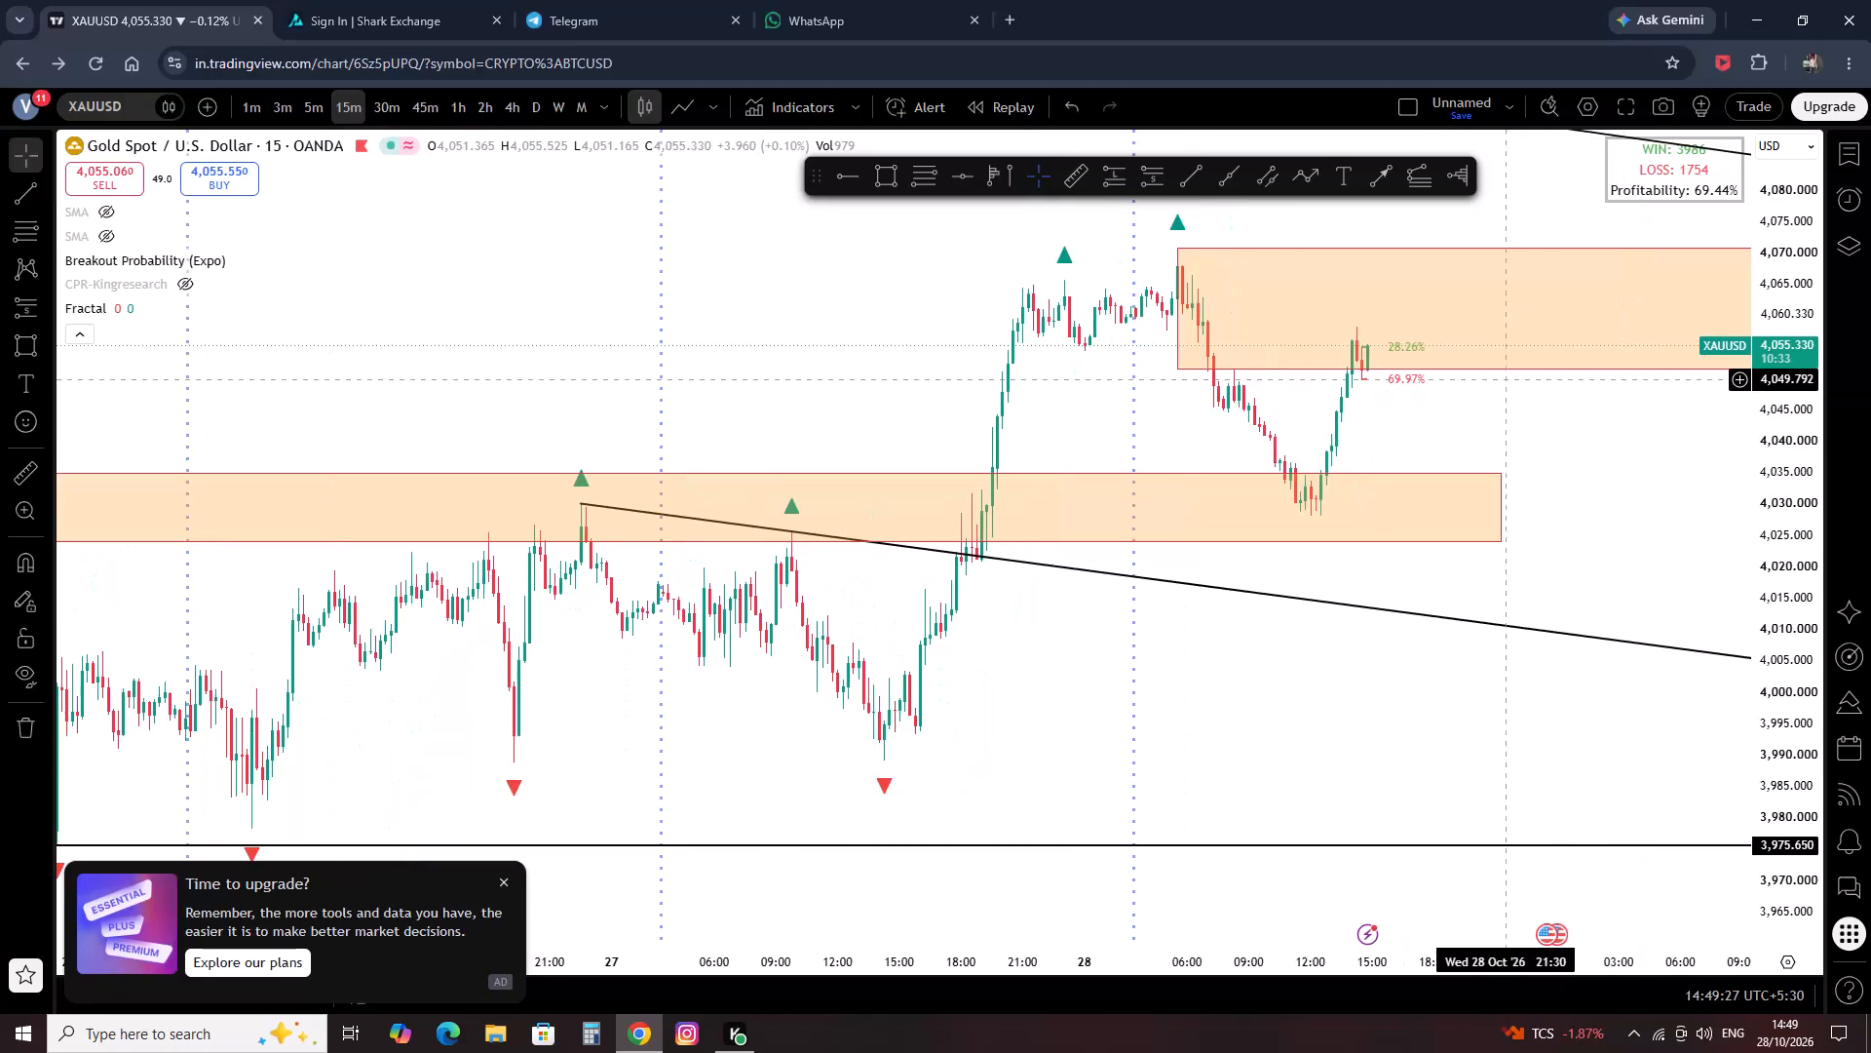
# Switch the XAUUSD chart to the 5-minute timeframe.
pyautogui.scroll(6, 1492, 376)
pyautogui.scroll(2, 1440, 453)
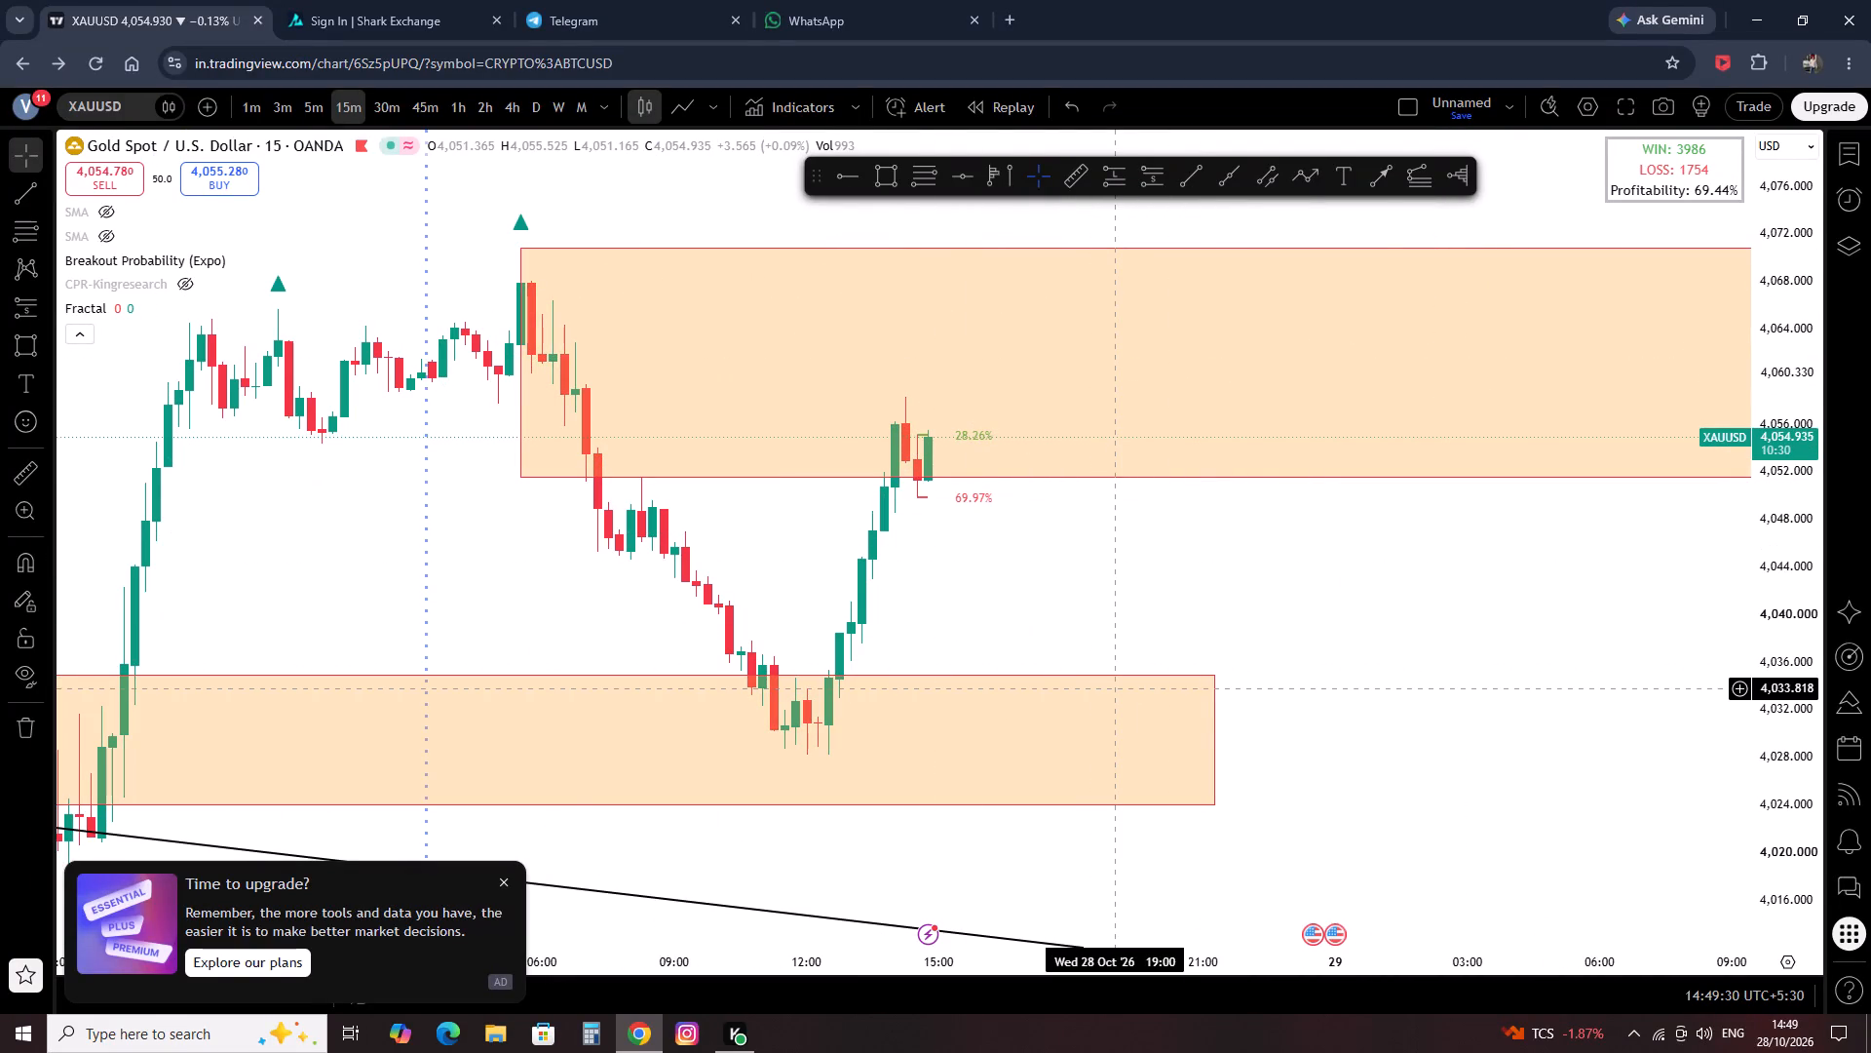
pyautogui.click(307, 98)
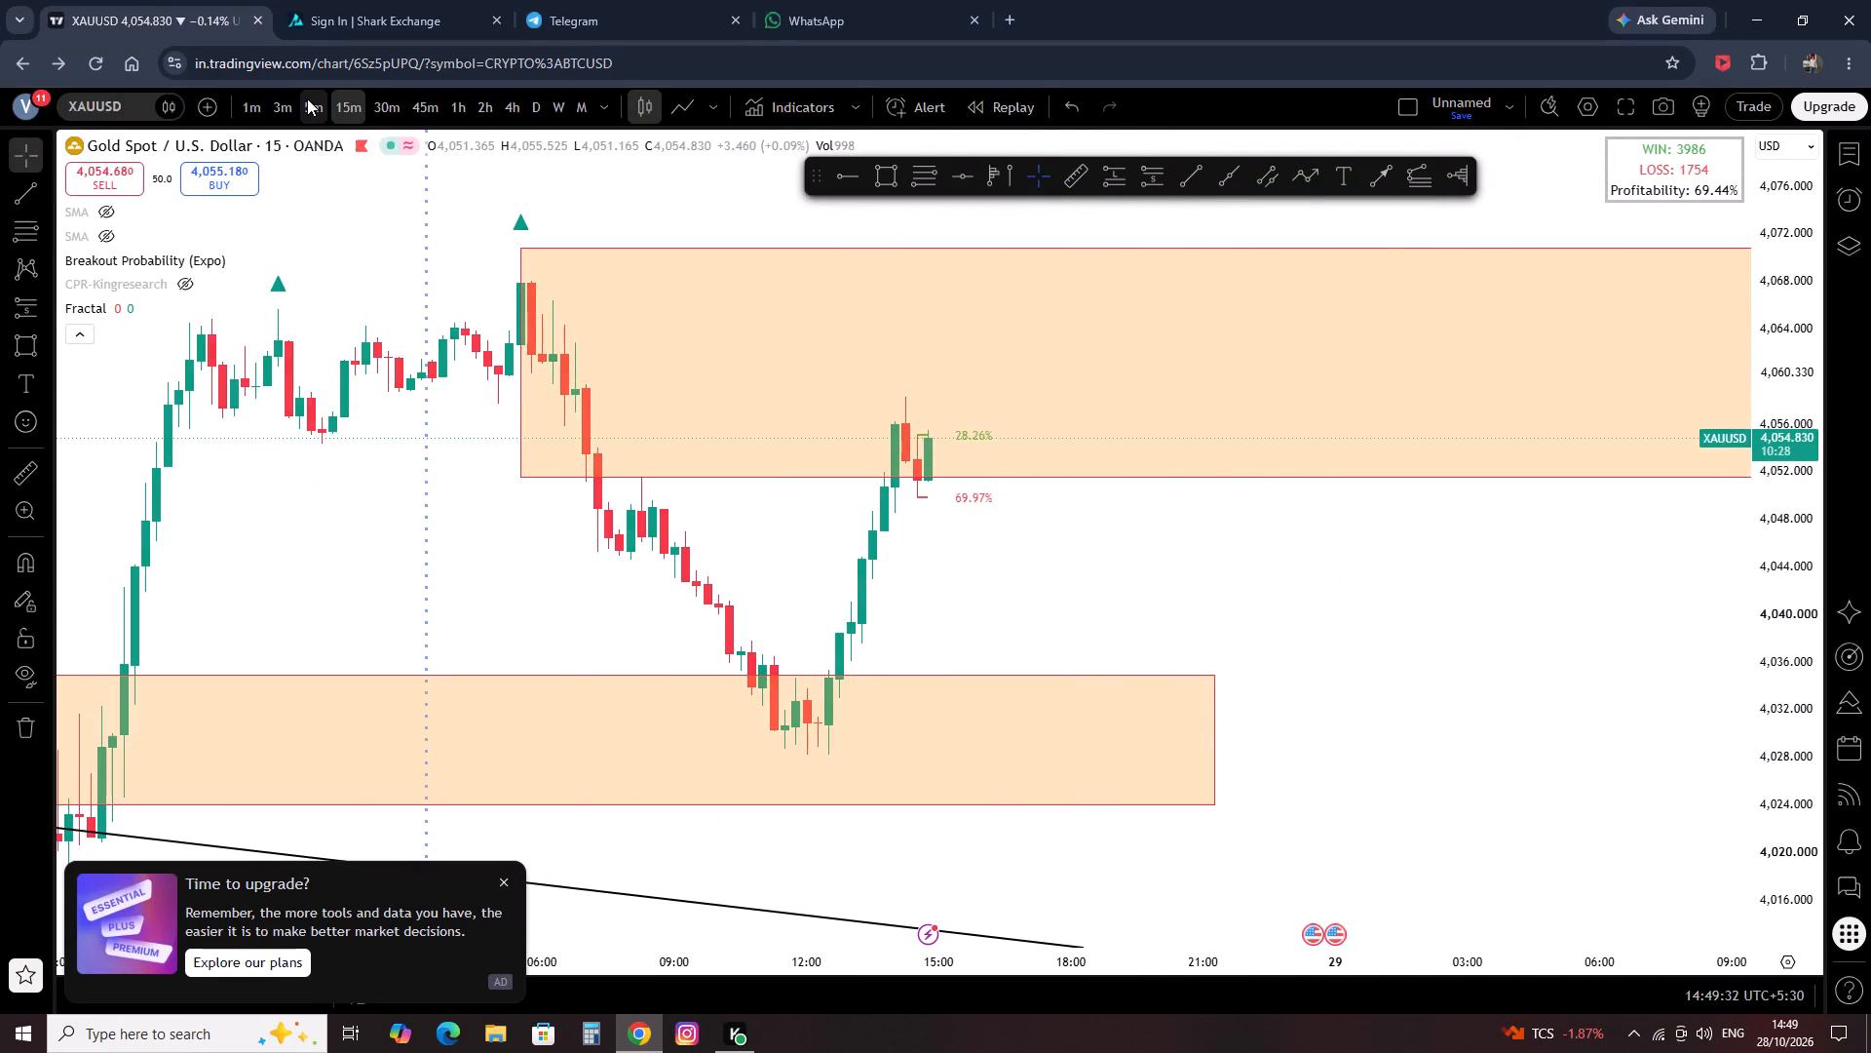
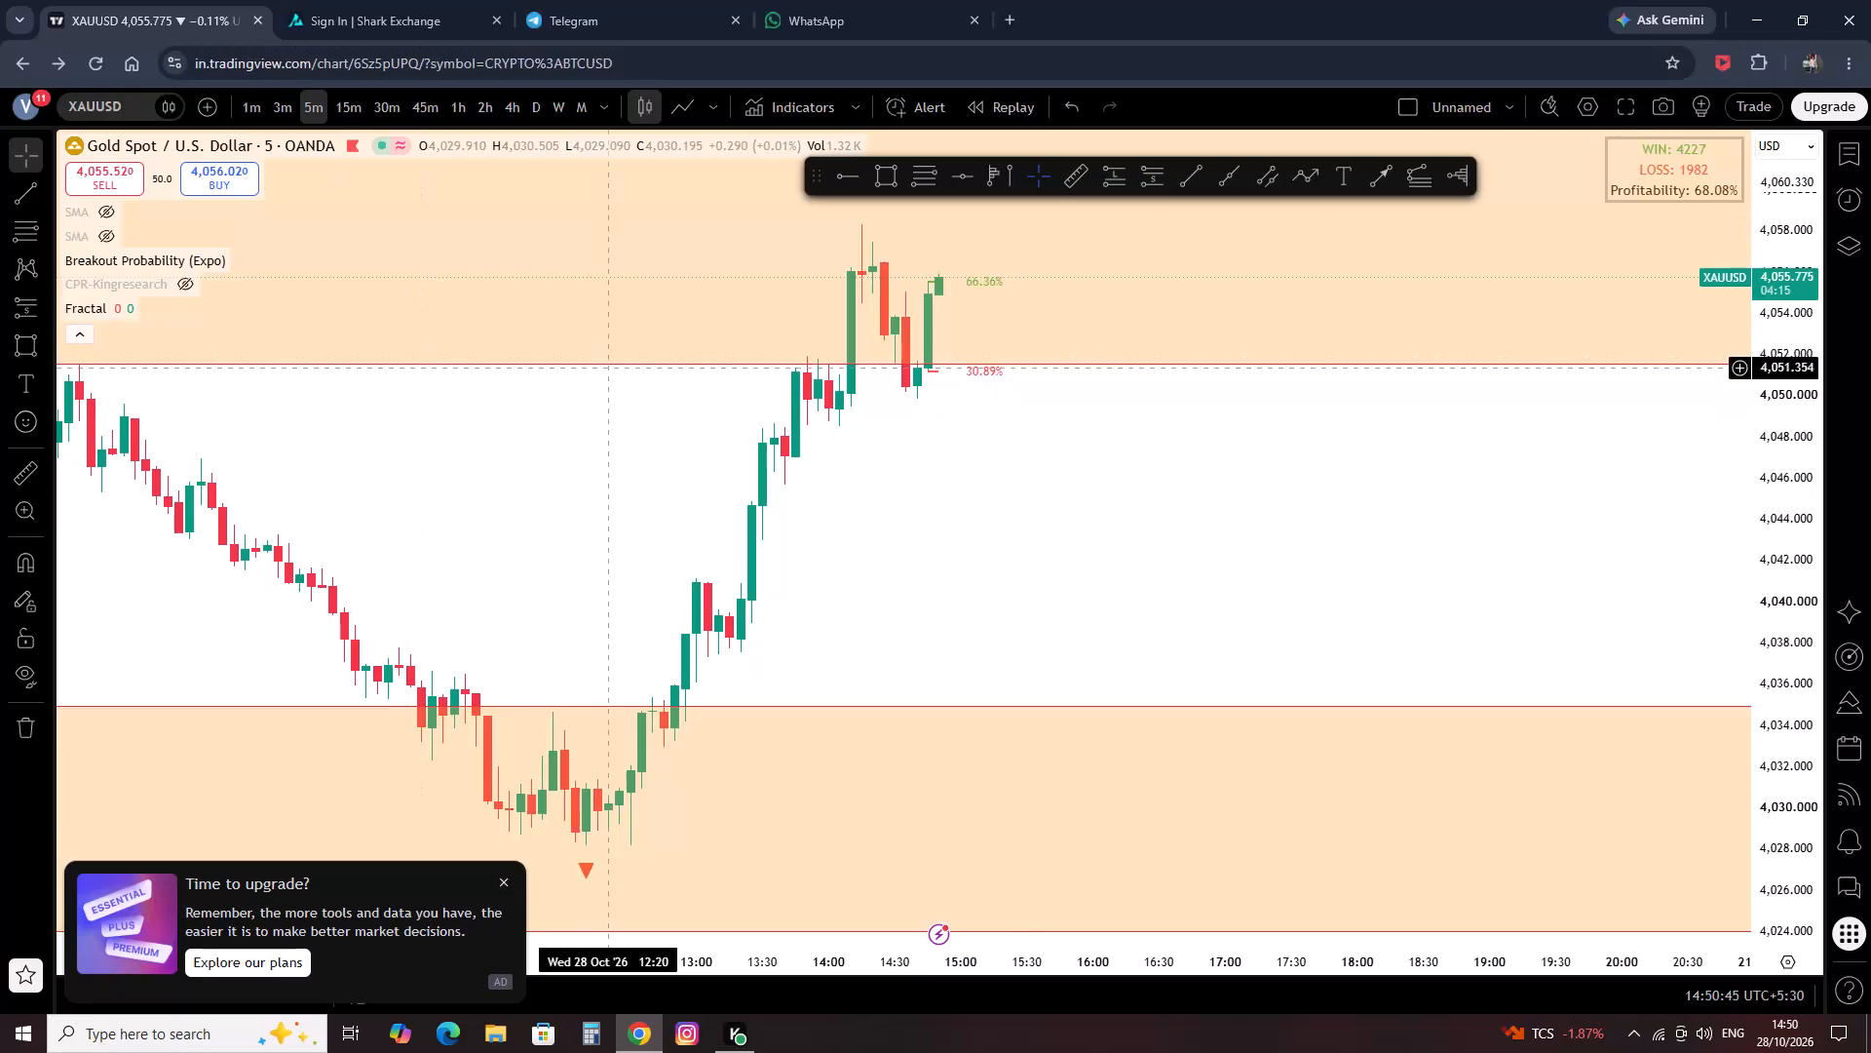
# Dismiss the upgrade promotion covering the lower part of the XAUUSD chart.
pyautogui.scroll(-2, 620, 381)
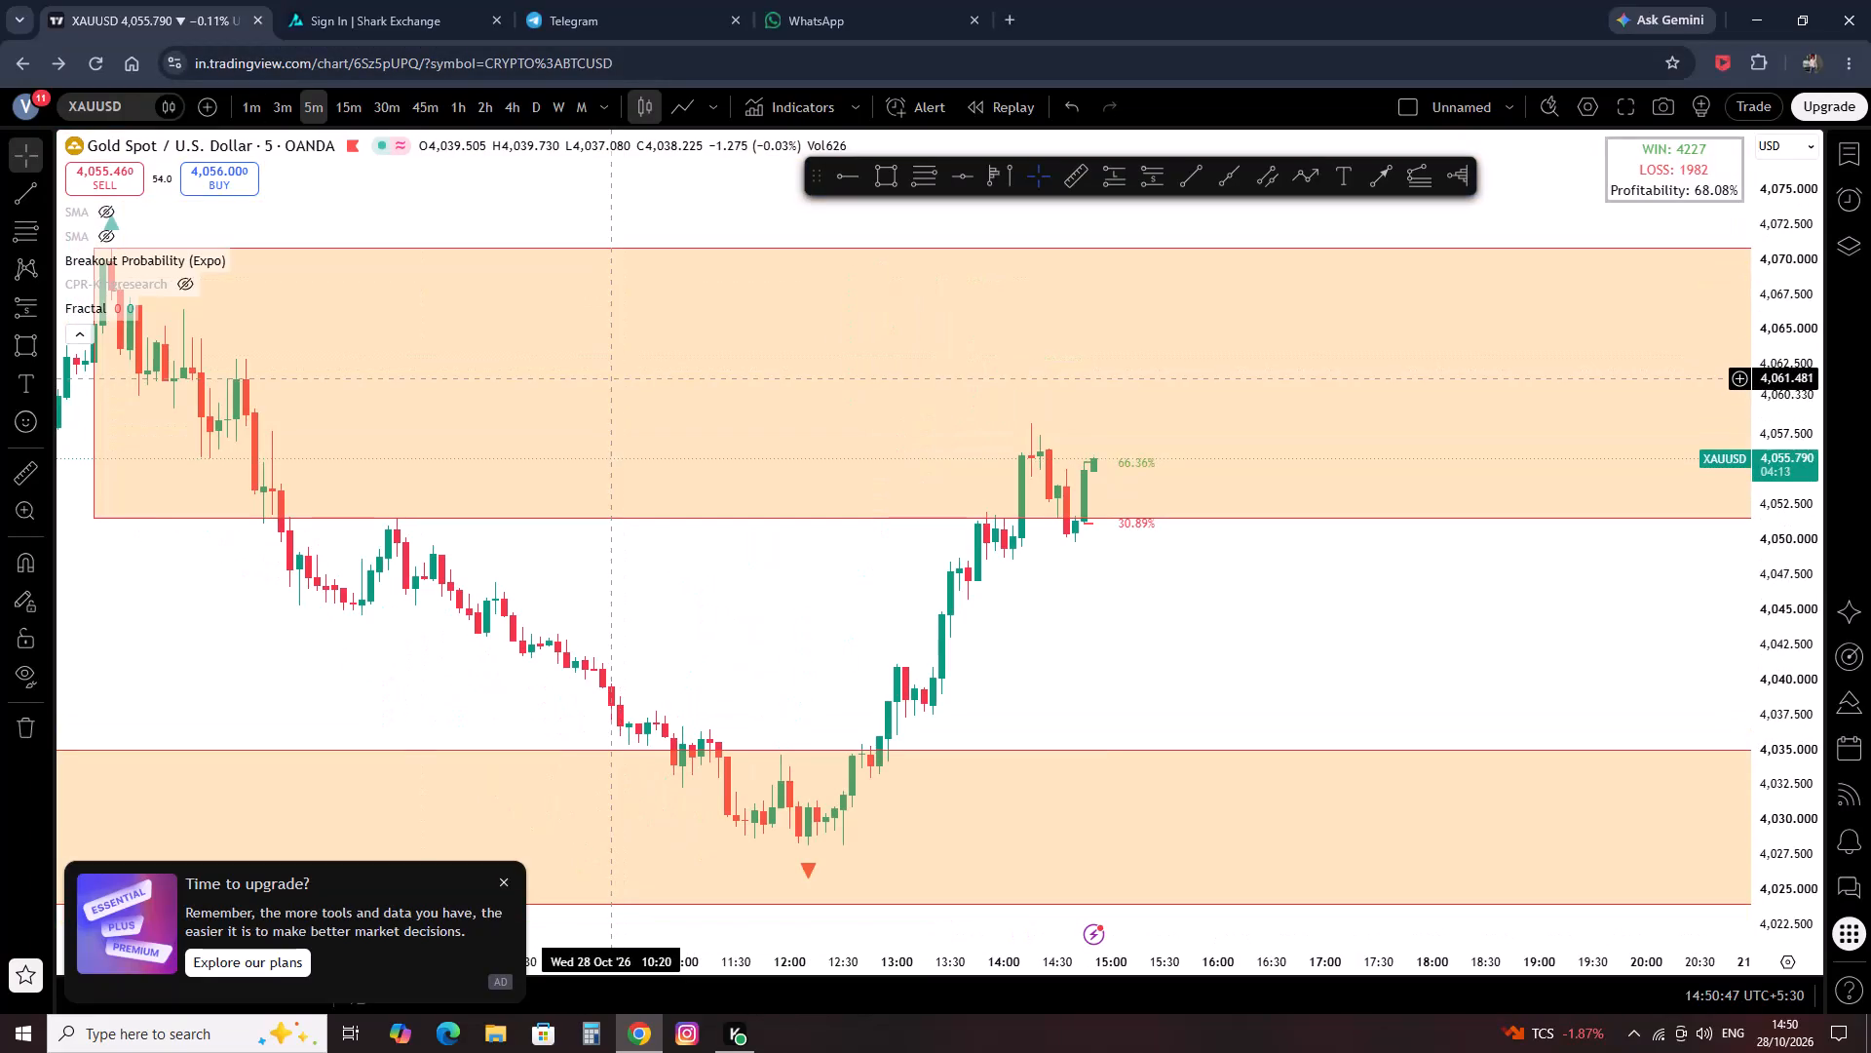
pyautogui.scroll(2, 614, 379)
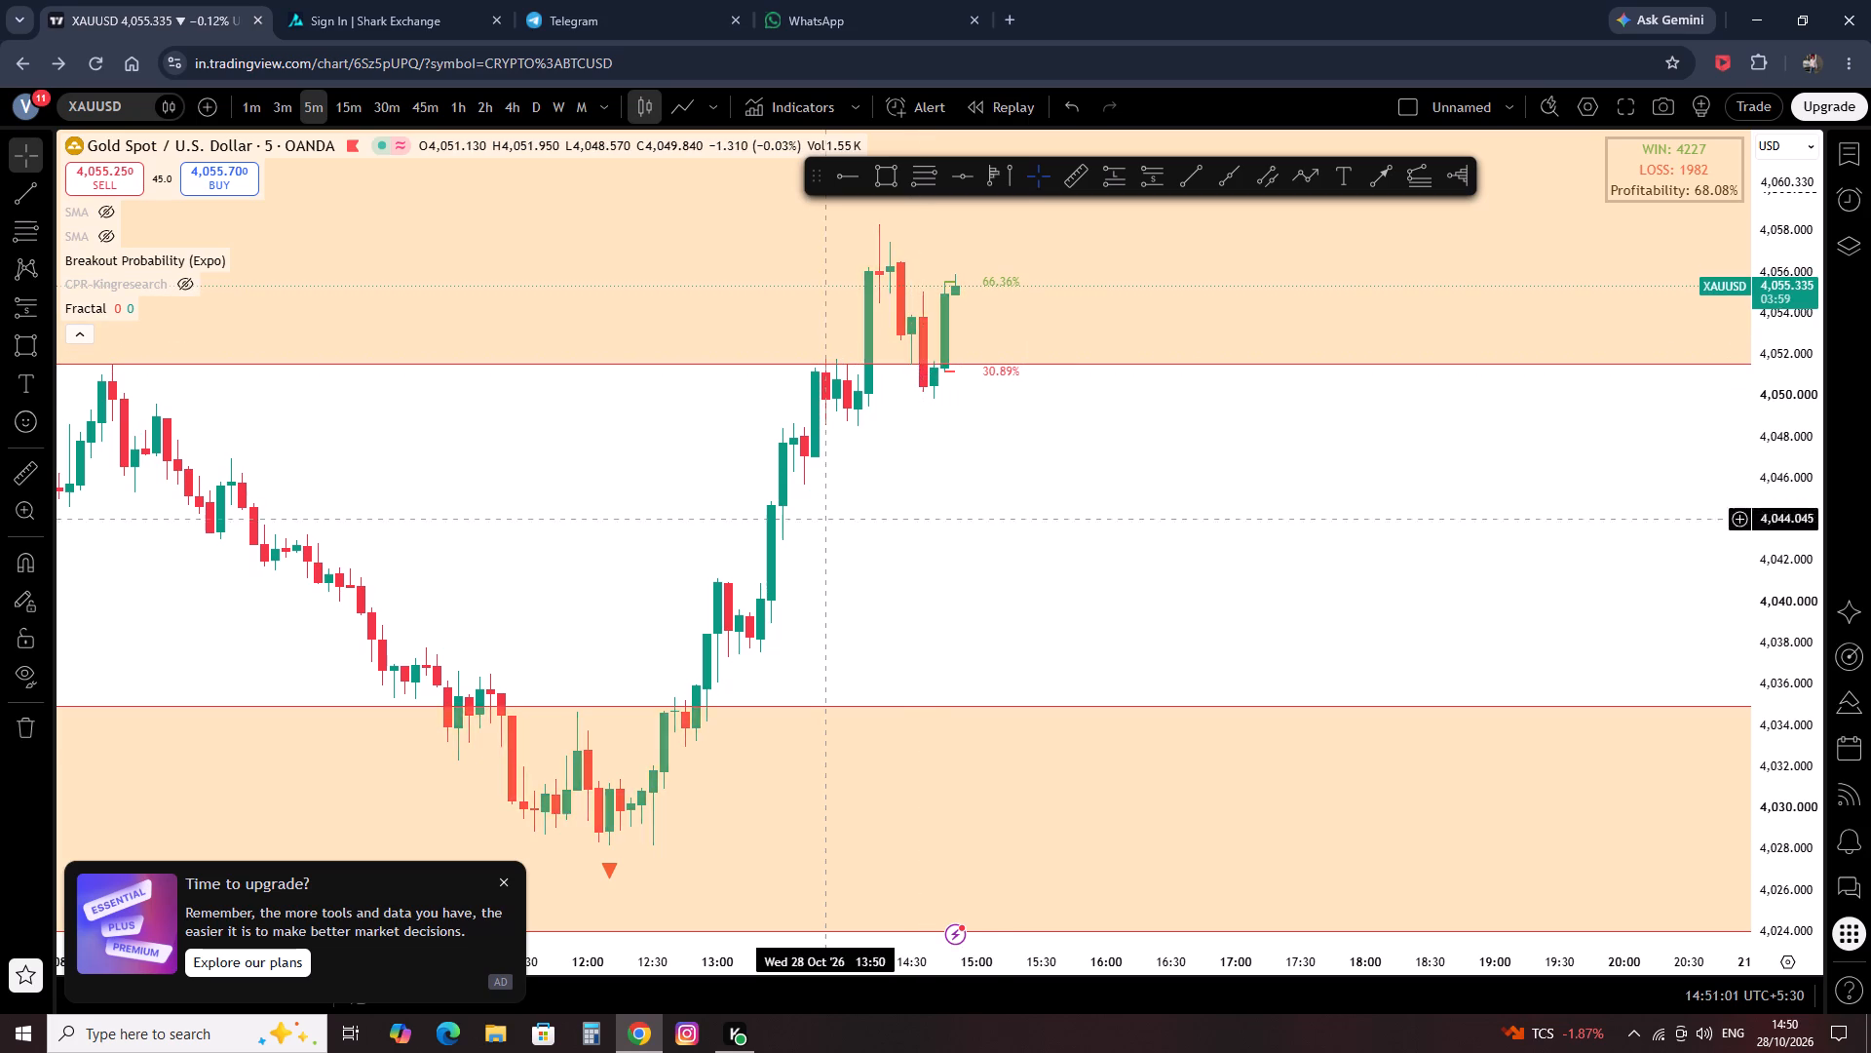
pyautogui.scroll(-3, 827, 565)
pyautogui.click(504, 880)
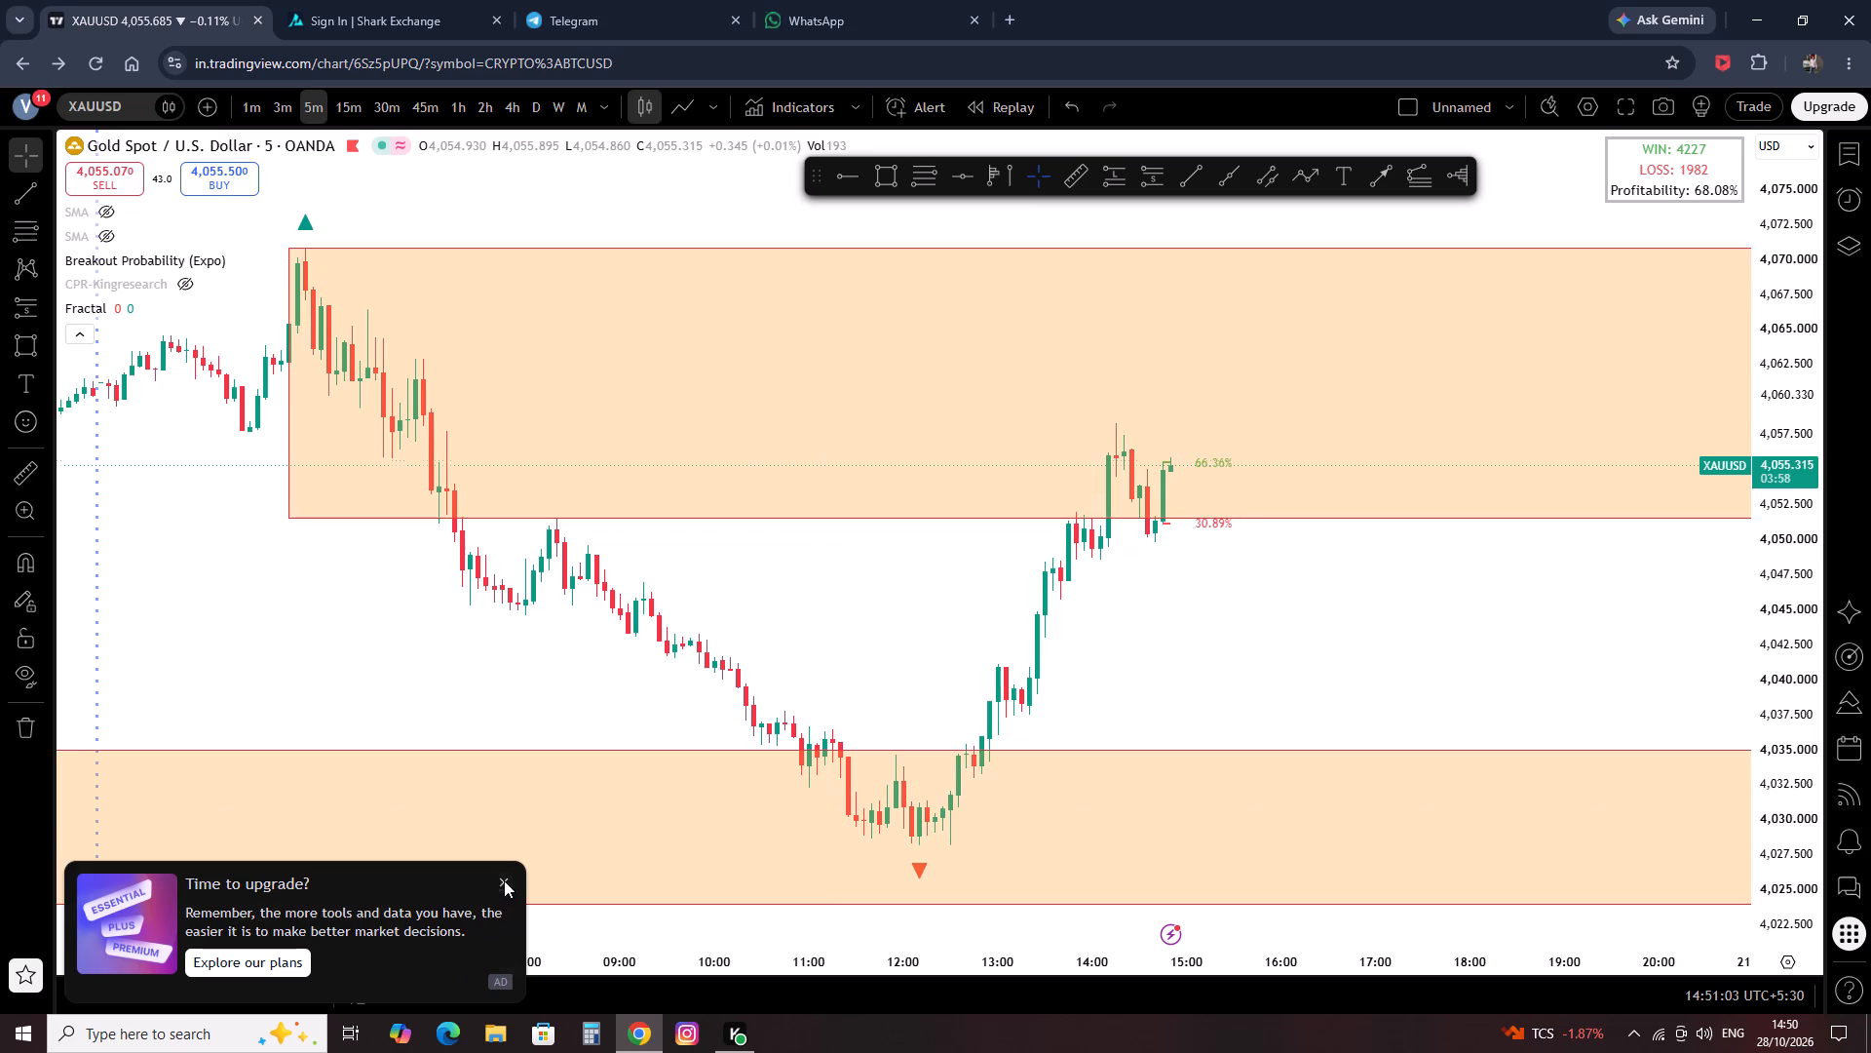
# Extend the upper price zone's starting edge back to about 05:05 on 28 Oct, keeping its price limits.
pyautogui.scroll(-3, 502, 895)
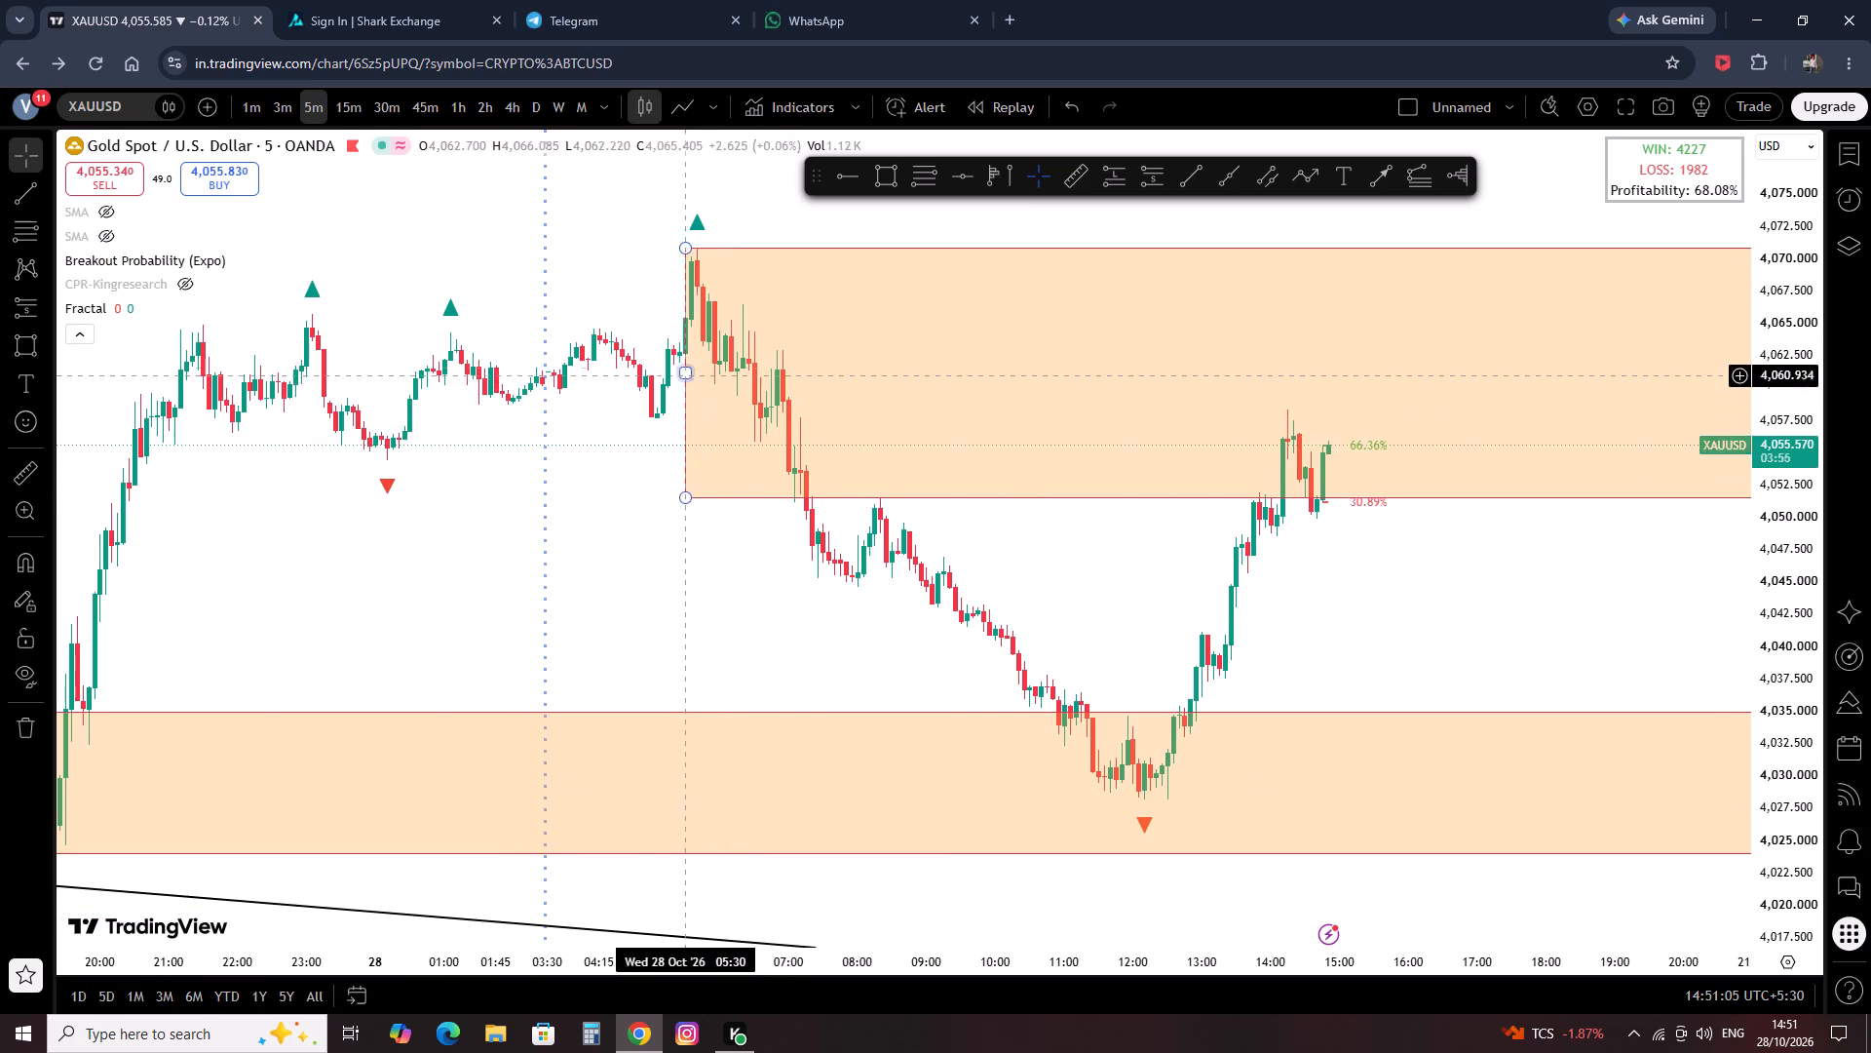
pyautogui.moveTo(690, 371); pyautogui.dragTo(308, 396)
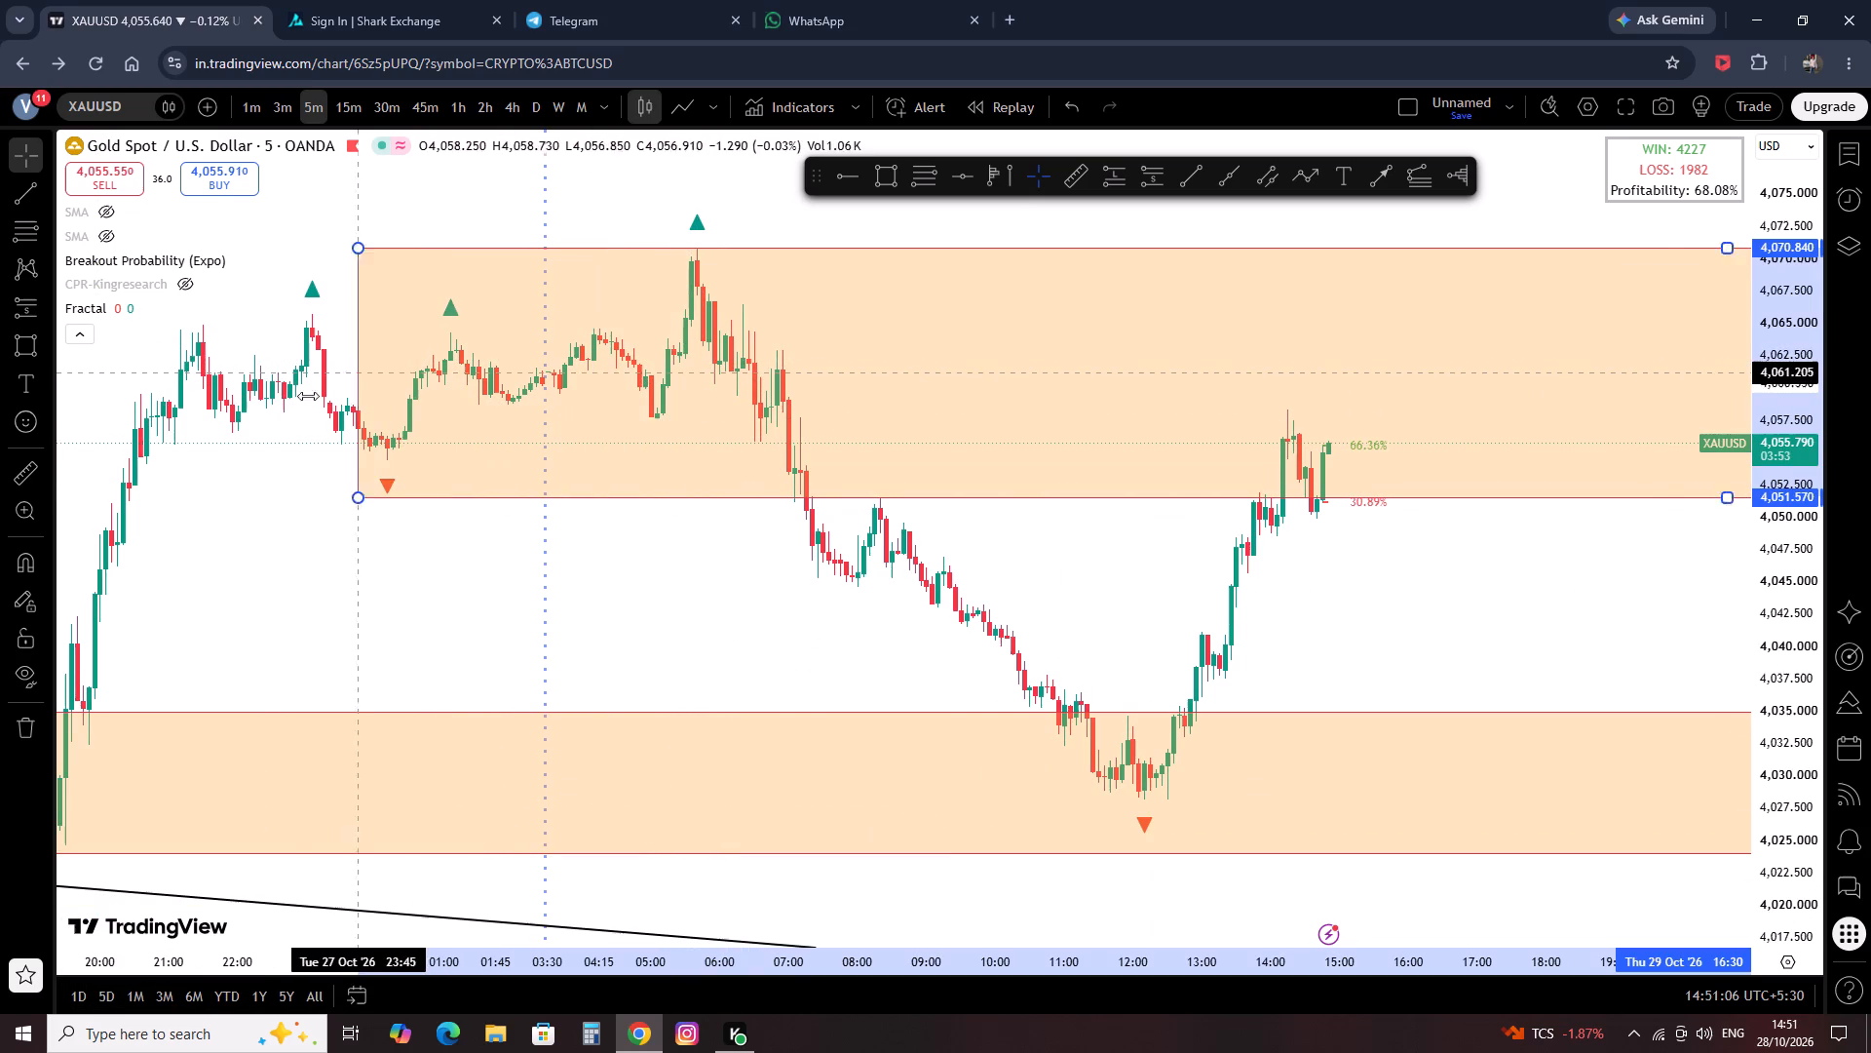
pyautogui.moveTo(308, 396); pyautogui.dragTo(659, 383)
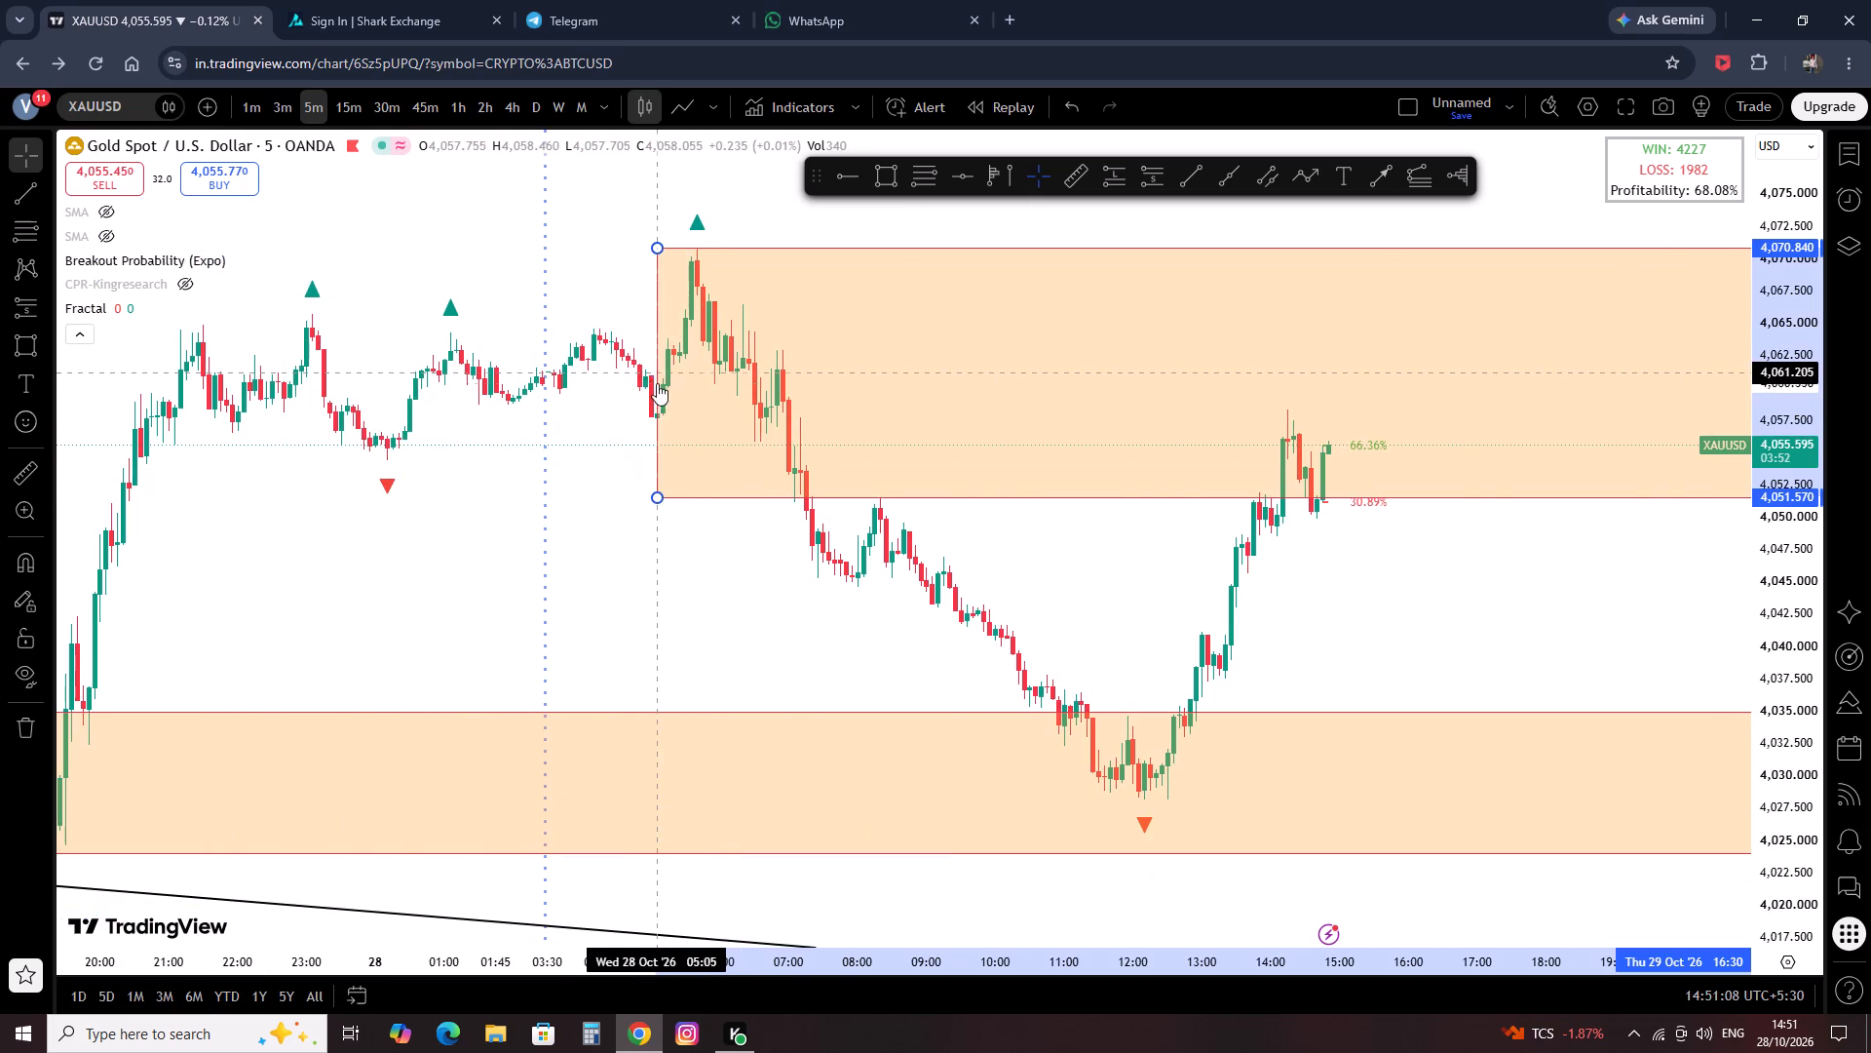
pyautogui.click(647, 491)
# Switch the XAUUSD chart to the 1-hour timeframe and examine recent price action around both zones and the descending rays.
pyautogui.scroll(-1, 584, 582)
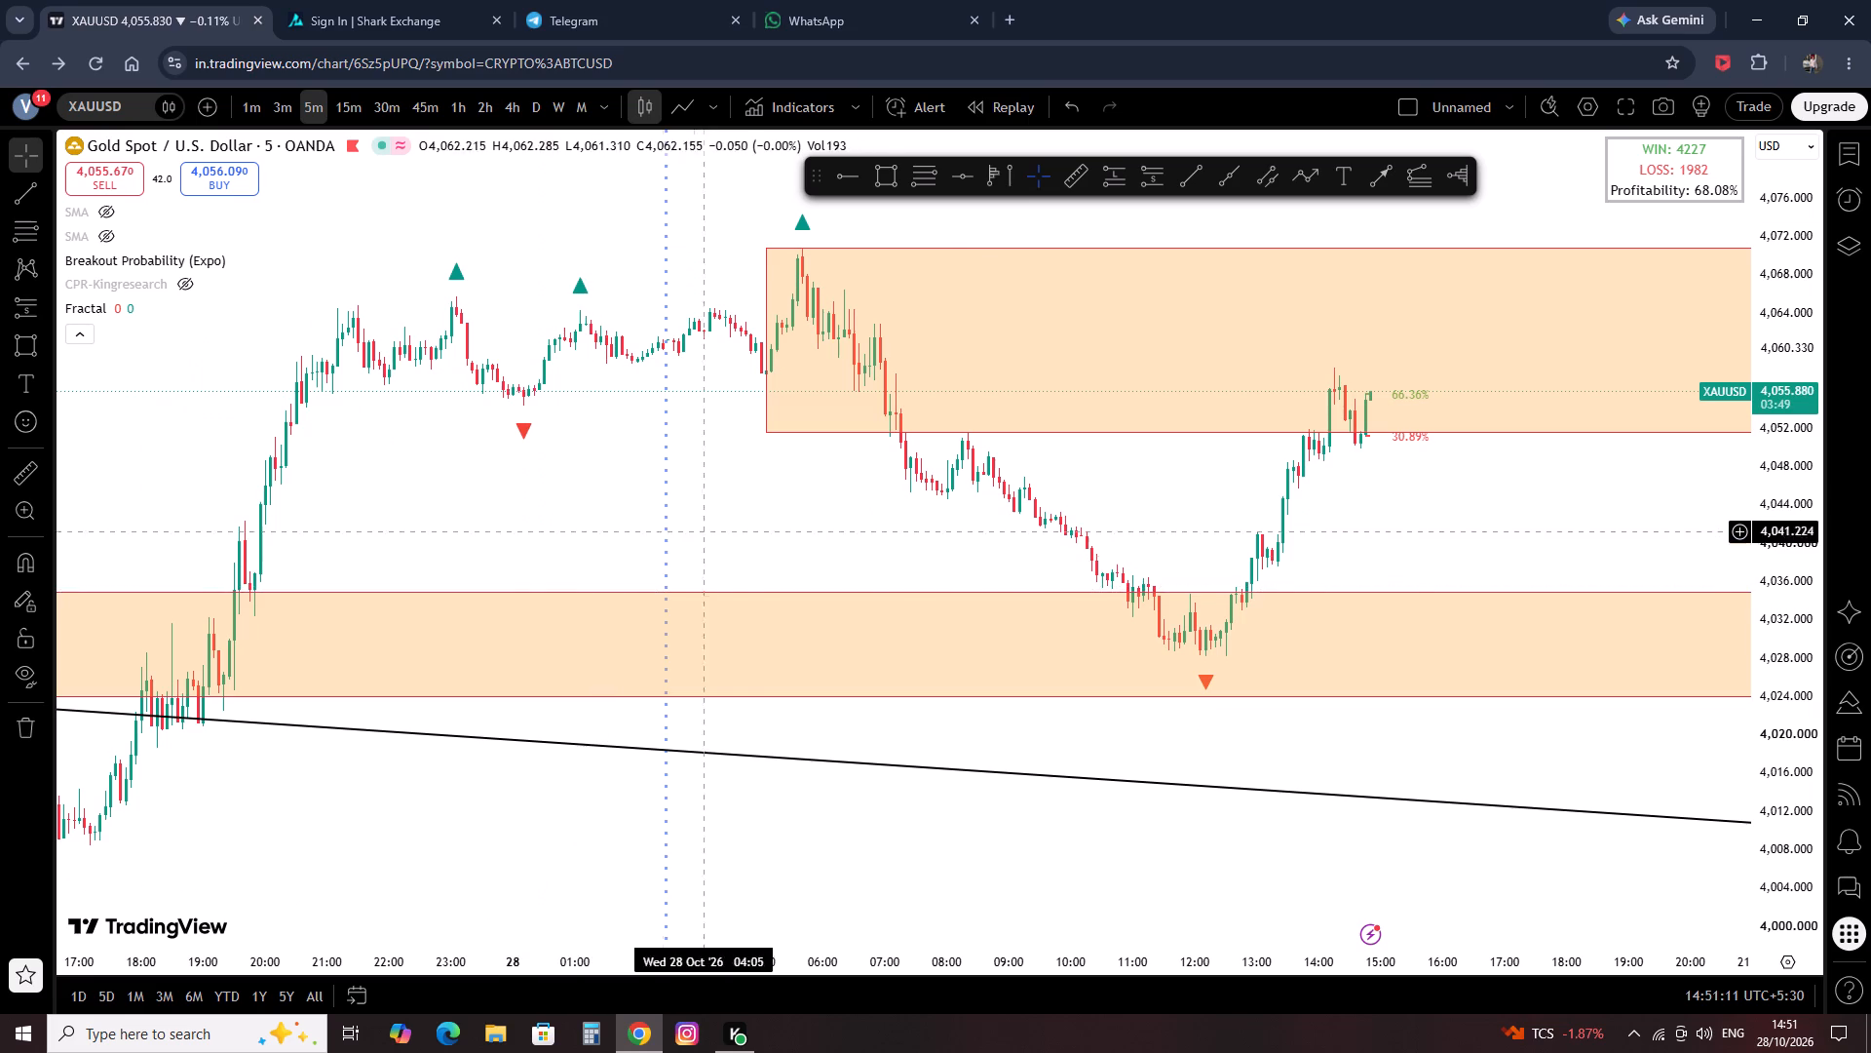
pyautogui.scroll(-3, 745, 503)
pyautogui.moveTo(723, 420); pyautogui.dragTo(464, 380)
pyautogui.scroll(-2, 582, 481)
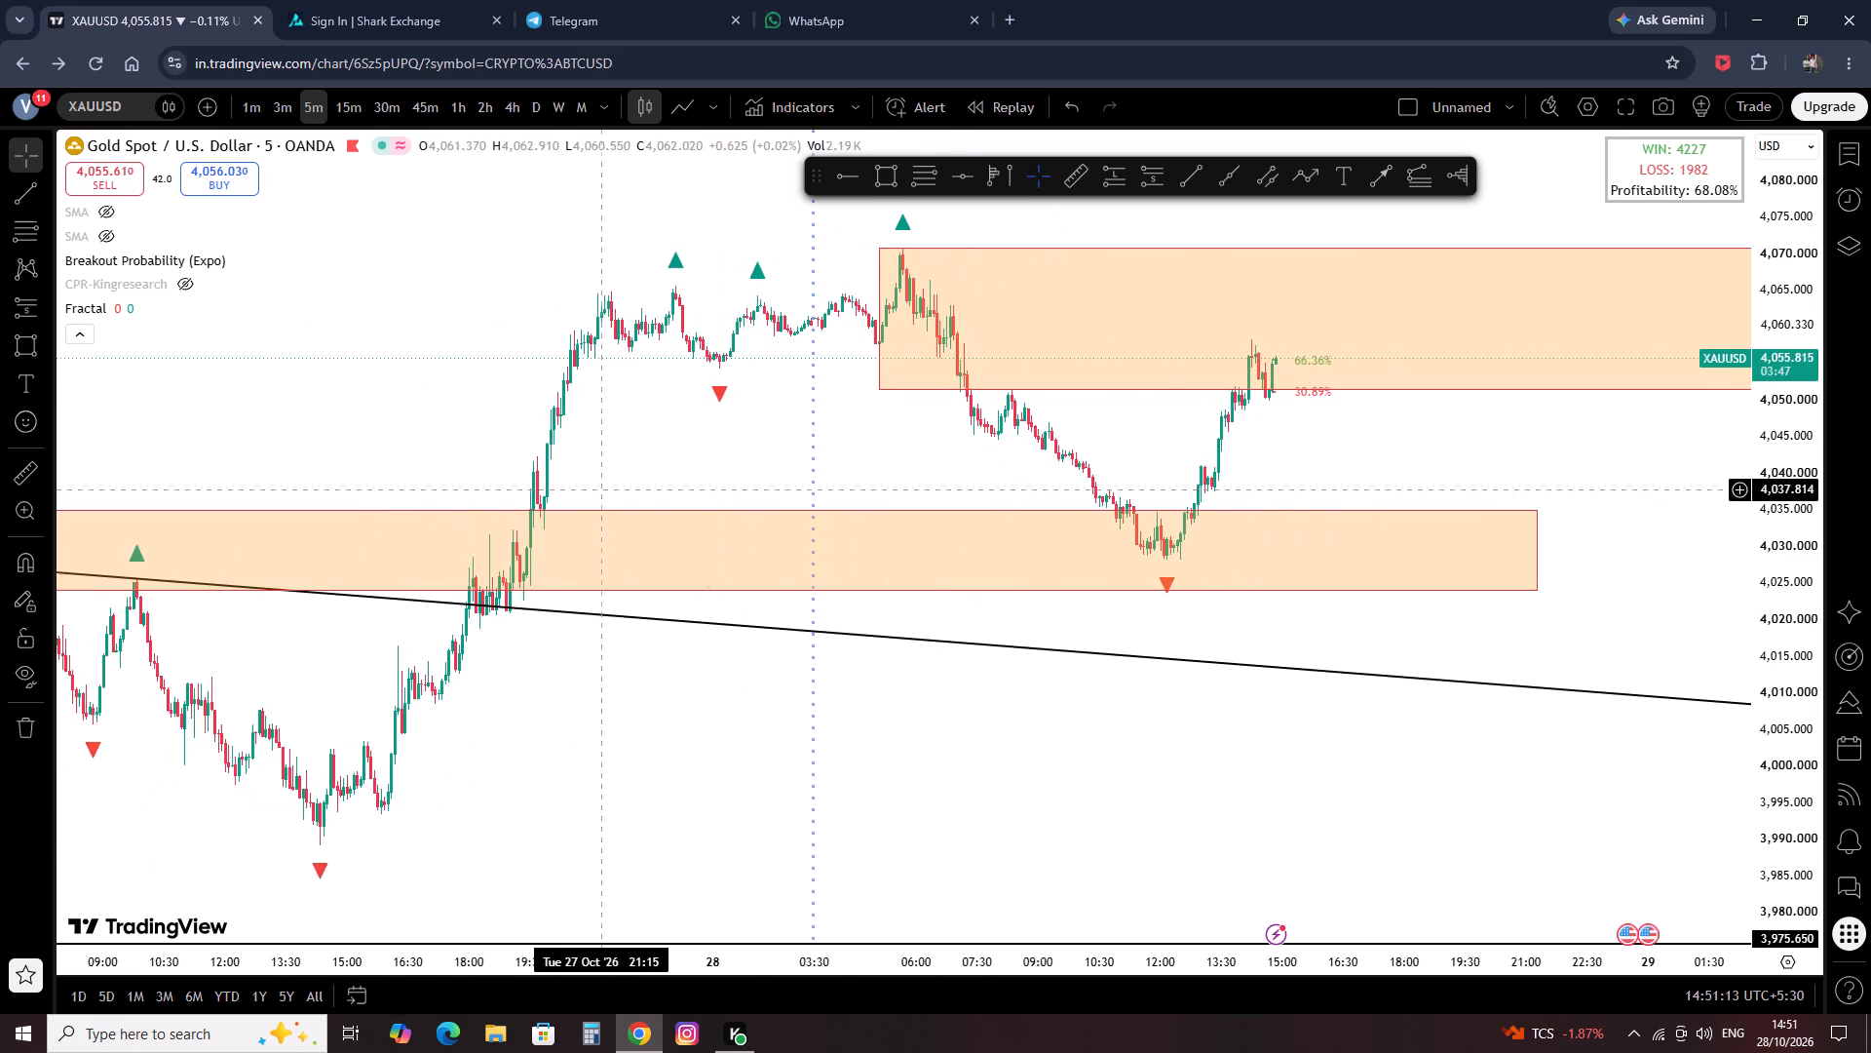
pyautogui.scroll(-5, 639, 459)
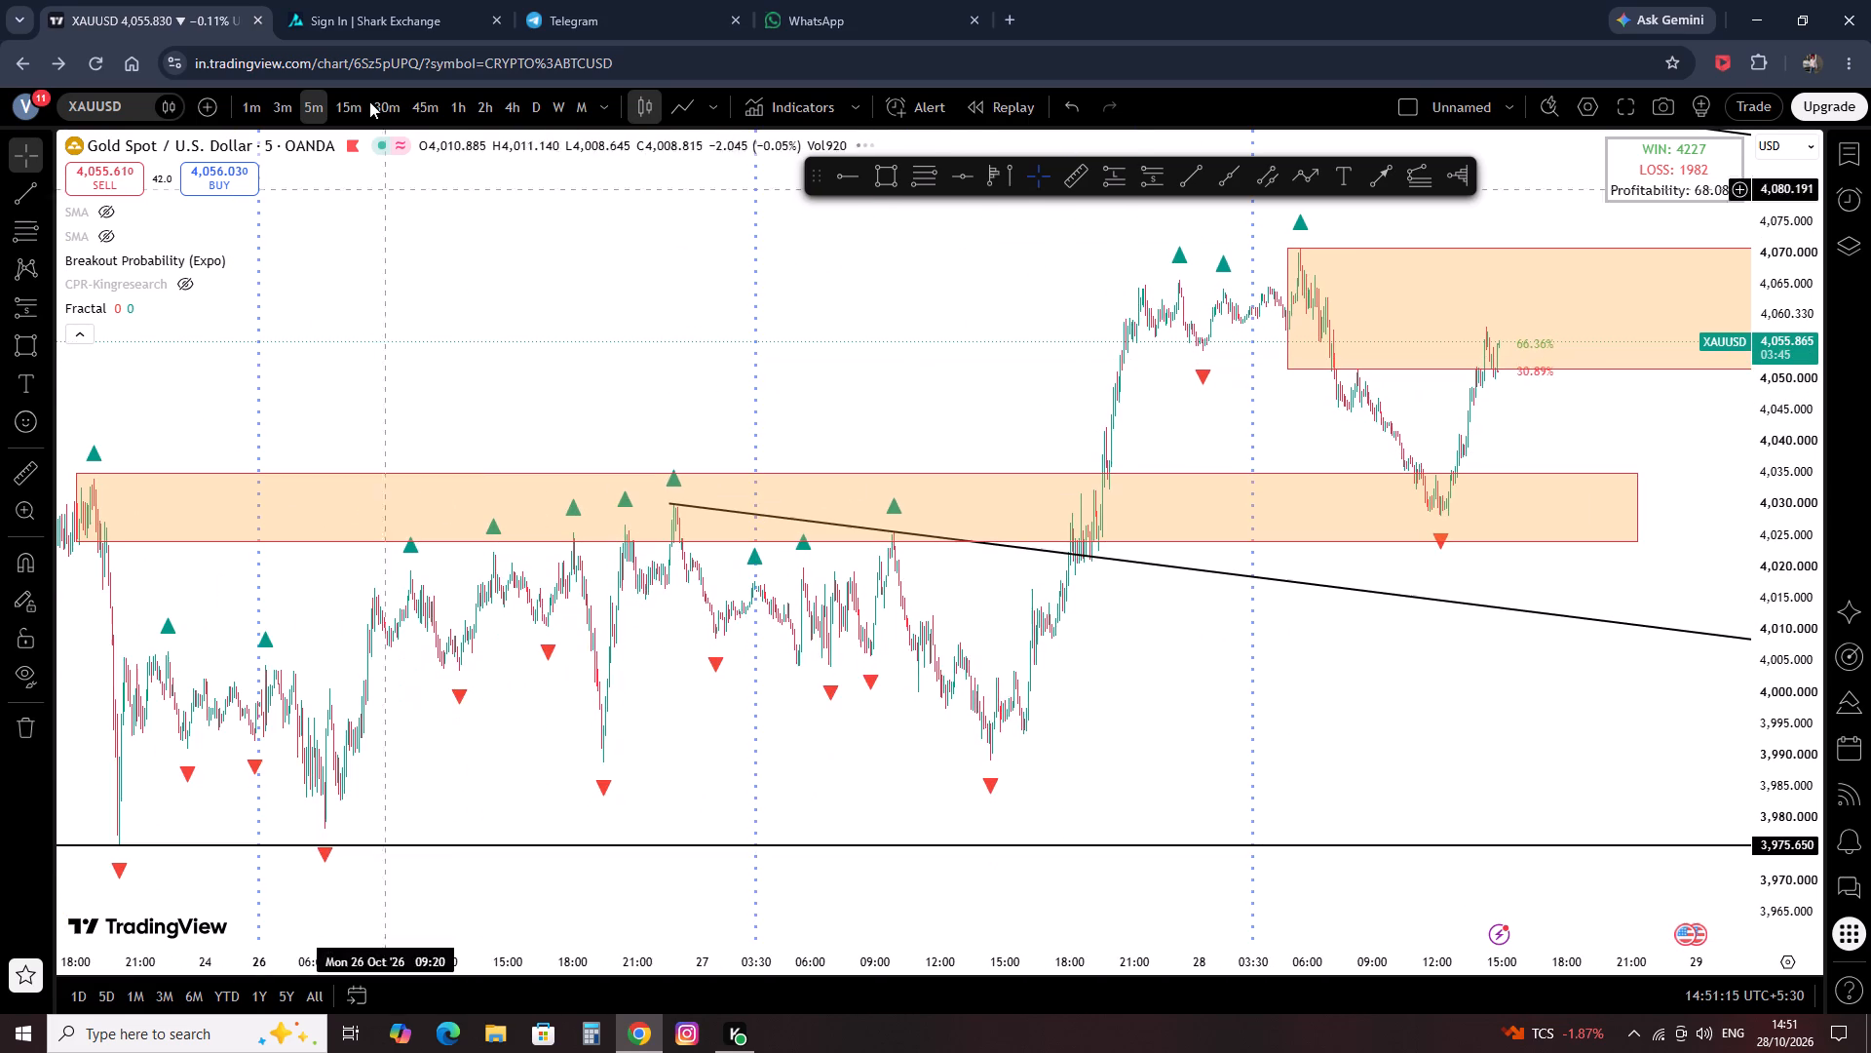
pyautogui.click(453, 100)
pyautogui.scroll(7, 1140, 469)
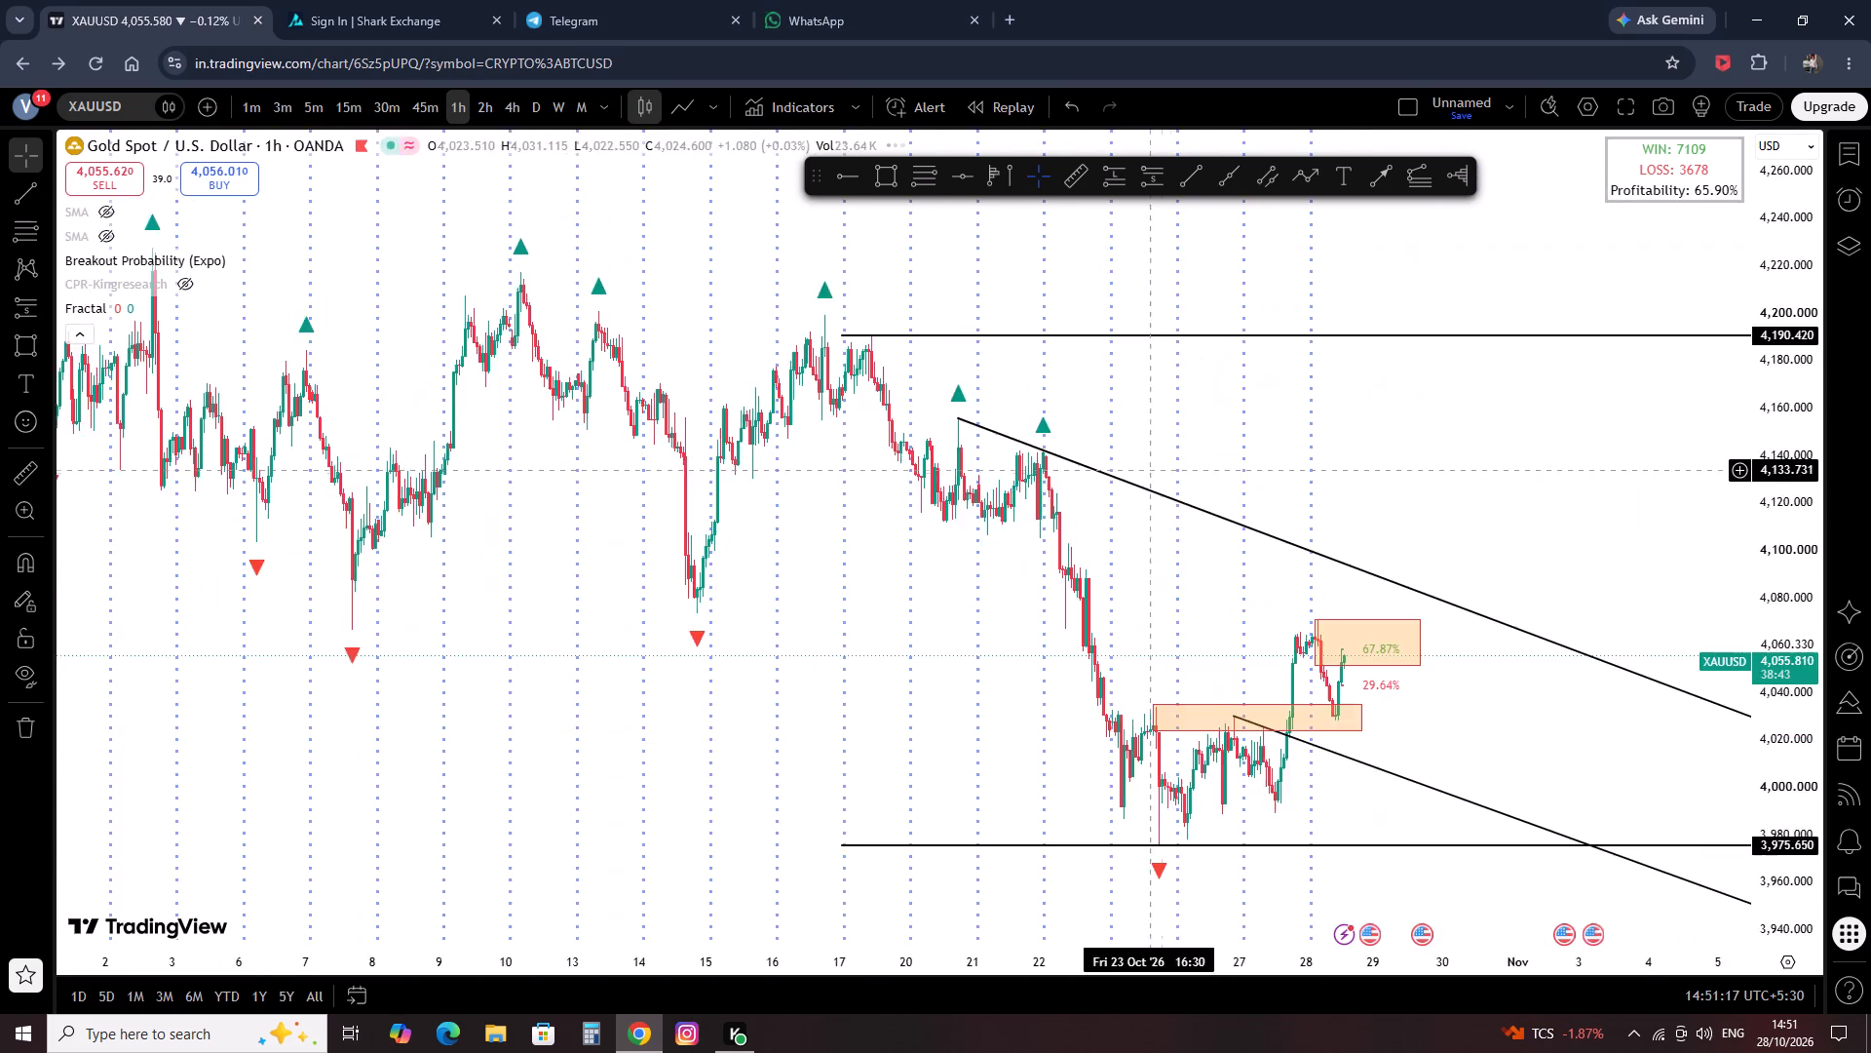
pyautogui.scroll(12, 1160, 477)
pyautogui.moveTo(616, 567); pyautogui.dragTo(1101, 612)
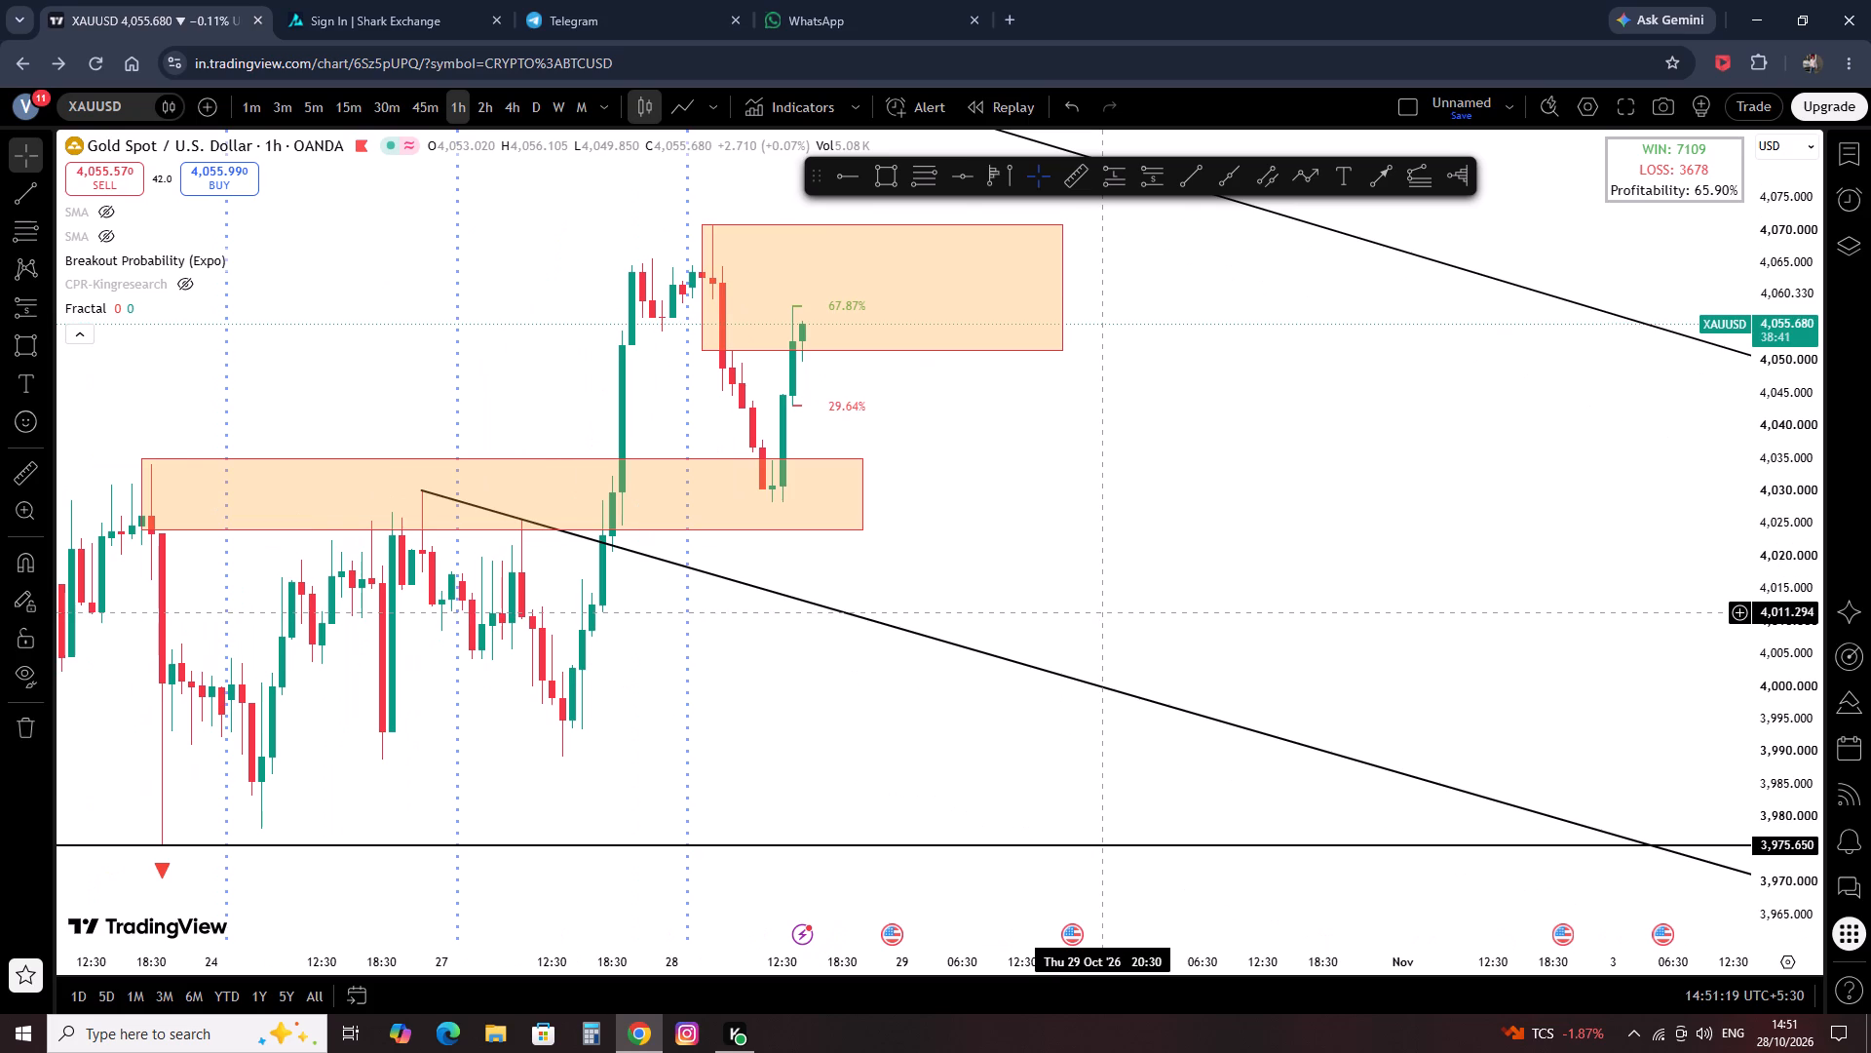
pyautogui.scroll(-3, 1127, 546)
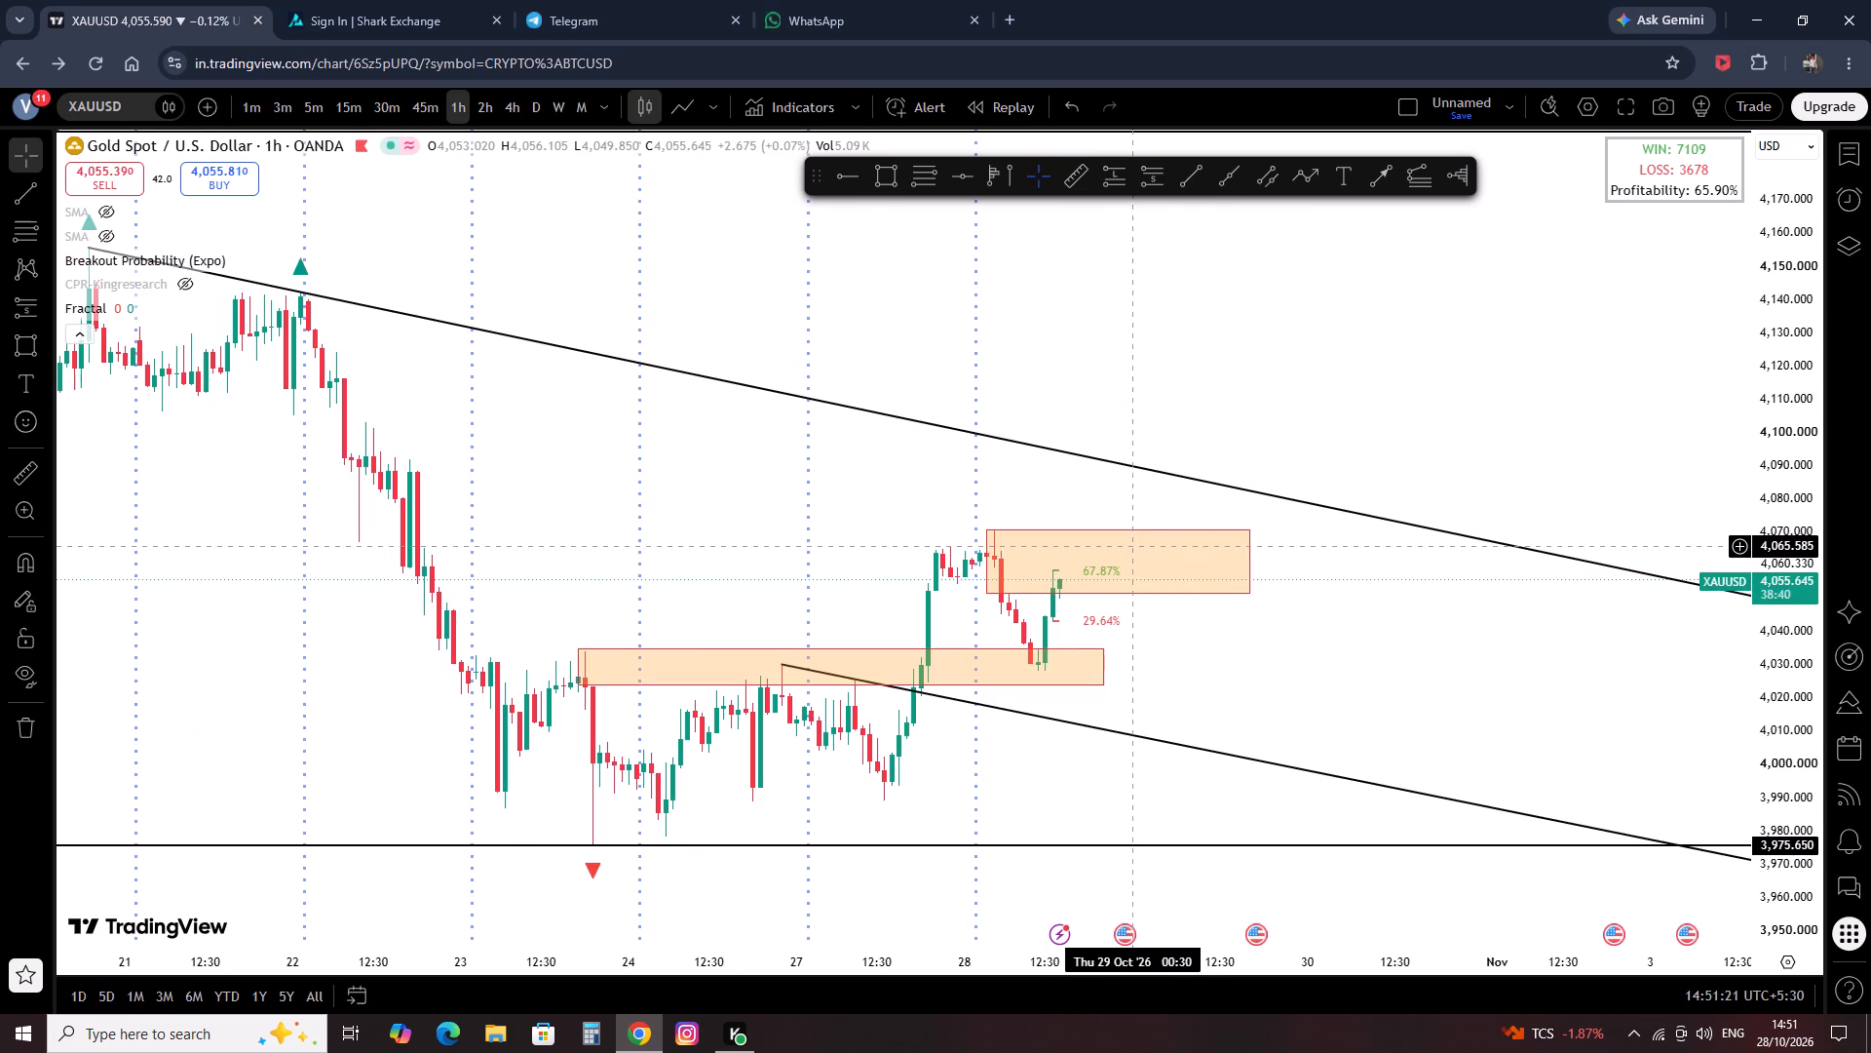
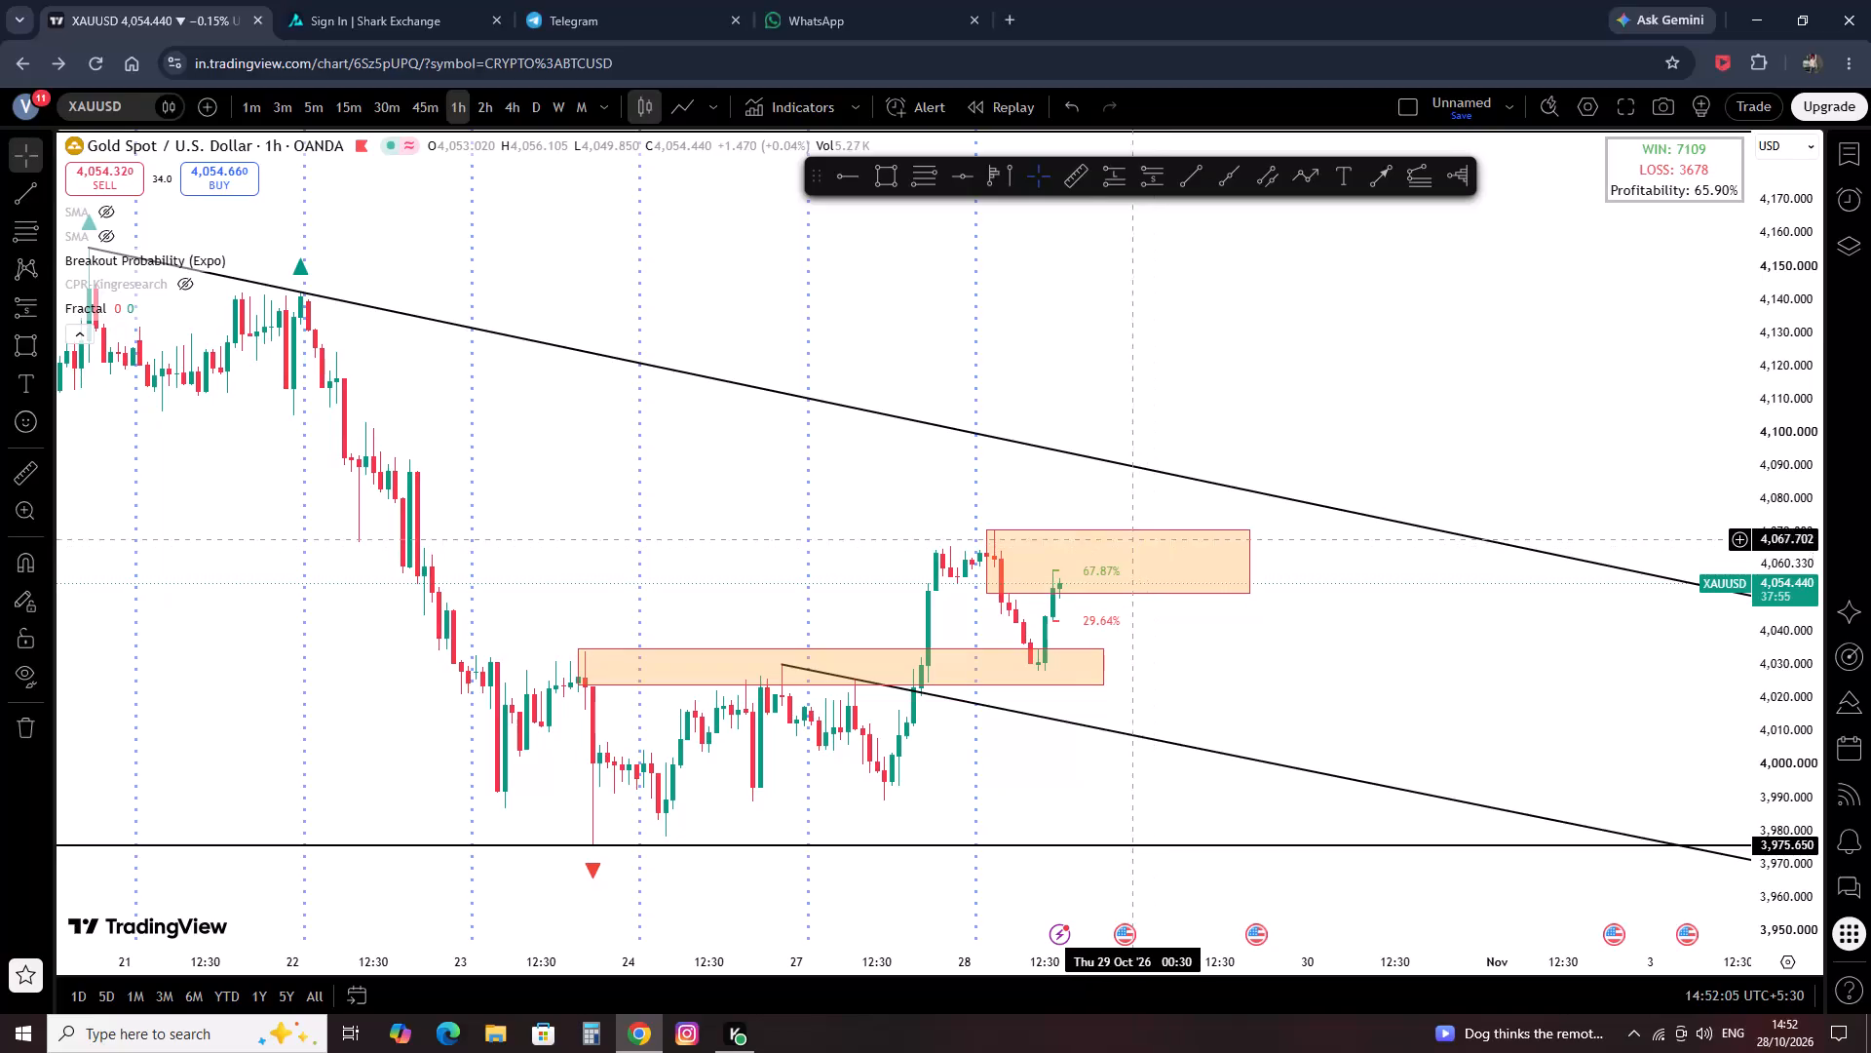
# Extend the upper price zone's end edge to about 29 Oct 20:30, keeping its price limits.
pyautogui.scroll(-1, 1099, 510)
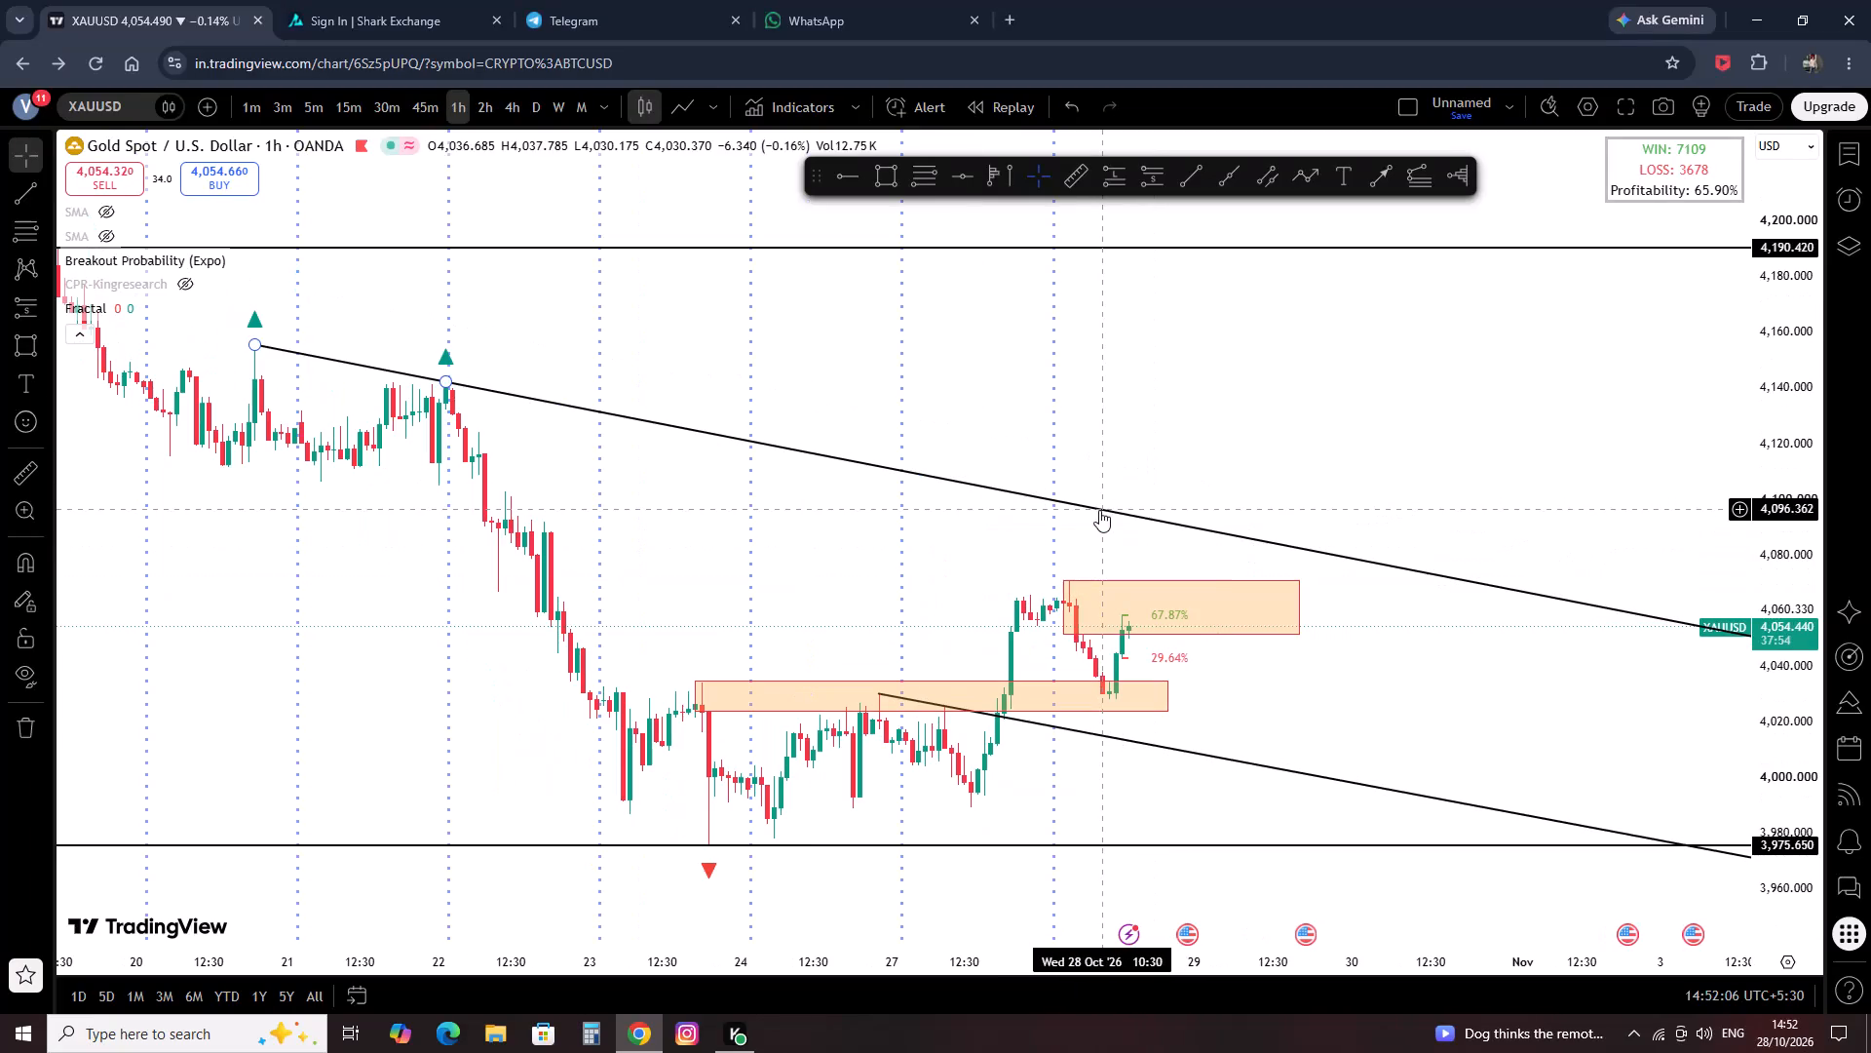
pyautogui.click(1310, 605)
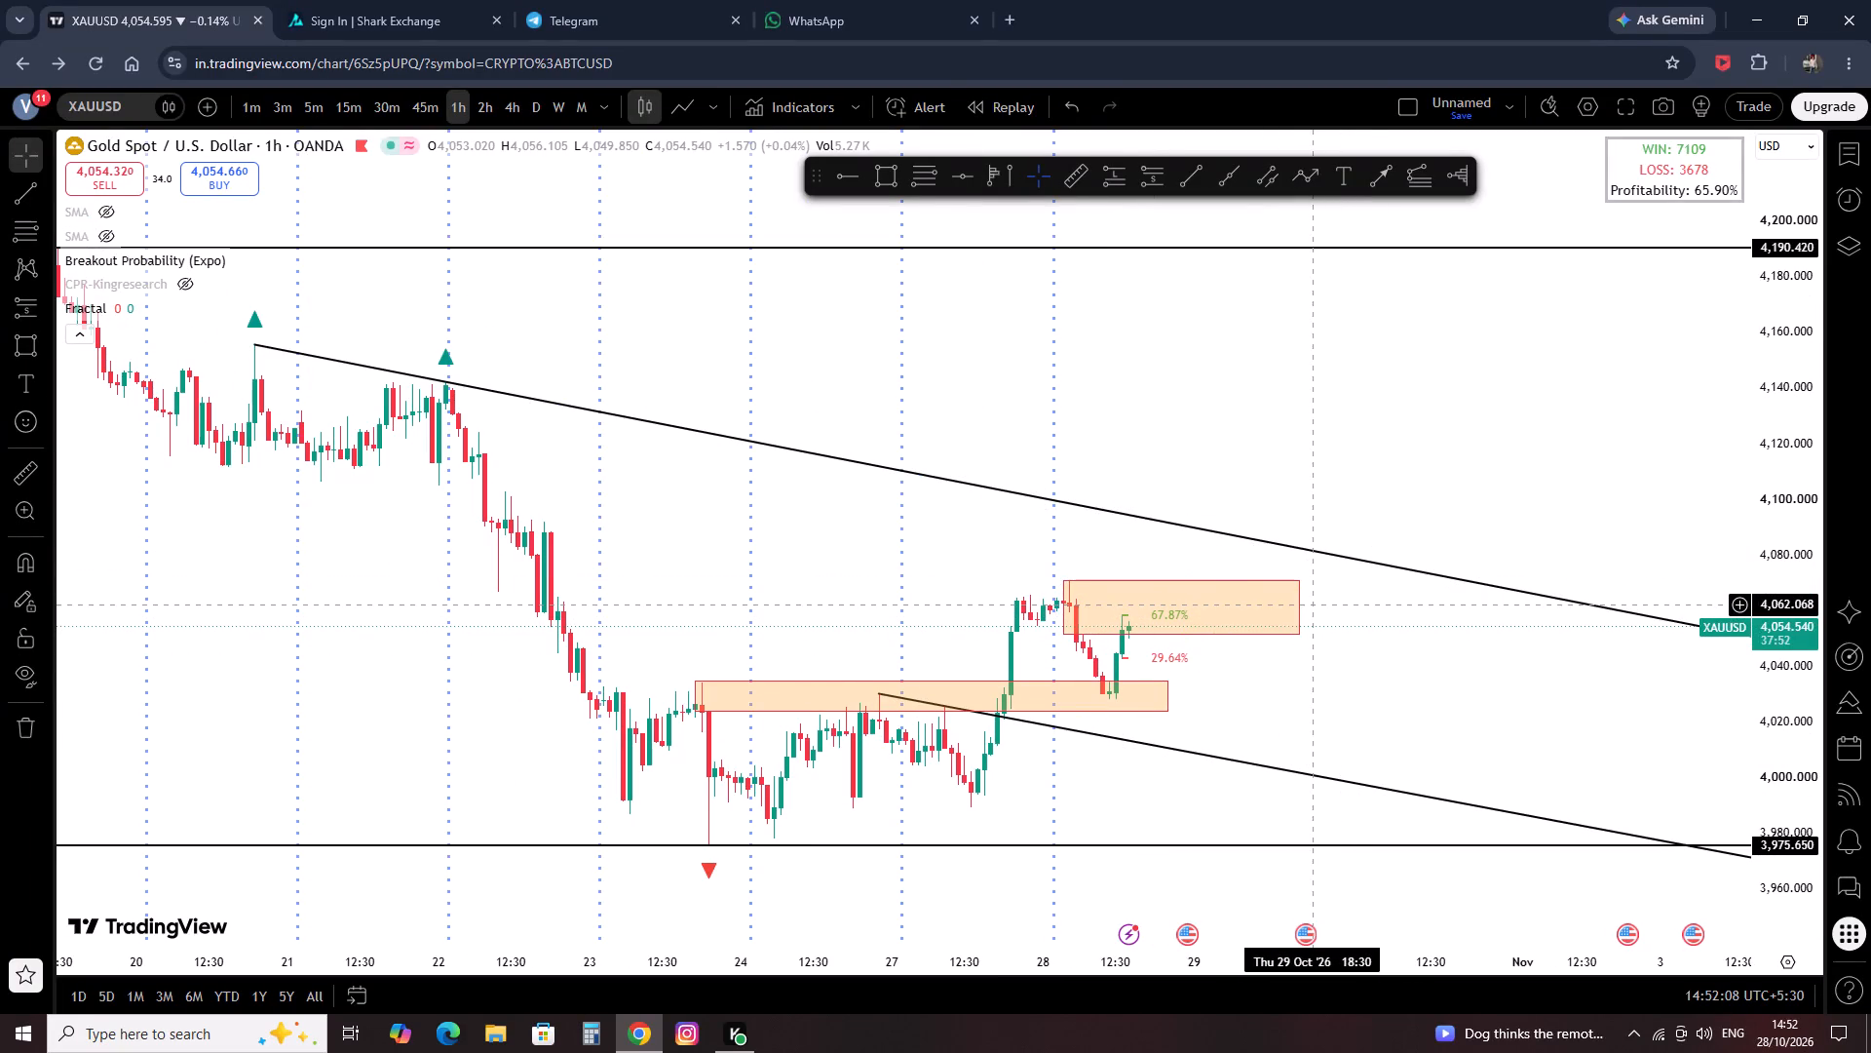
pyautogui.moveTo(1300, 608); pyautogui.dragTo(1324, 604)
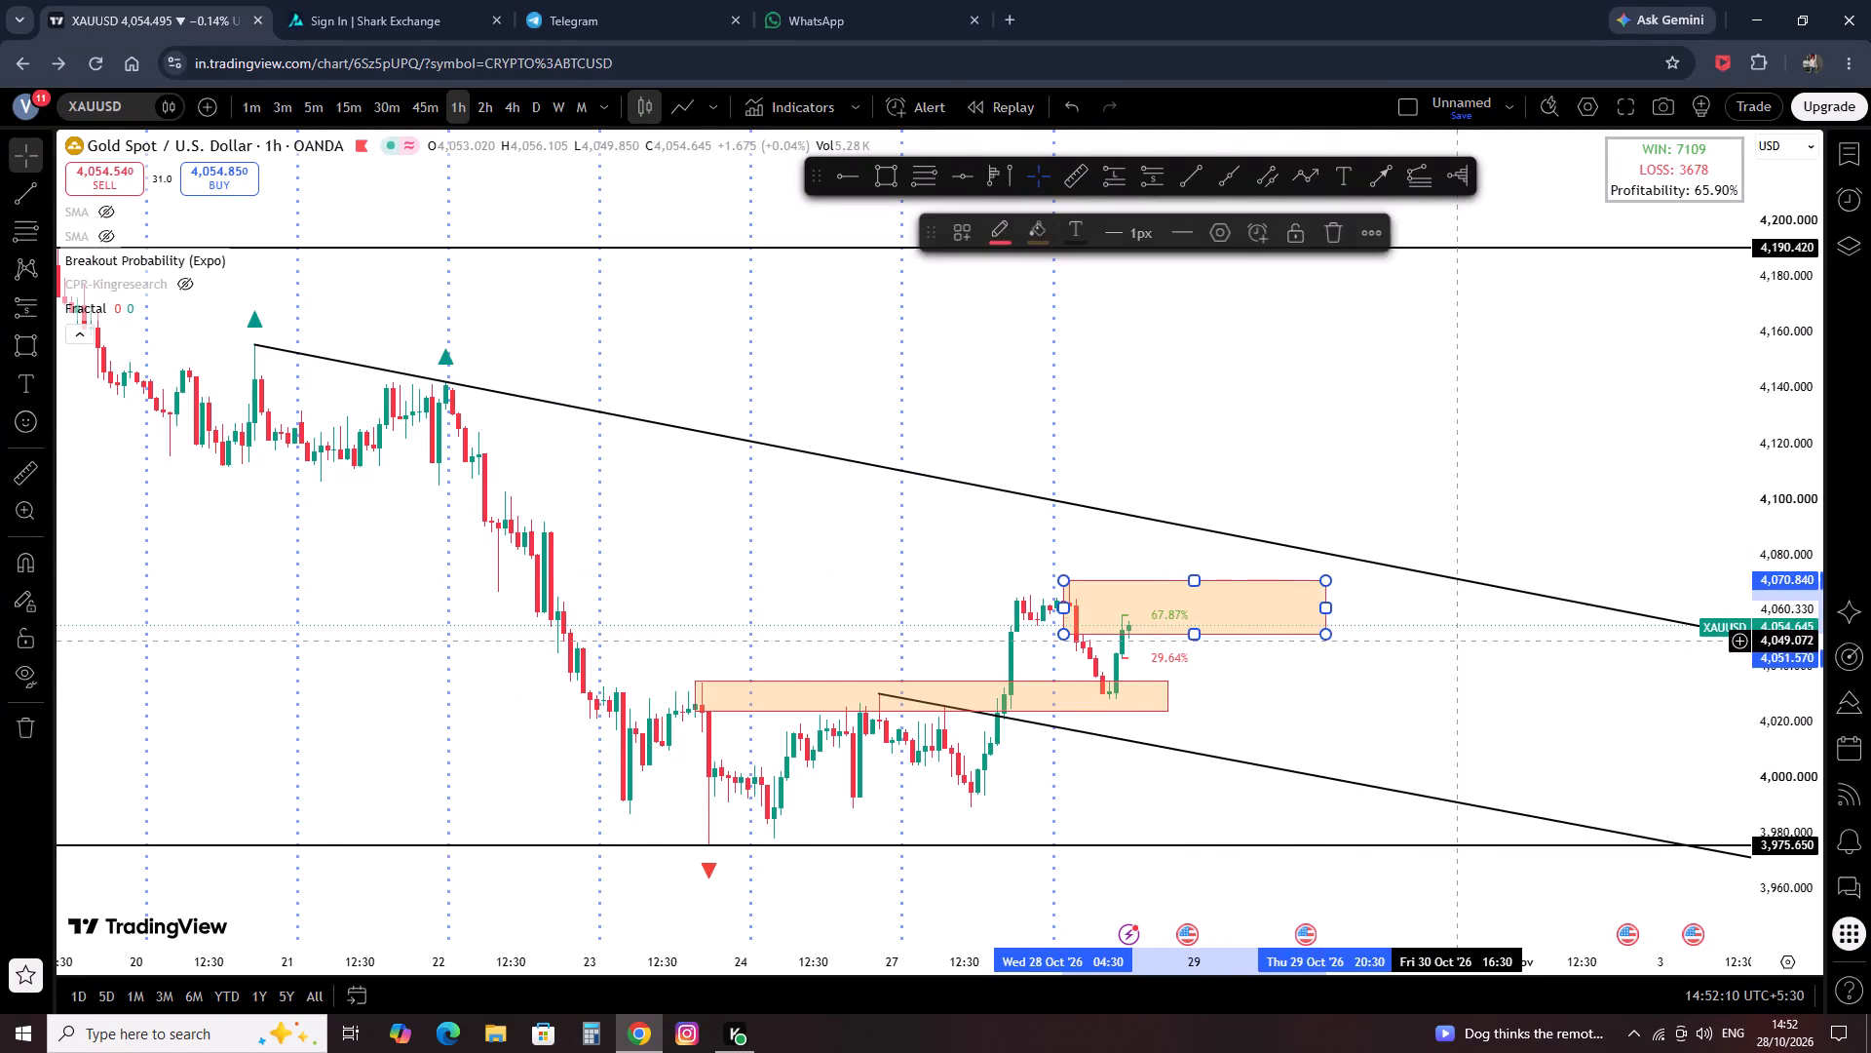
pyautogui.click(1461, 642)
# Examine XAUUSD price action around both zones on the 15-minute and 5-minute timeframes, including the decline since 22 Oct.
pyautogui.click(340, 105)
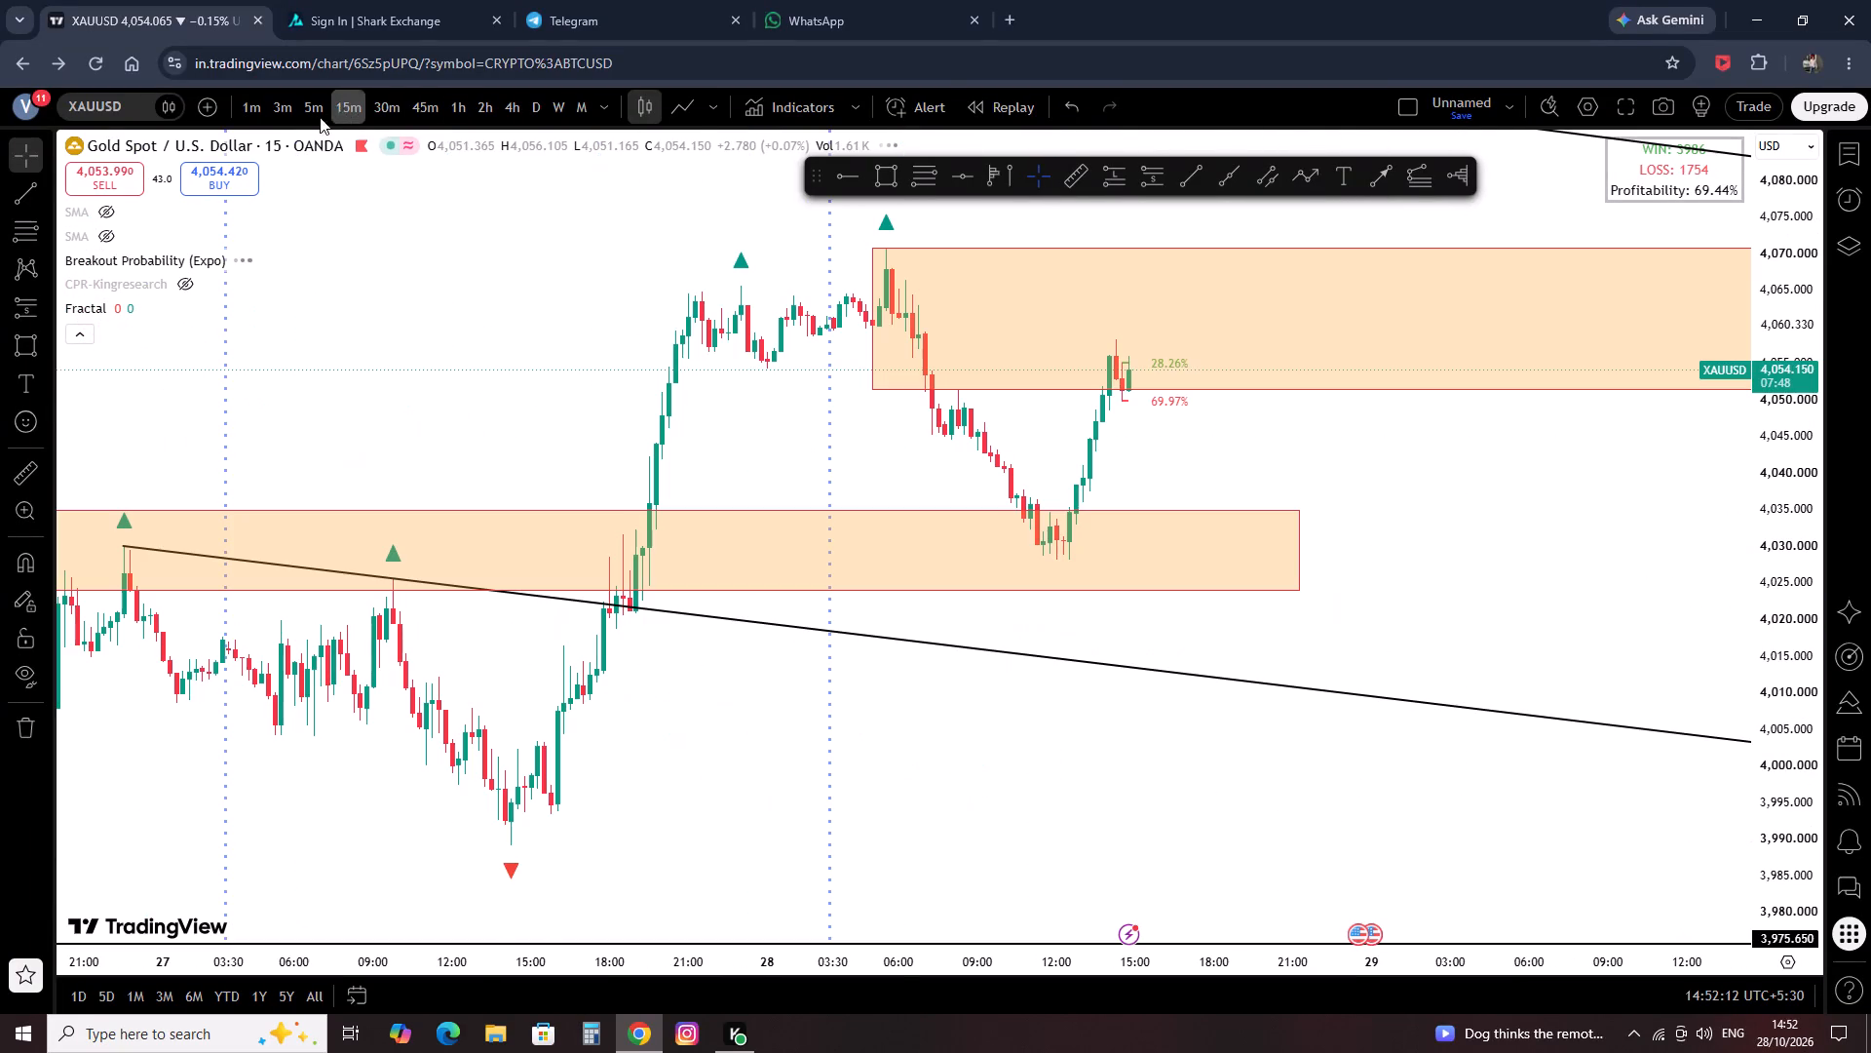
pyautogui.scroll(-1, 499, 234)
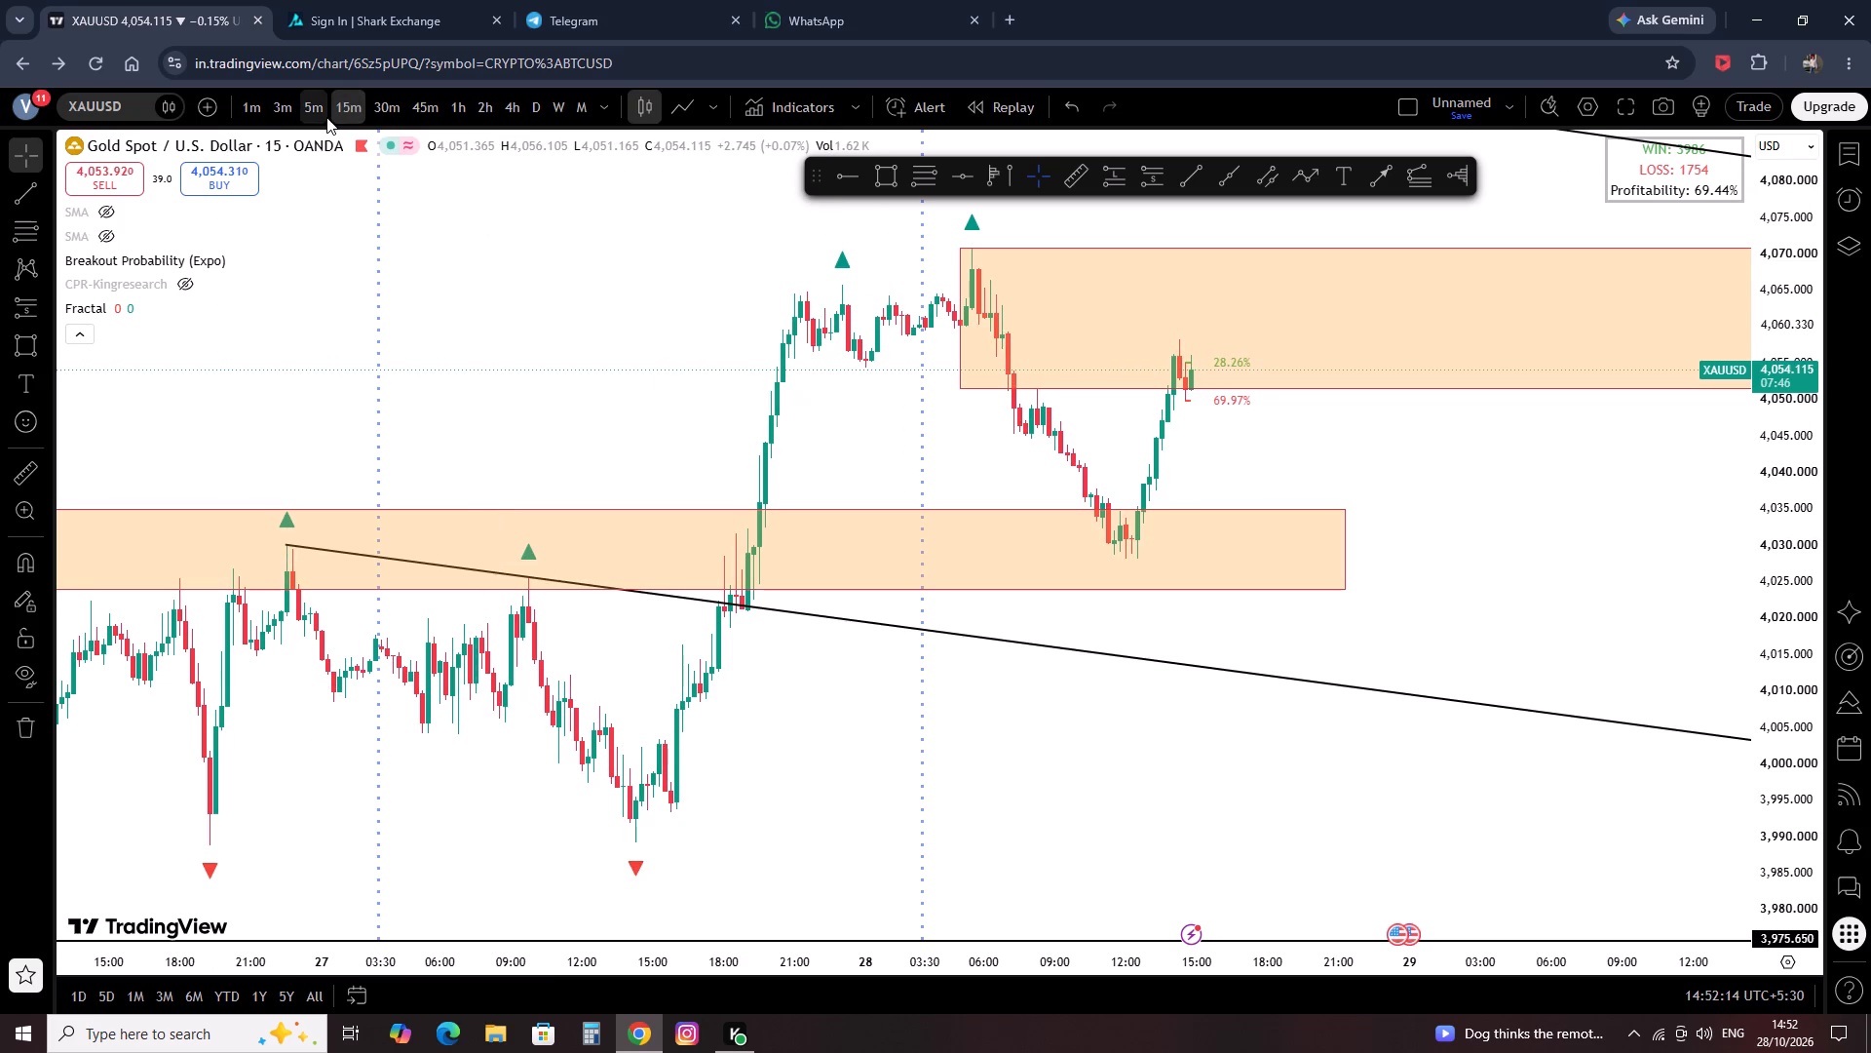
pyautogui.click(318, 118)
pyautogui.scroll(-7, 921, 671)
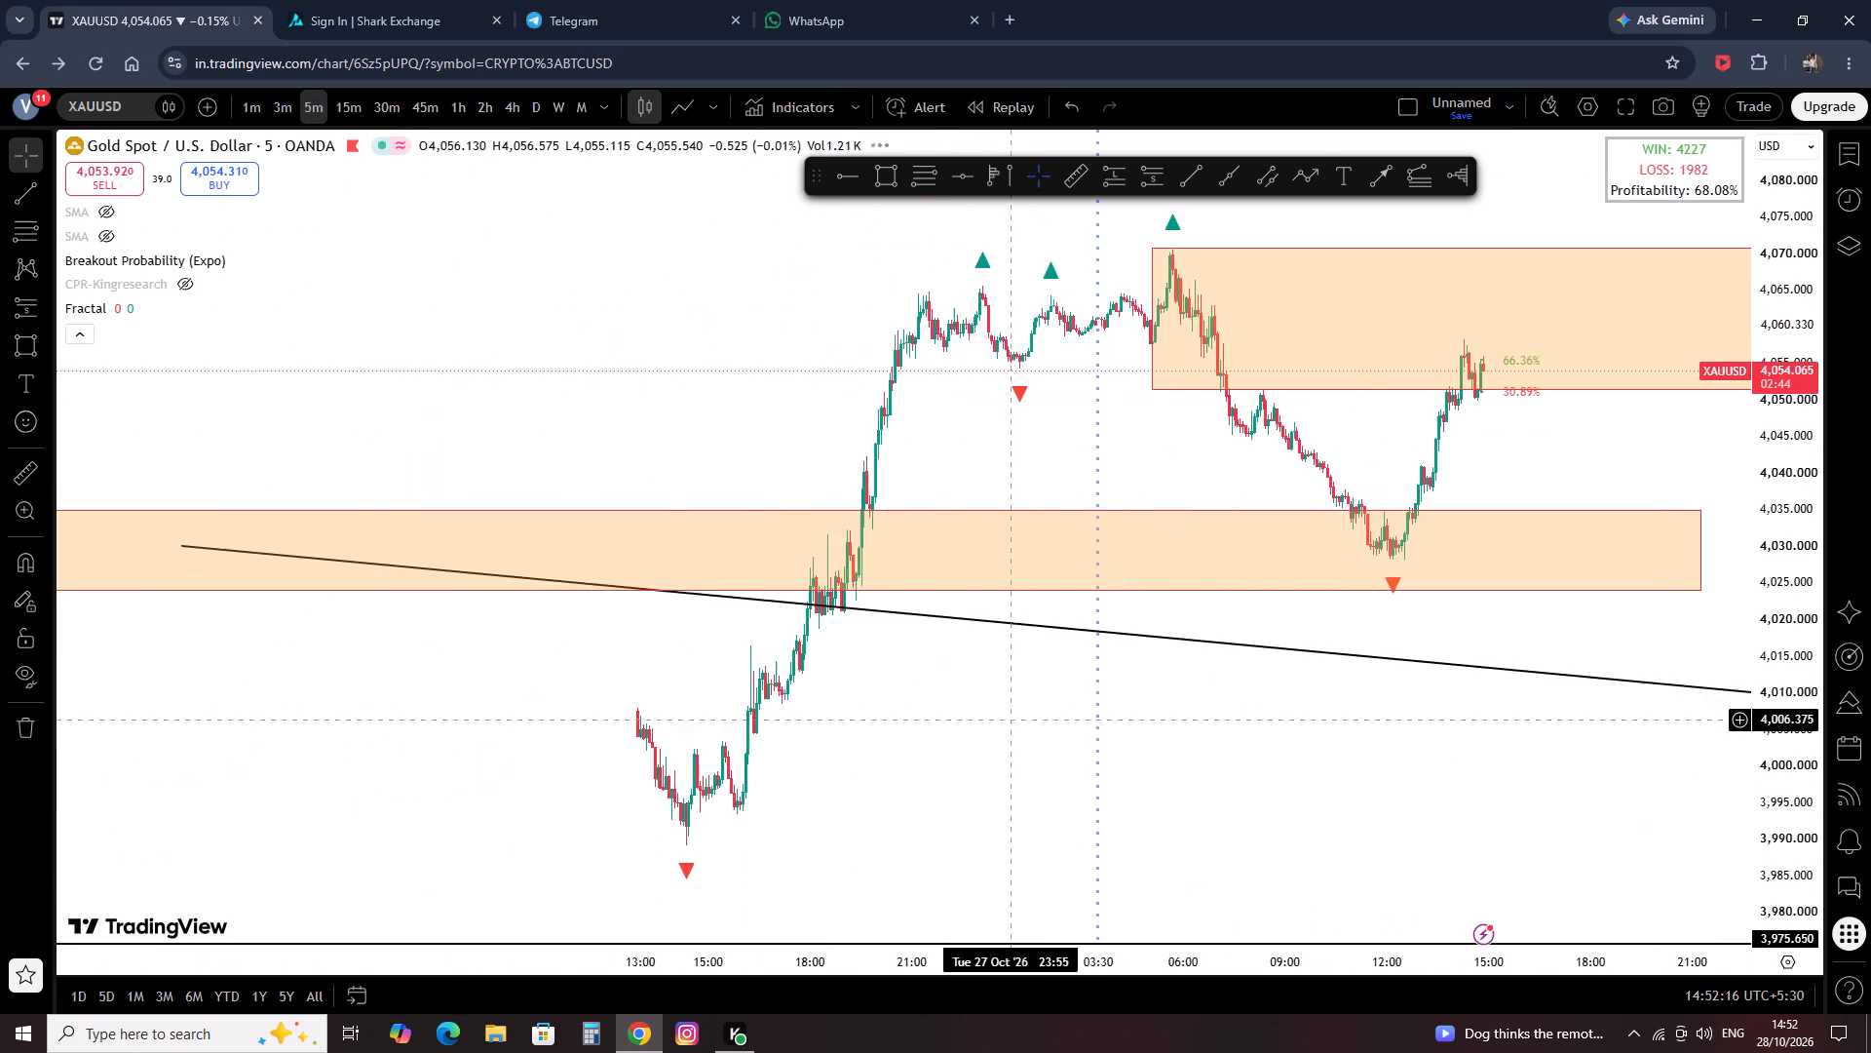
pyautogui.scroll(-9, 1025, 707)
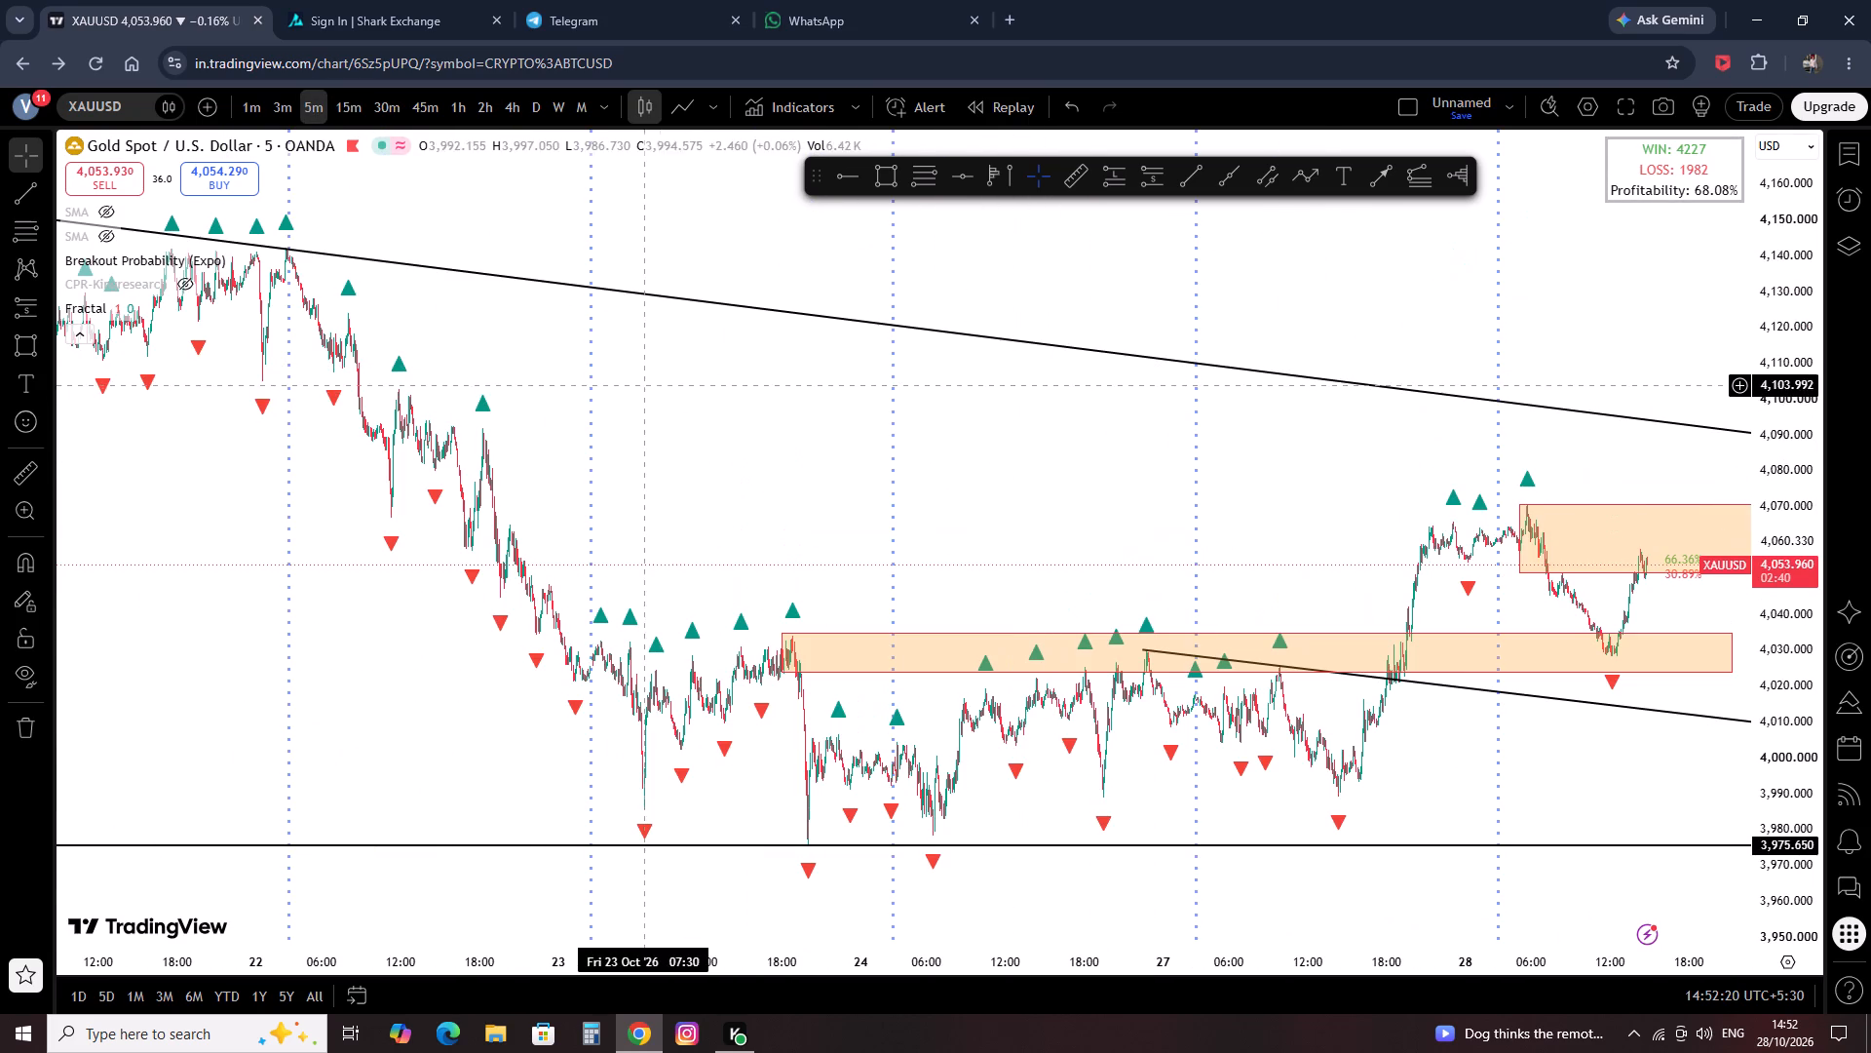
# Extend the lower price zone's starting edge back to about the beginning of 23 Oct, keeping its price limits.
pyautogui.moveTo(639, 385); pyautogui.dragTo(968, 460)
pyautogui.scroll(5, 1034, 456)
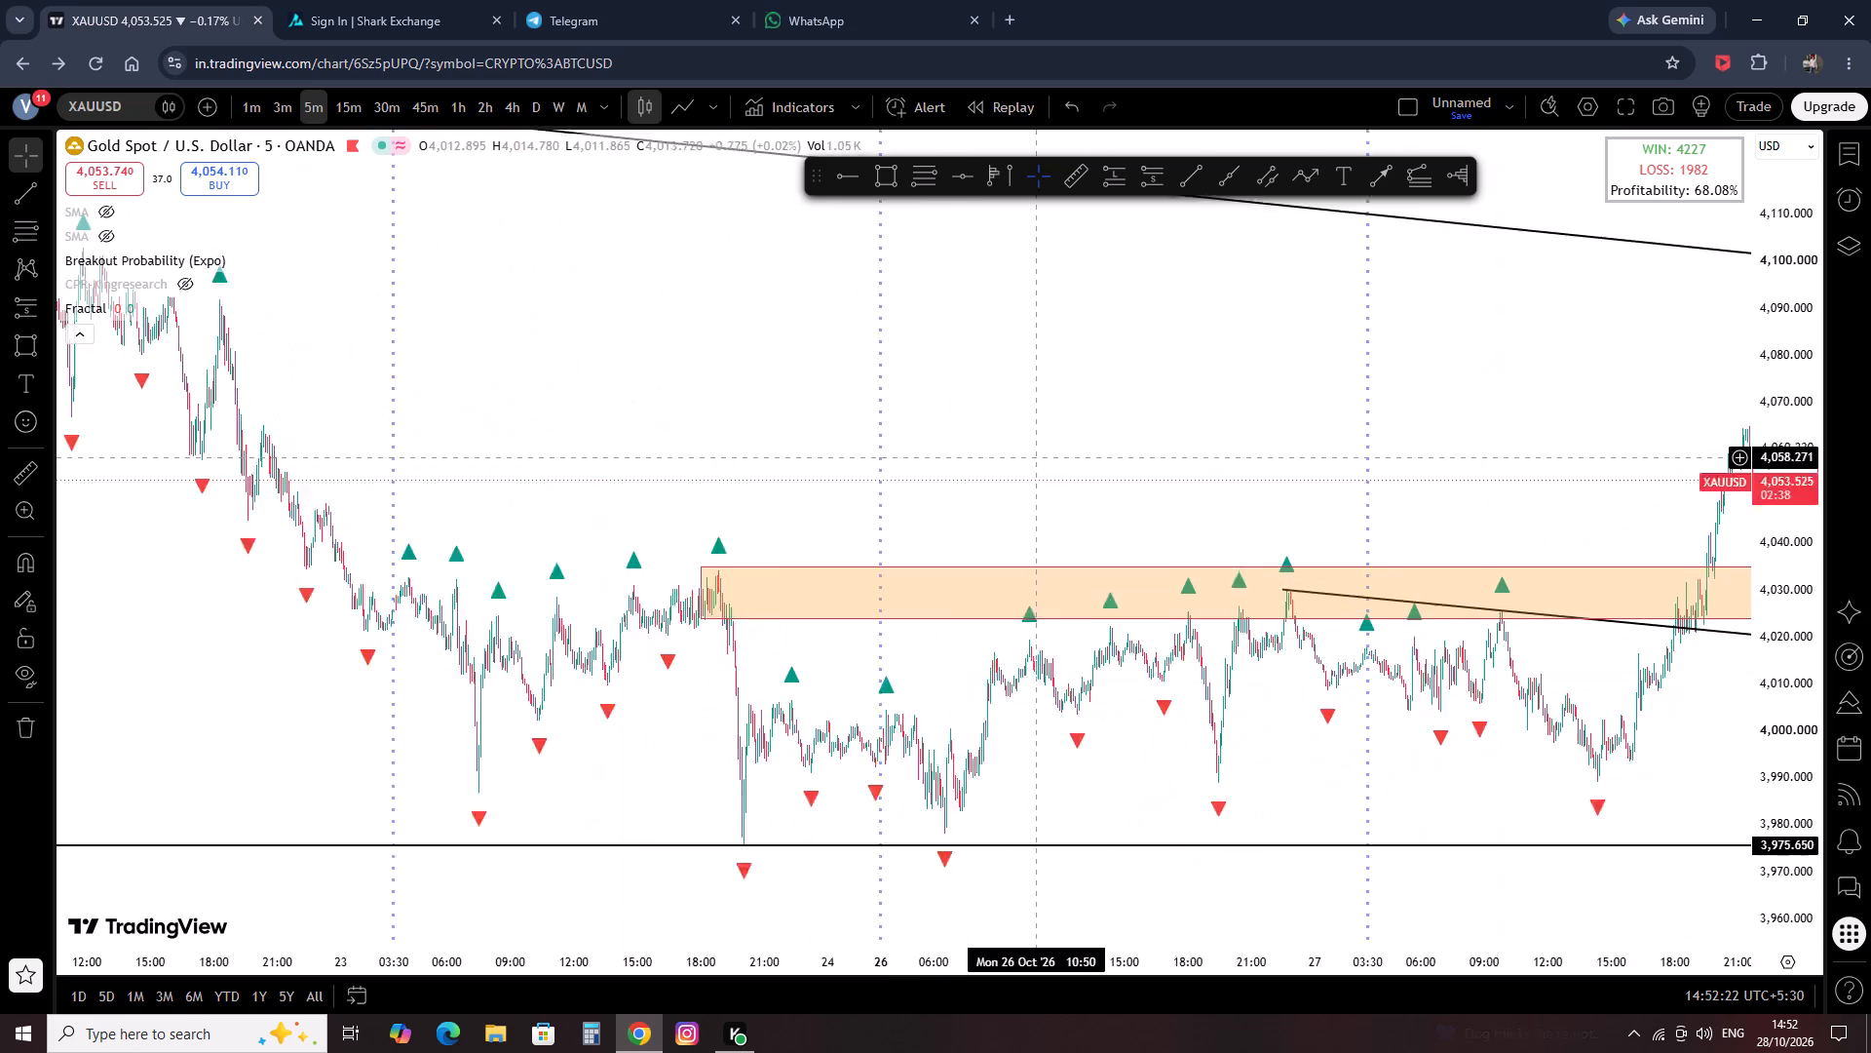
pyautogui.scroll(1, 1035, 457)
pyautogui.moveTo(835, 424); pyautogui.dragTo(688, 431)
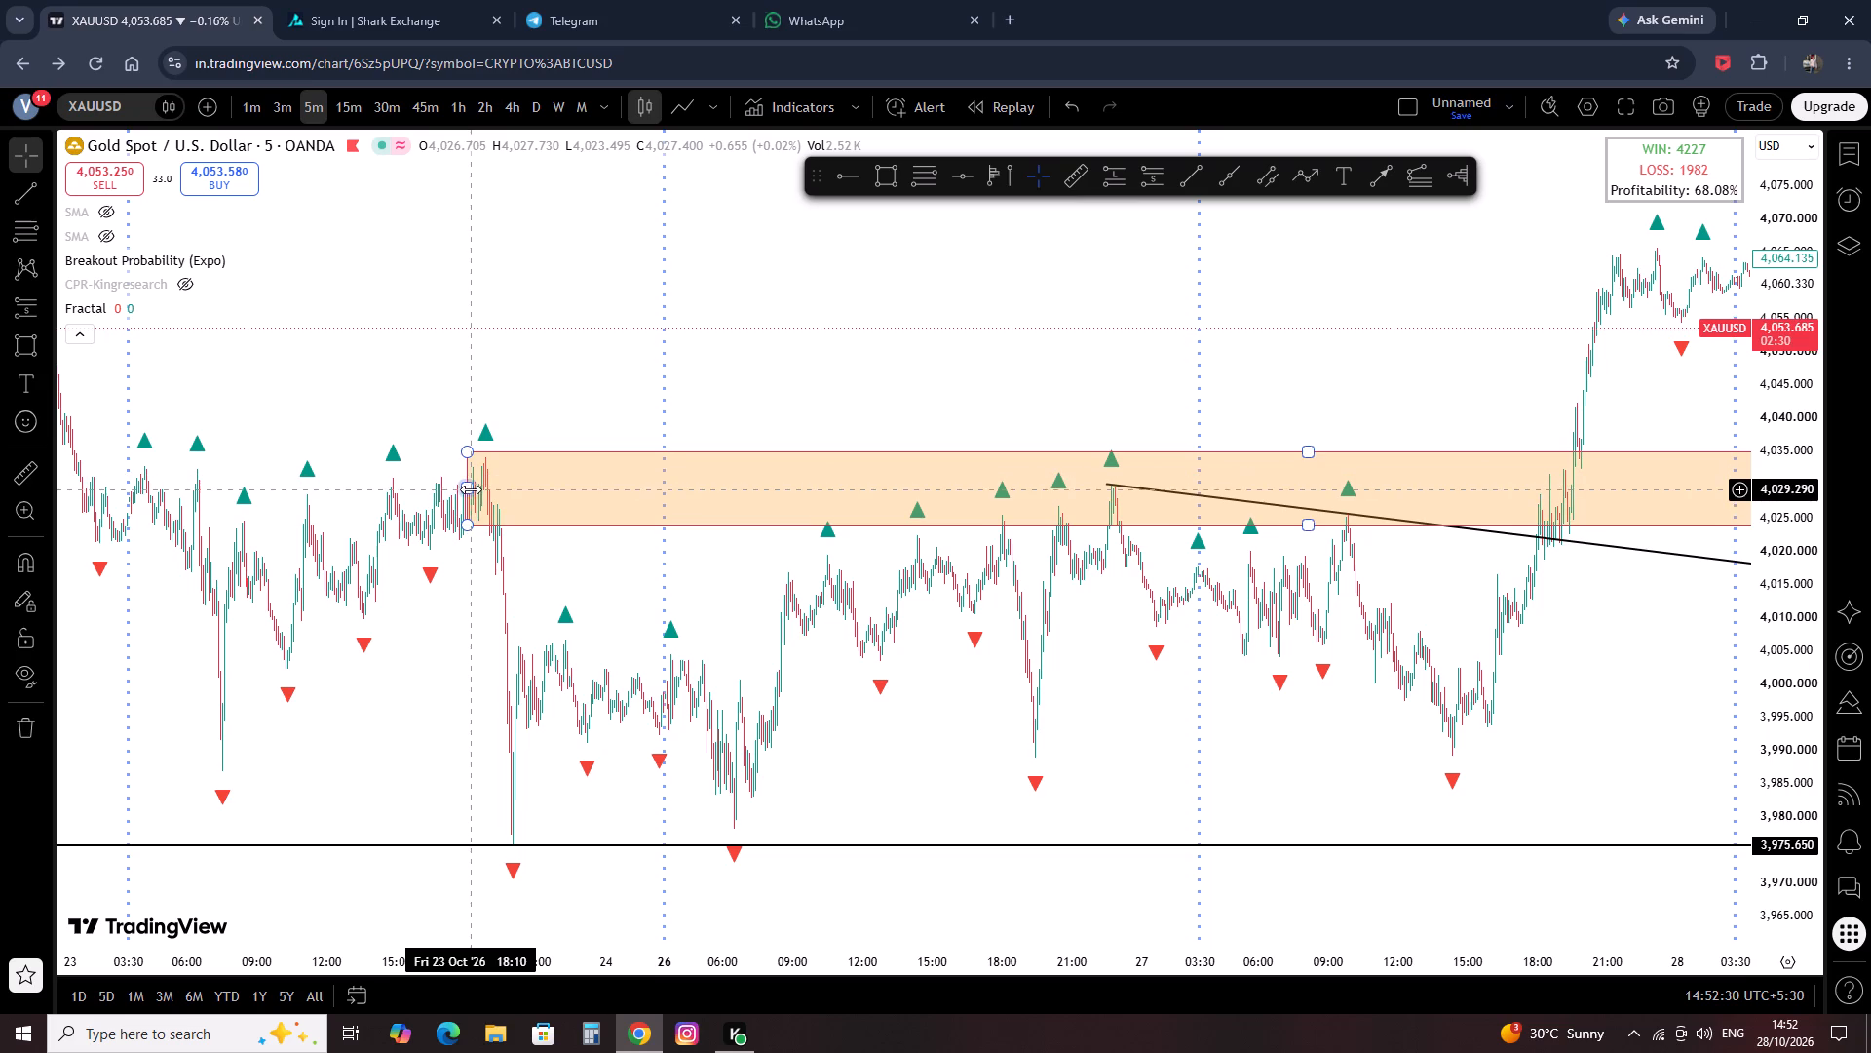
pyautogui.moveTo(471, 492); pyautogui.dragTo(49, 526)
pyautogui.click(558, 328)
# Review recent 5-minute price action at both zones, and return to the 1-hour timeframe to look back over early October.
pyautogui.moveTo(794, 325); pyautogui.dragTo(473, 358)
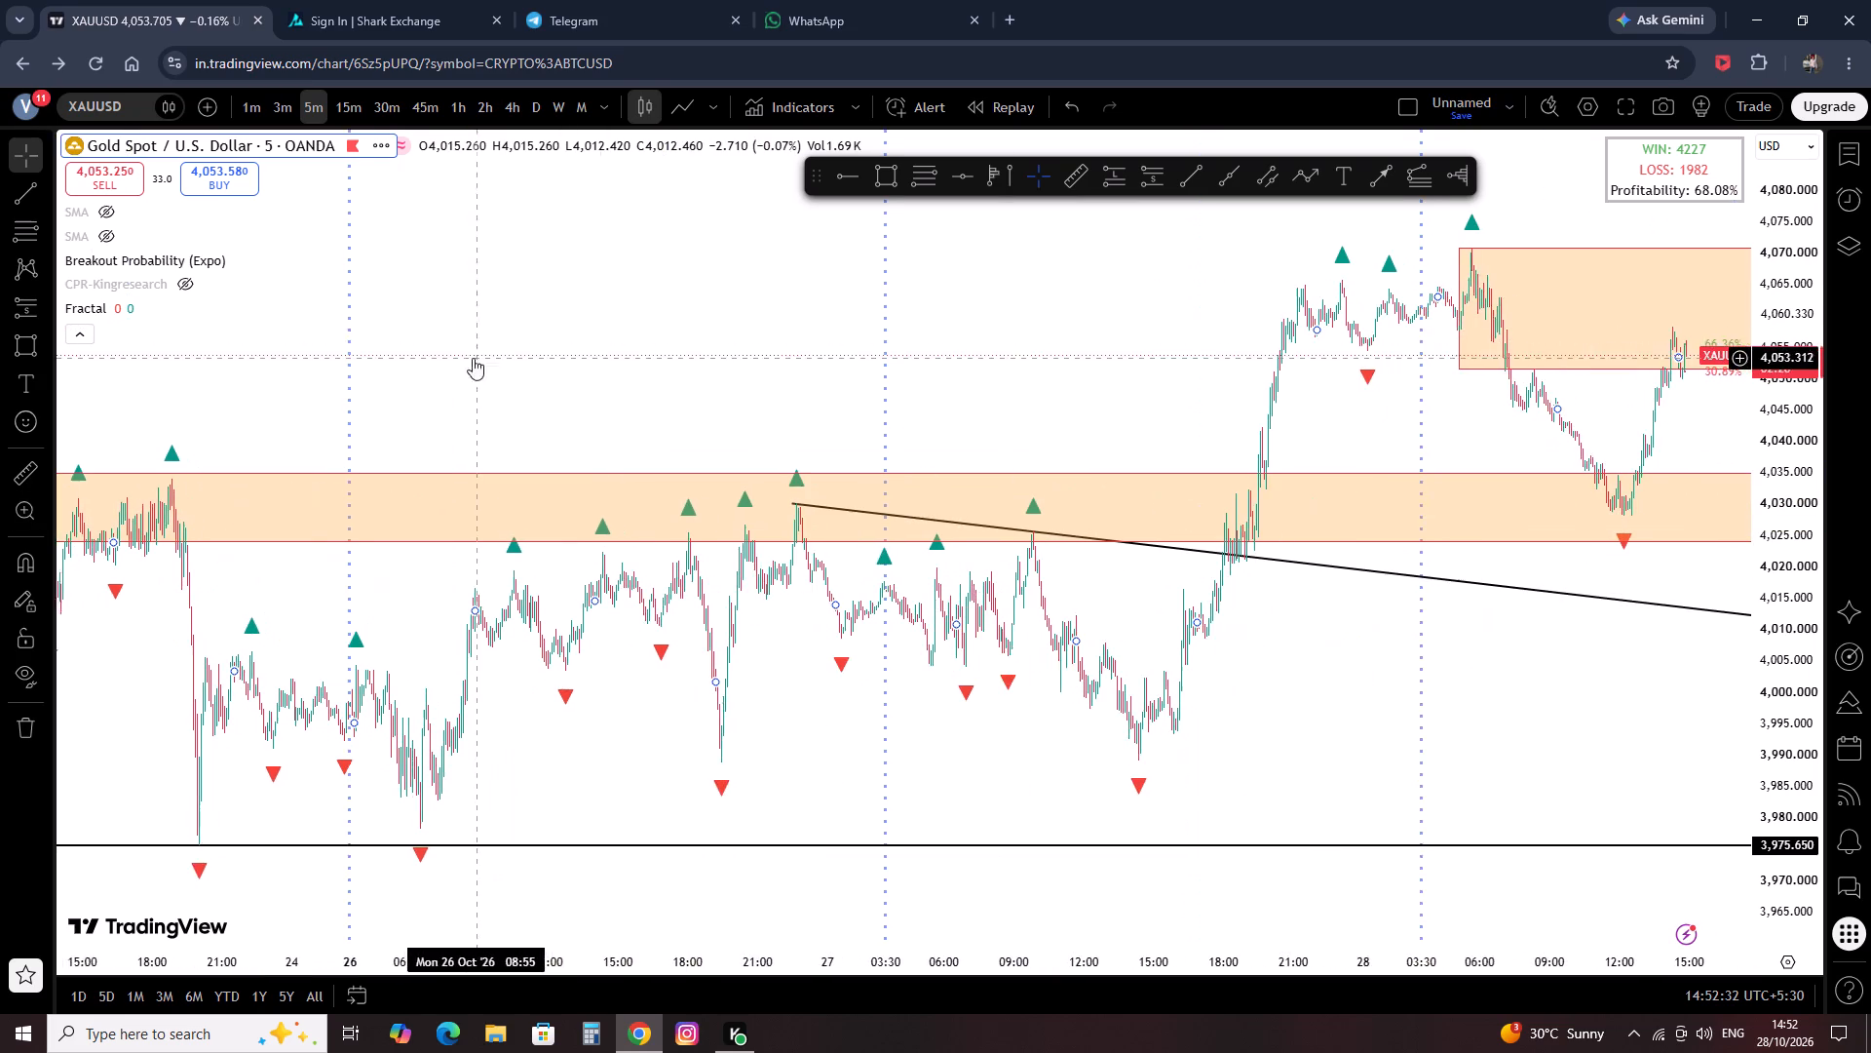
pyautogui.scroll(-1, 803, 357)
pyautogui.moveTo(1049, 375); pyautogui.dragTo(583, 408)
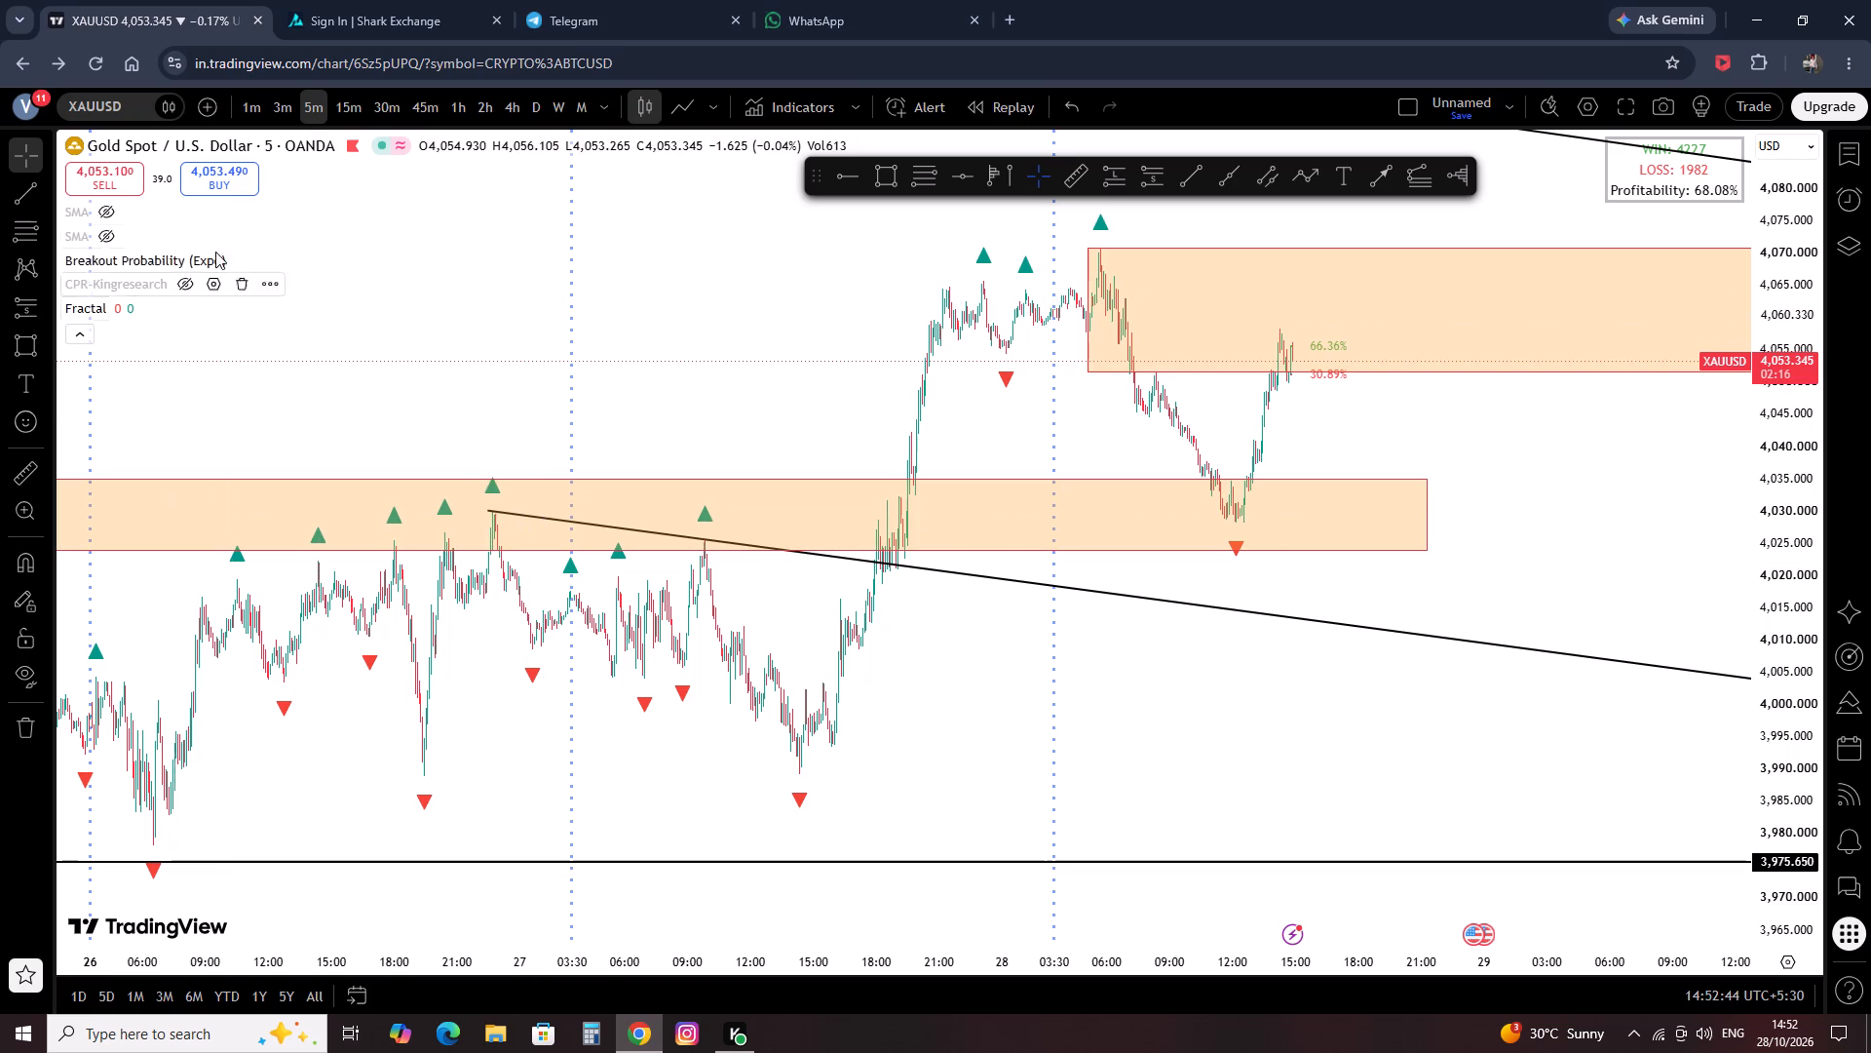
pyautogui.click(466, 102)
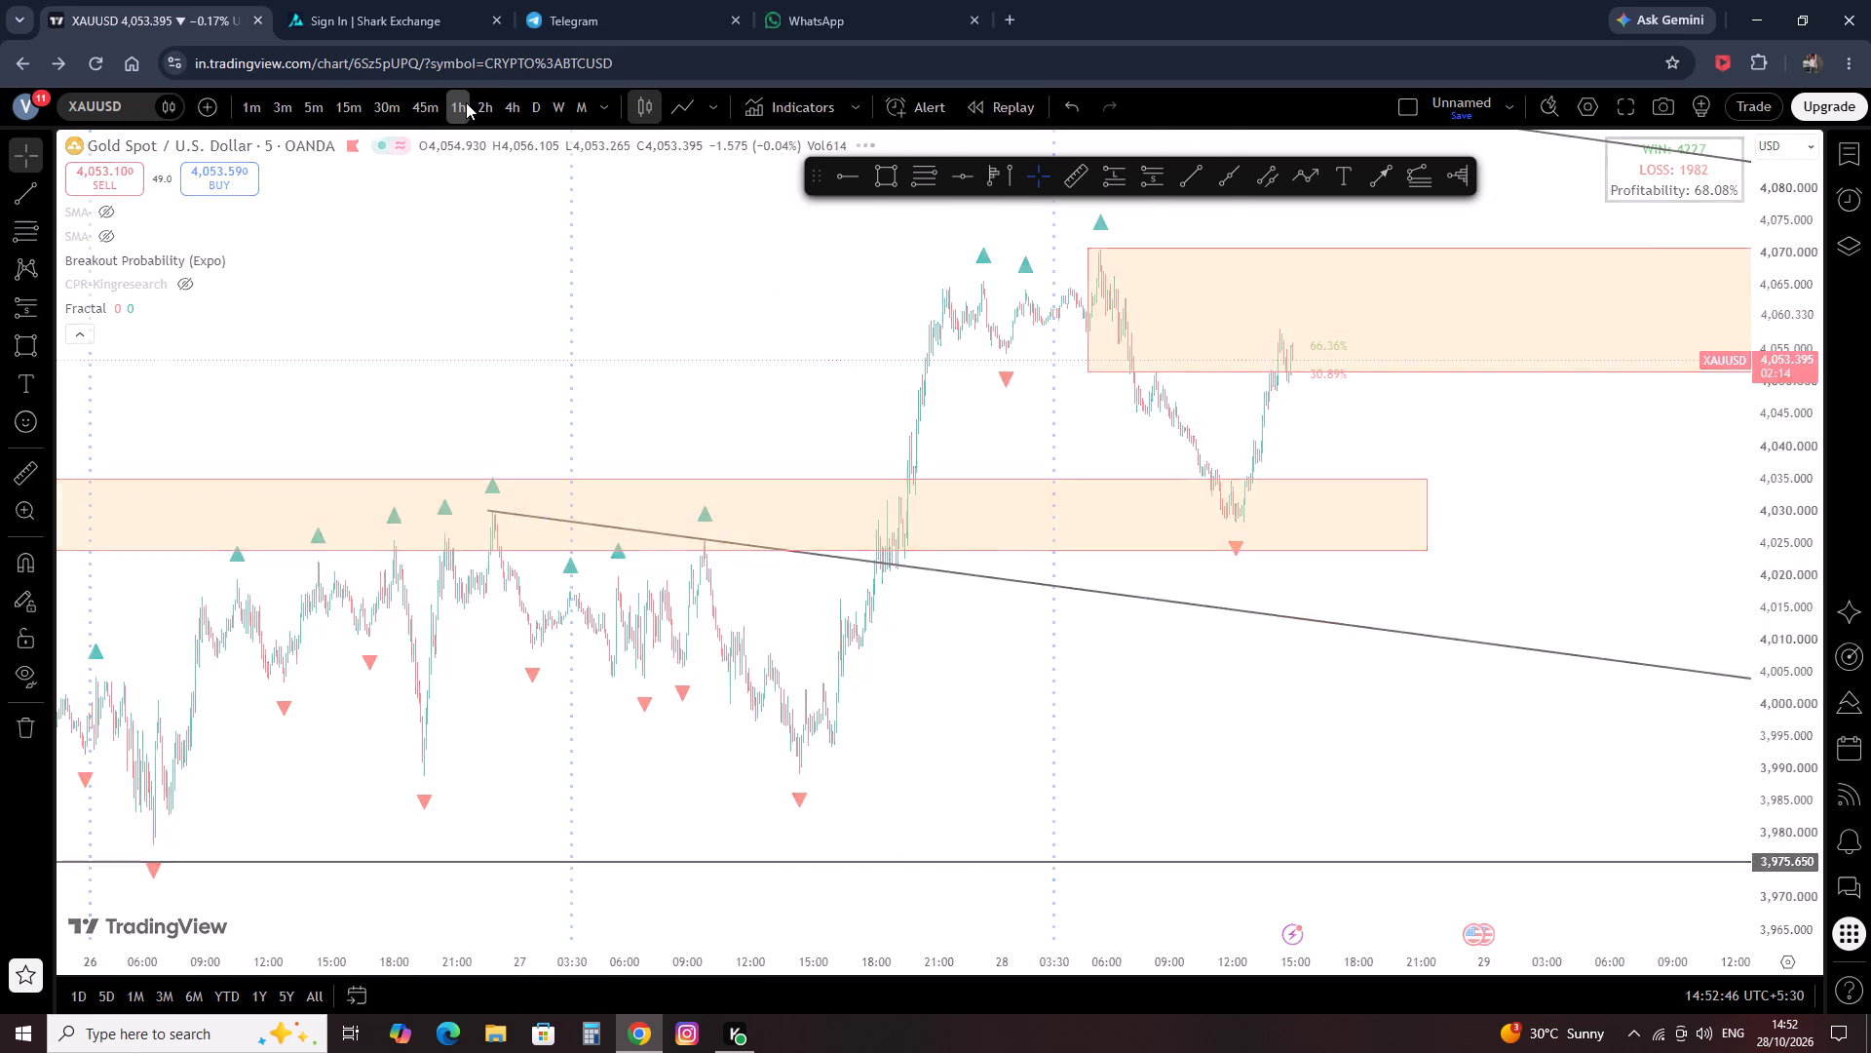
pyautogui.scroll(4, 637, 548)
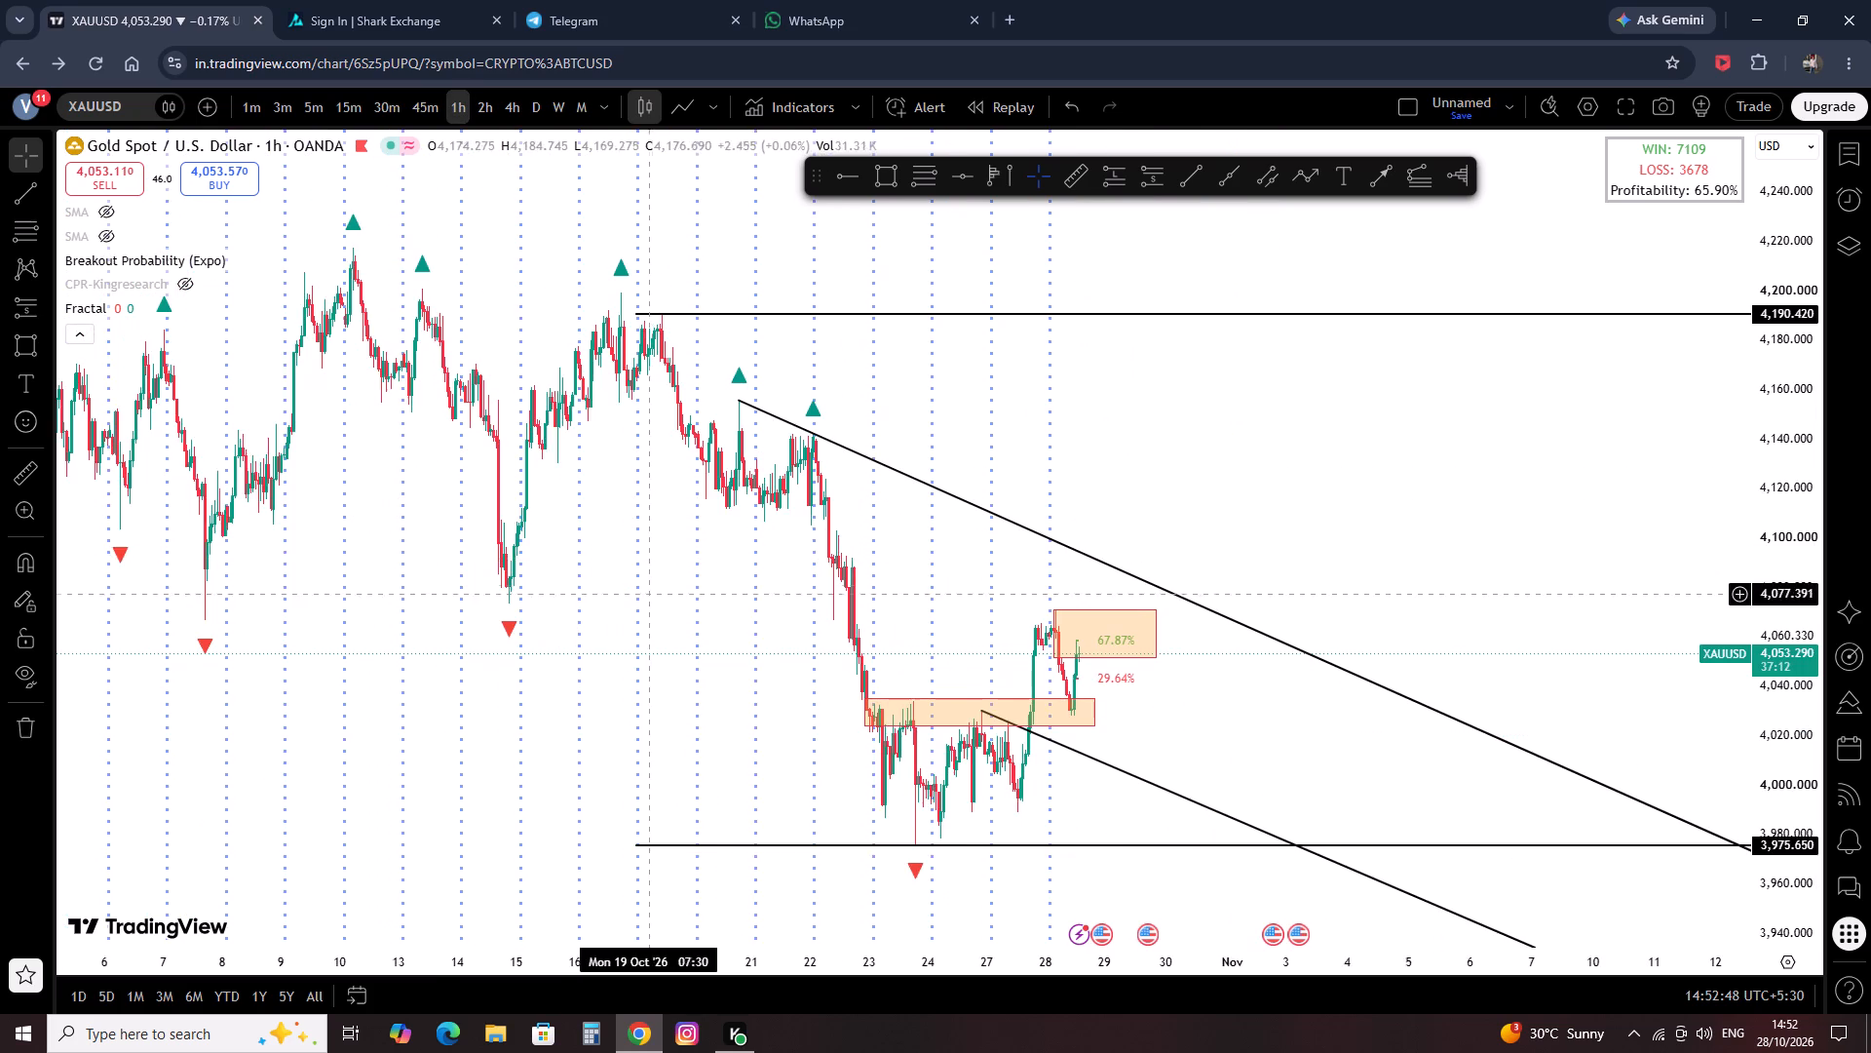
pyautogui.scroll(1, 644, 600)
pyautogui.moveTo(421, 676); pyautogui.dragTo(859, 709)
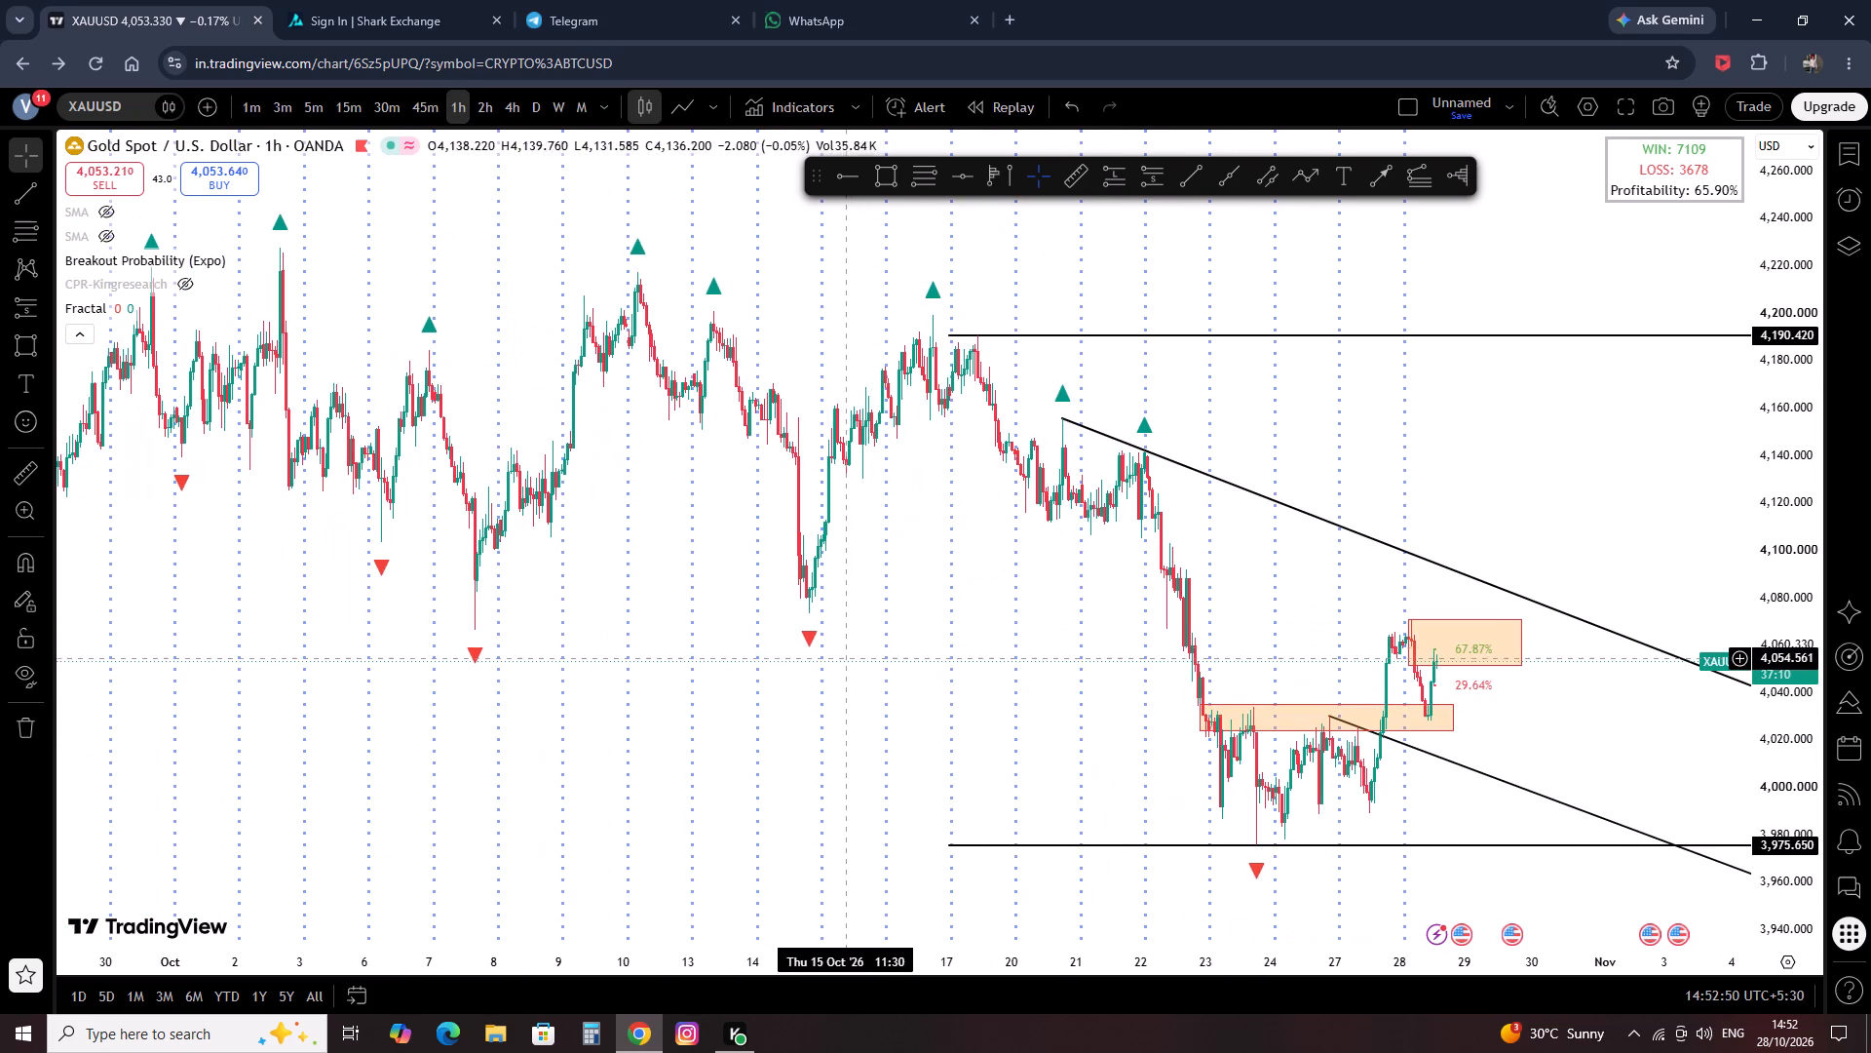
# Draw a rectangle zone from the 20 Oct high, about 4,157.56 down to 4,135.03, extending to about 2 Nov 12:30.
pyautogui.click(886, 196)
pyautogui.scroll(3, 996, 401)
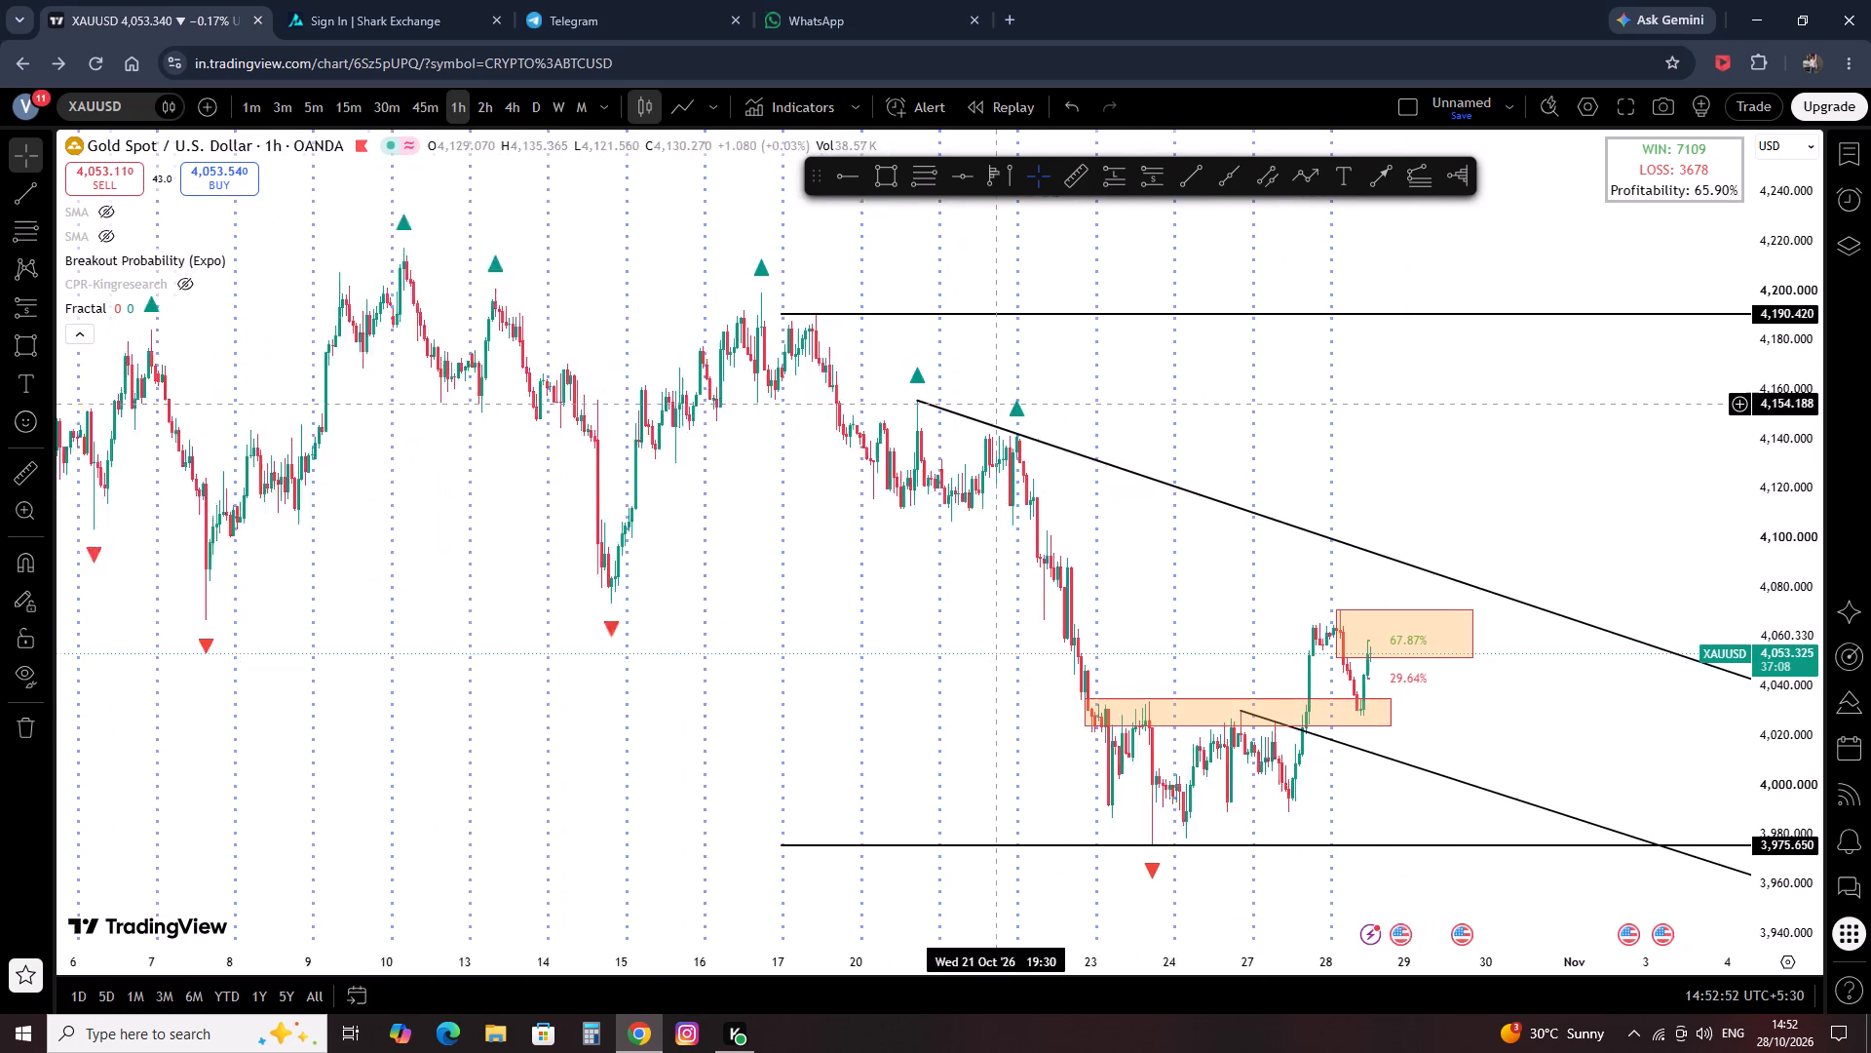
pyautogui.scroll(3, 983, 412)
pyautogui.click(882, 190)
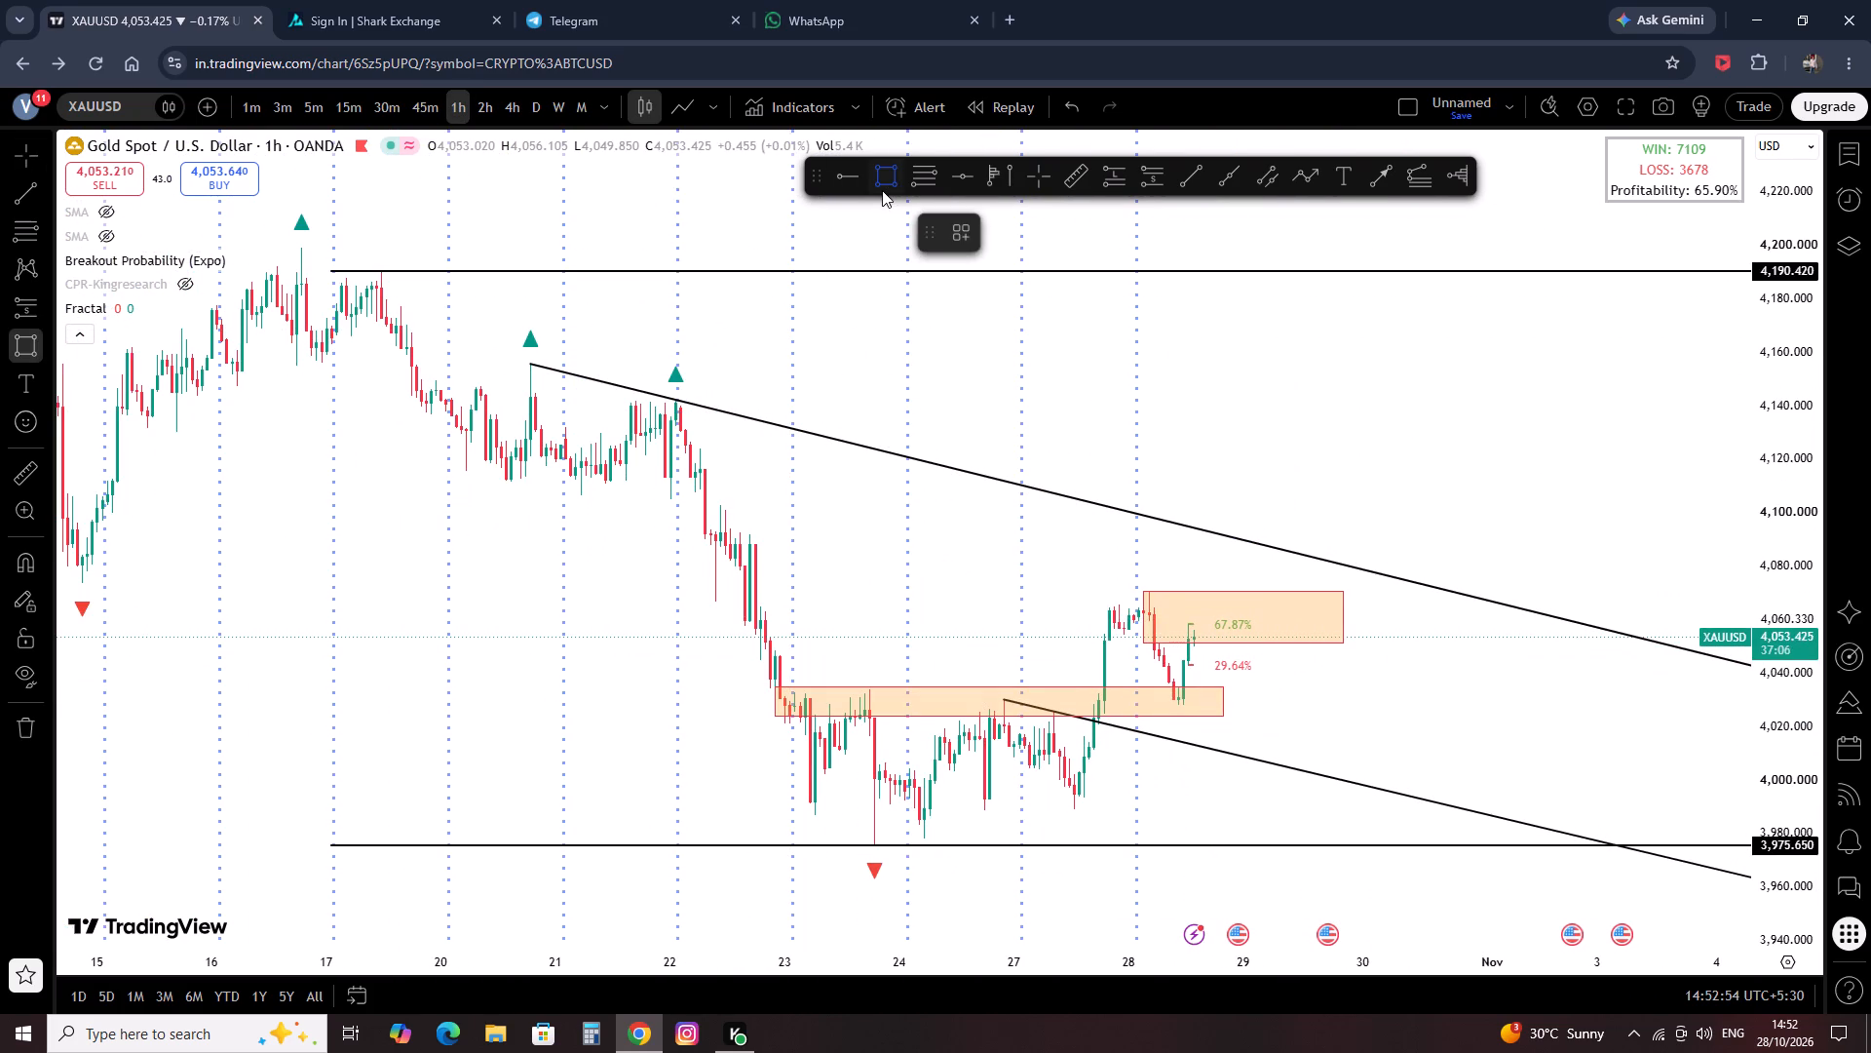
pyautogui.click(529, 359)
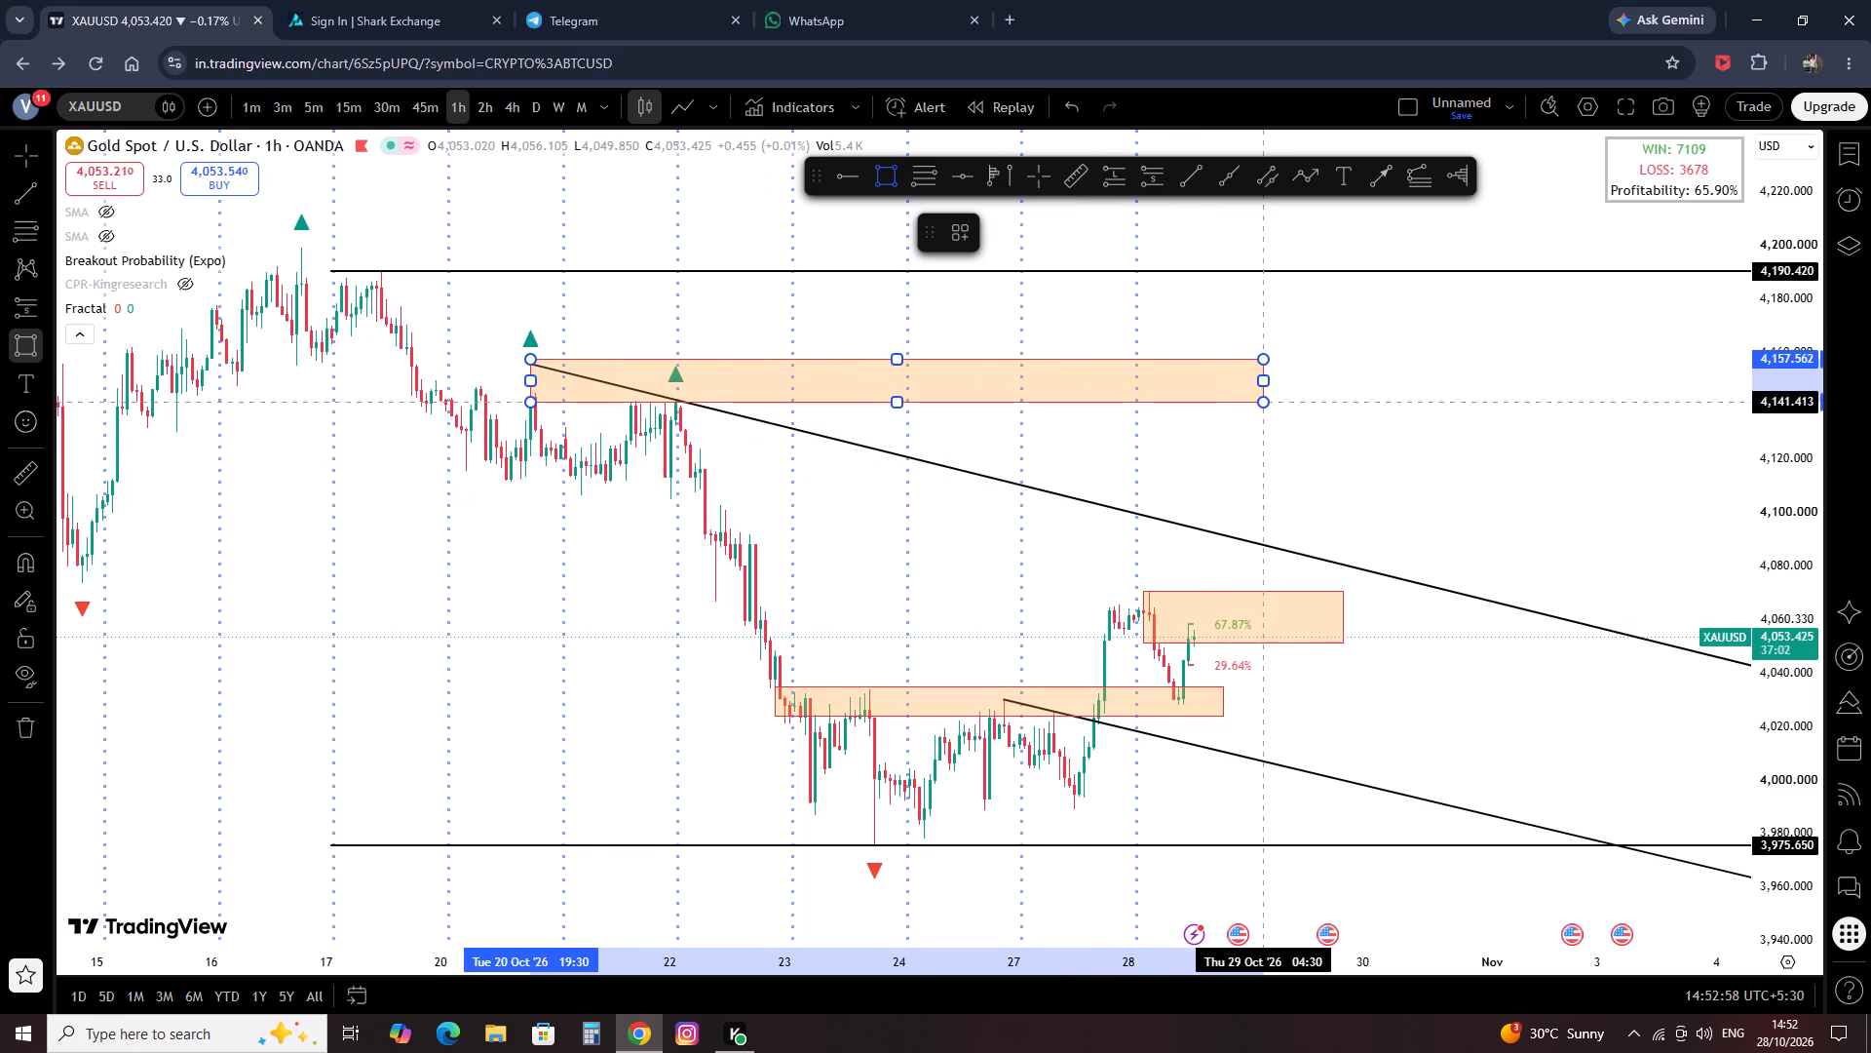
pyautogui.click(1306, 419)
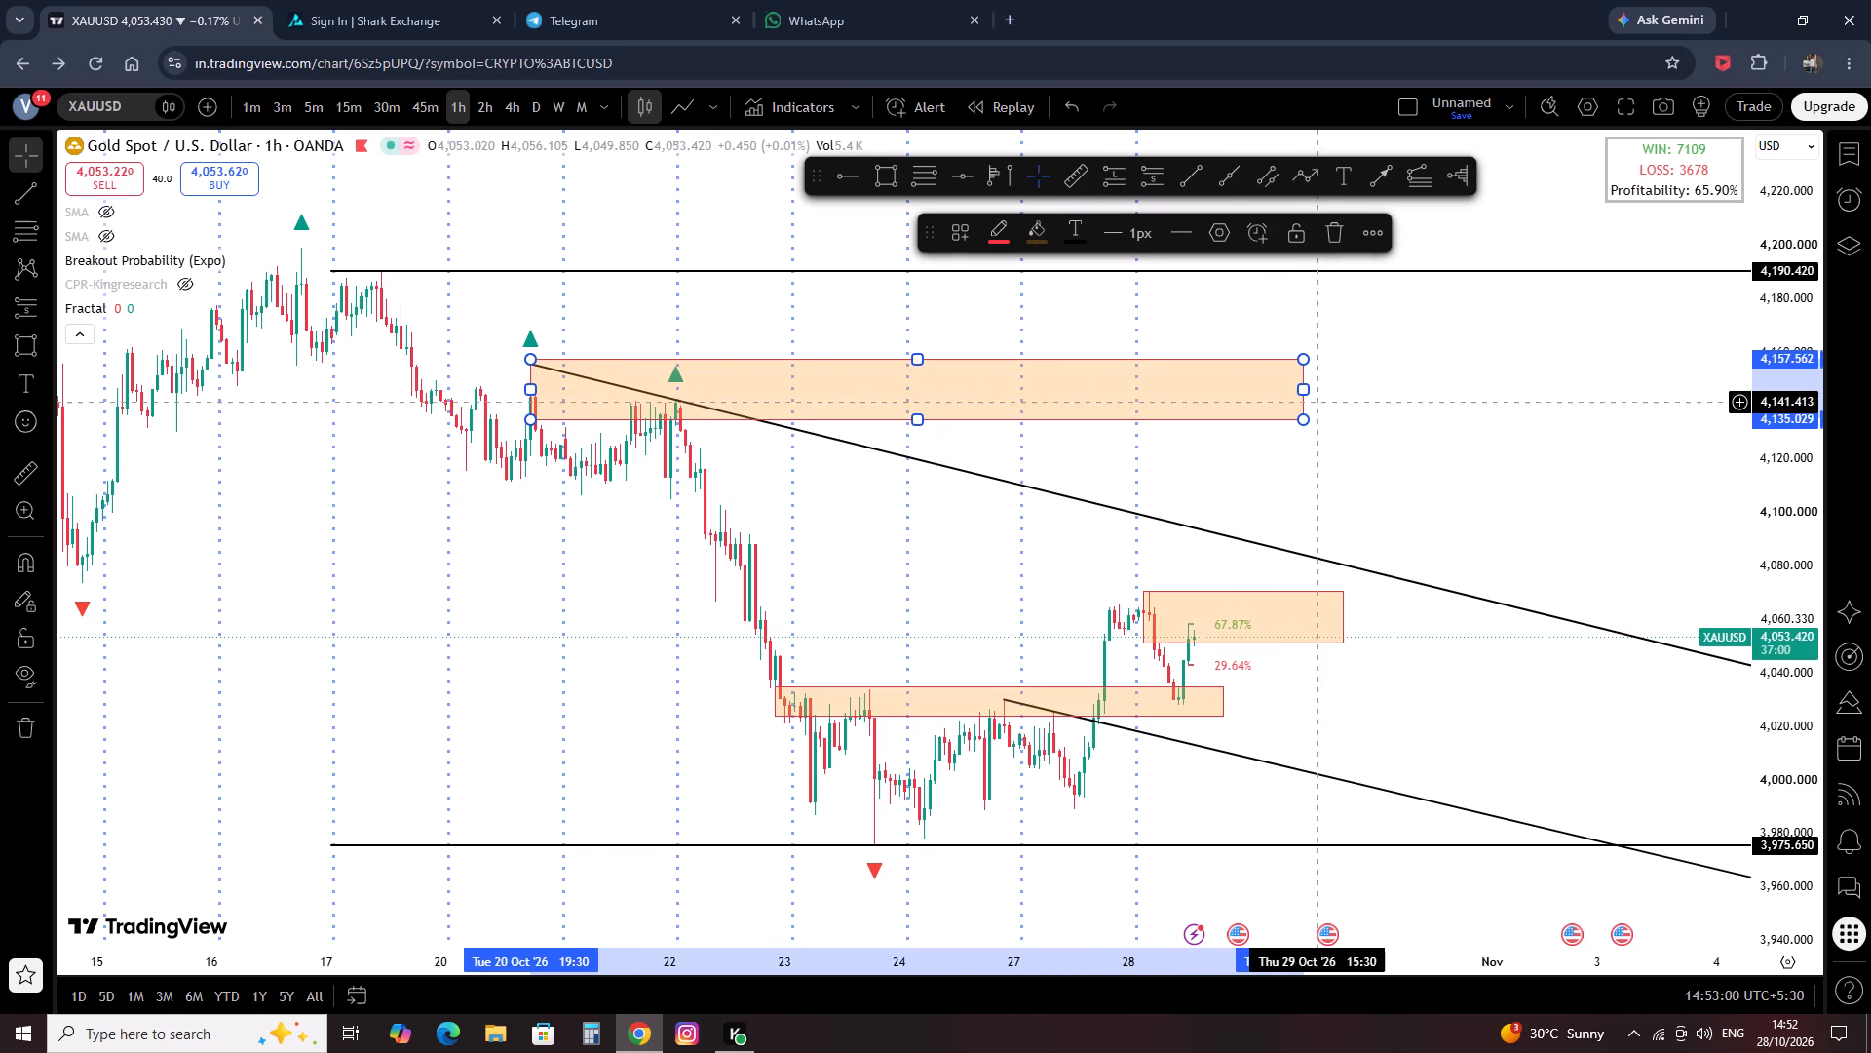
pyautogui.moveTo(1308, 392); pyautogui.dragTo(1535, 393)
pyautogui.click(1460, 525)
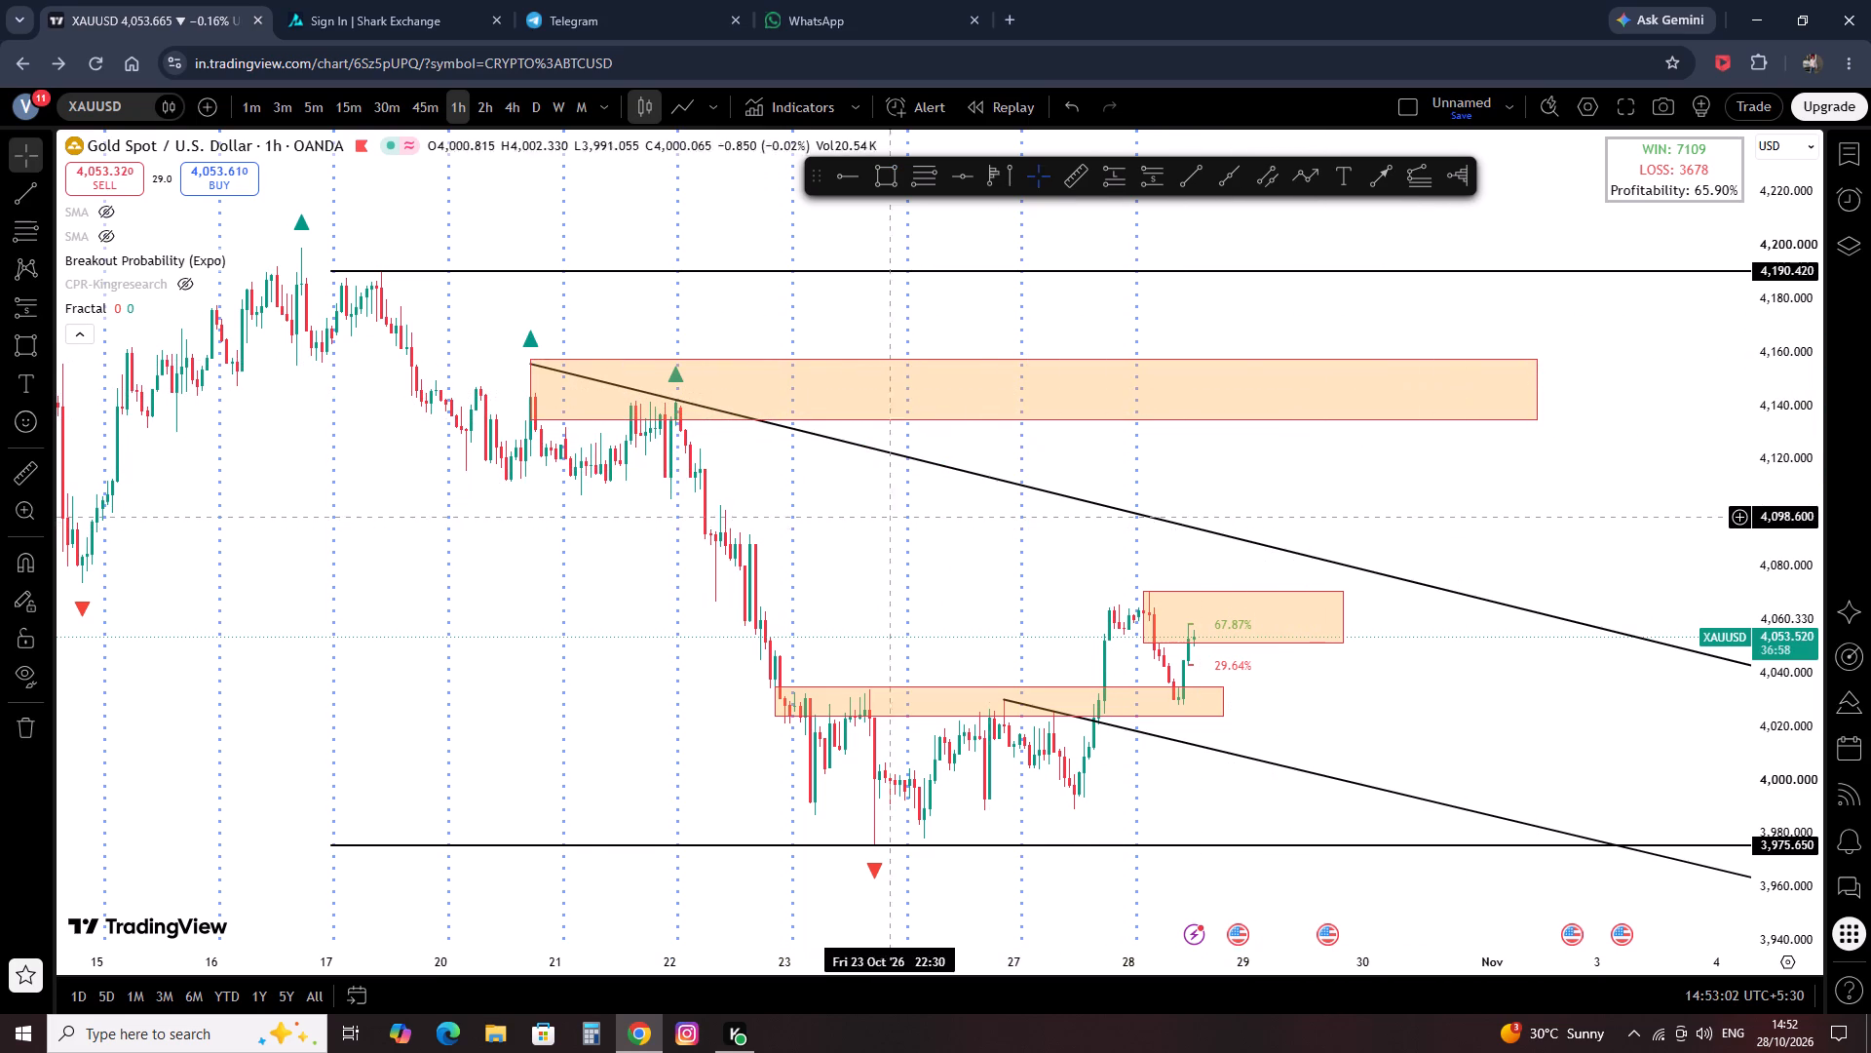
# Draw a rectangle zone at the 23 Oct low, about 3,976.9 up to 3,998.7, extending to about 3 Nov.
pyautogui.scroll(-6, 812, 519)
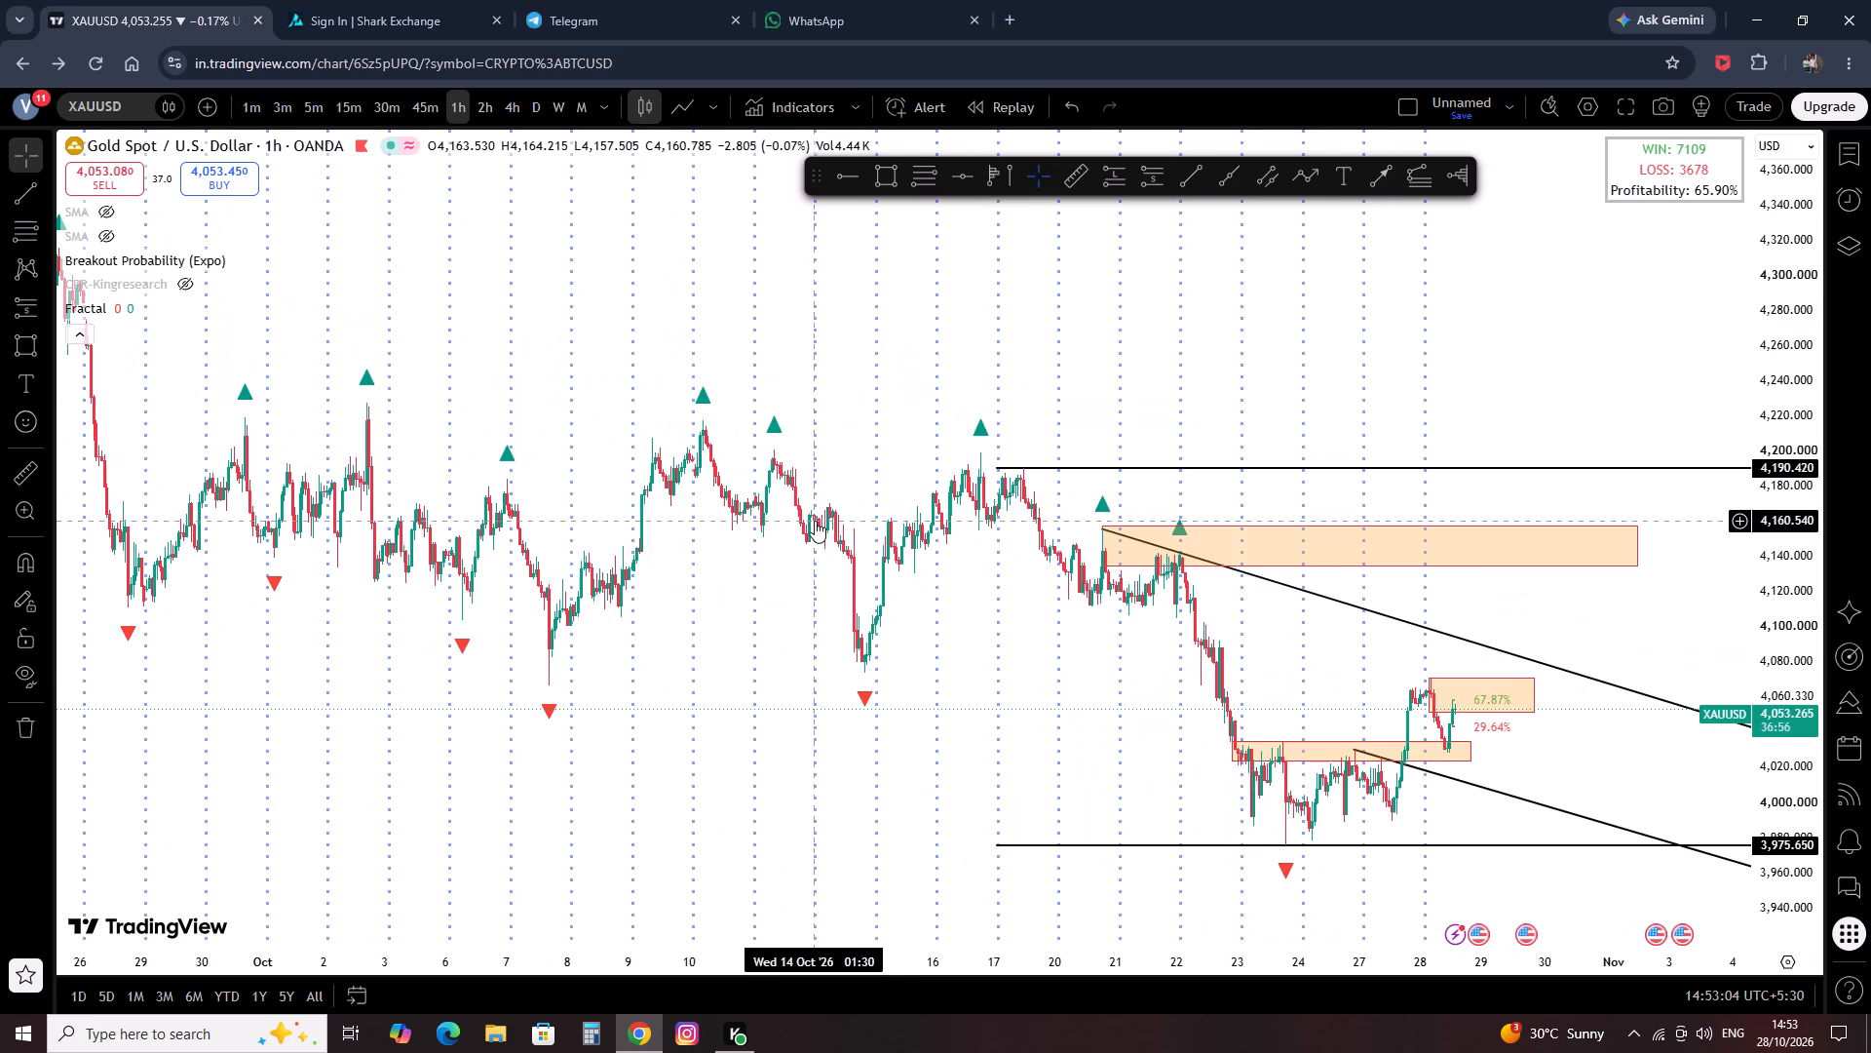
pyautogui.scroll(-3, 819, 522)
pyautogui.scroll(12, 821, 525)
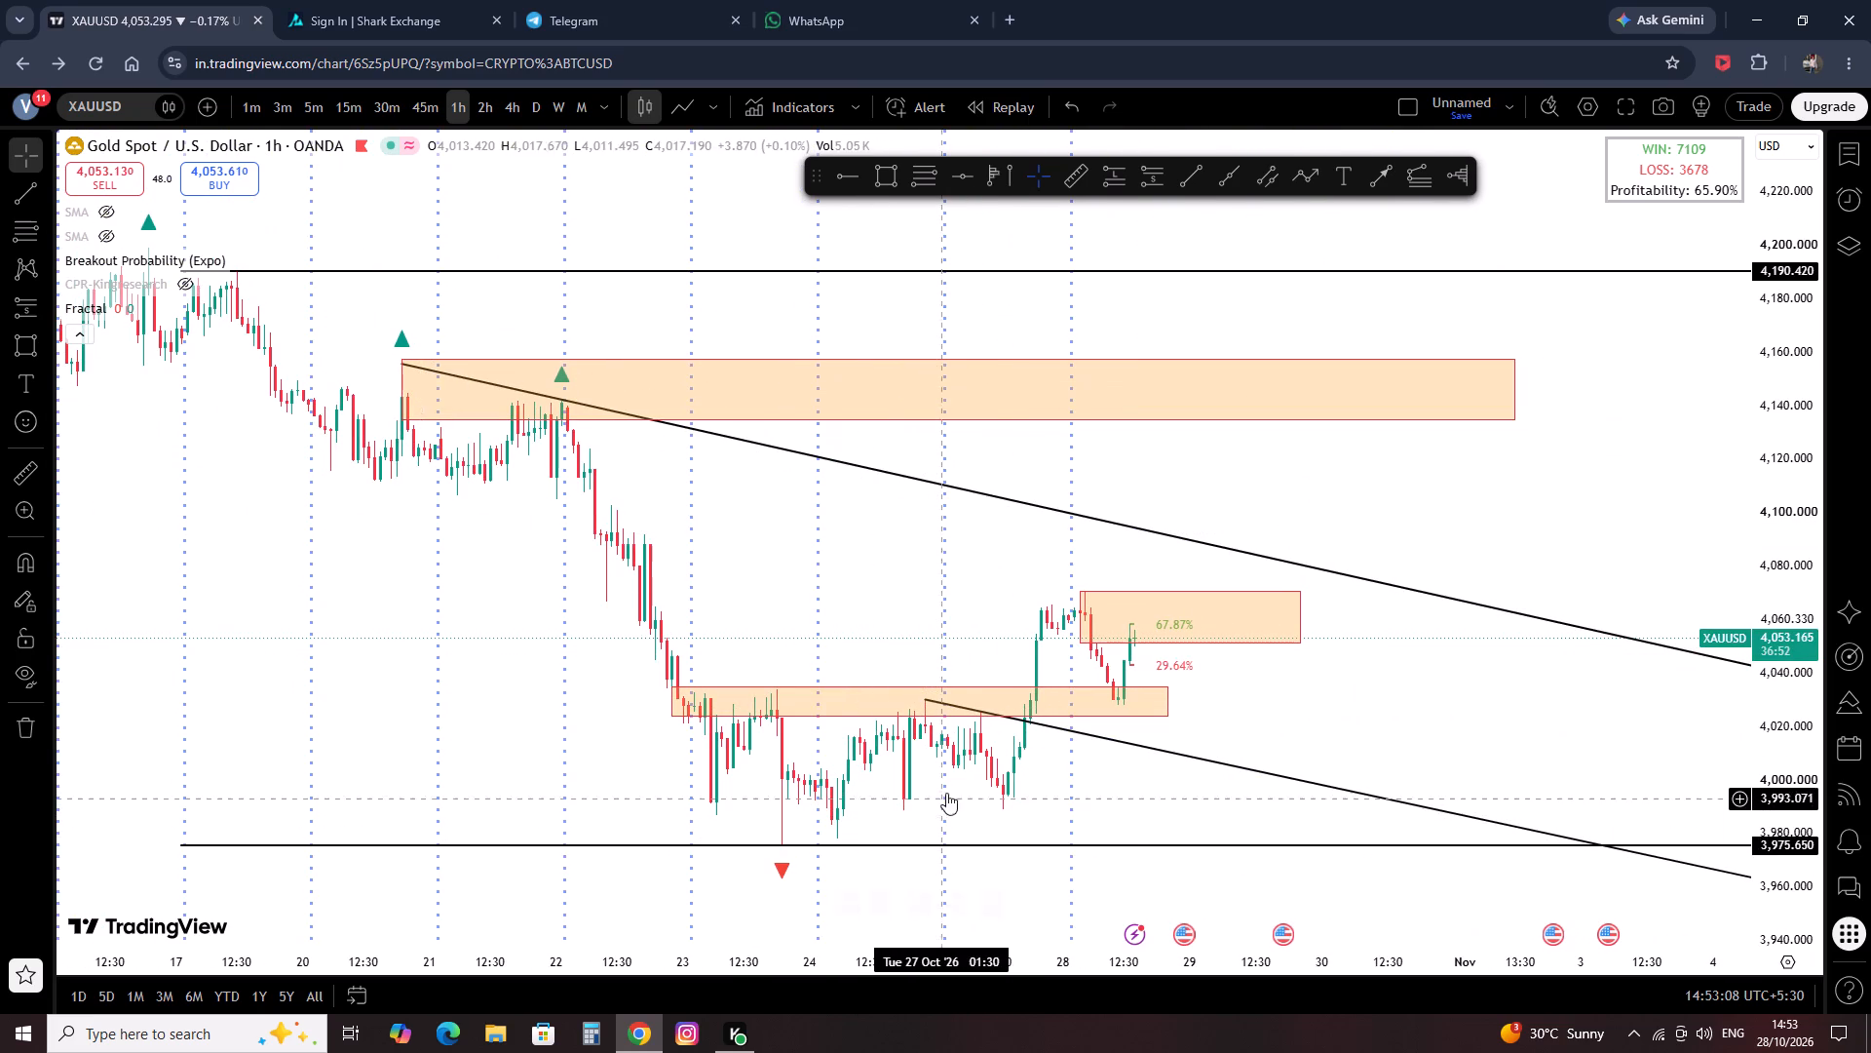
pyautogui.click(895, 186)
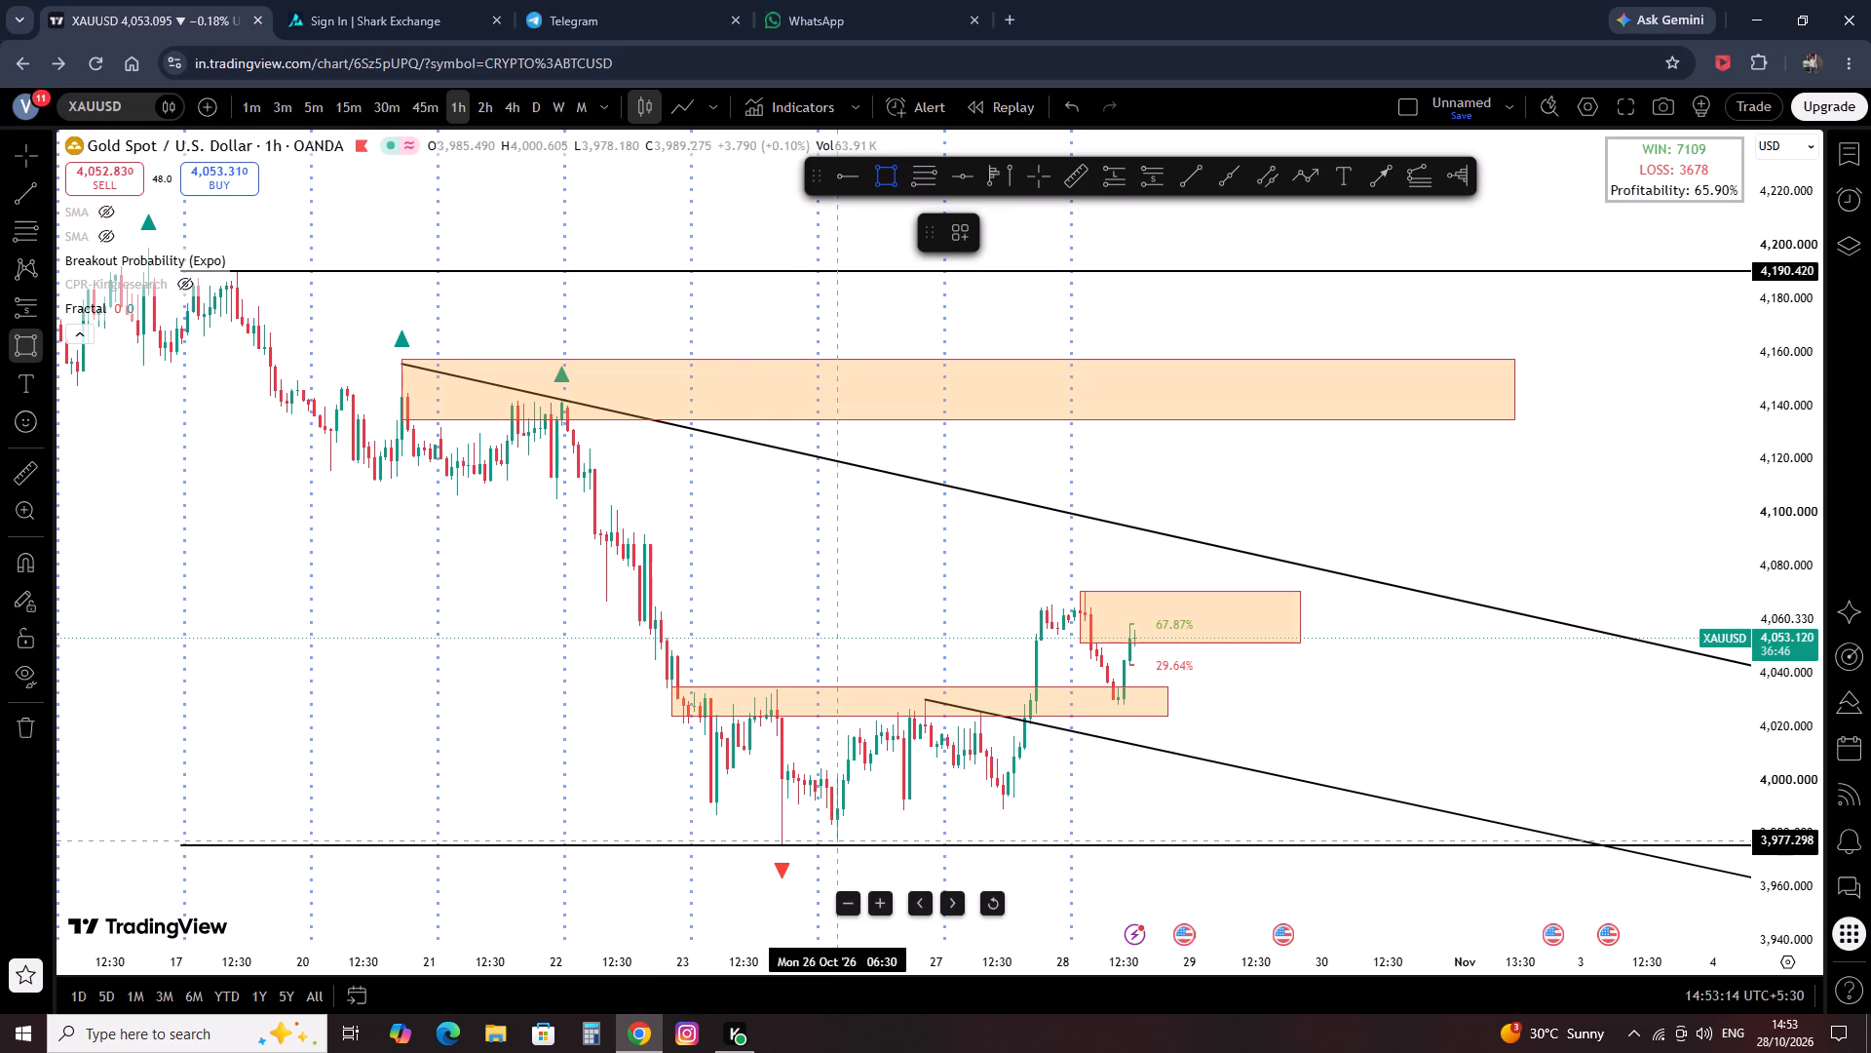
pyautogui.click(779, 842)
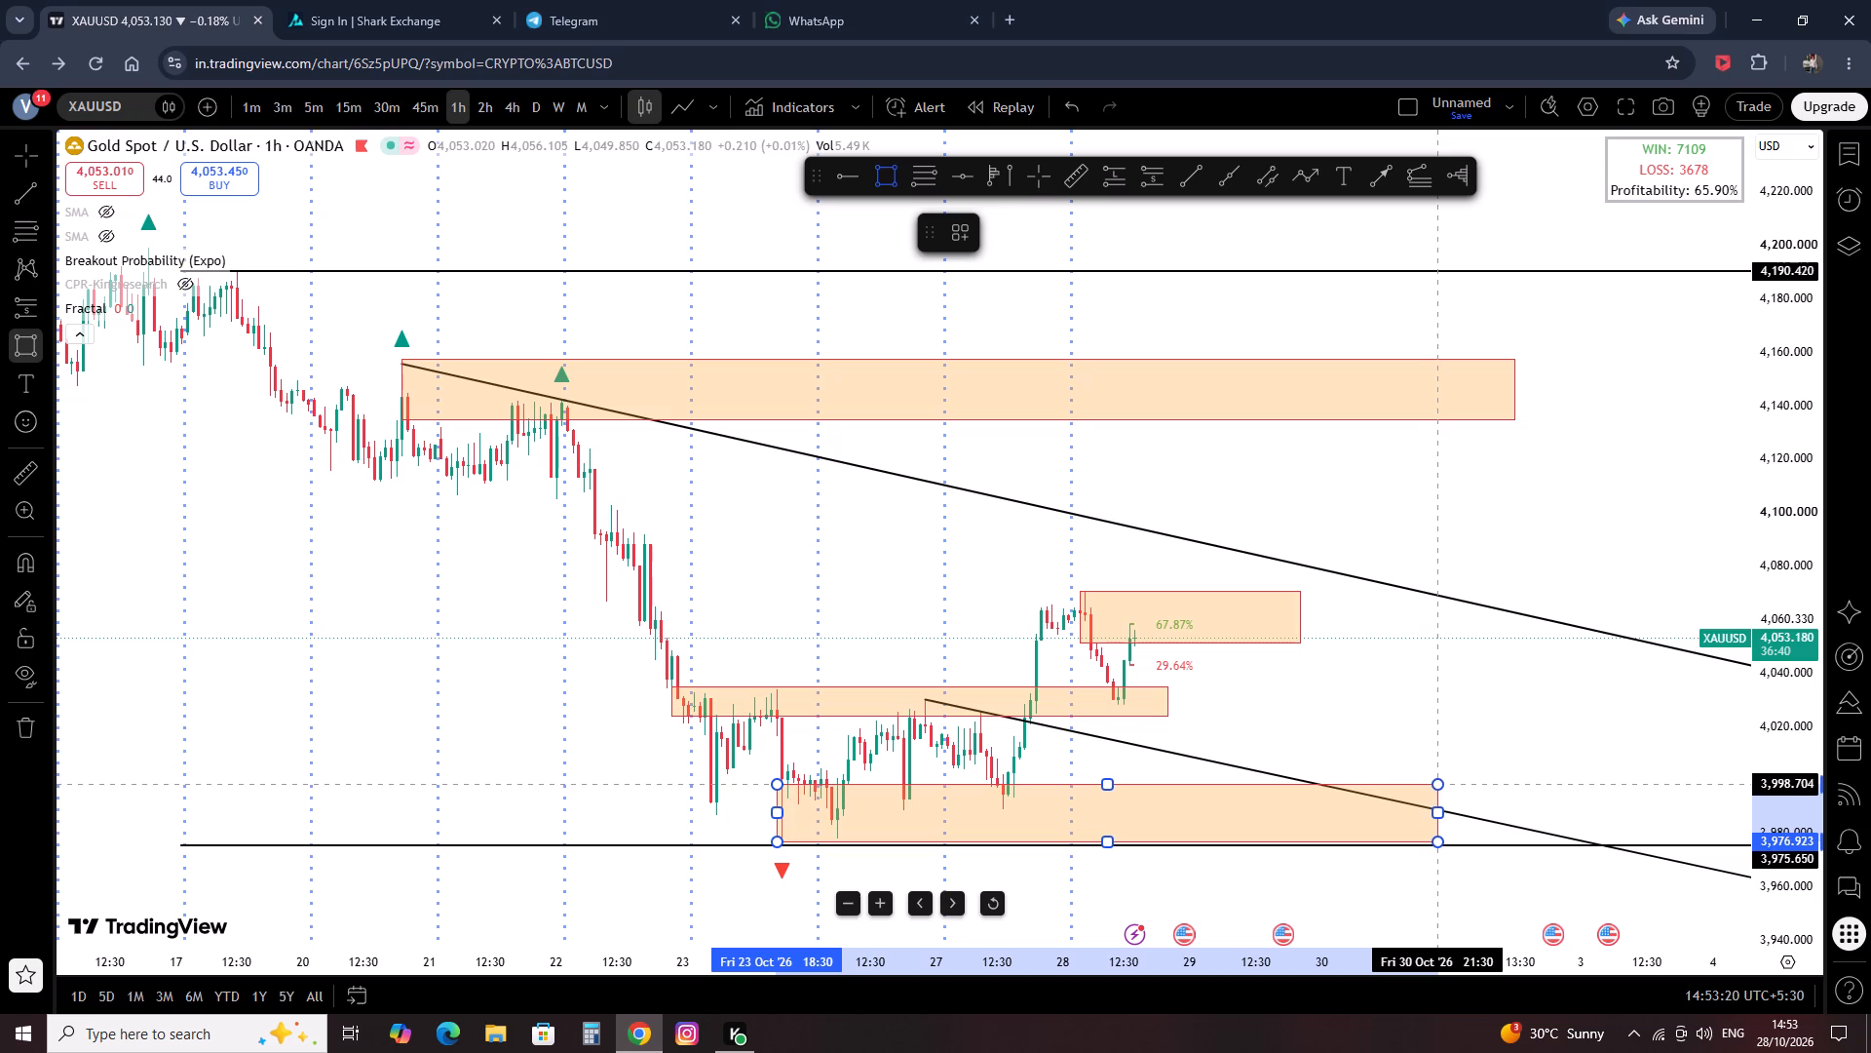
pyautogui.click(1437, 784)
pyautogui.moveTo(1444, 810); pyautogui.dragTo(1569, 810)
pyautogui.click(1546, 641)
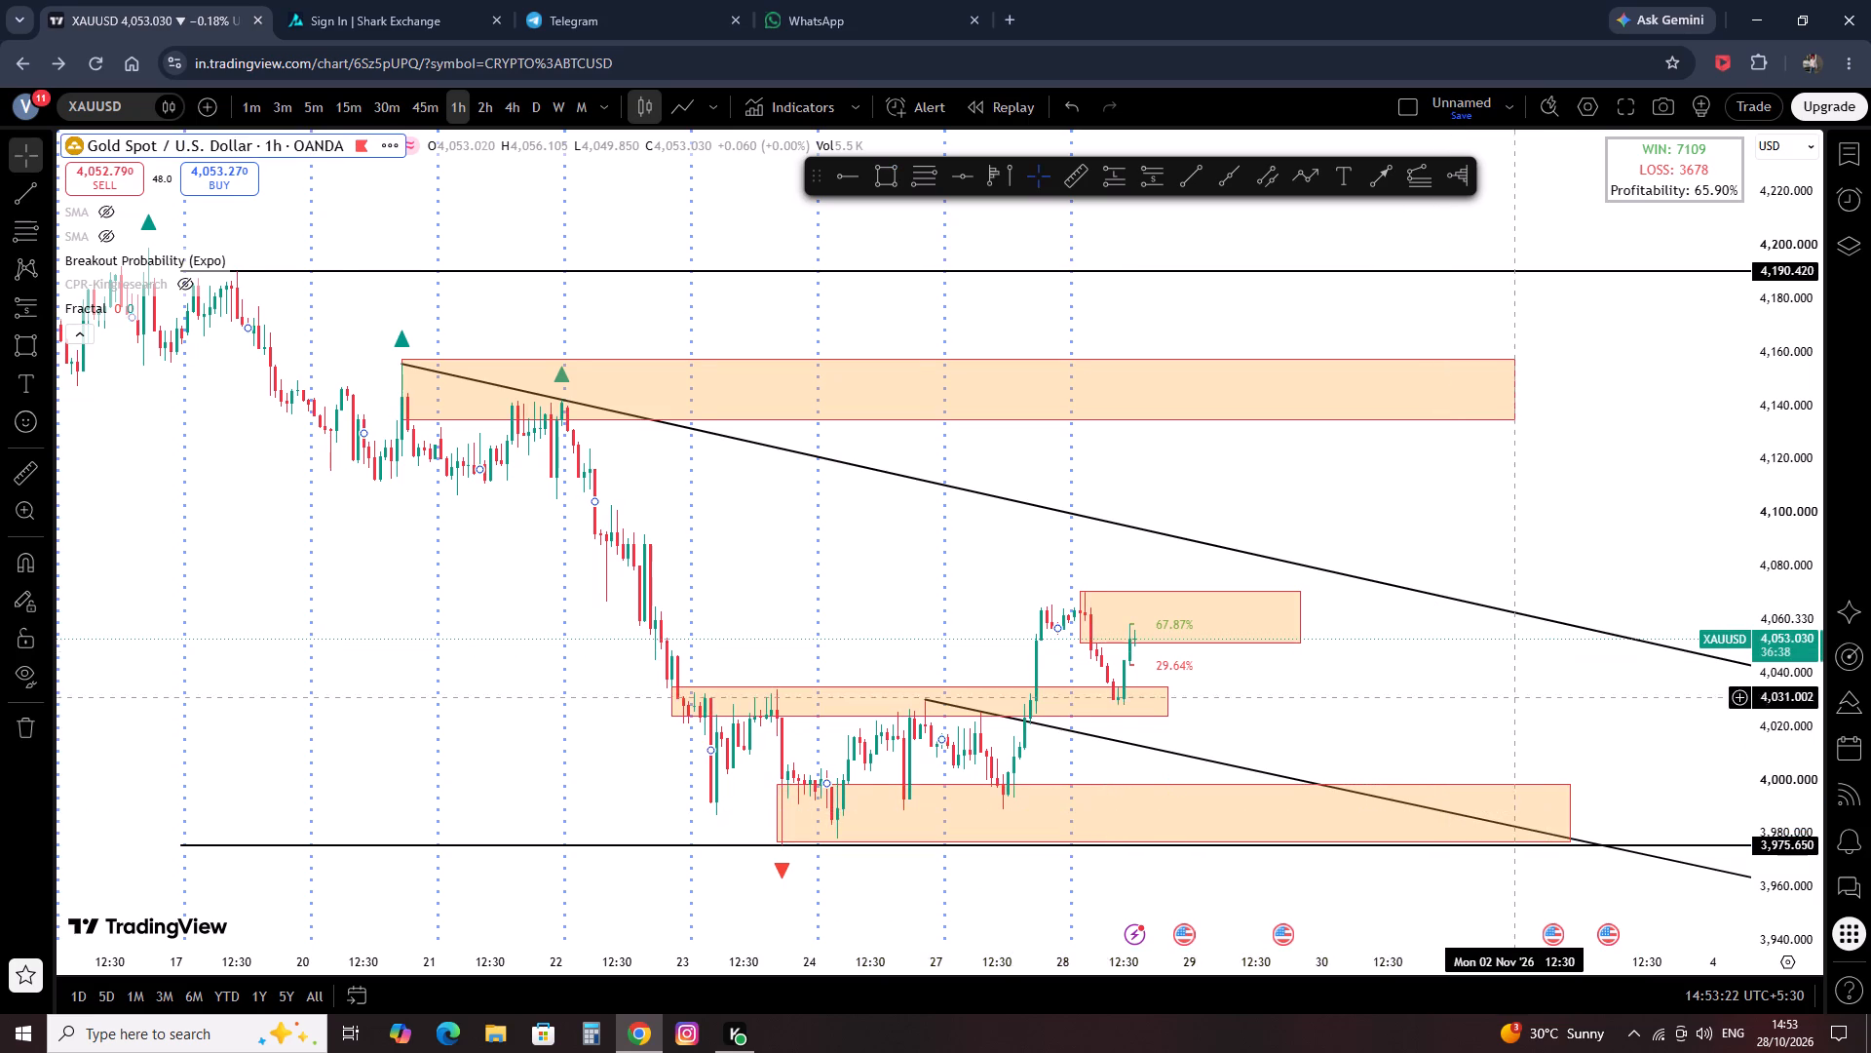
# Delete the lower descending ray that starts near the late 26 Oct high.
pyautogui.scroll(-1, 1515, 720)
pyautogui.moveTo(1534, 710); pyautogui.dragTo(1097, 727)
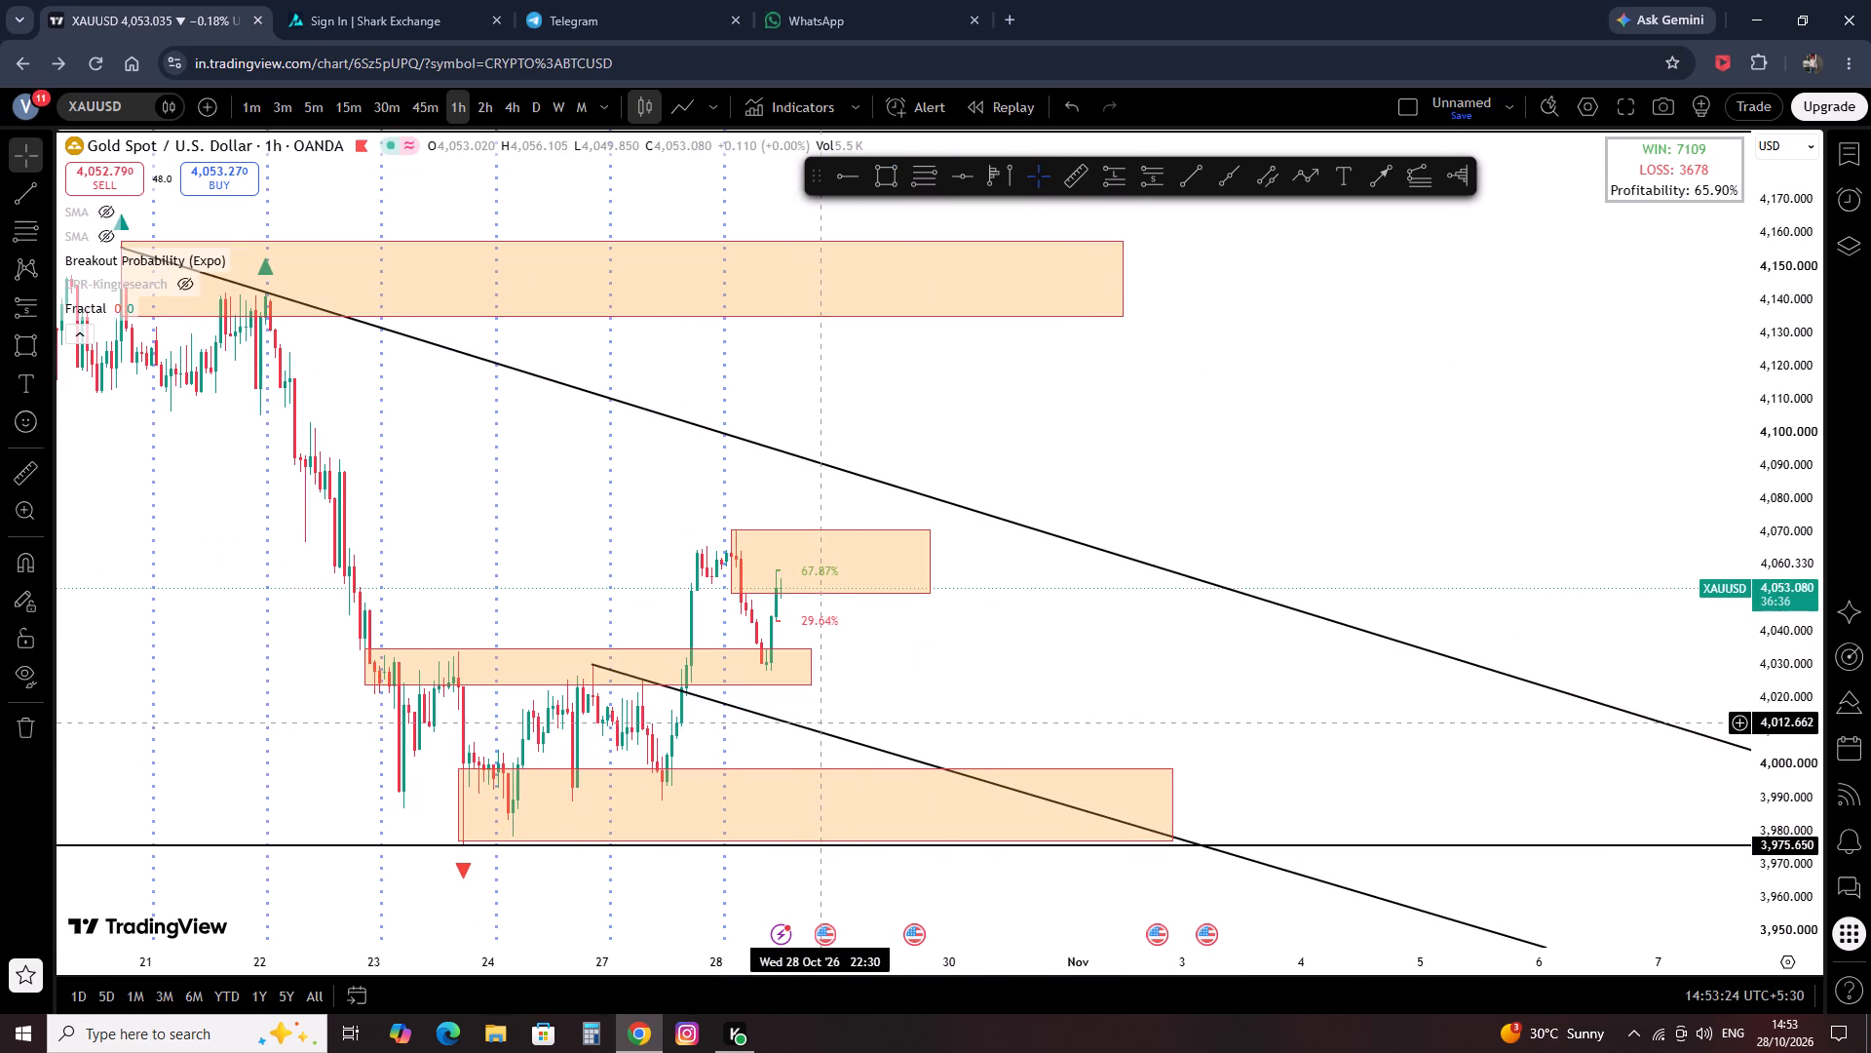
pyautogui.click(821, 728)
pyautogui.click(1291, 240)
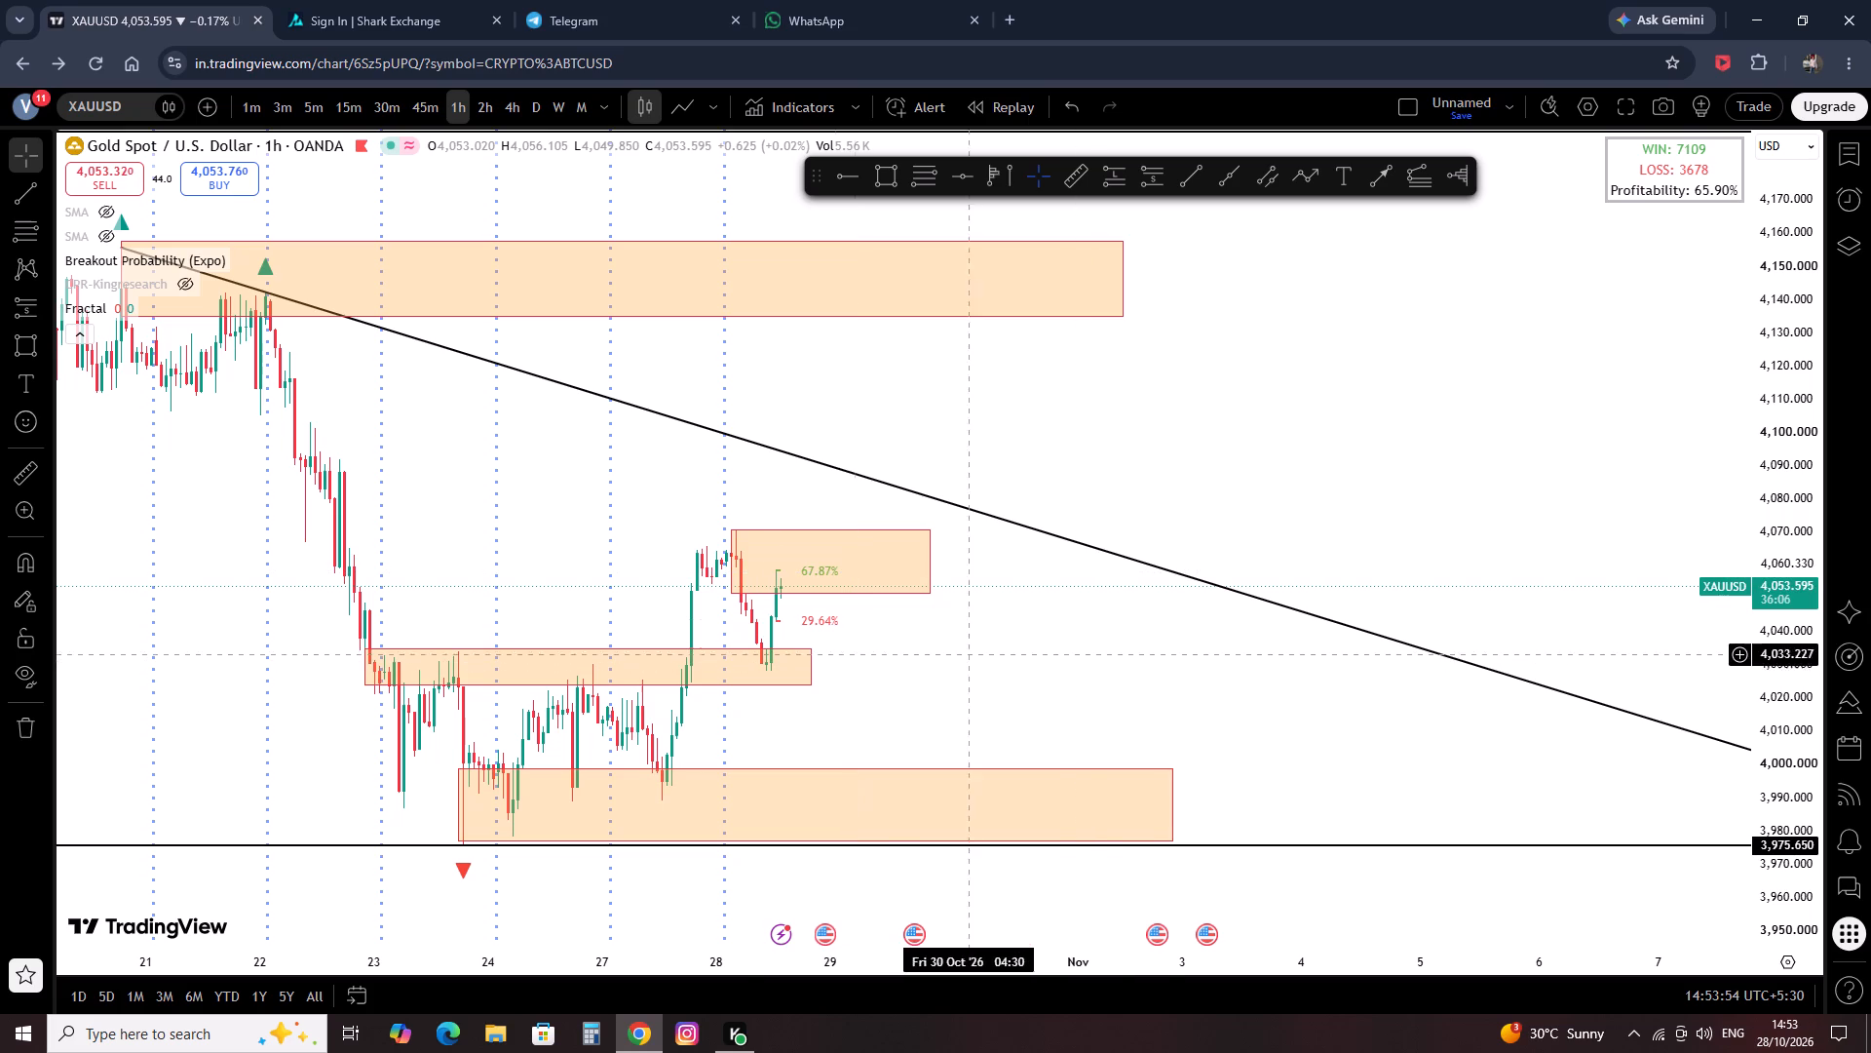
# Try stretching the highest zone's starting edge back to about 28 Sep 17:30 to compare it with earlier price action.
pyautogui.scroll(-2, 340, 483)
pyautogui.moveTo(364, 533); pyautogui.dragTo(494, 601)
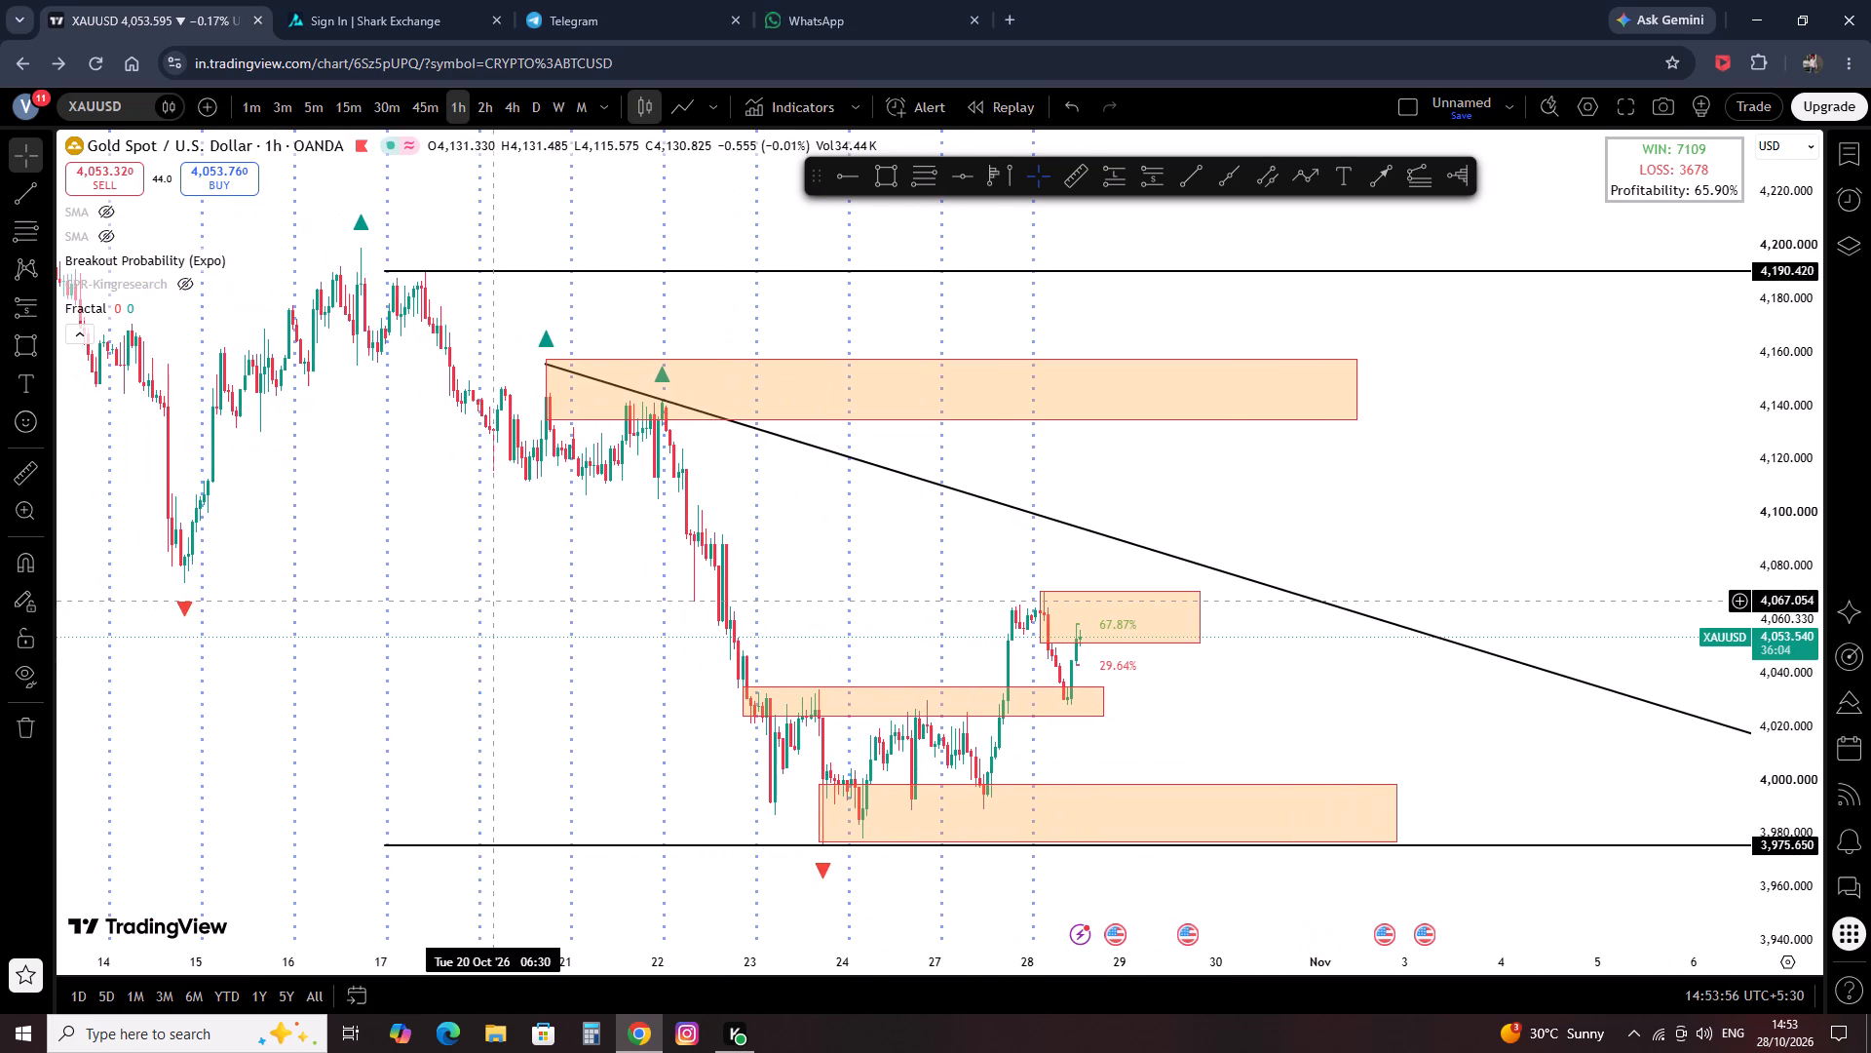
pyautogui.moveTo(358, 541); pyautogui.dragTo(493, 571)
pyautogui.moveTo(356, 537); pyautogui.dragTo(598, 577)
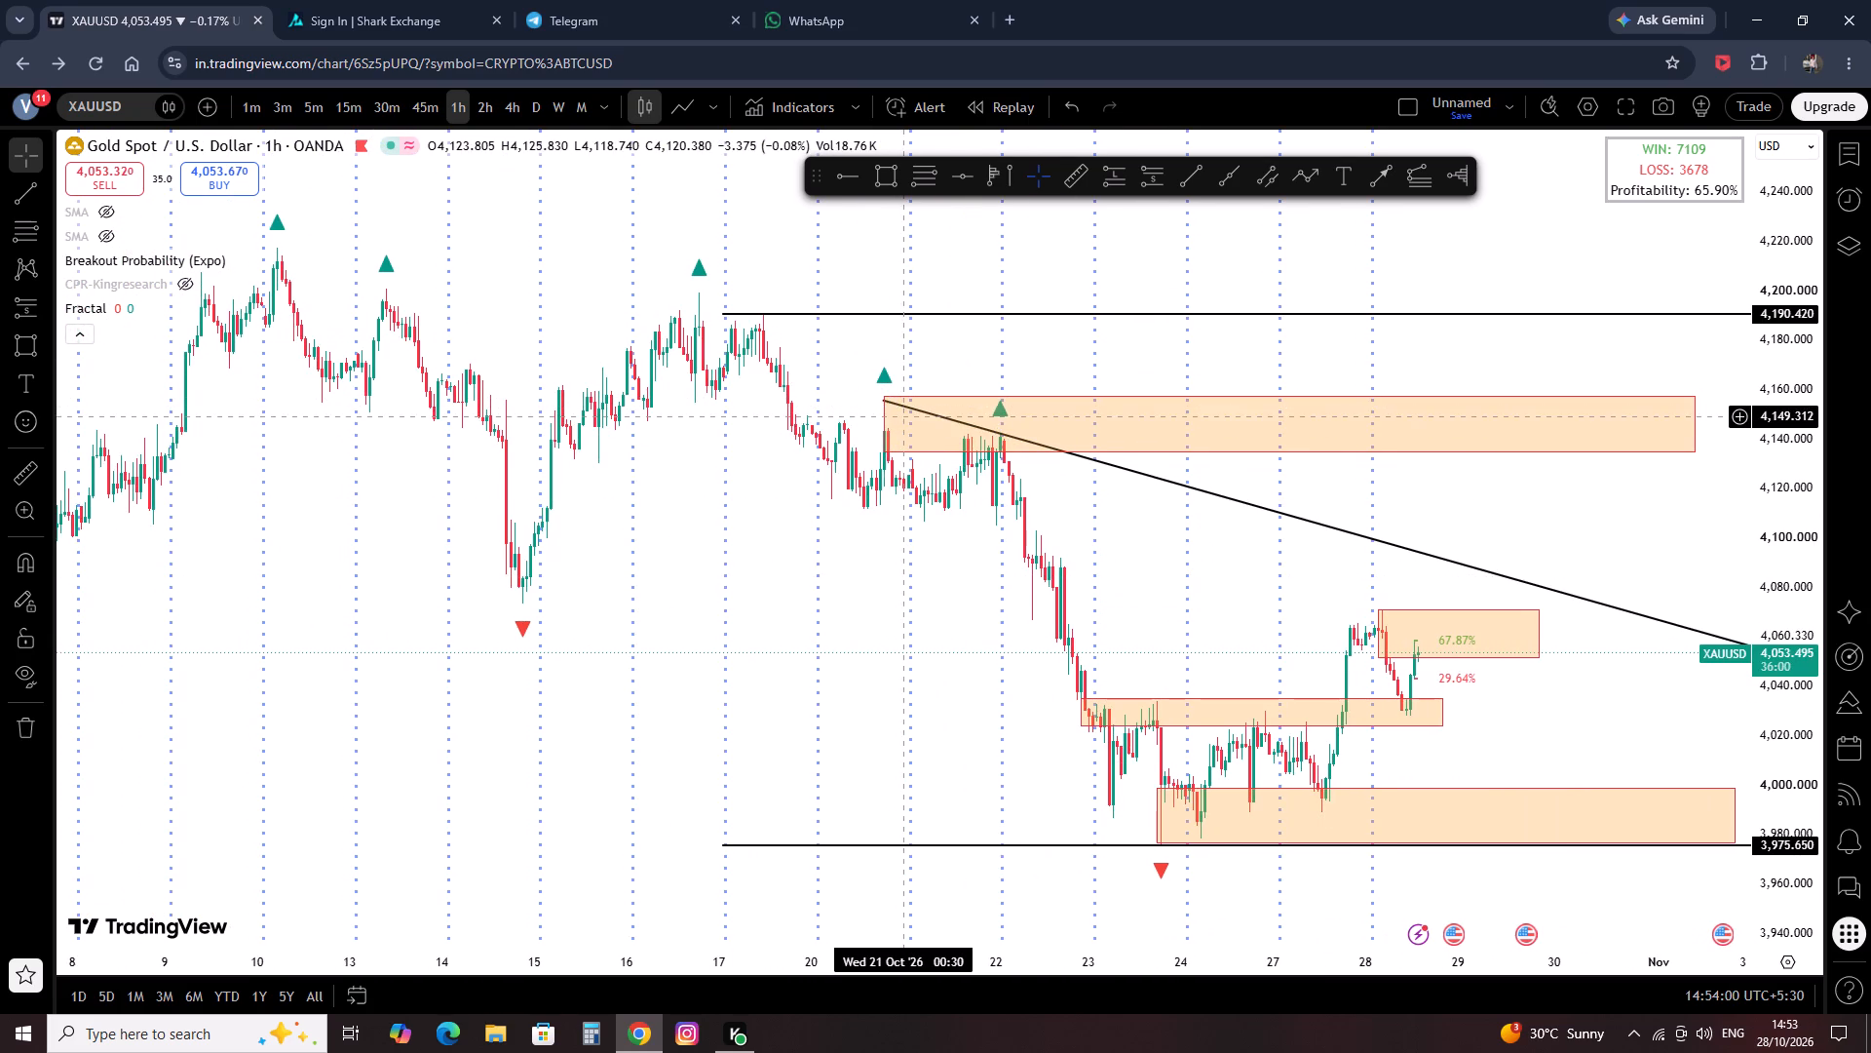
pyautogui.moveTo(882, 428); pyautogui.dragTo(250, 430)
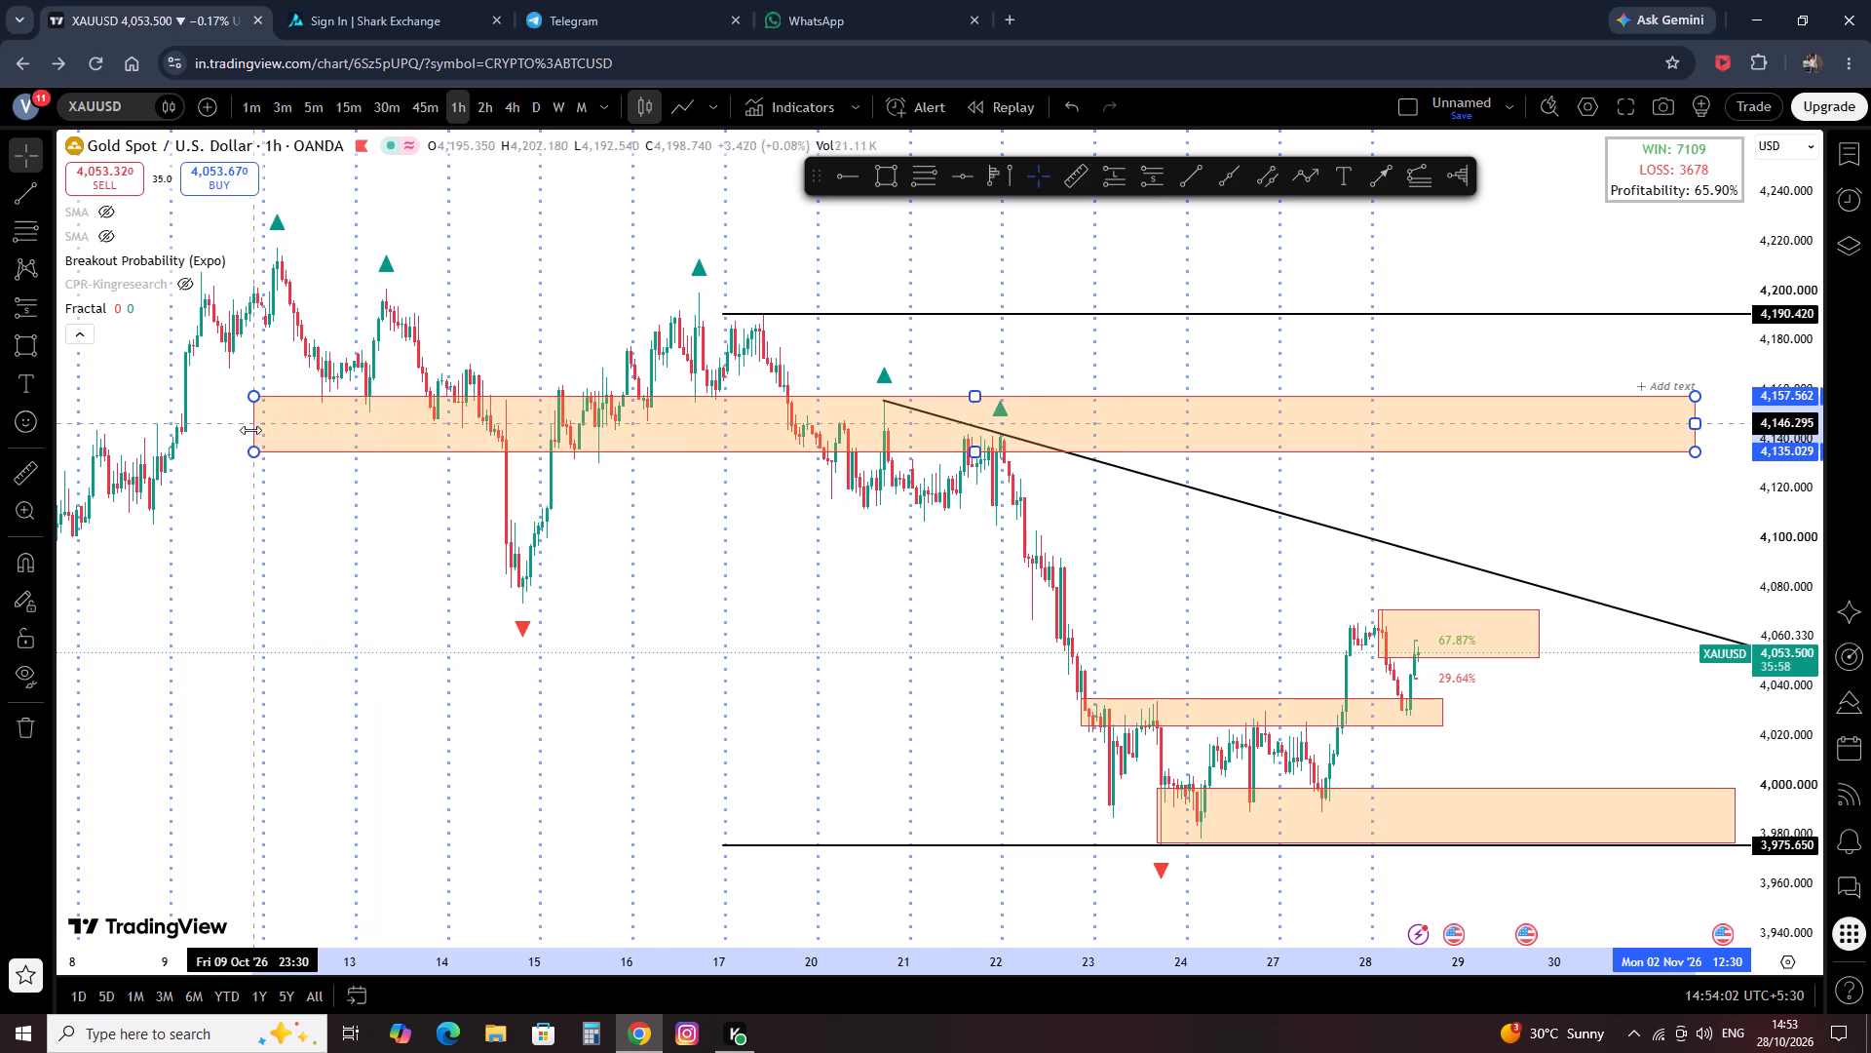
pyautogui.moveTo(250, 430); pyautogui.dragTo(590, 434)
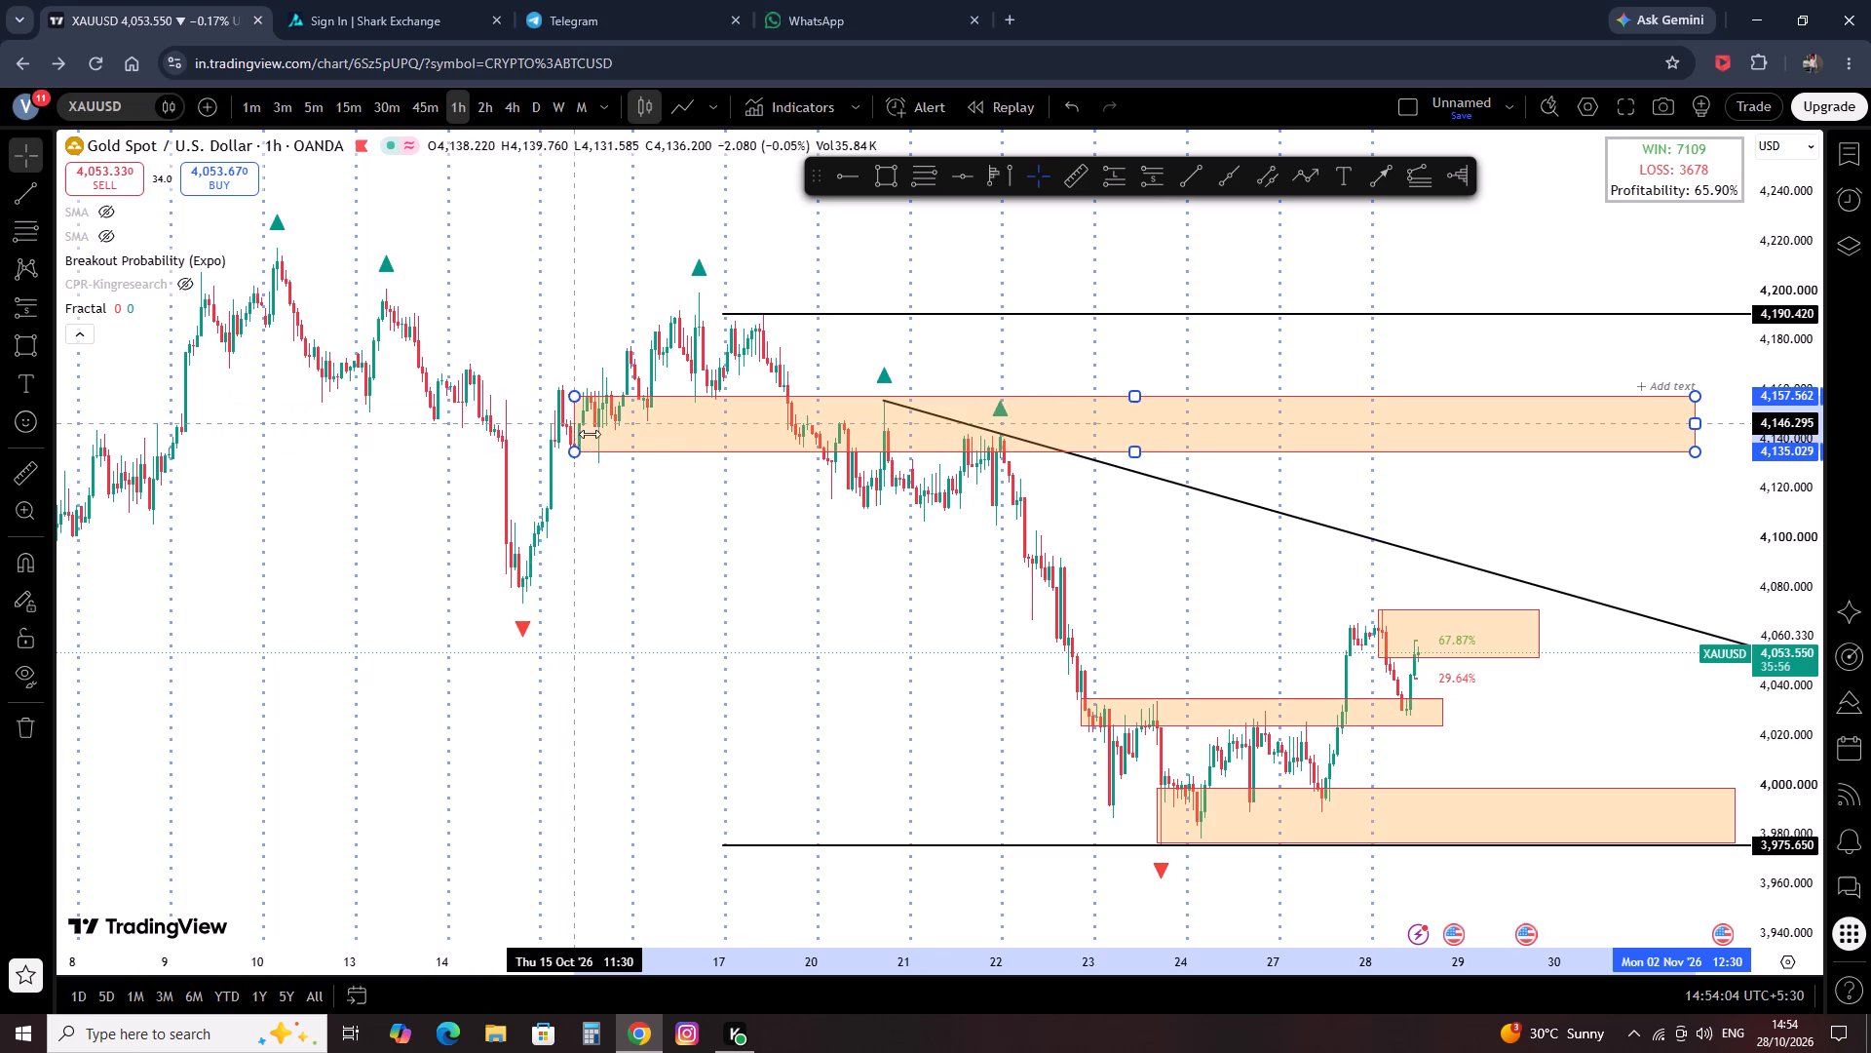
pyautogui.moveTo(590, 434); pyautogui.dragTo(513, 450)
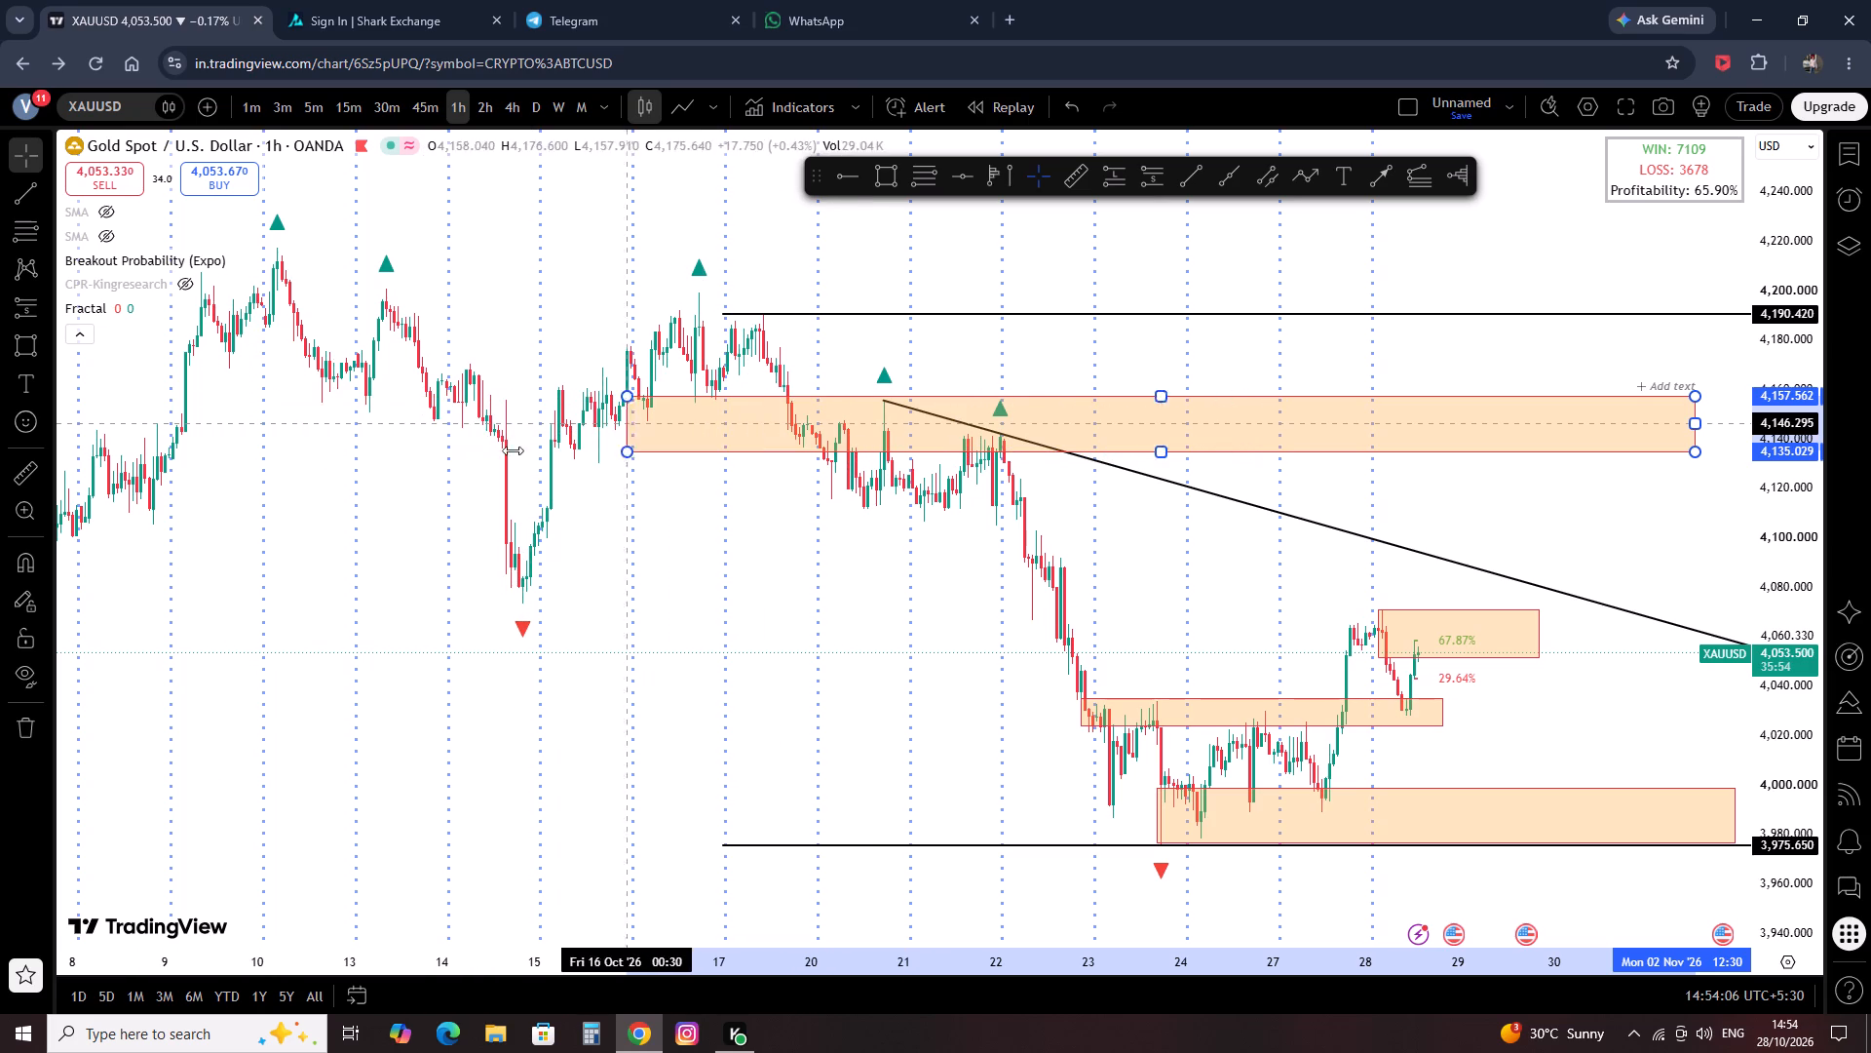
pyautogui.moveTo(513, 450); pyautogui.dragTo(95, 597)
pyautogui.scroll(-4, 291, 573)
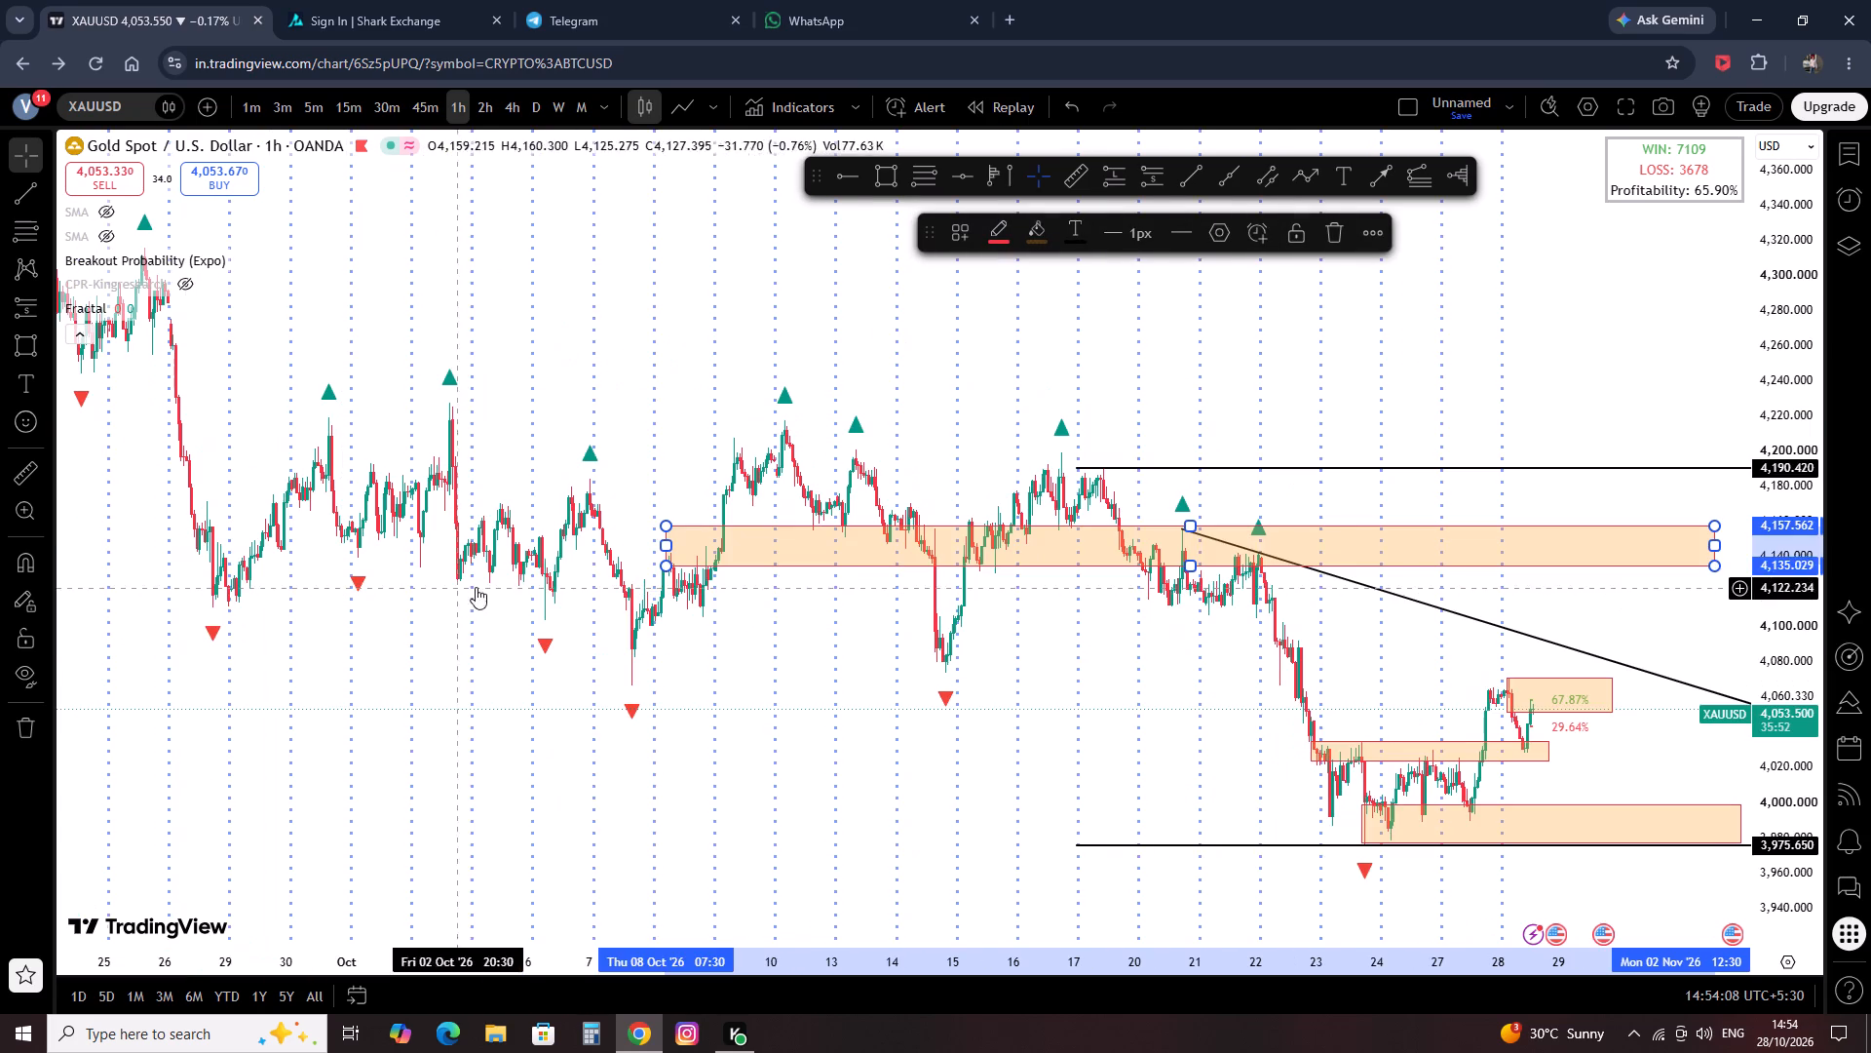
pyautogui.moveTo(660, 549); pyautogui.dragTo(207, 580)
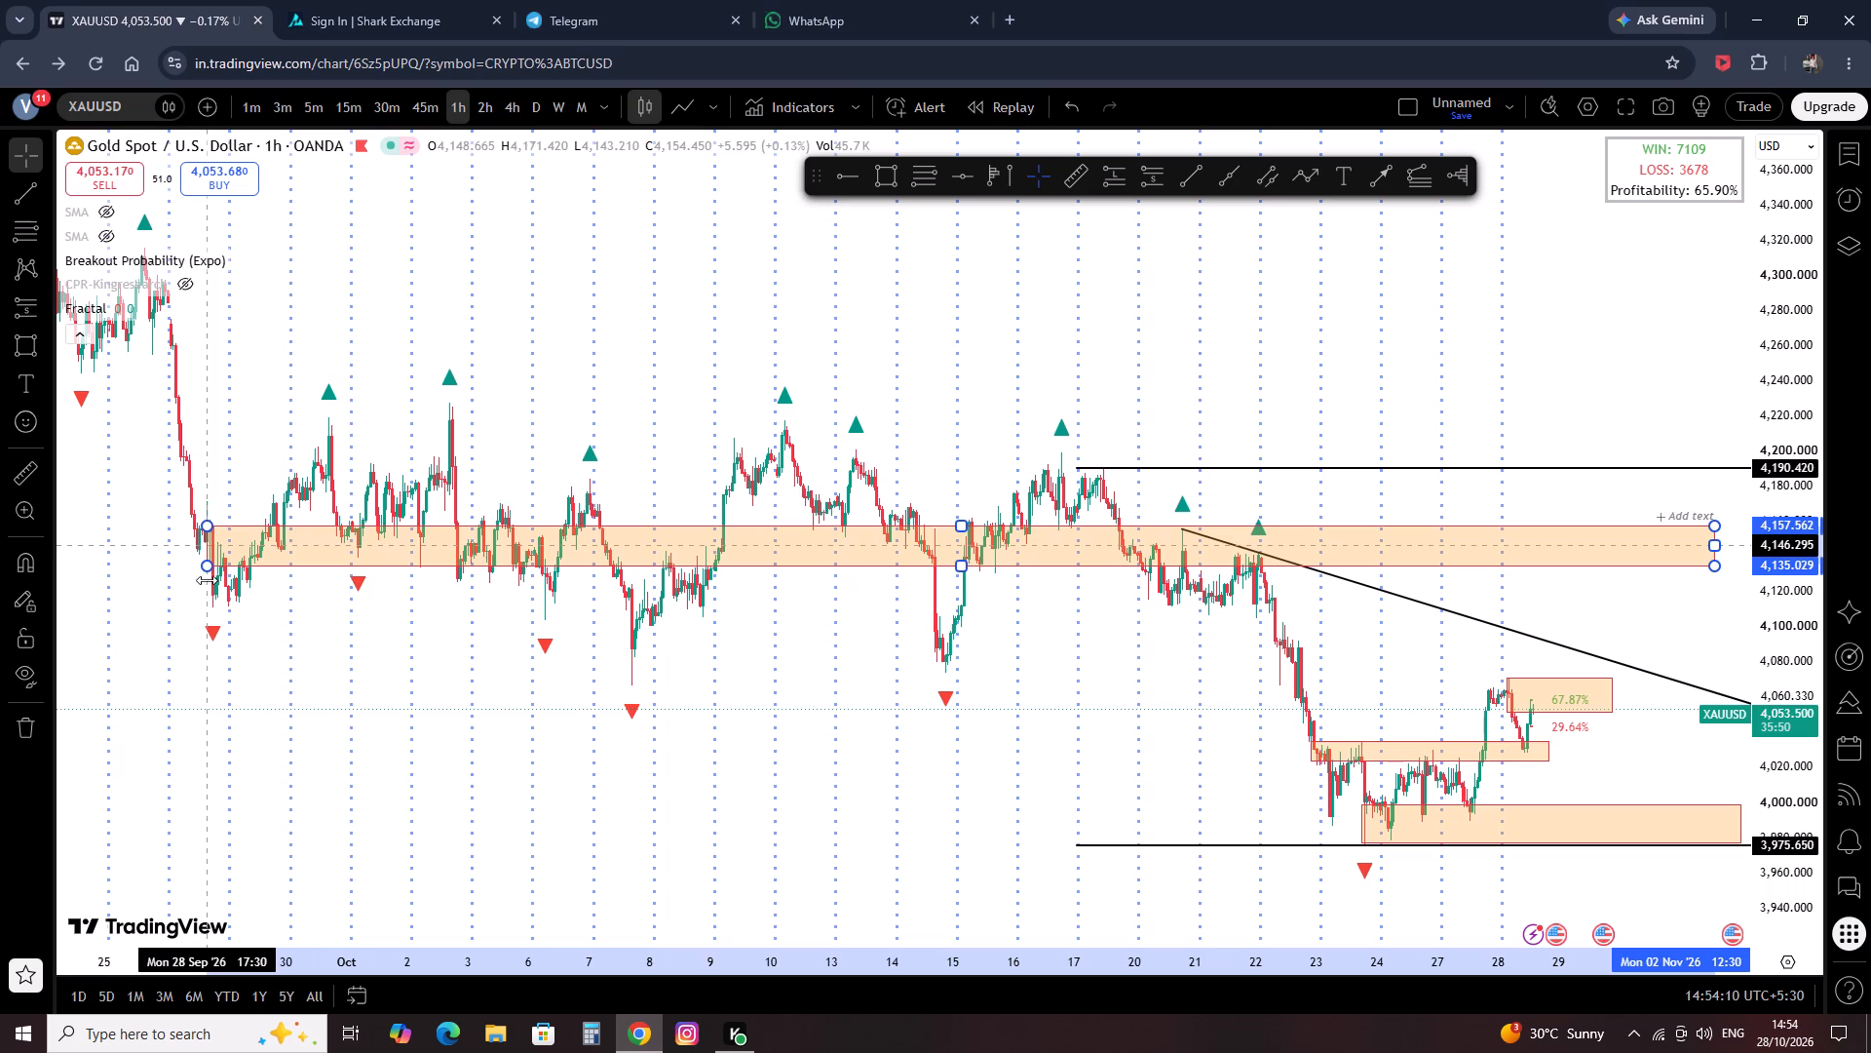
# Set the highest zone's starting edge to about 20 Oct 17:30, near the descending ray's origin.
pyautogui.moveTo(207, 580); pyautogui.dragTo(1233, 554)
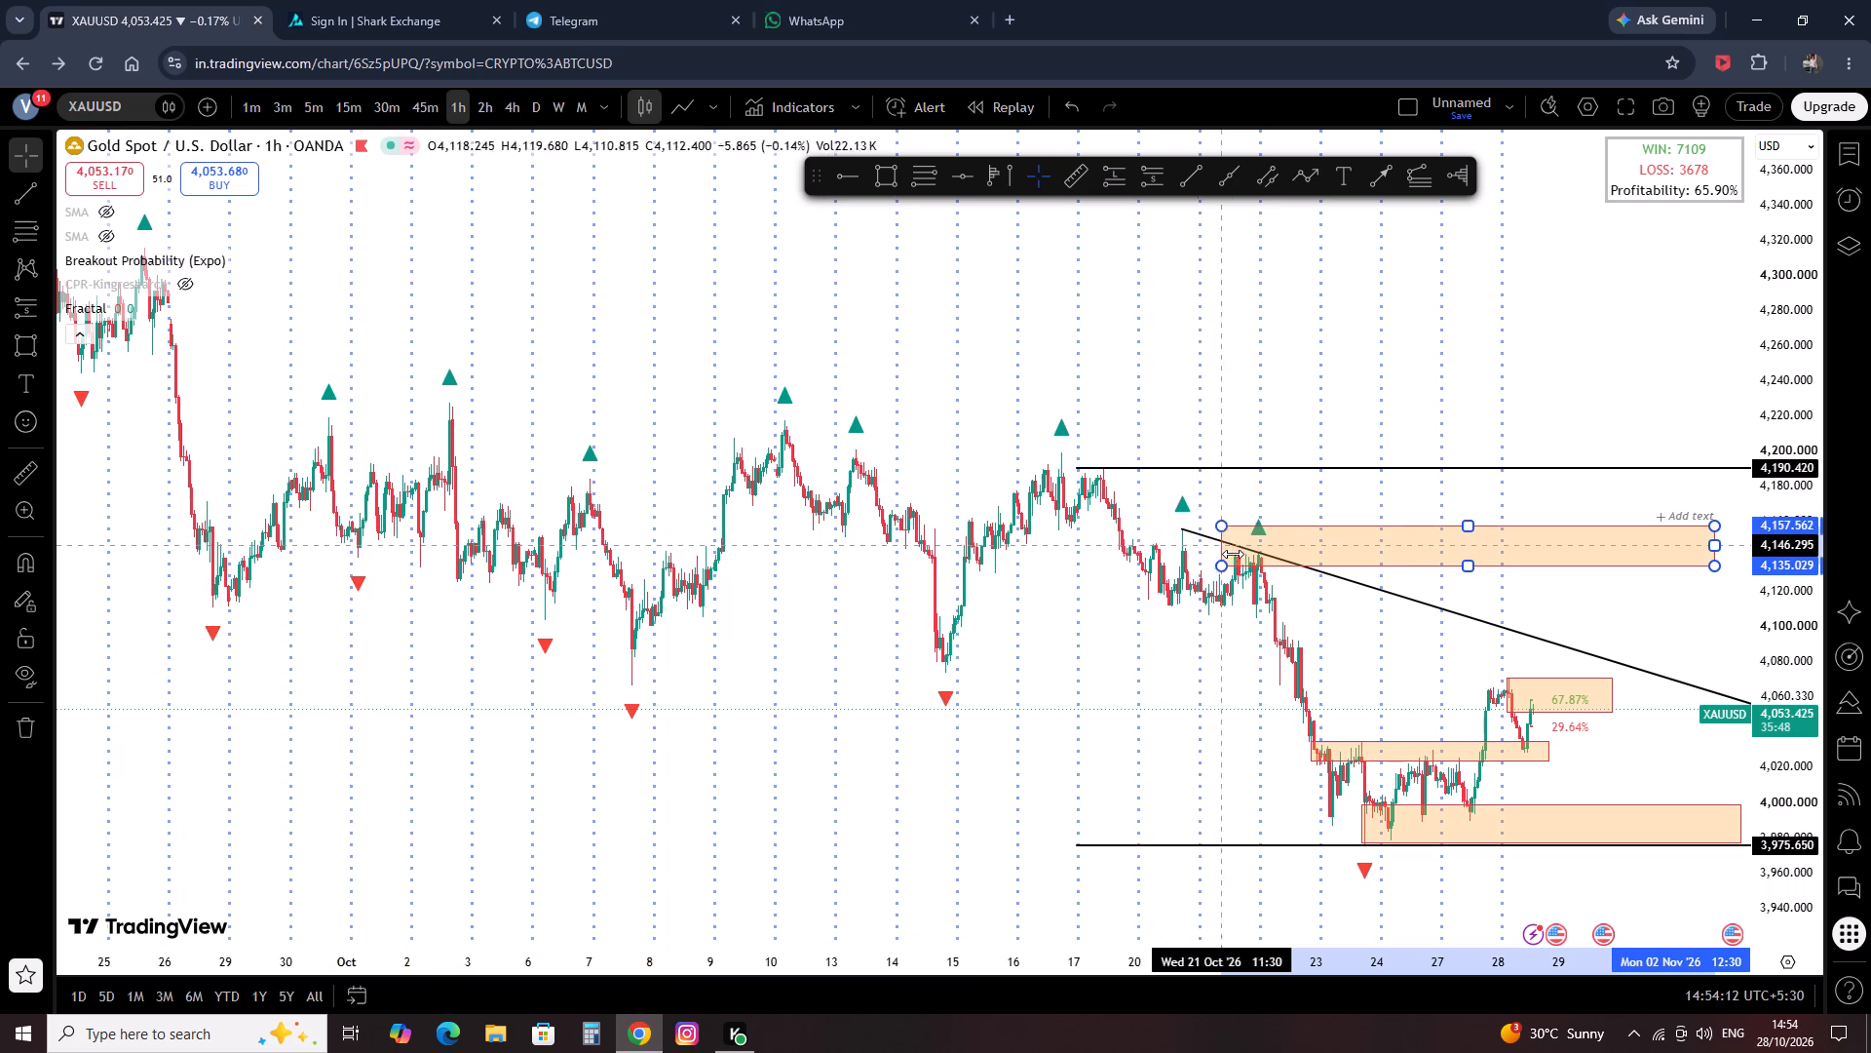
pyautogui.moveTo(1233, 554); pyautogui.dragTo(1177, 529)
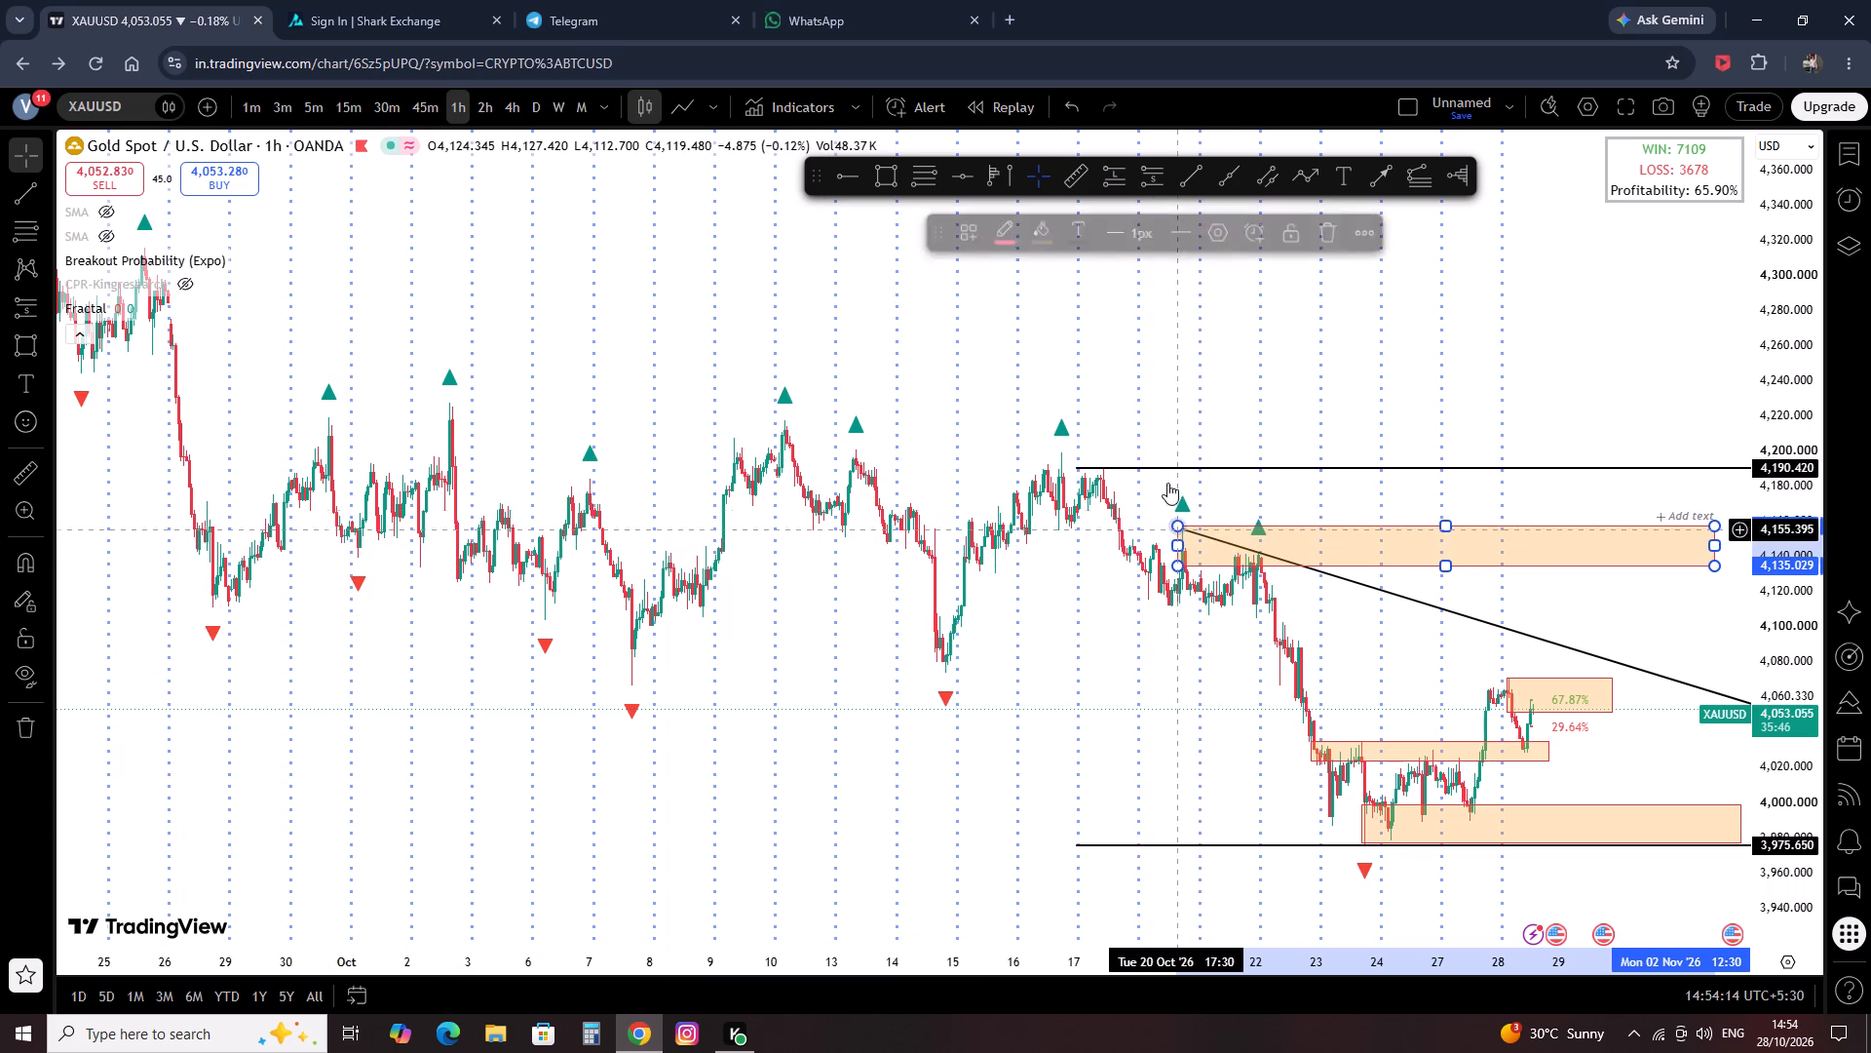
# Delete the small zone at the 28 Oct high, between about 4,050 and 4,070.
pyautogui.click(1135, 404)
pyautogui.scroll(6, 1115, 404)
pyautogui.moveTo(1077, 533); pyautogui.dragTo(812, 549)
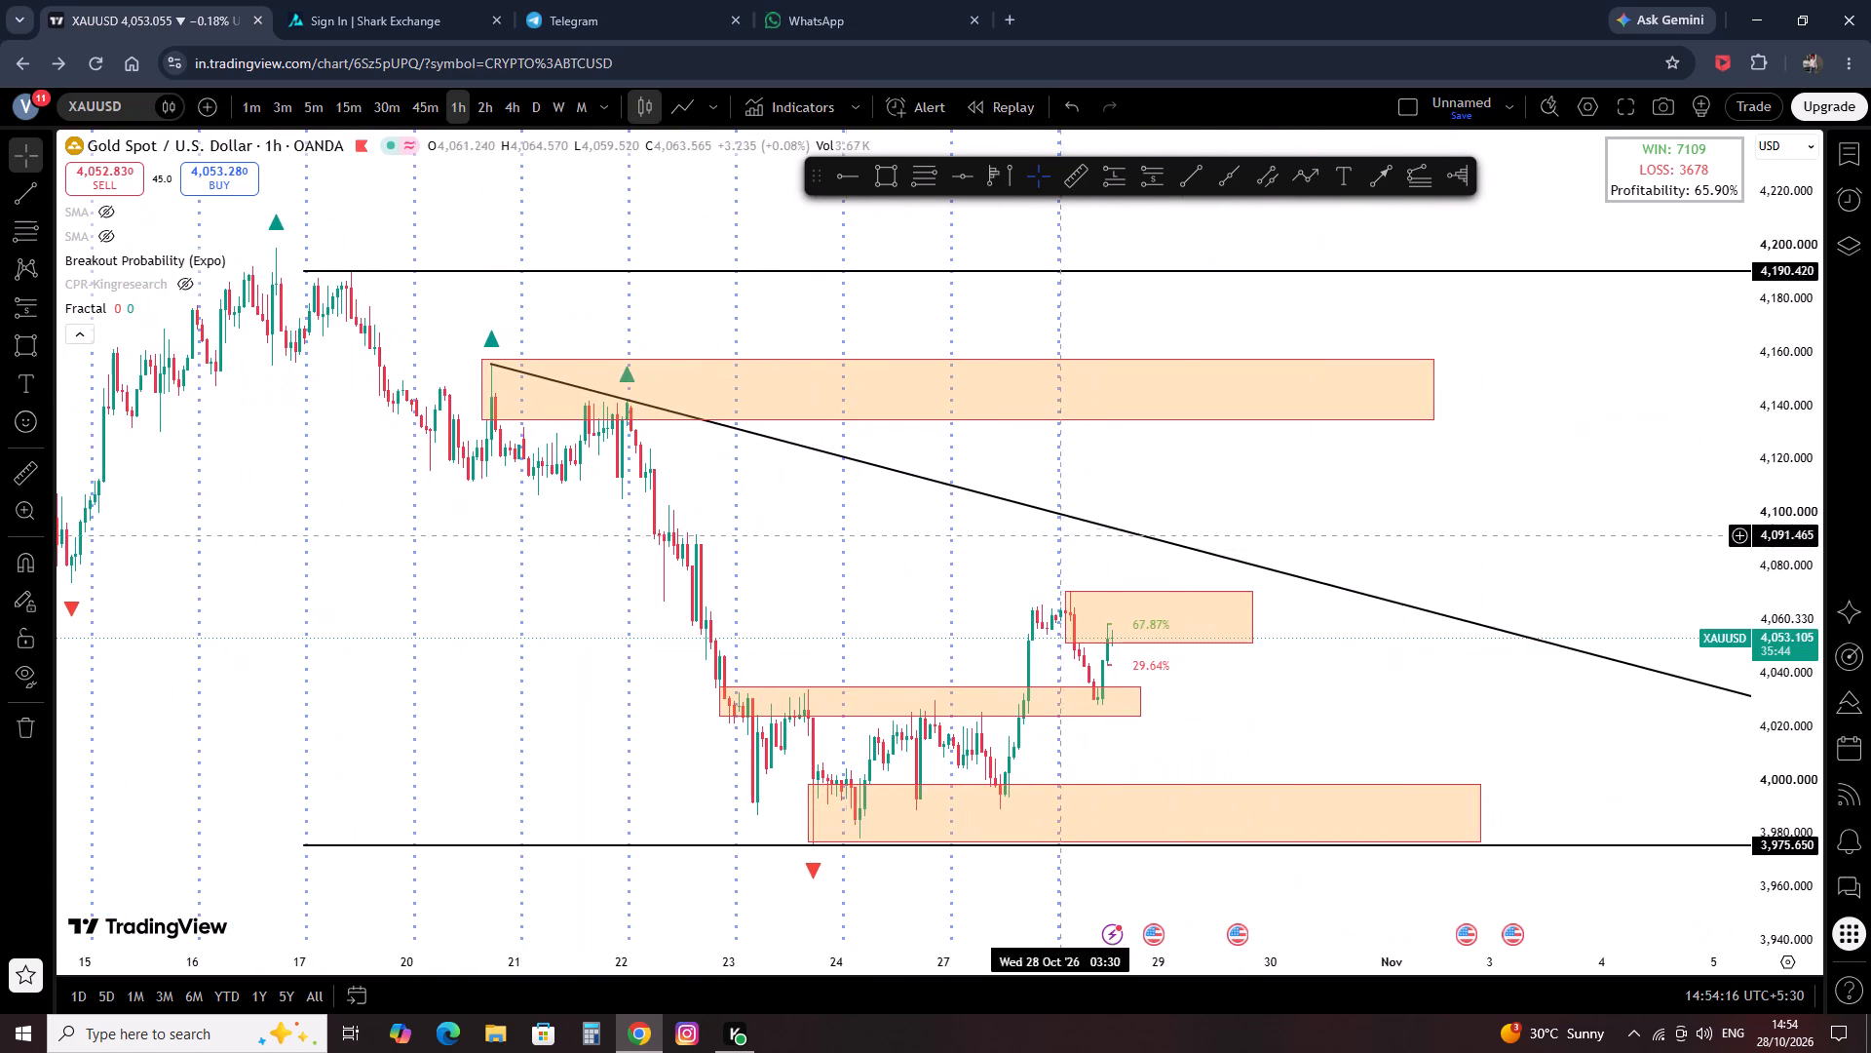
pyautogui.scroll(1, 1144, 658)
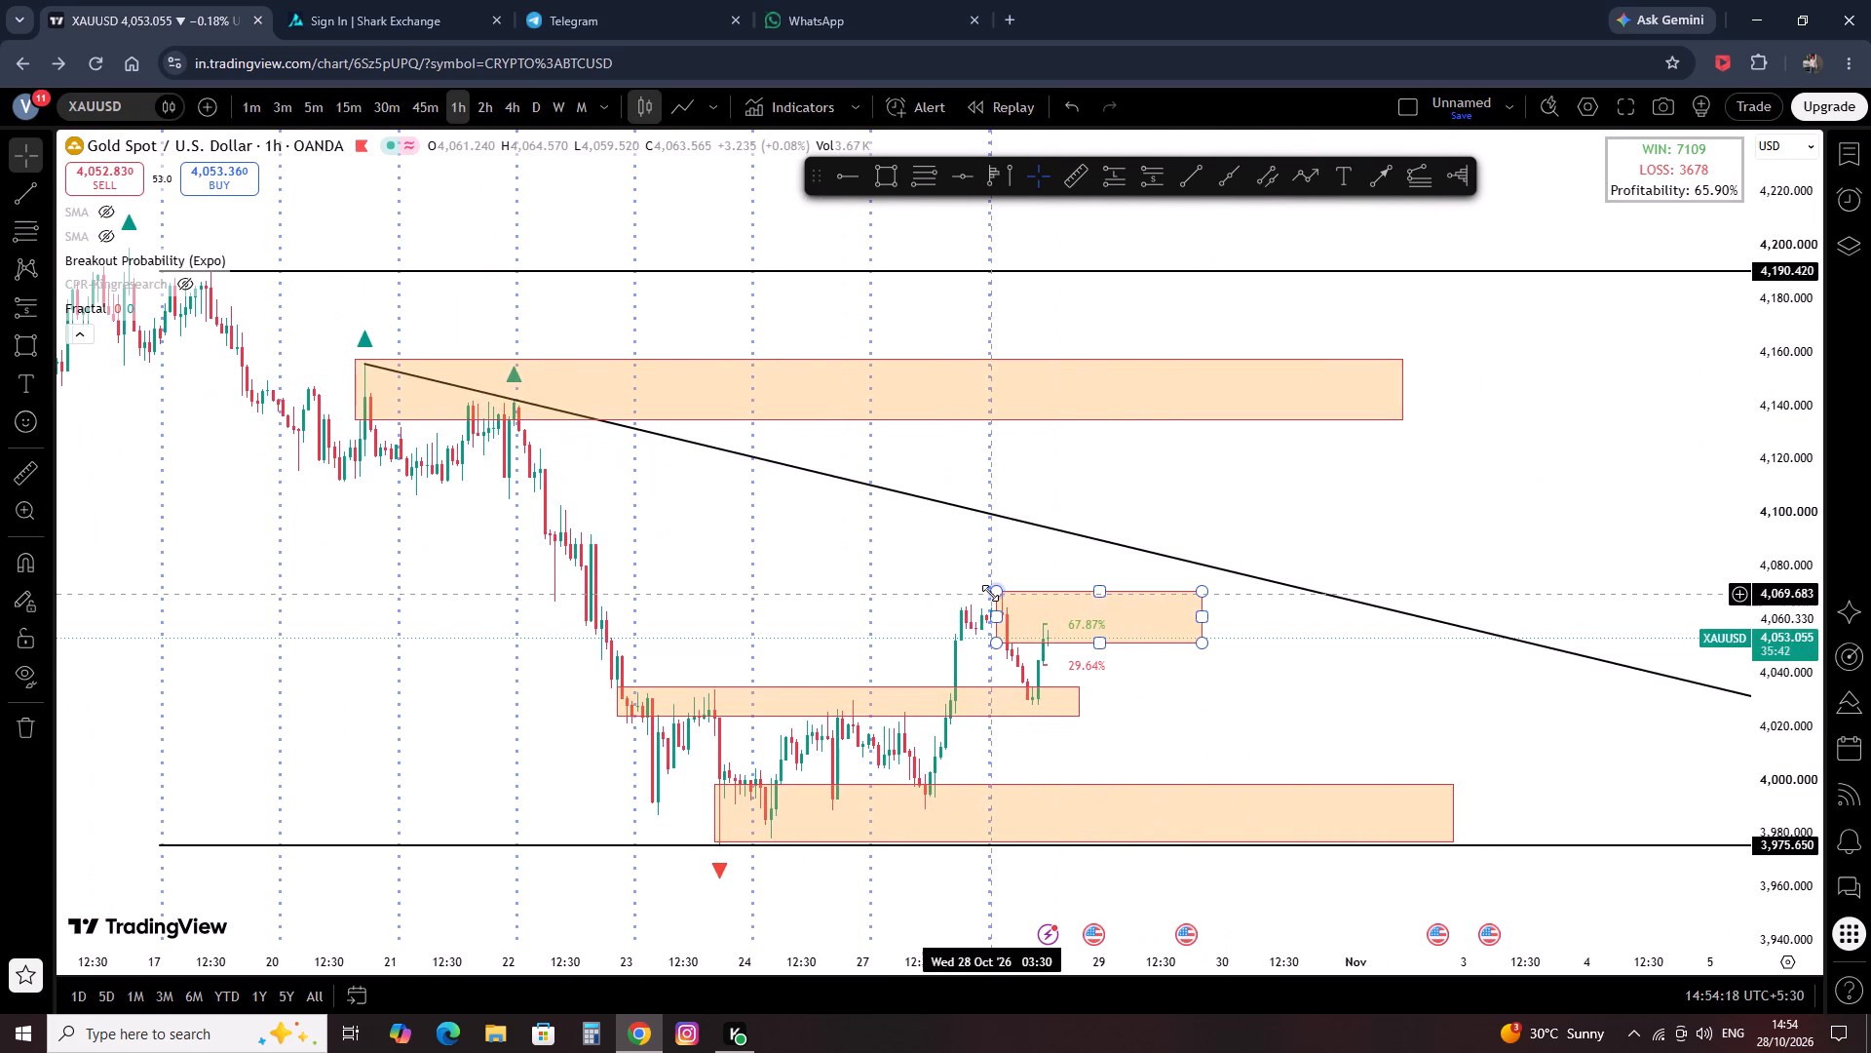
pyautogui.click(990, 593)
pyautogui.click(1327, 230)
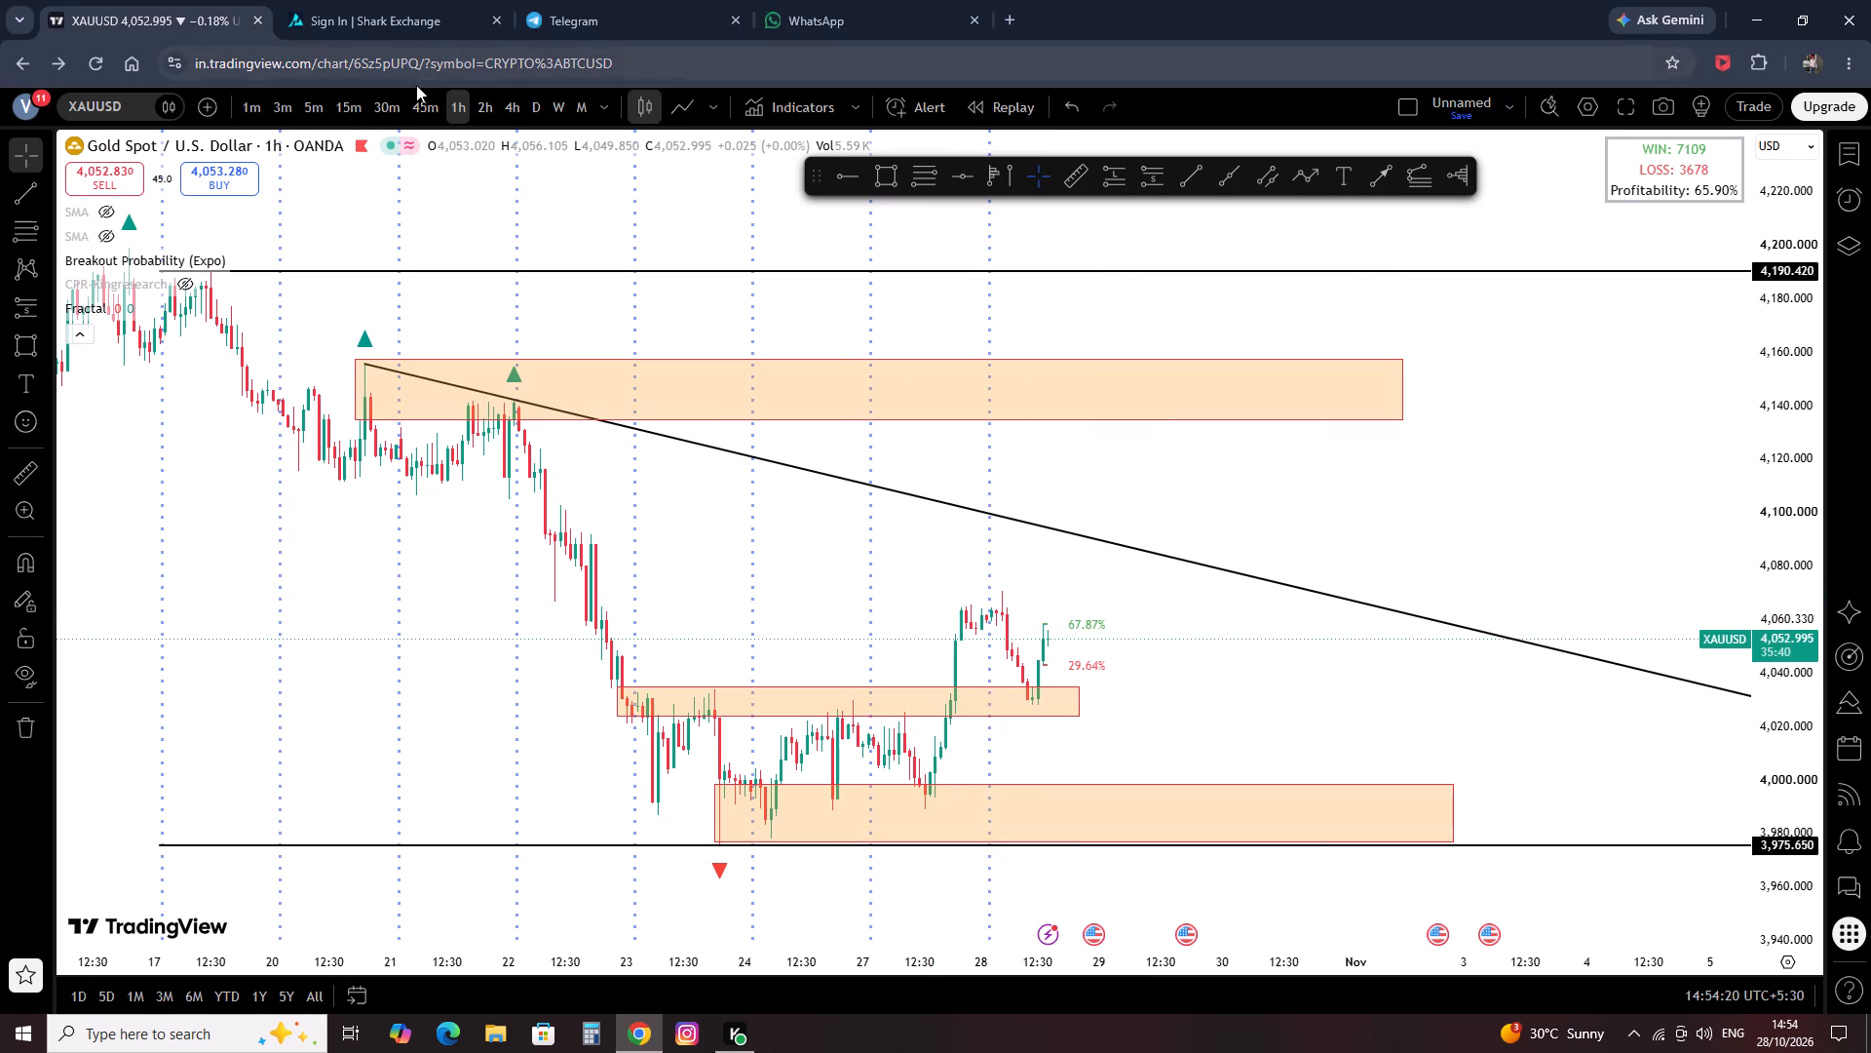
# Switch the chart to the 15-minute timeframe and look over the price action from 24 to 28 Oct.
pyautogui.click(347, 101)
pyautogui.scroll(-2, 360, 278)
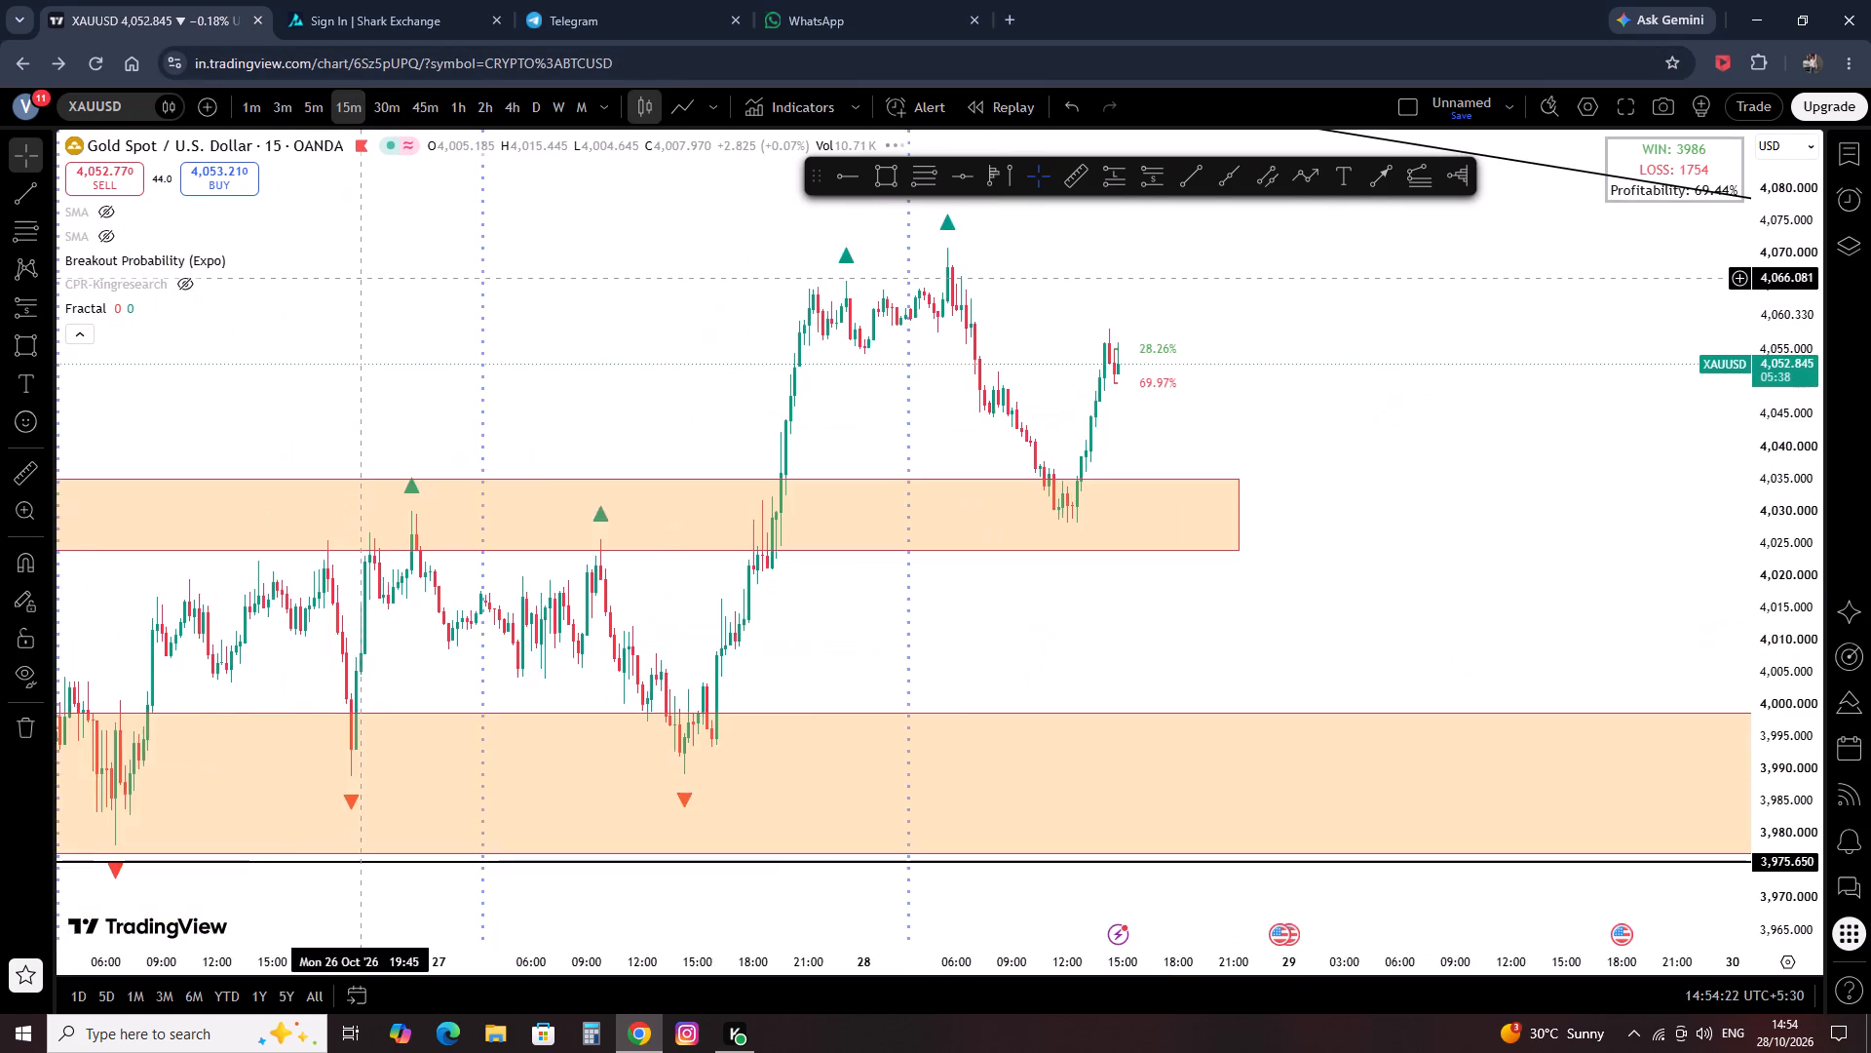
pyautogui.moveTo(648, 265); pyautogui.dragTo(565, 301)
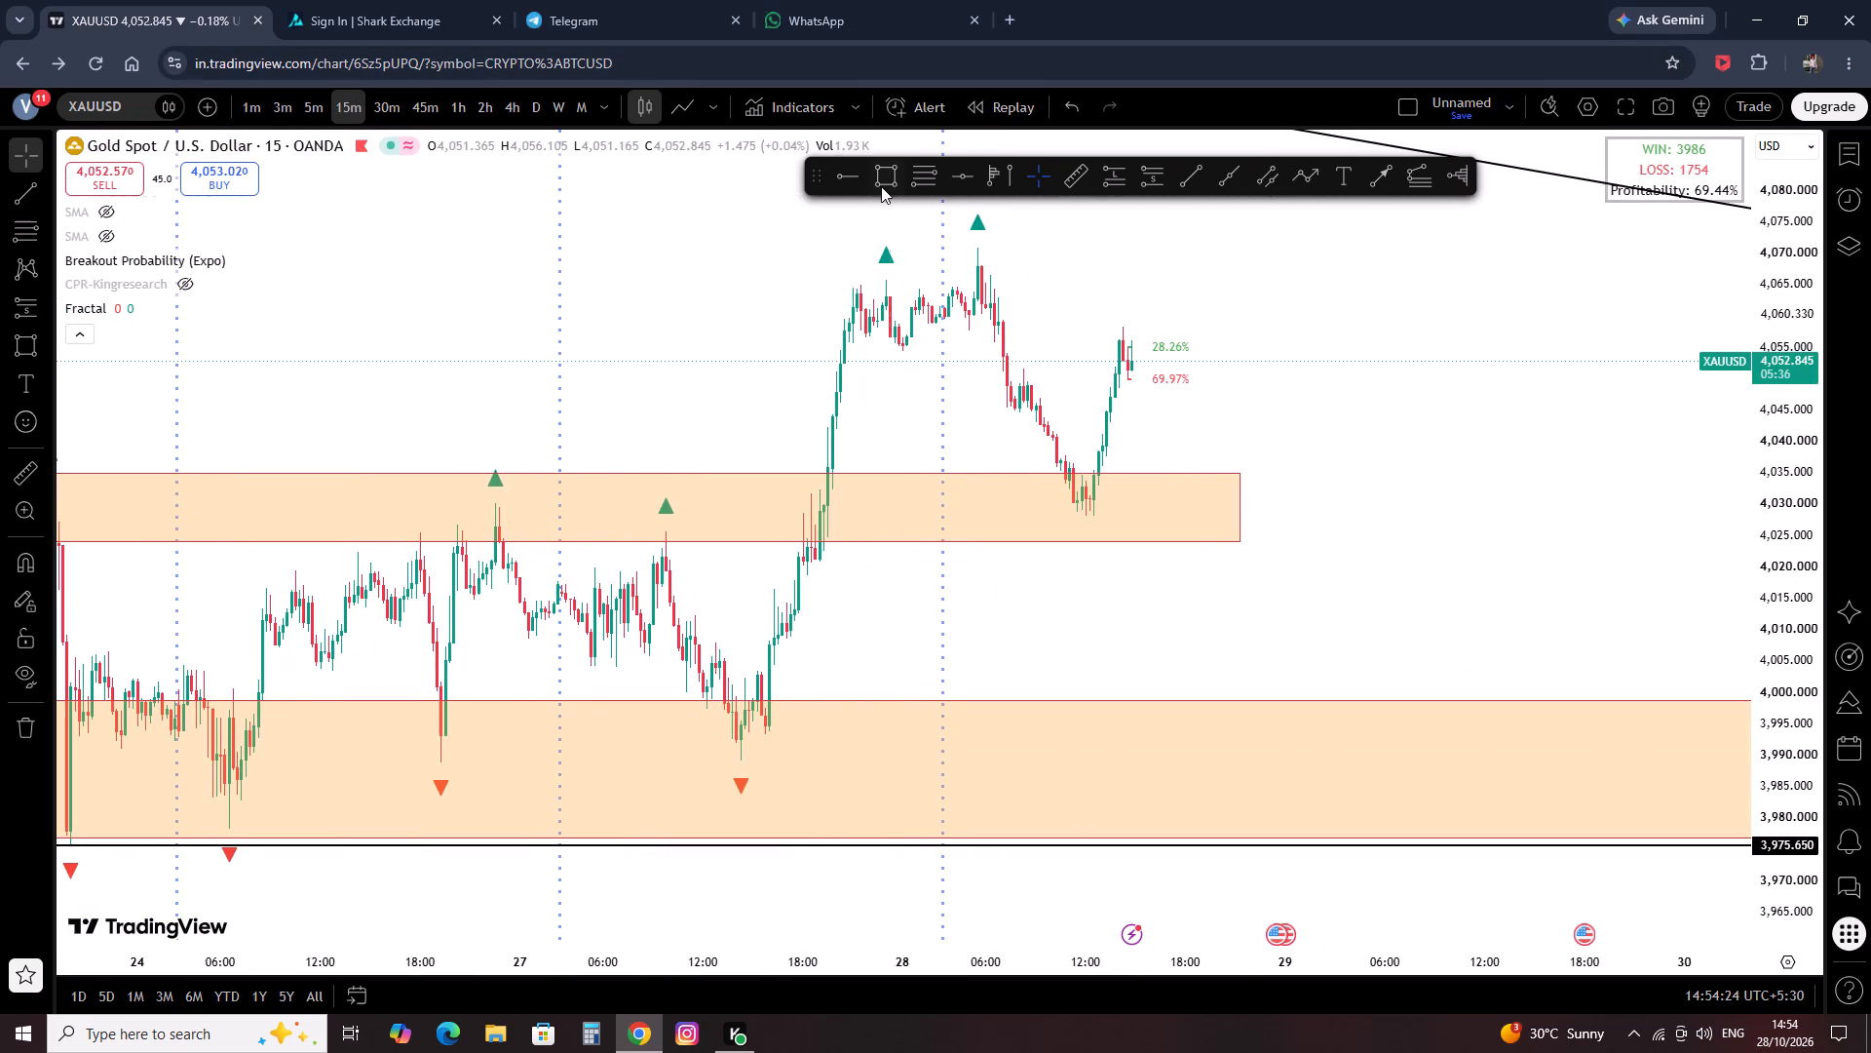
pyautogui.click(881, 186)
pyautogui.scroll(-1, 1008, 291)
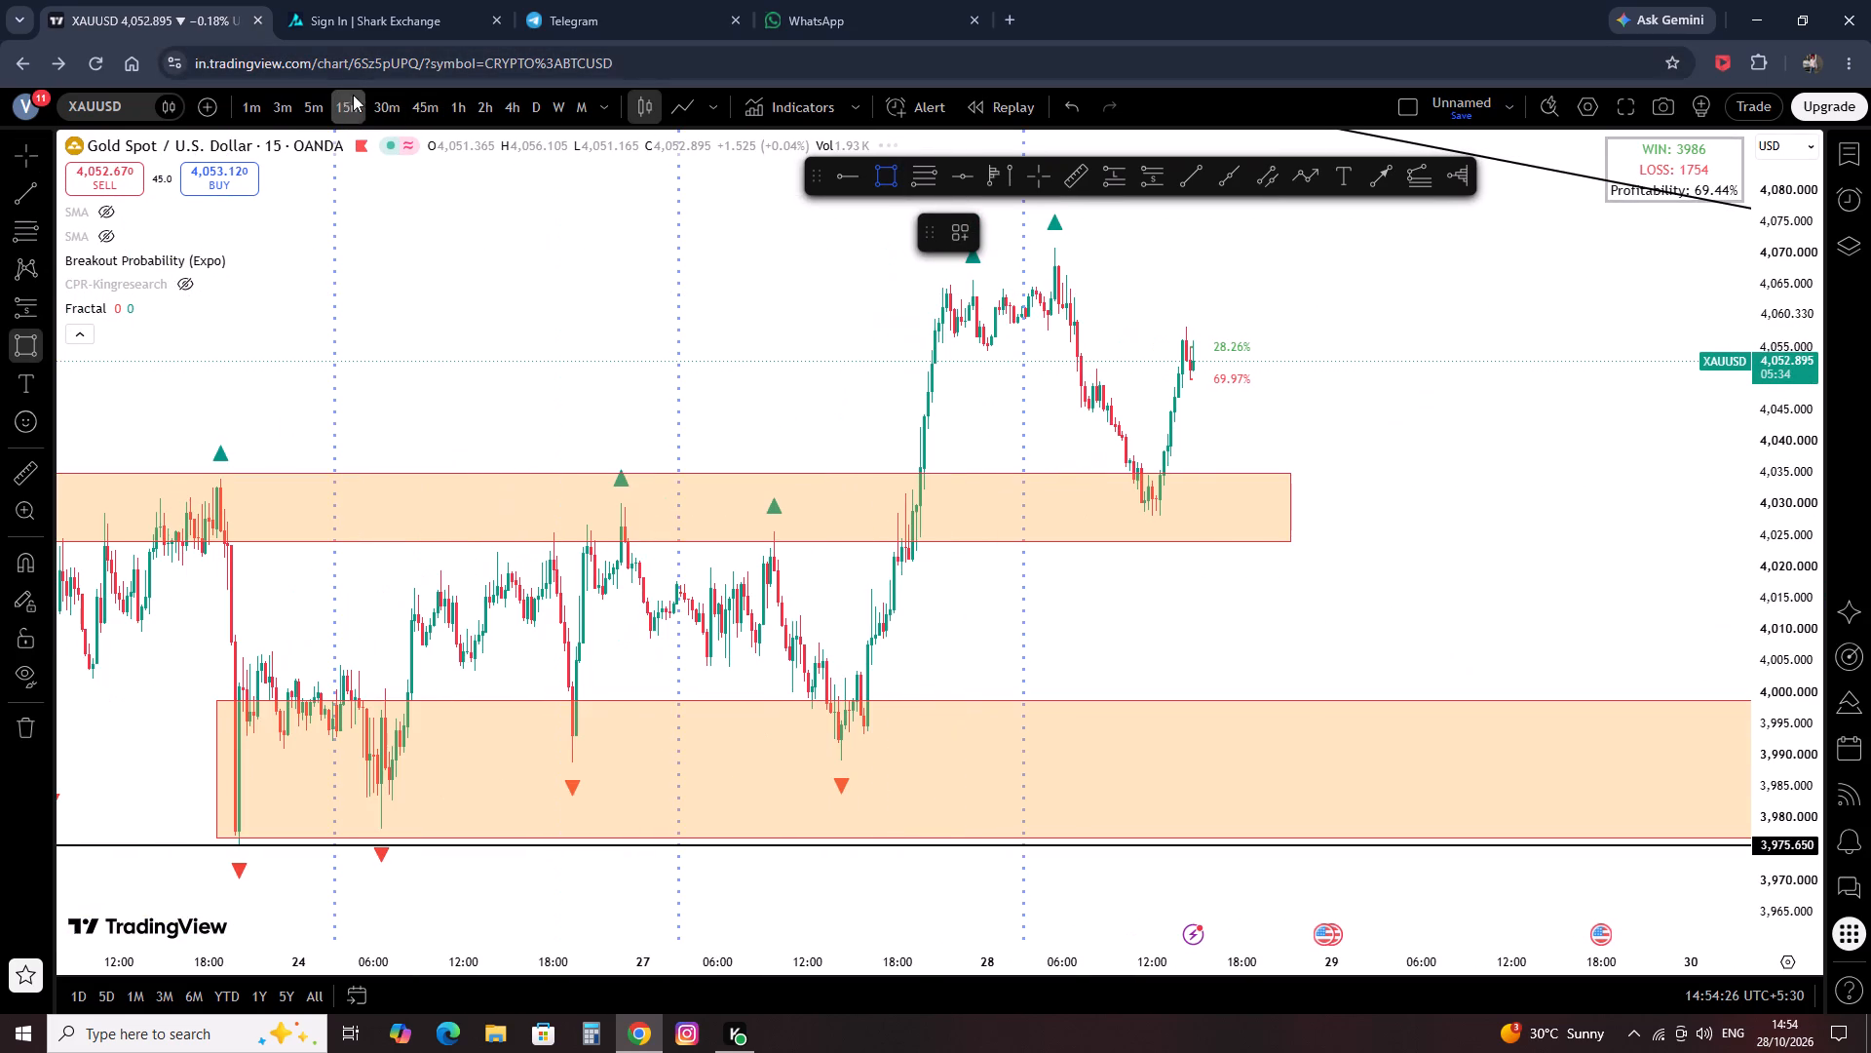
# Switch the chart to the 30-minute timeframe and leave the Rectangle tool without drawing.
pyautogui.click(373, 106)
pyautogui.click(1028, 175)
# Extend the end edge of the middle zone, at about 4,024 to 4,035, to about 29 Oct 17:00.
pyautogui.scroll(3, 980, 310)
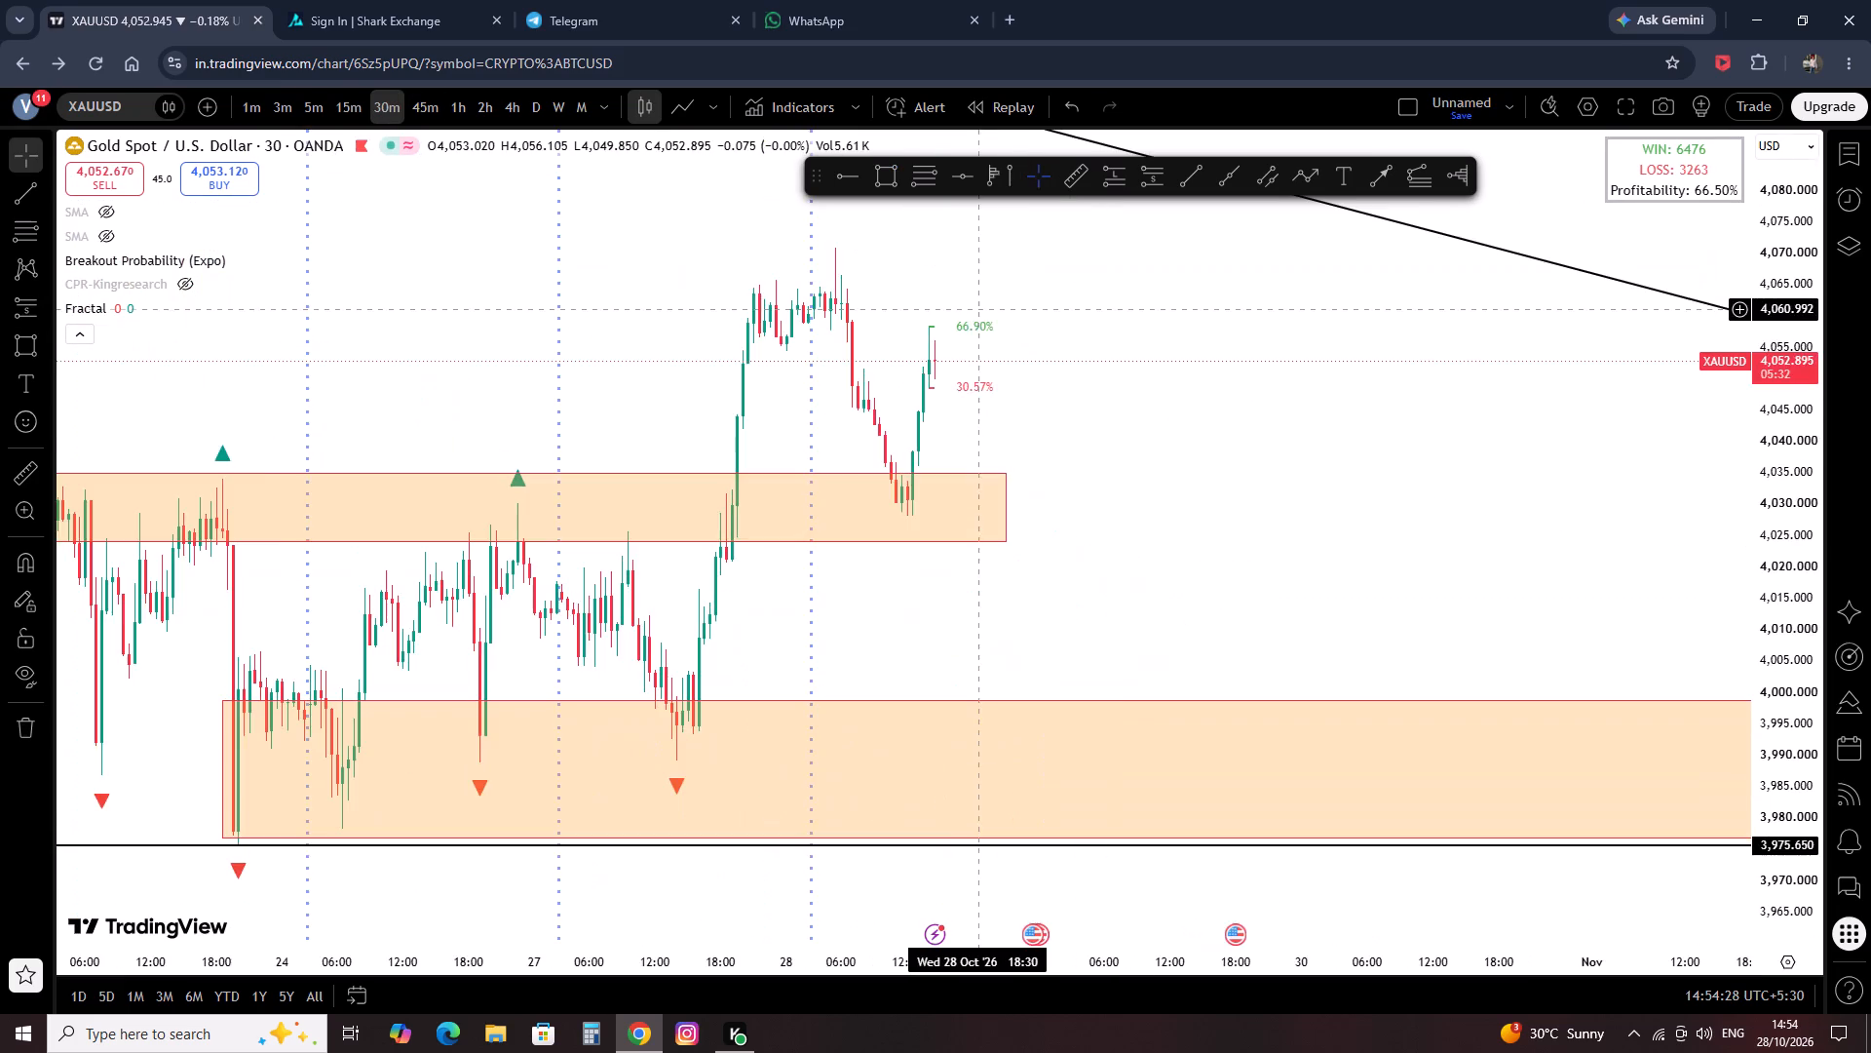
pyautogui.scroll(3, 980, 310)
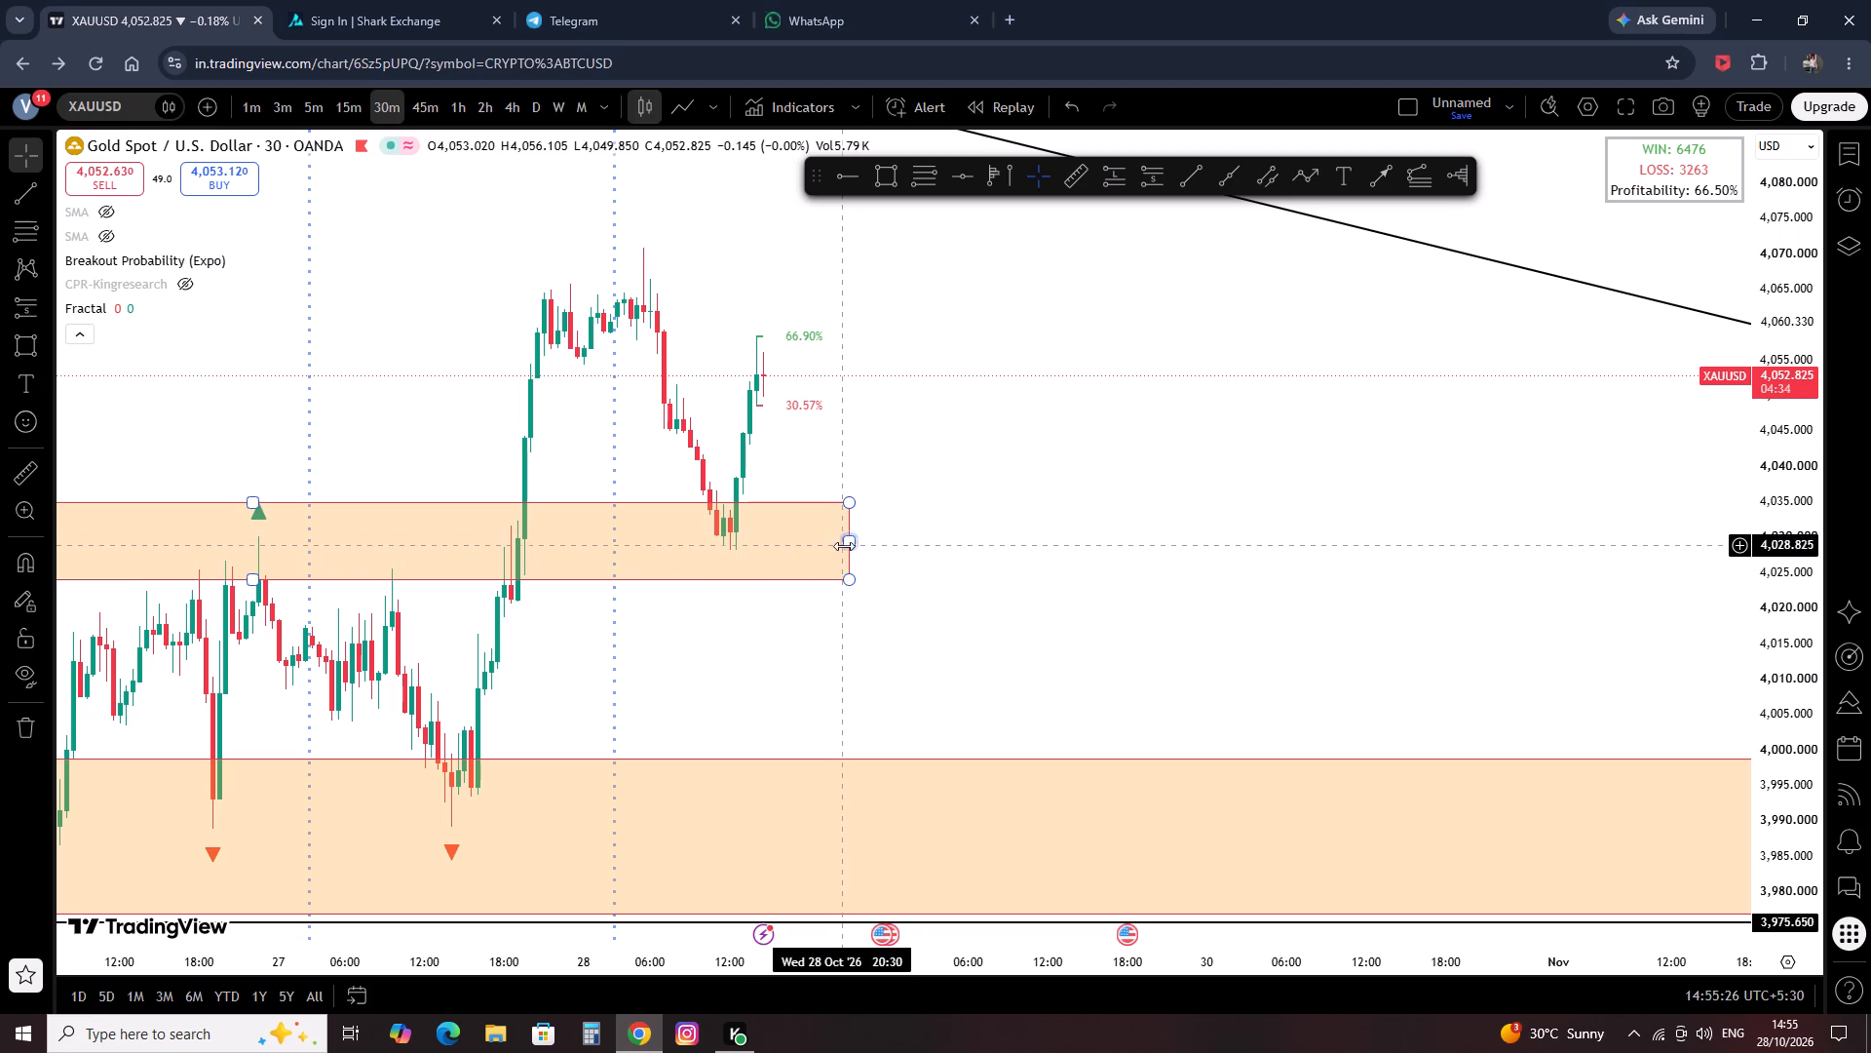
pyautogui.moveTo(850, 543); pyautogui.dragTo(1122, 541)
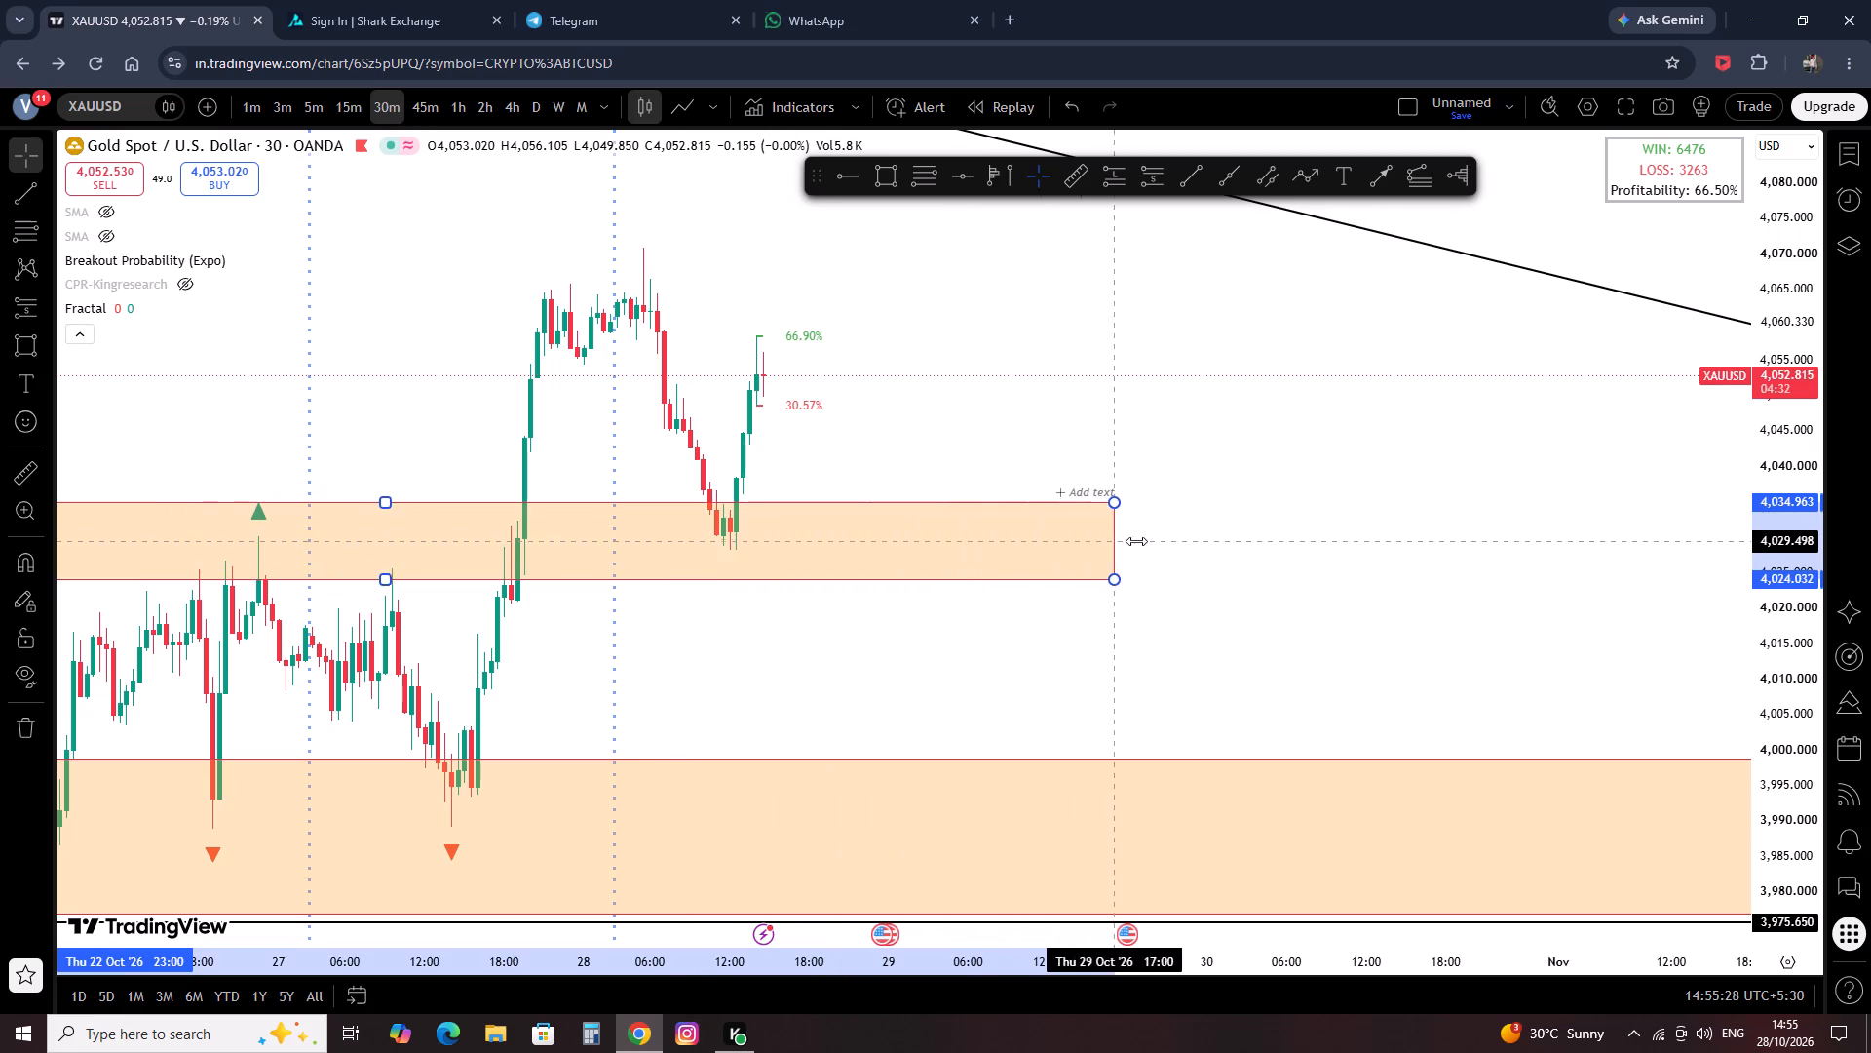
pyautogui.click(1383, 551)
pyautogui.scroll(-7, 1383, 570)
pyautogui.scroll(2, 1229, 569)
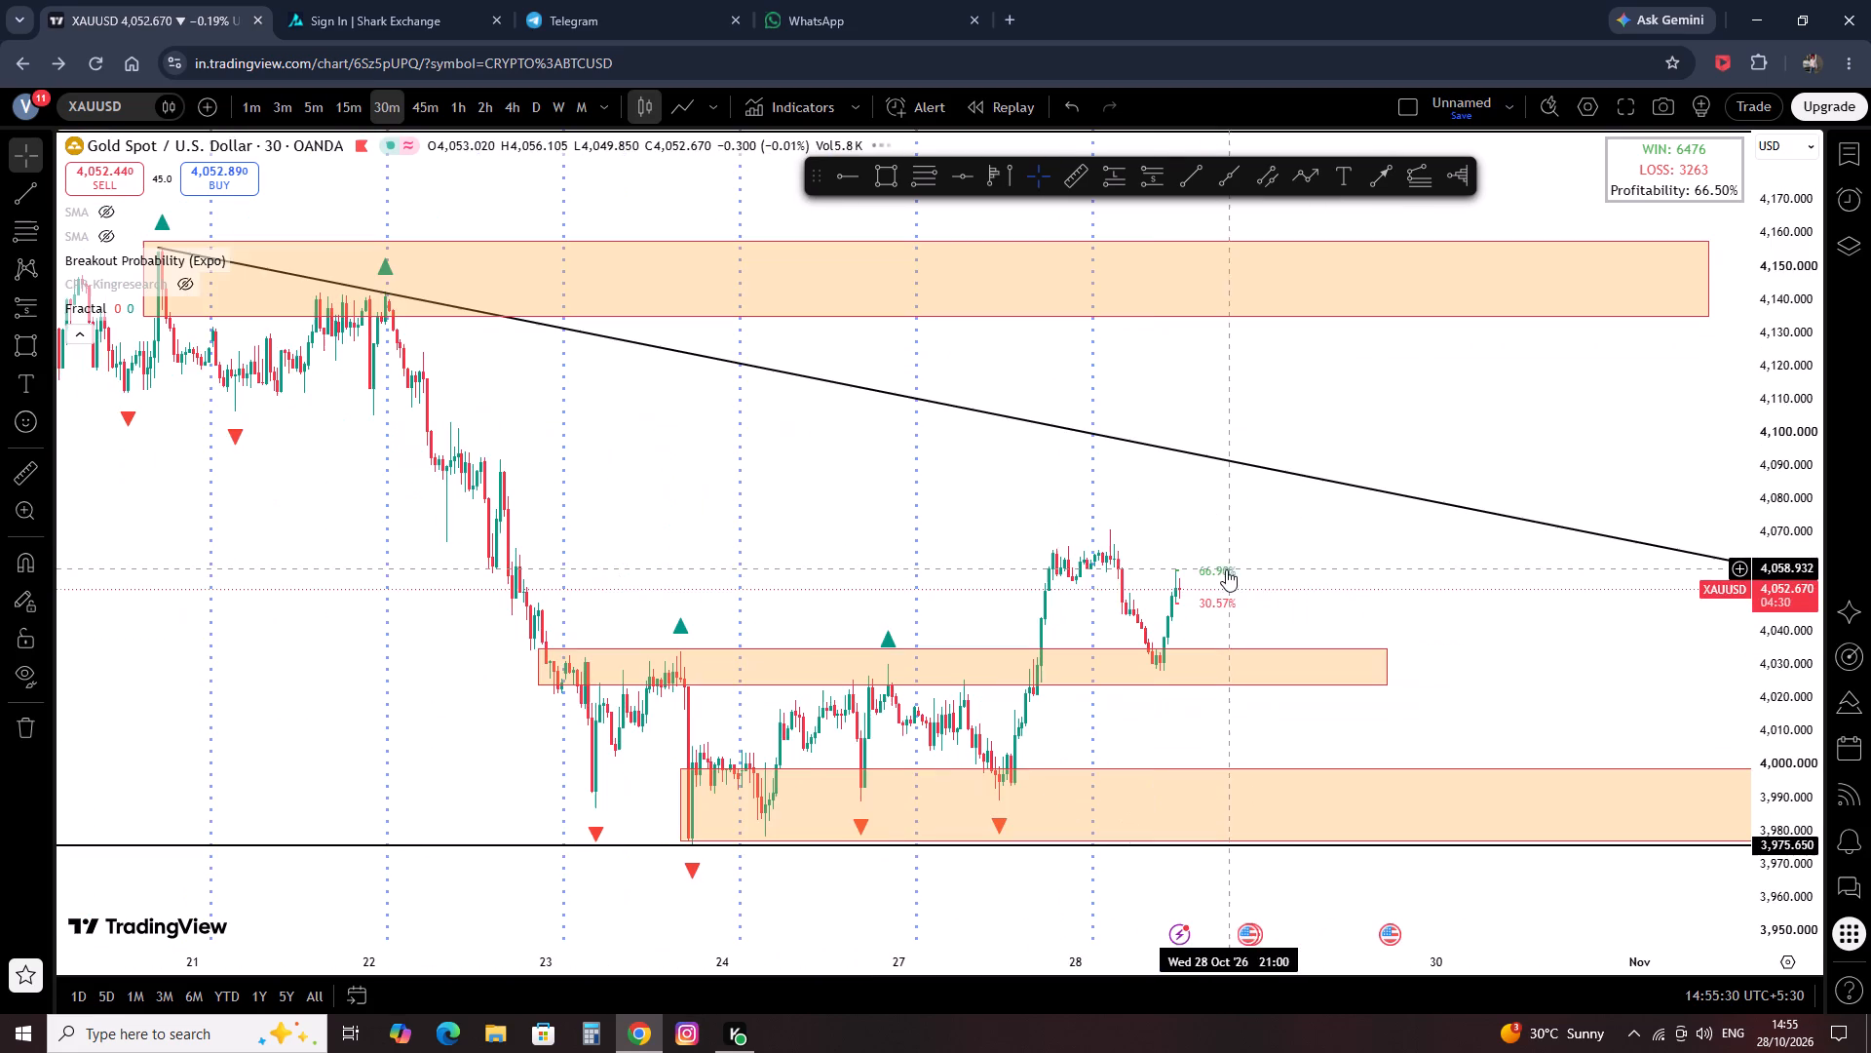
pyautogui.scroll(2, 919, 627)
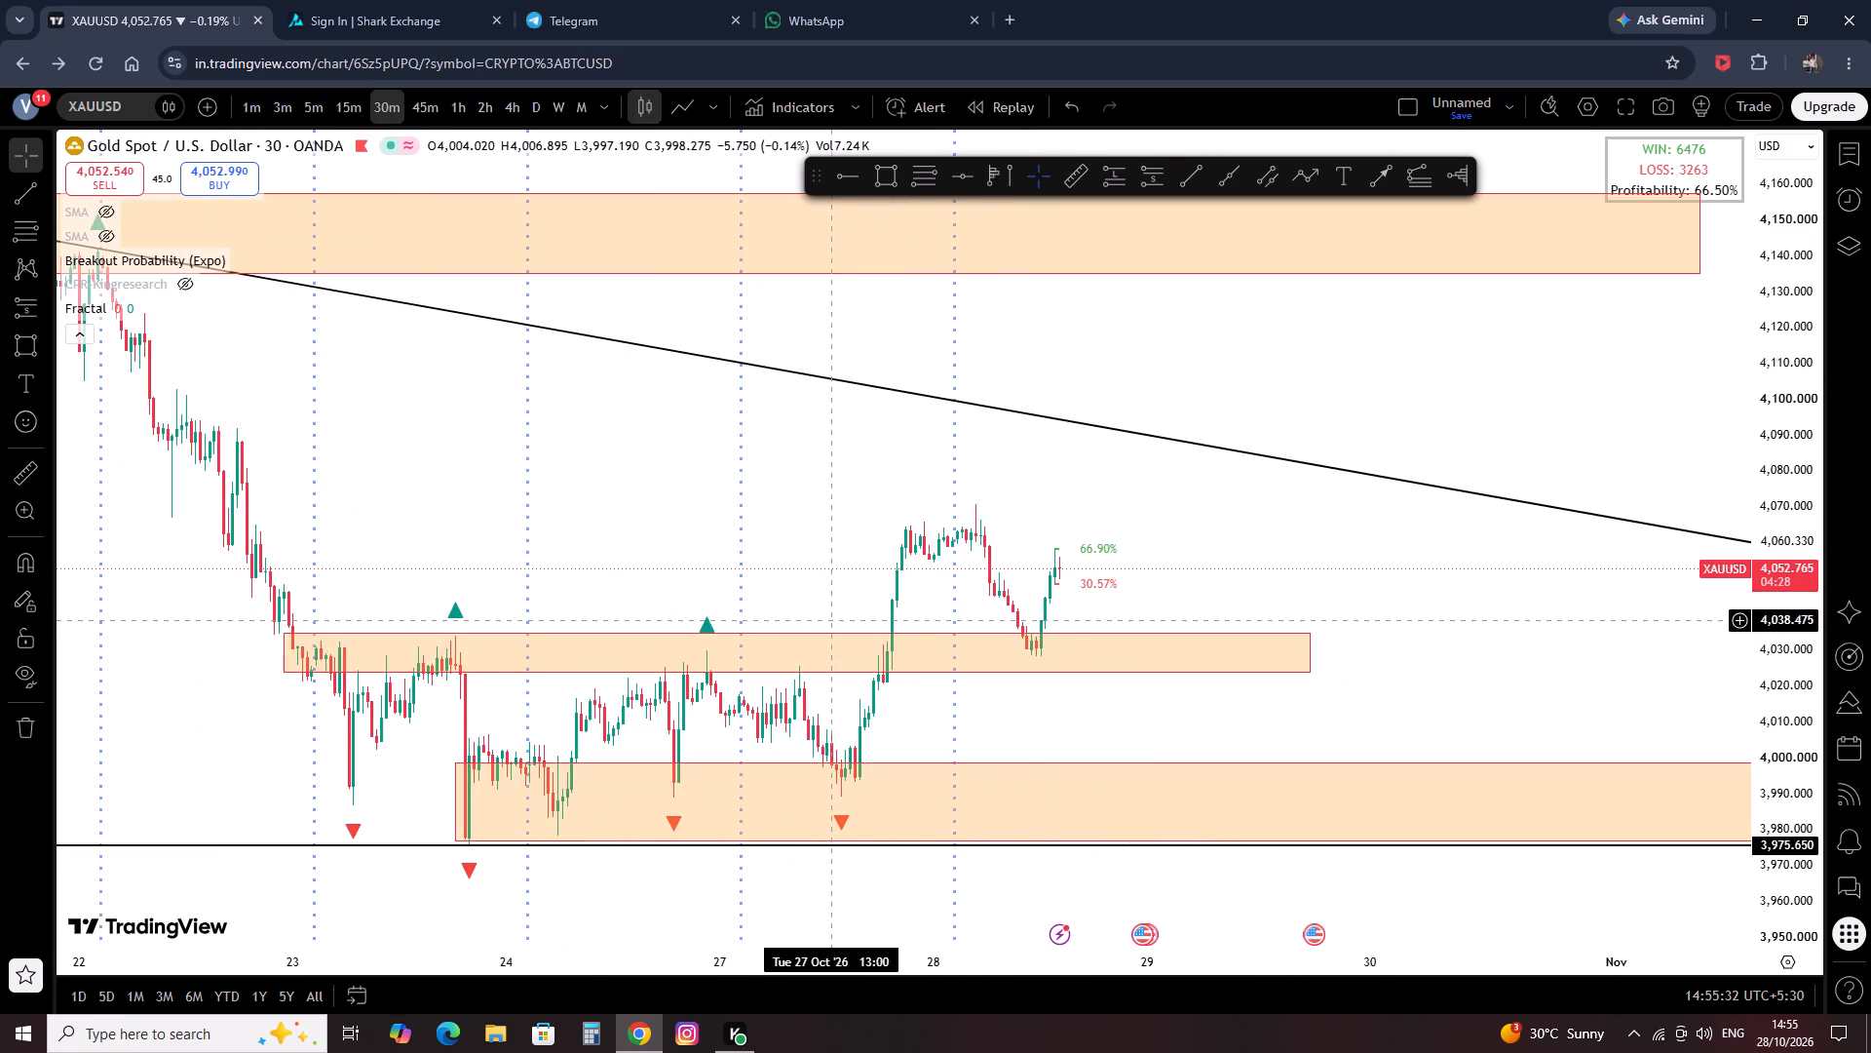
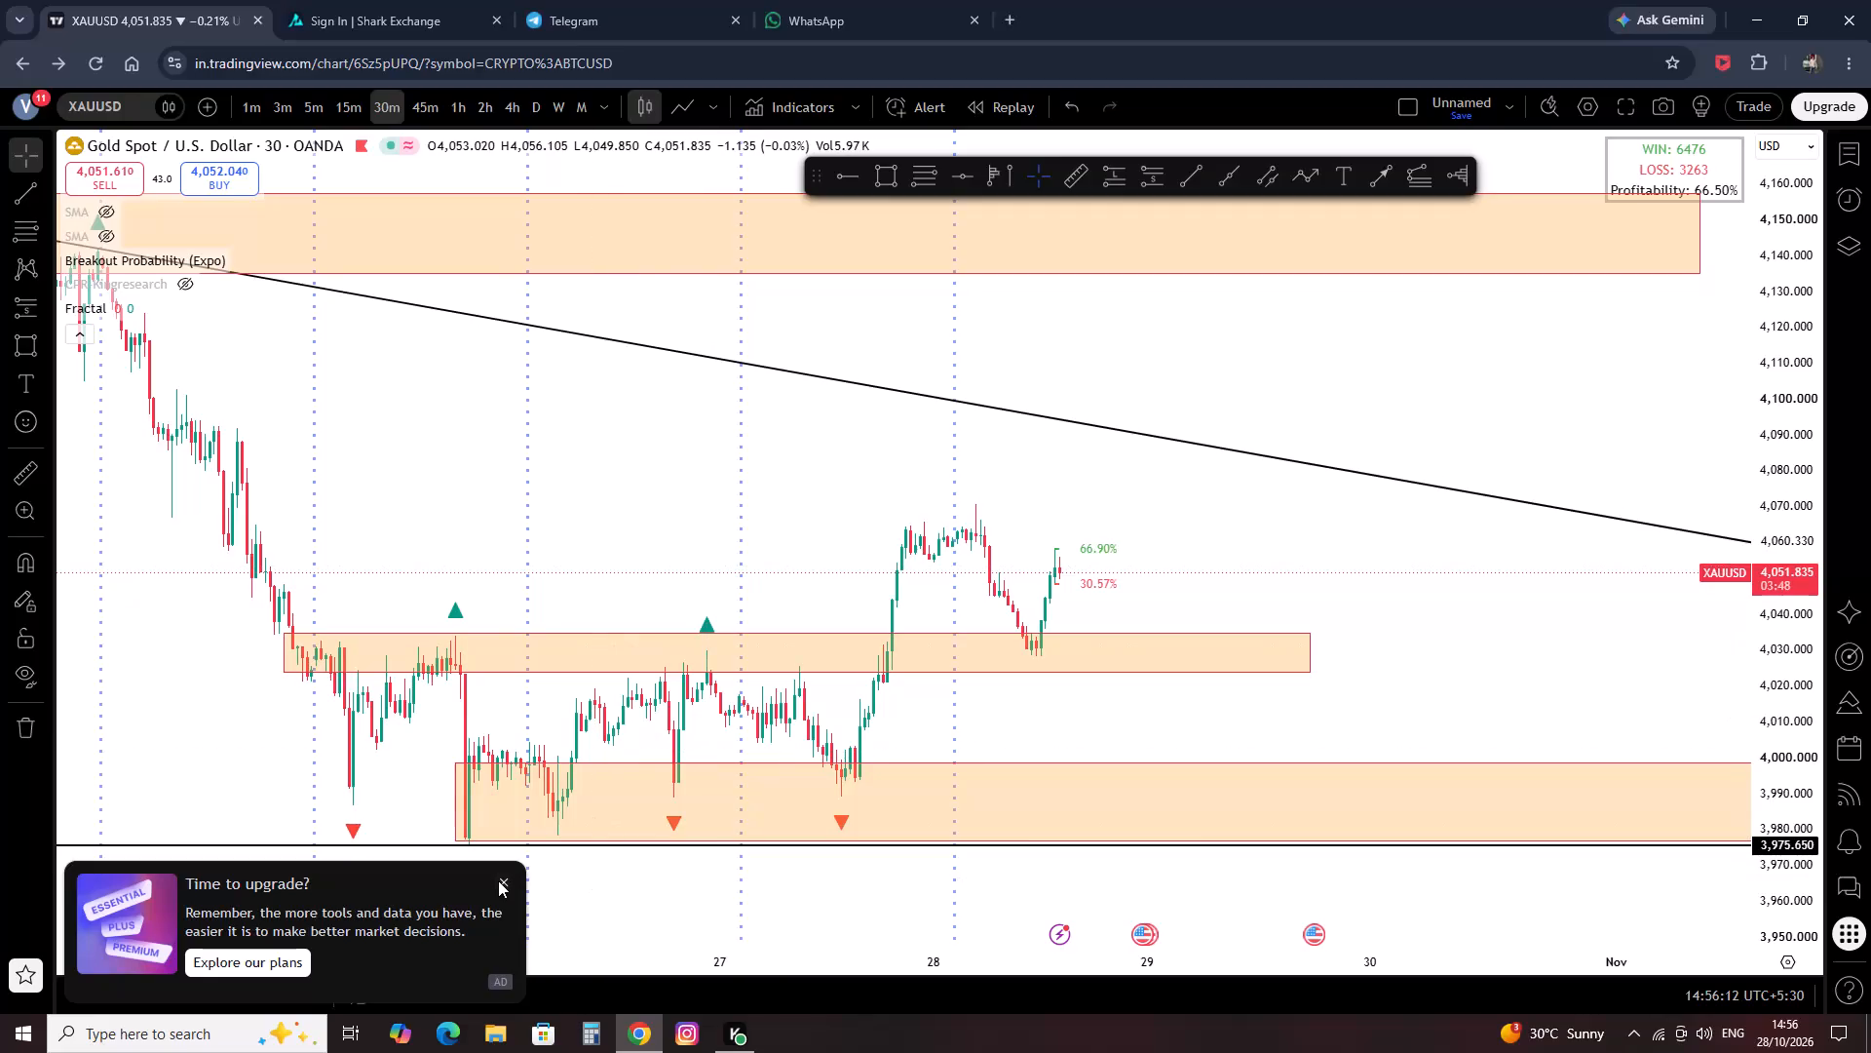
# Dismiss the upgrade offer, look back over the price action from about 20 Oct, and switch the chart to the 15-minute timeframe.
pyautogui.click(498, 880)
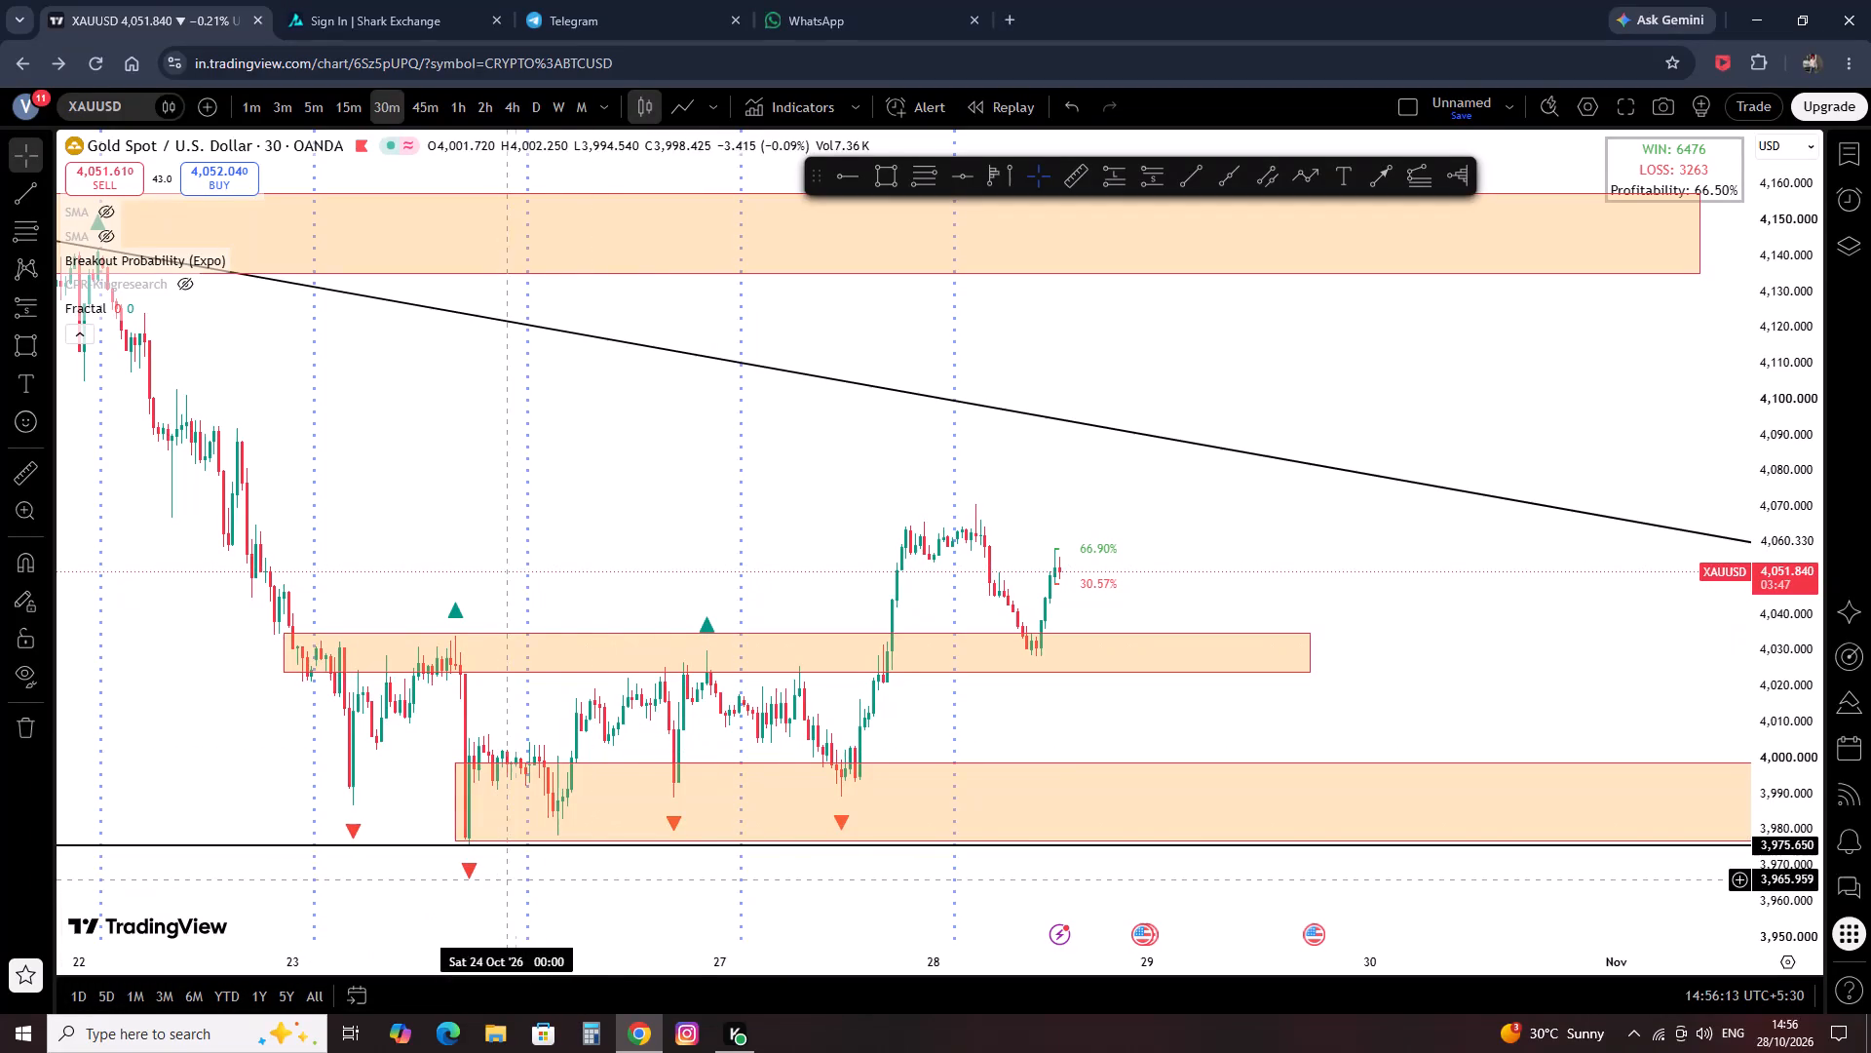
pyautogui.moveTo(615, 892); pyautogui.dragTo(838, 955)
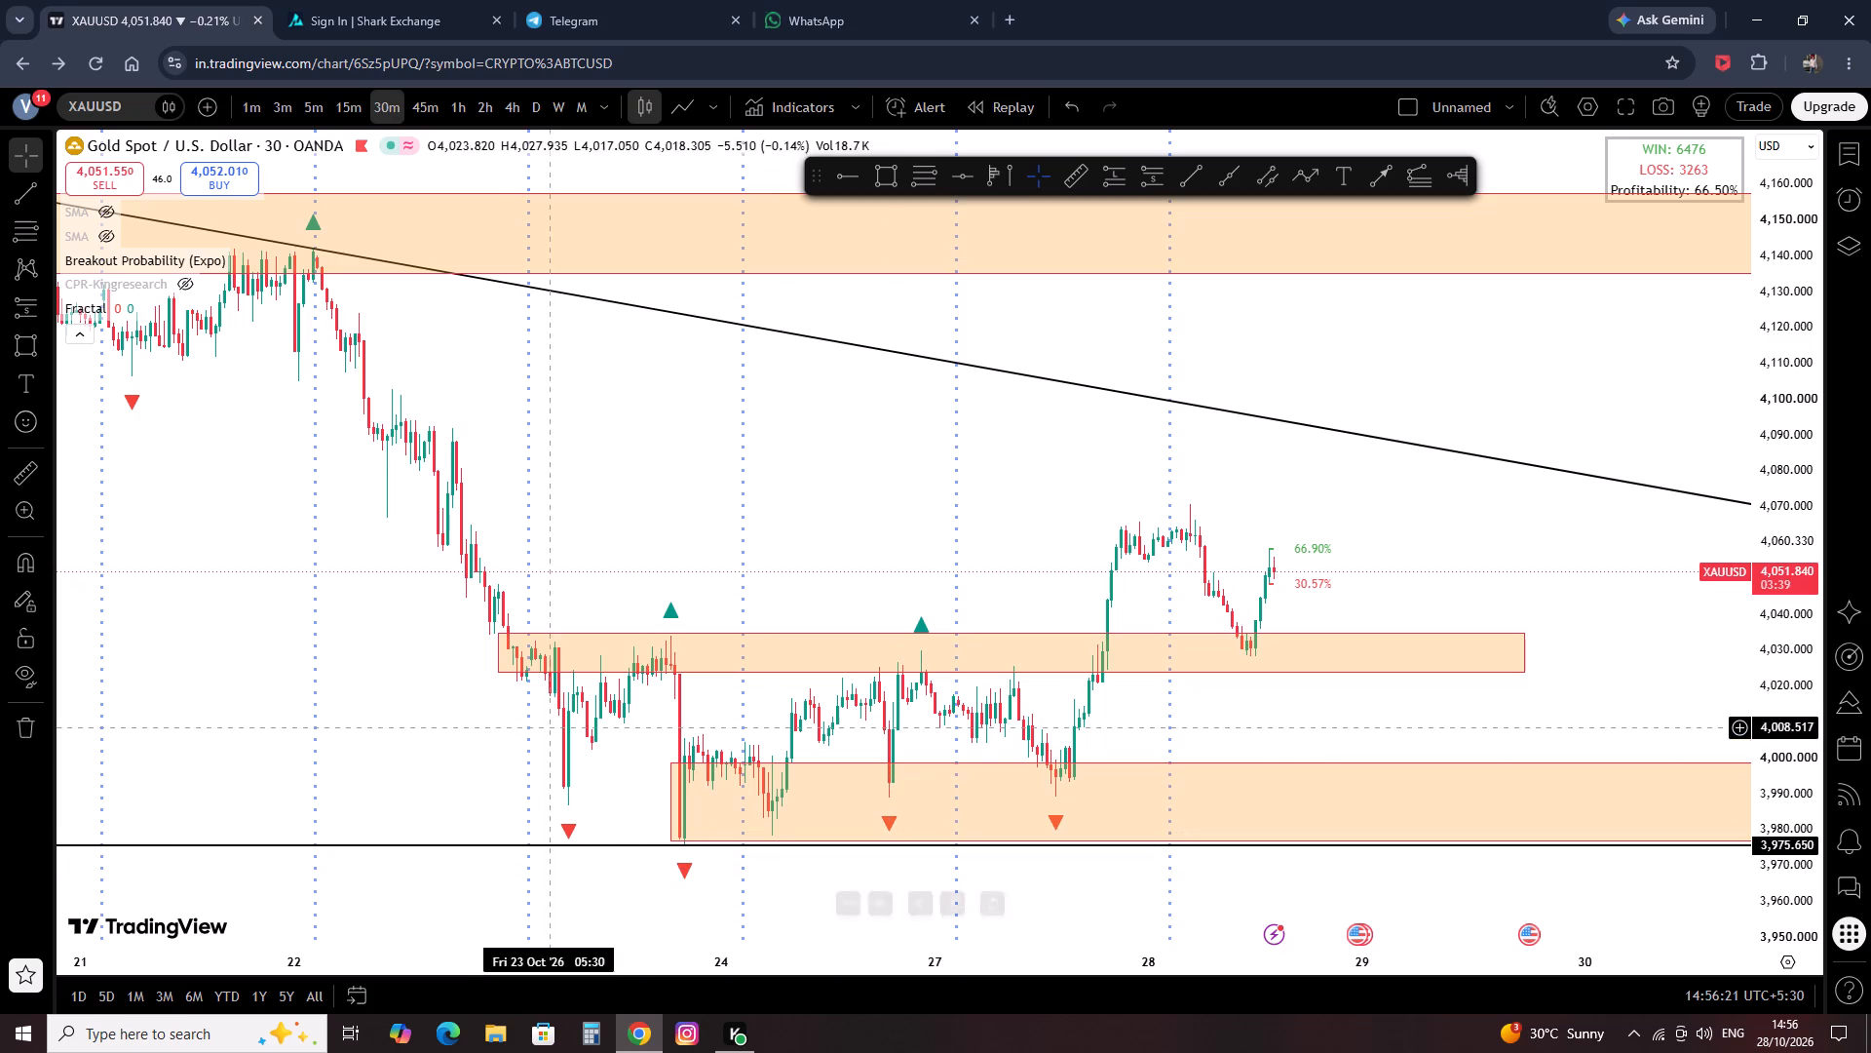
pyautogui.moveTo(366, 749); pyautogui.dragTo(737, 710)
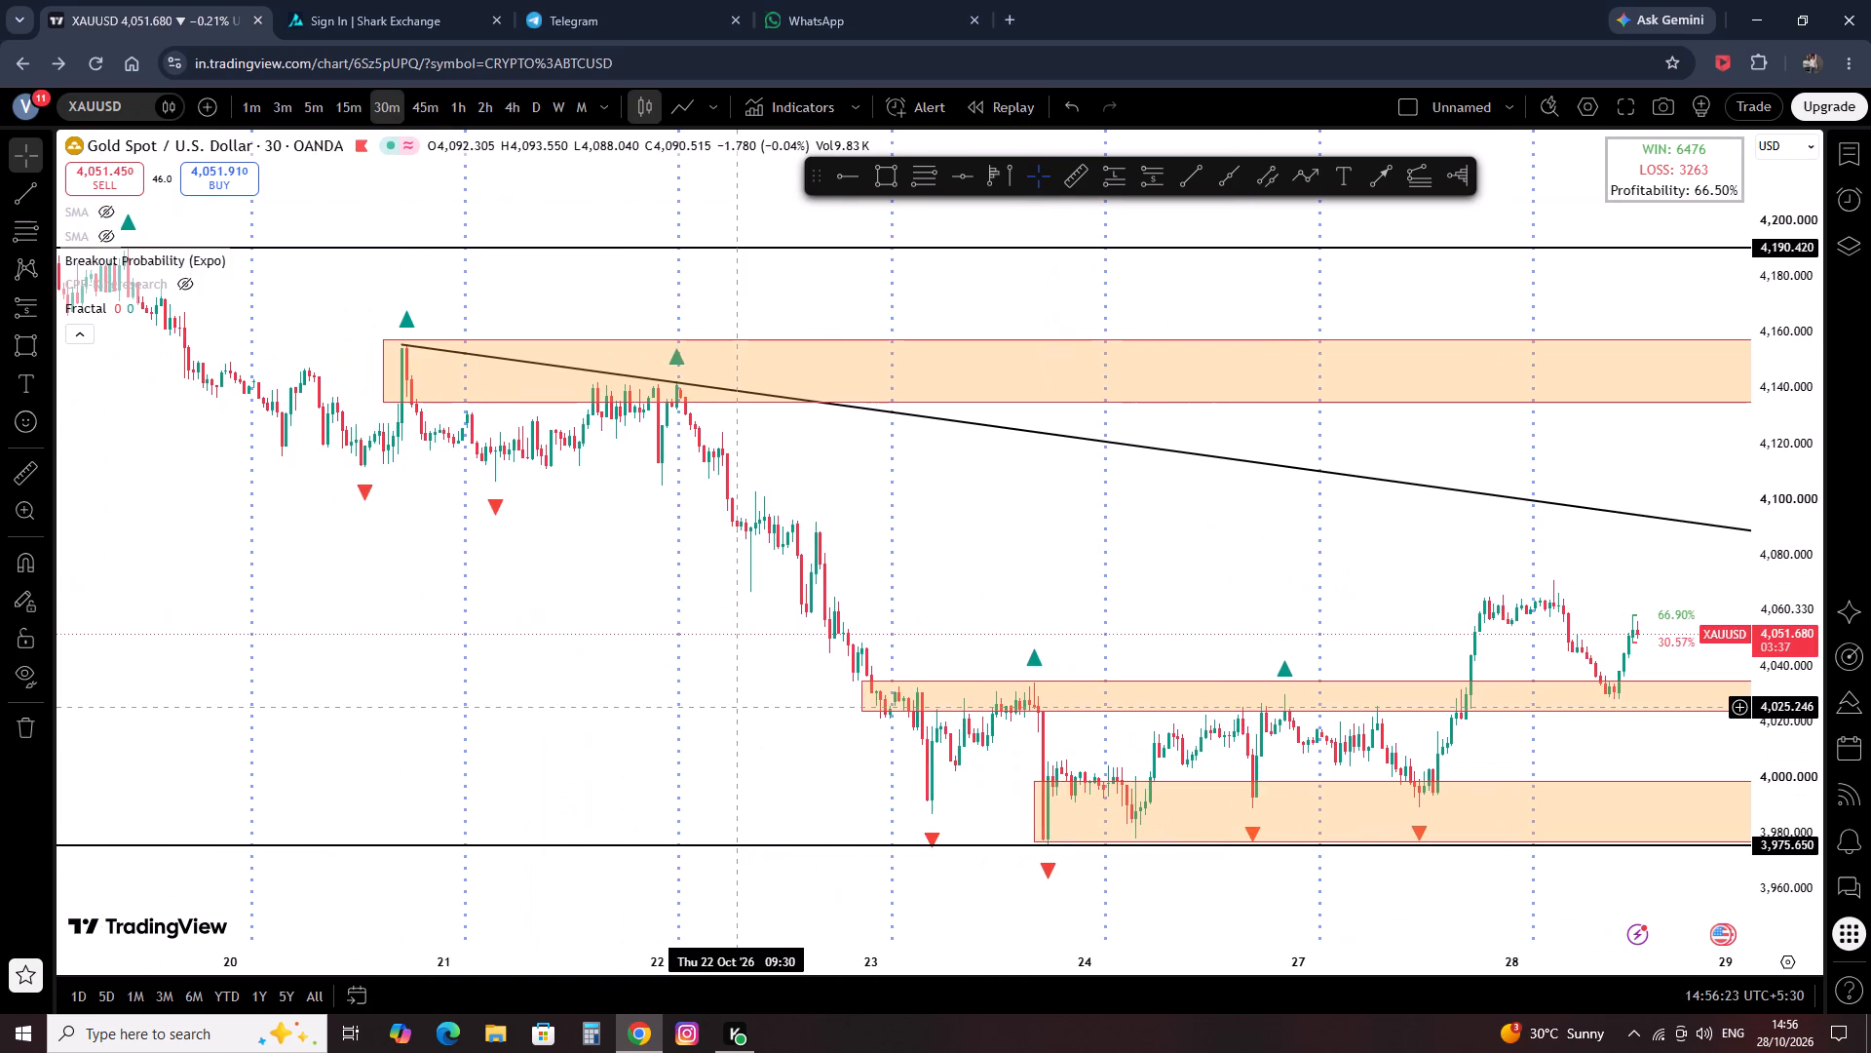
pyautogui.click(341, 112)
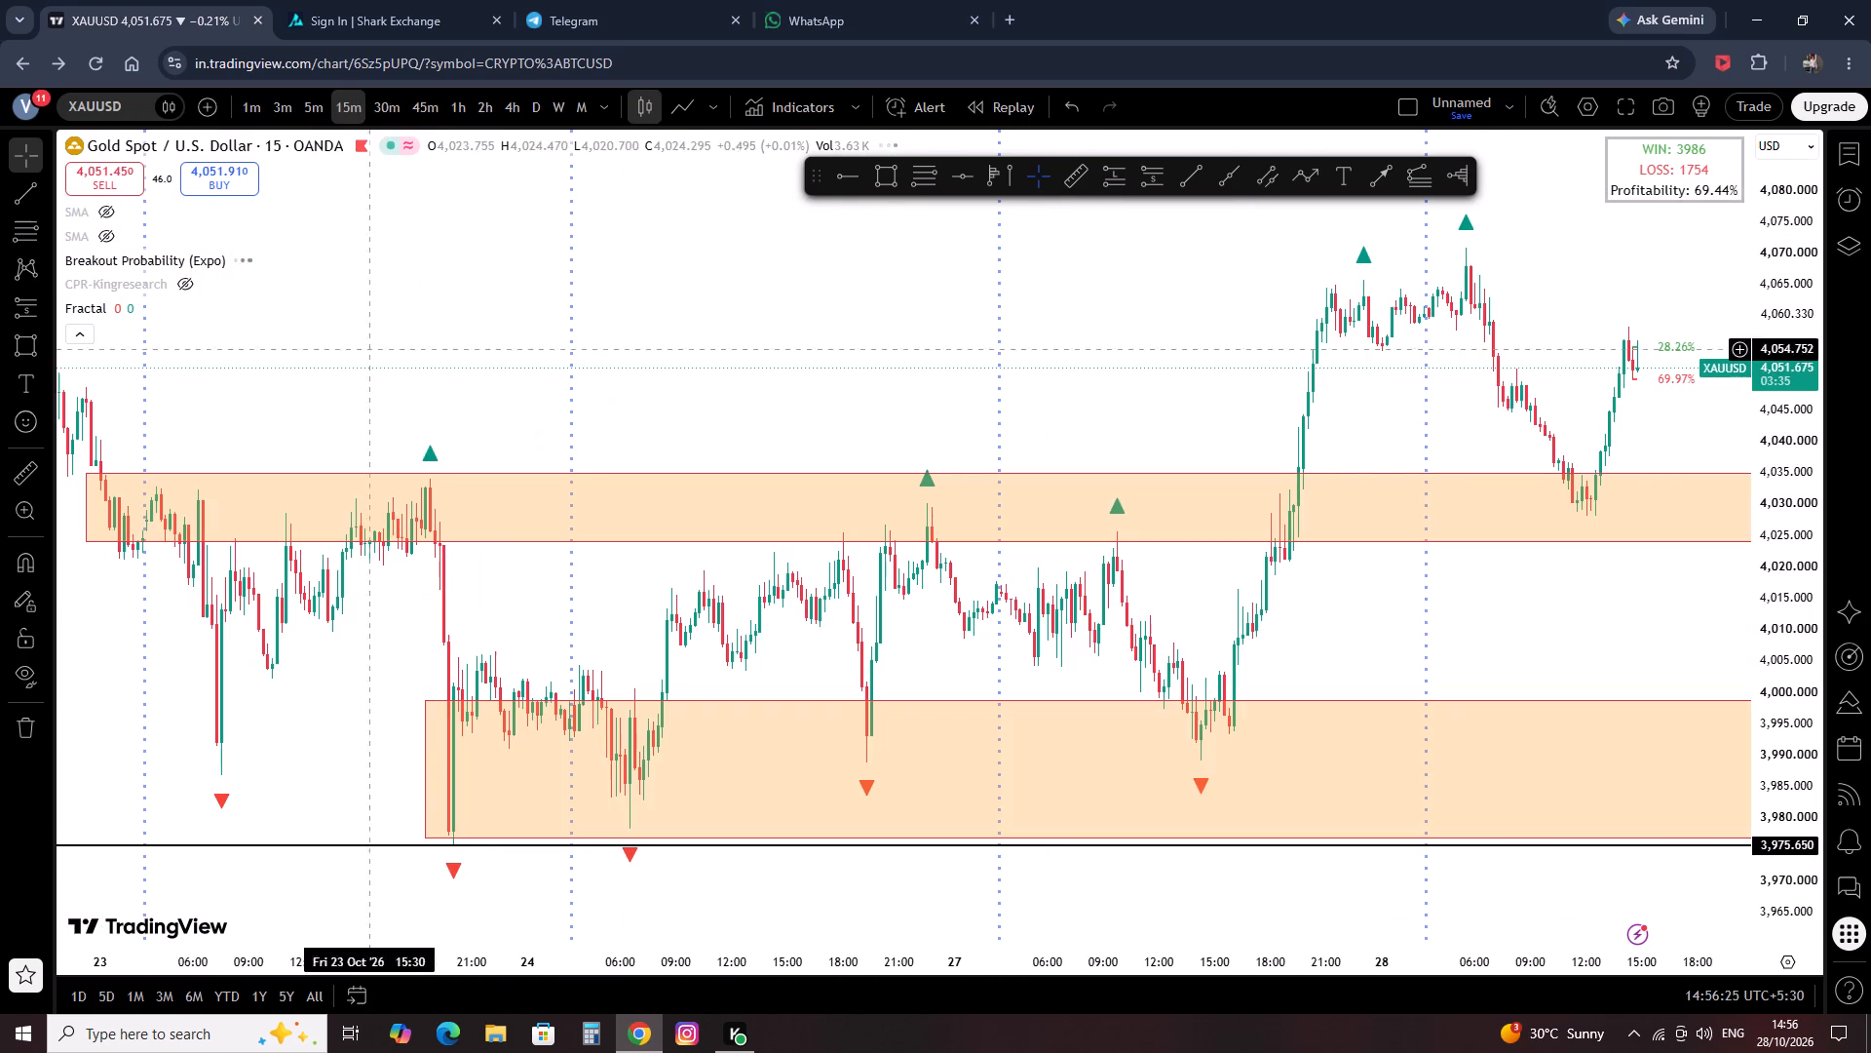
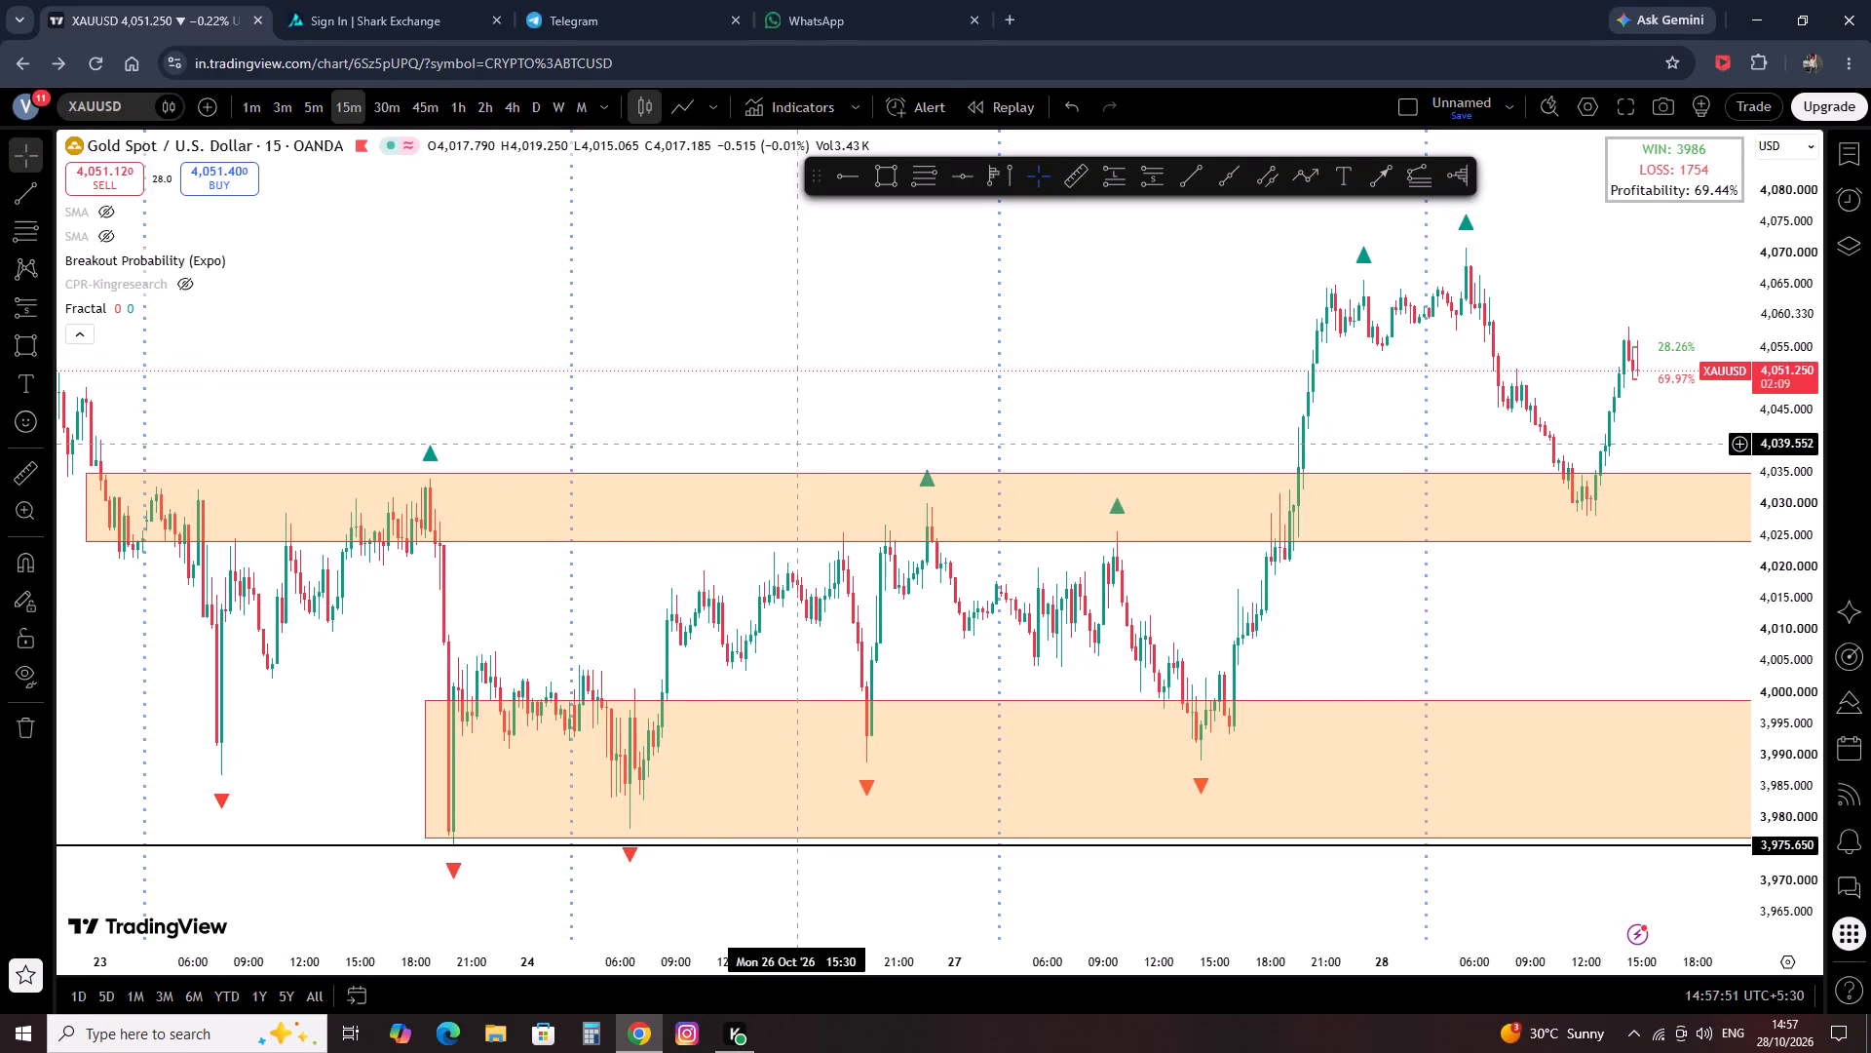
# Examine the XAUUSD 15-minute price action from 22 to 28 Oct against the support zones and the descending ray.
pyautogui.scroll(-5, 799, 411)
pyautogui.moveTo(1035, 497); pyautogui.dragTo(770, 547)
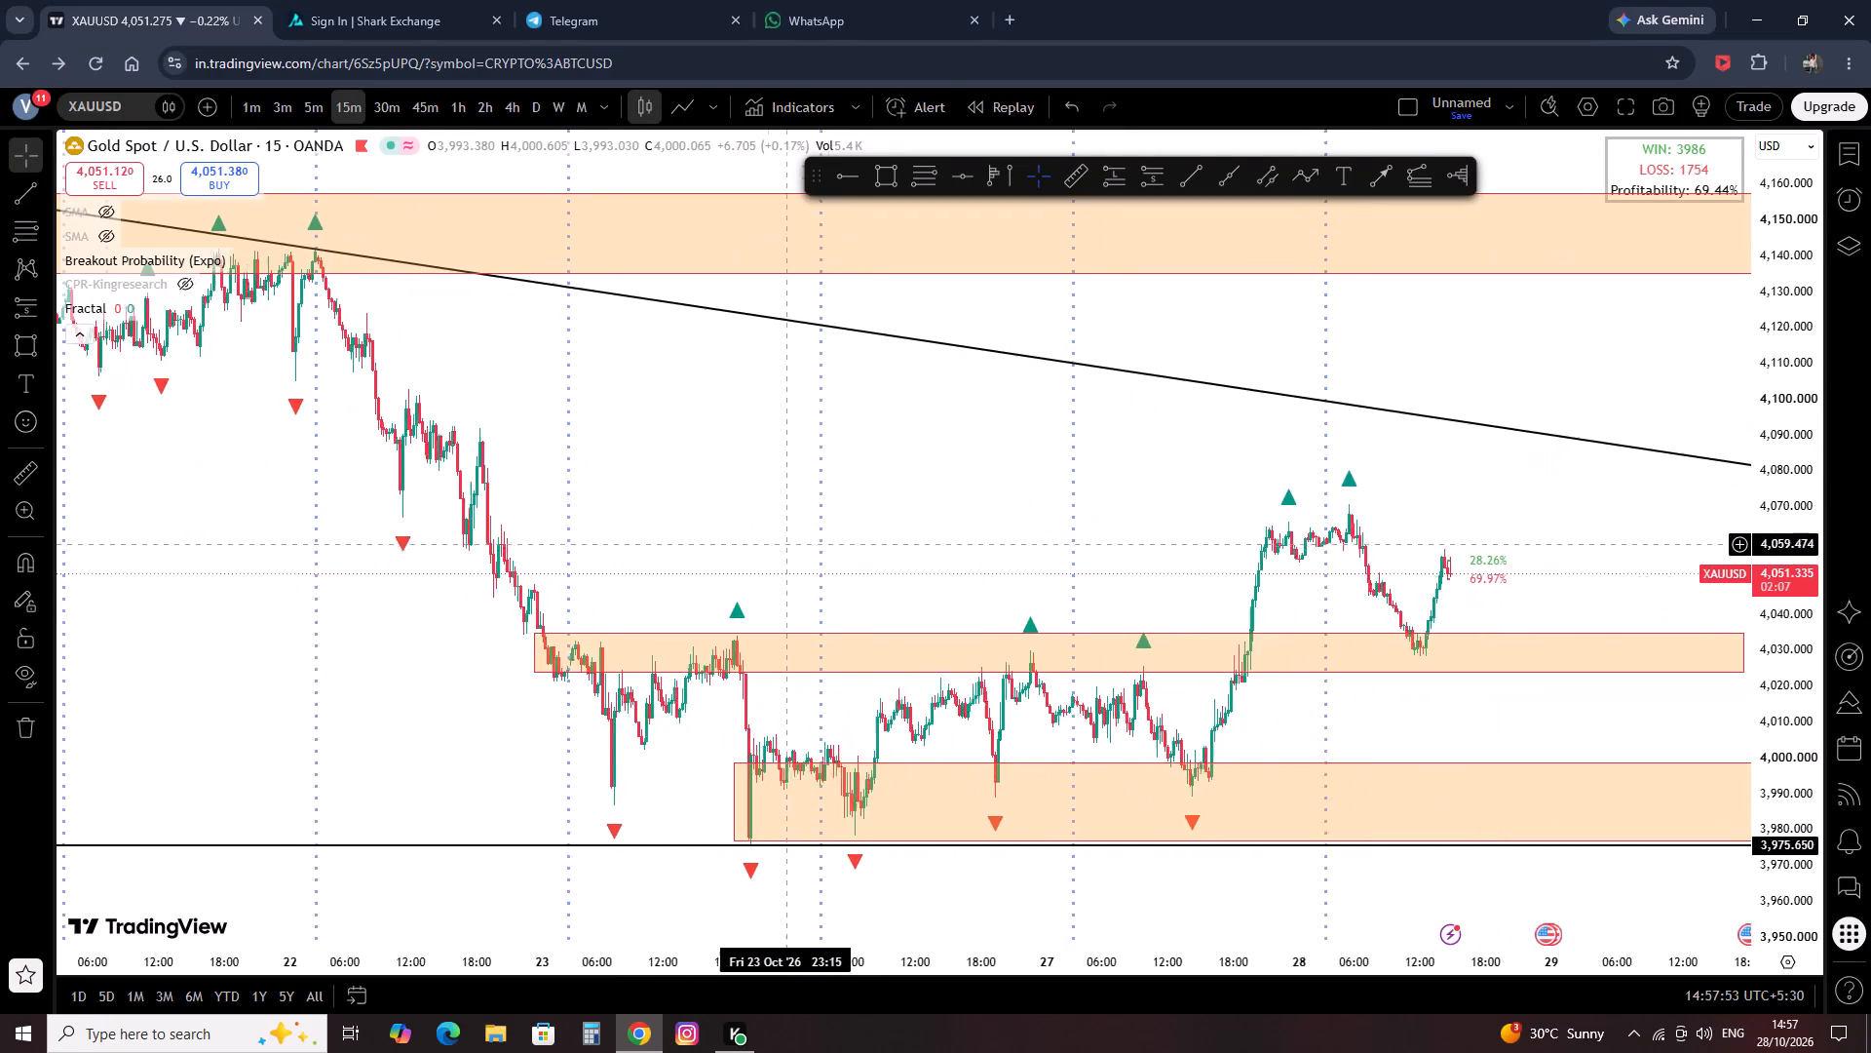
pyautogui.moveTo(770, 547); pyautogui.dragTo(745, 544)
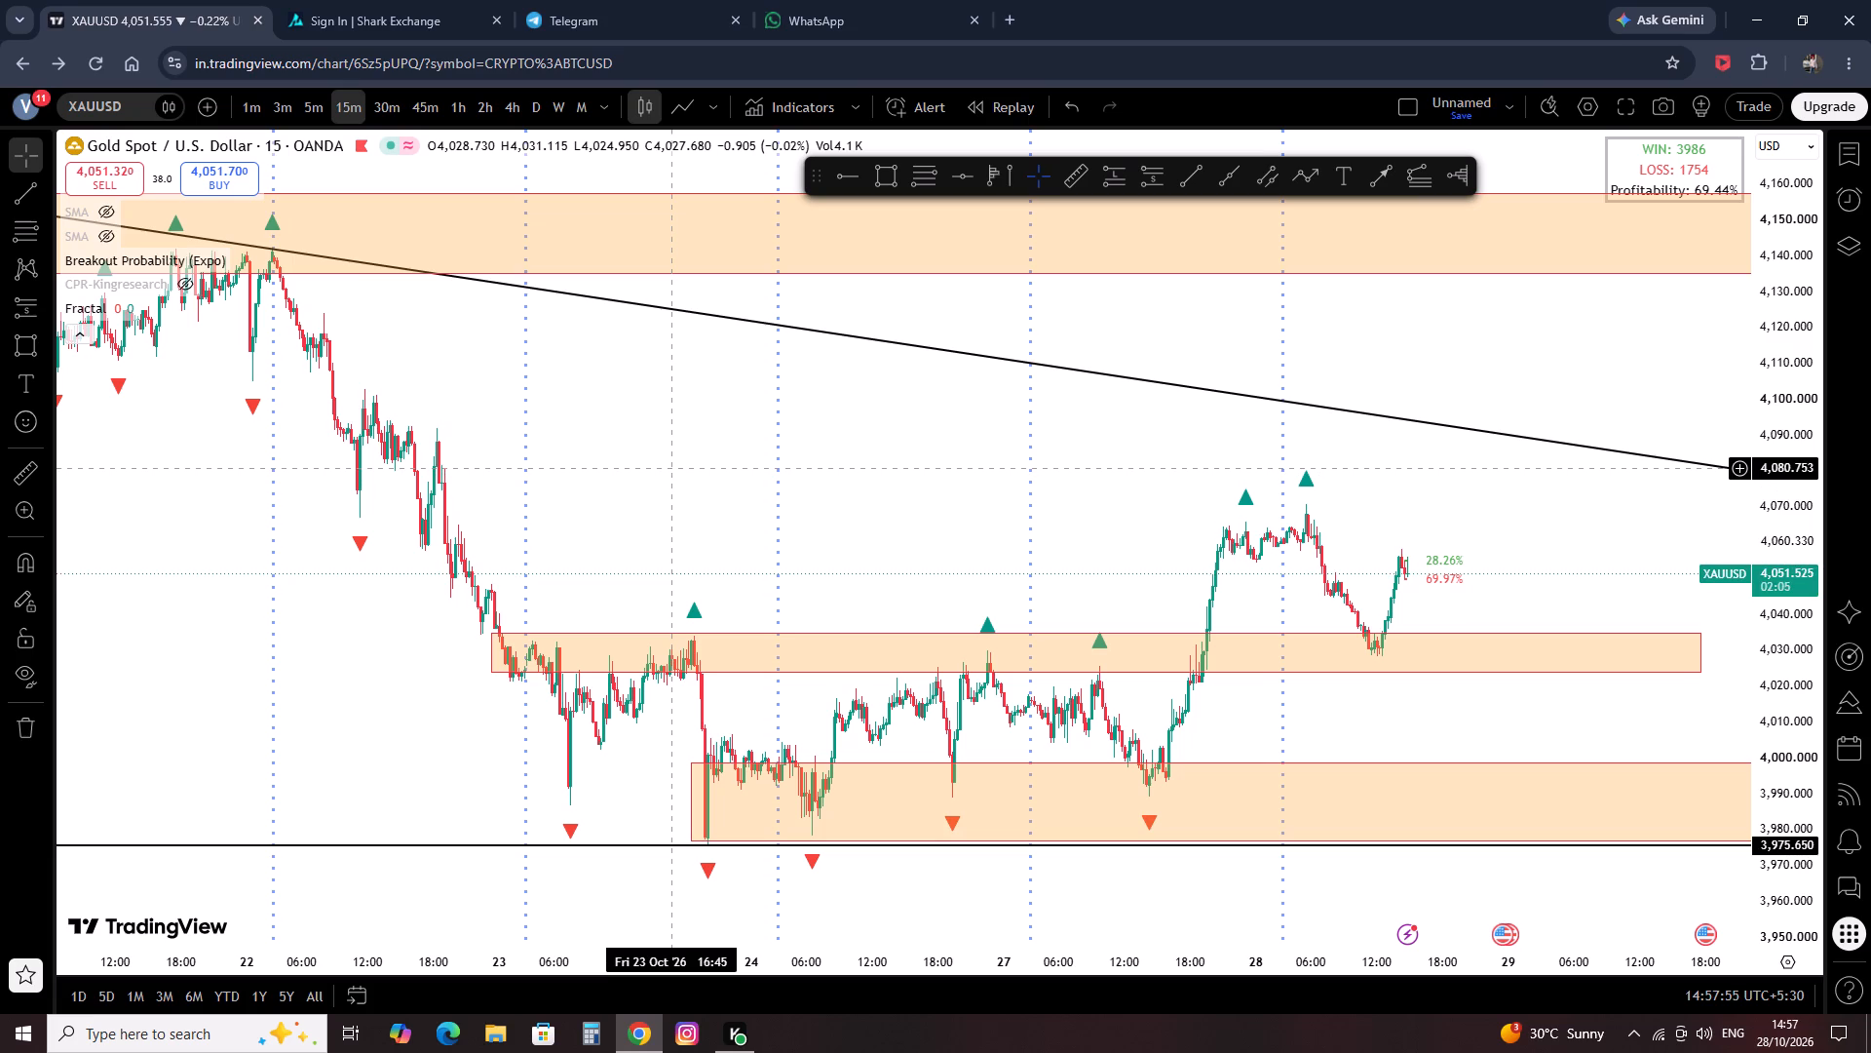
pyautogui.scroll(5, 965, 620)
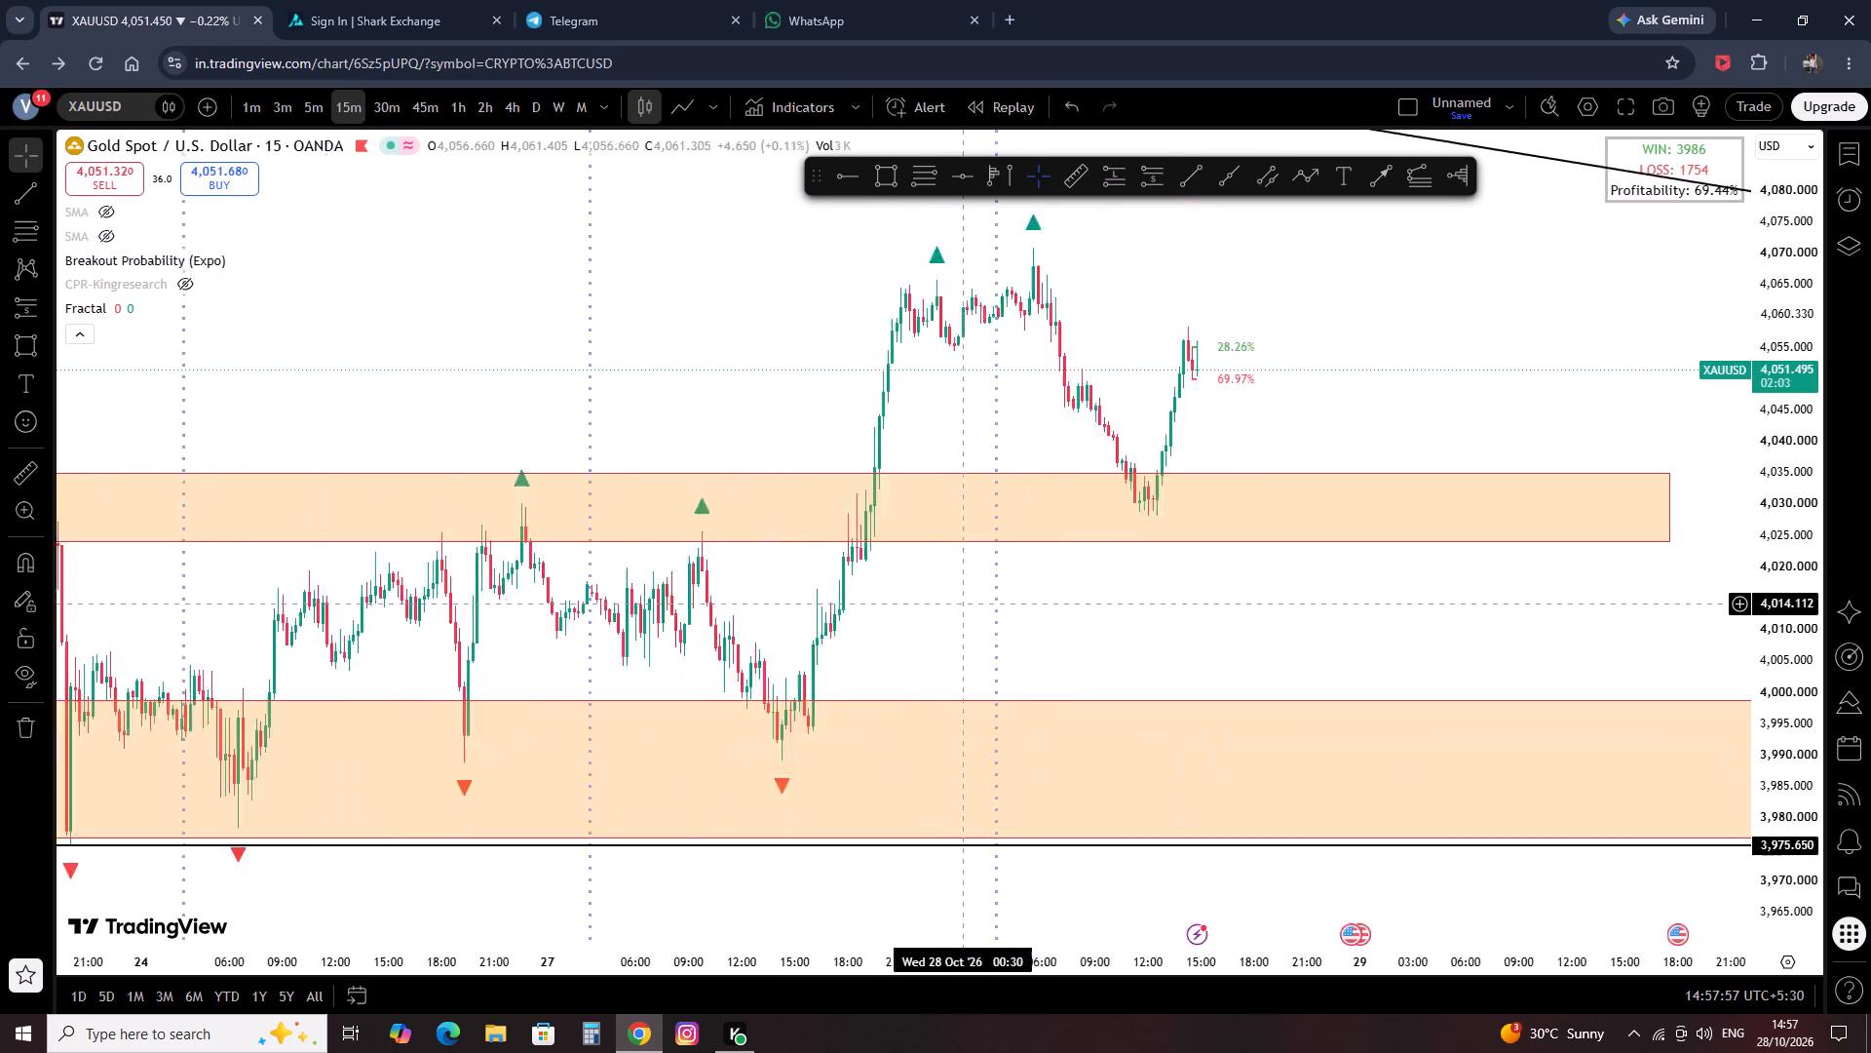
pyautogui.scroll(4, 961, 604)
pyautogui.scroll(2, 923, 461)
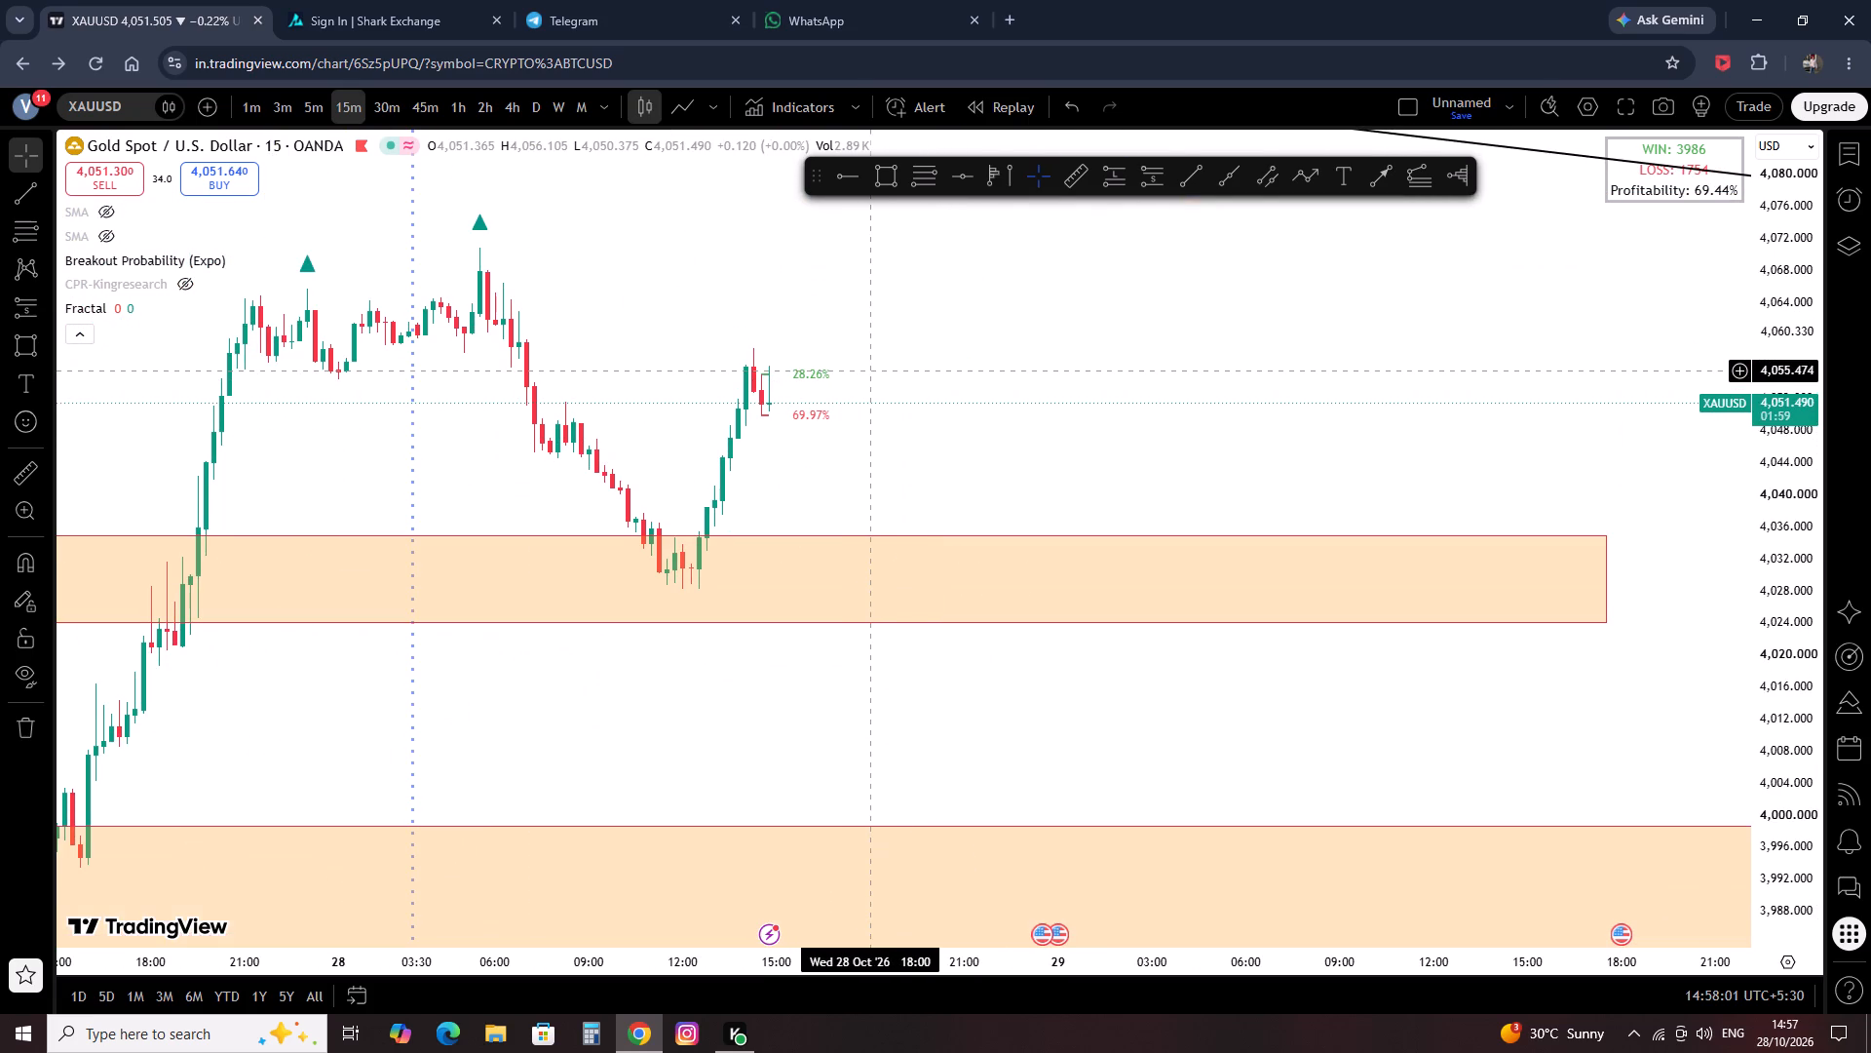
pyautogui.moveTo(139, 331); pyautogui.dragTo(447, 393)
pyautogui.scroll(-1, 347, 231)
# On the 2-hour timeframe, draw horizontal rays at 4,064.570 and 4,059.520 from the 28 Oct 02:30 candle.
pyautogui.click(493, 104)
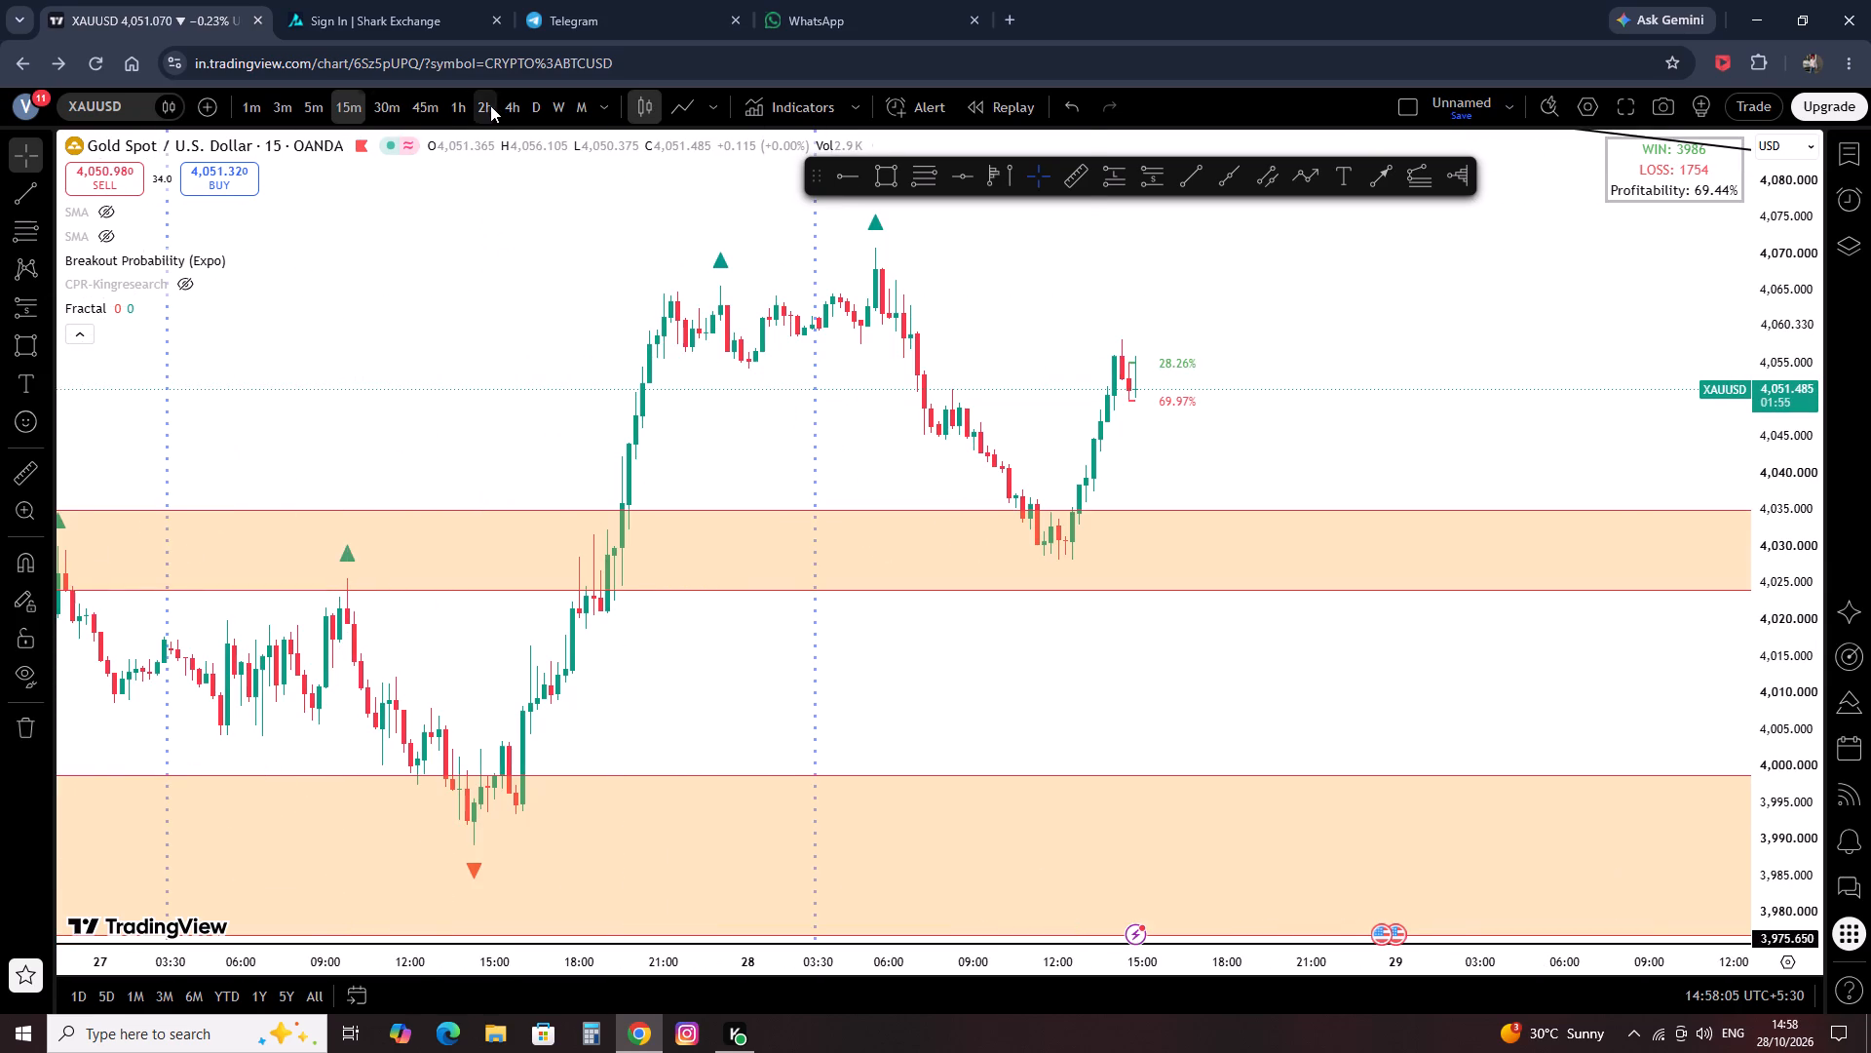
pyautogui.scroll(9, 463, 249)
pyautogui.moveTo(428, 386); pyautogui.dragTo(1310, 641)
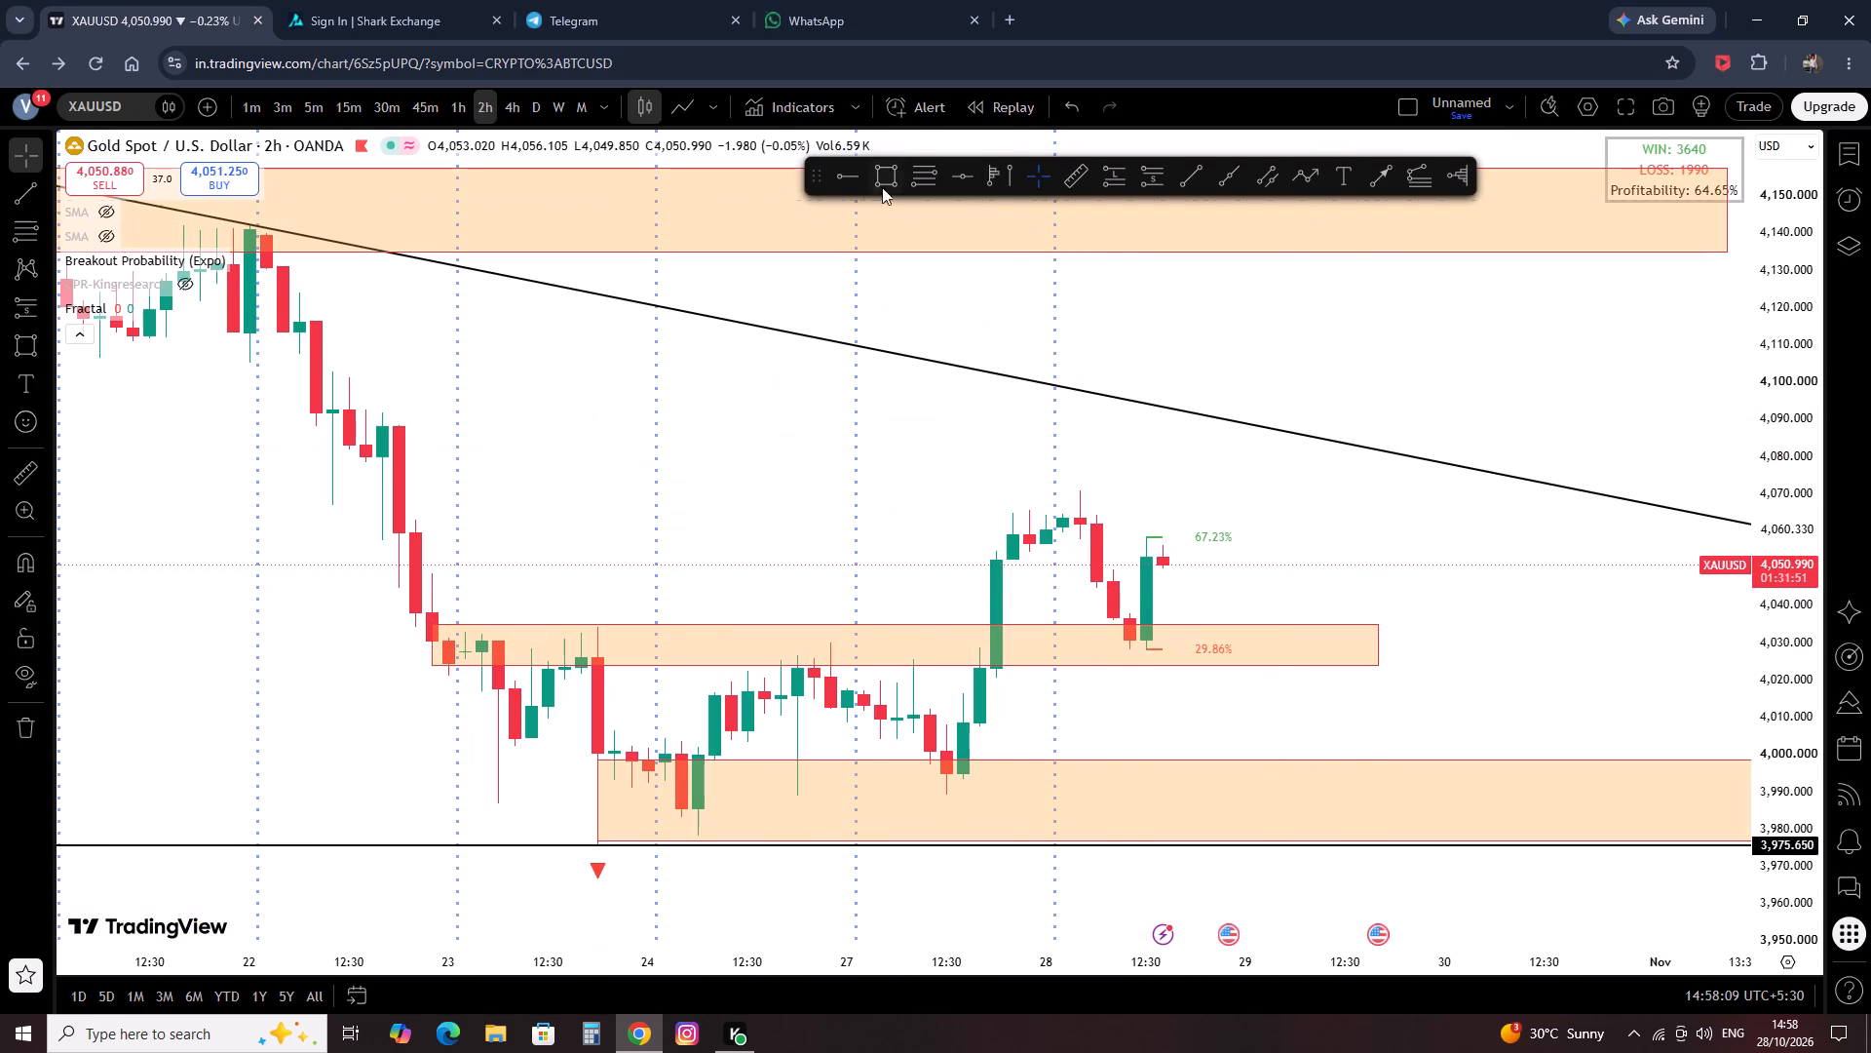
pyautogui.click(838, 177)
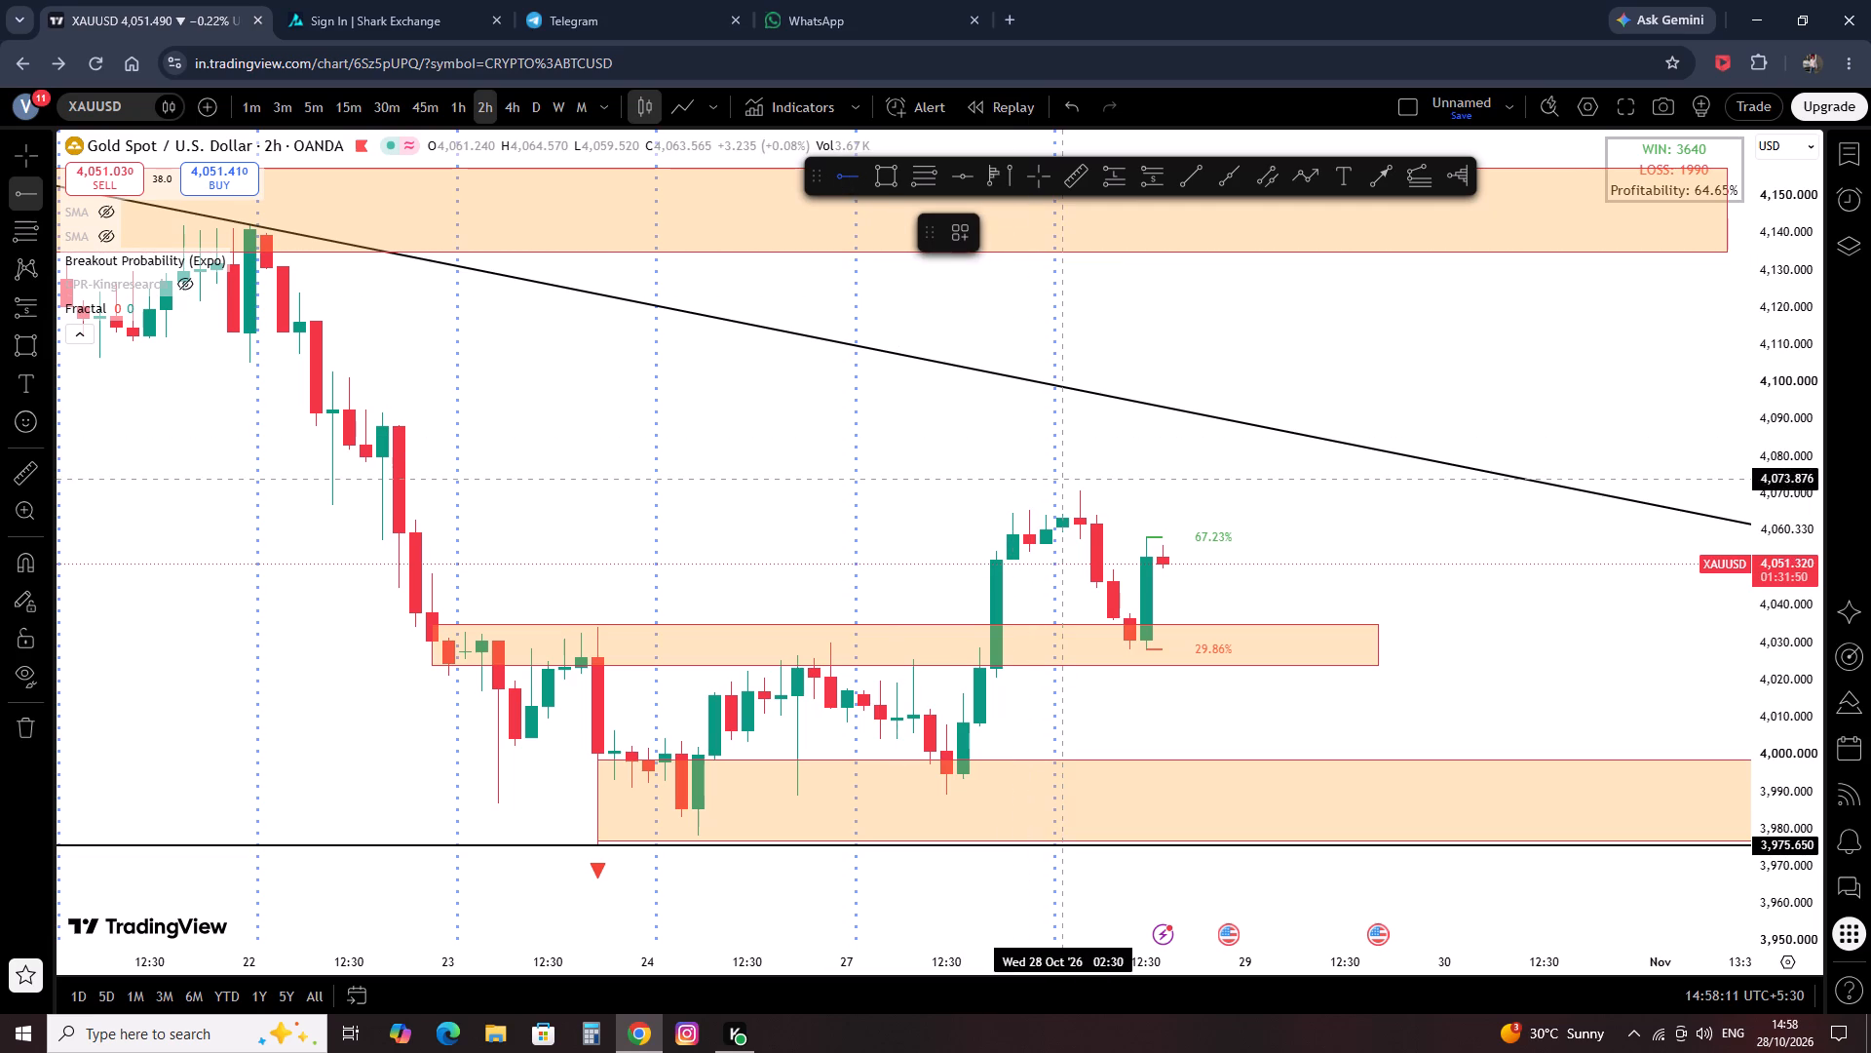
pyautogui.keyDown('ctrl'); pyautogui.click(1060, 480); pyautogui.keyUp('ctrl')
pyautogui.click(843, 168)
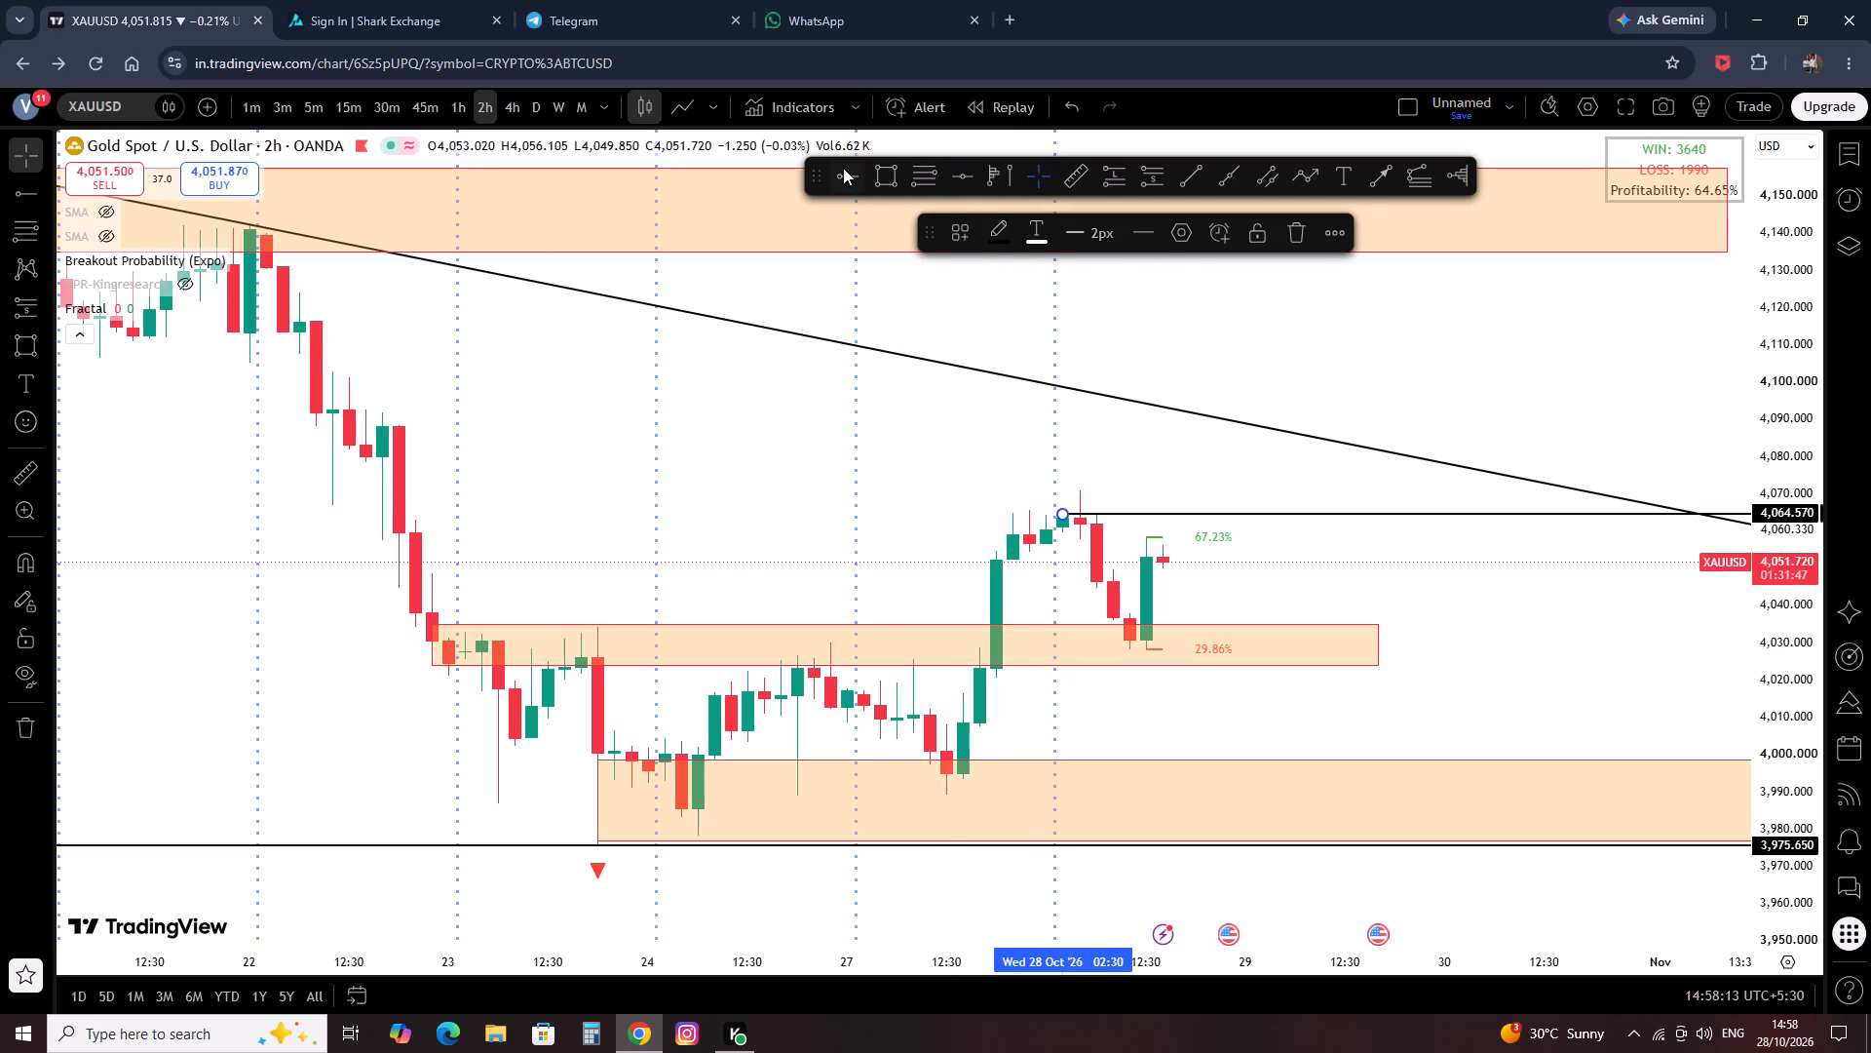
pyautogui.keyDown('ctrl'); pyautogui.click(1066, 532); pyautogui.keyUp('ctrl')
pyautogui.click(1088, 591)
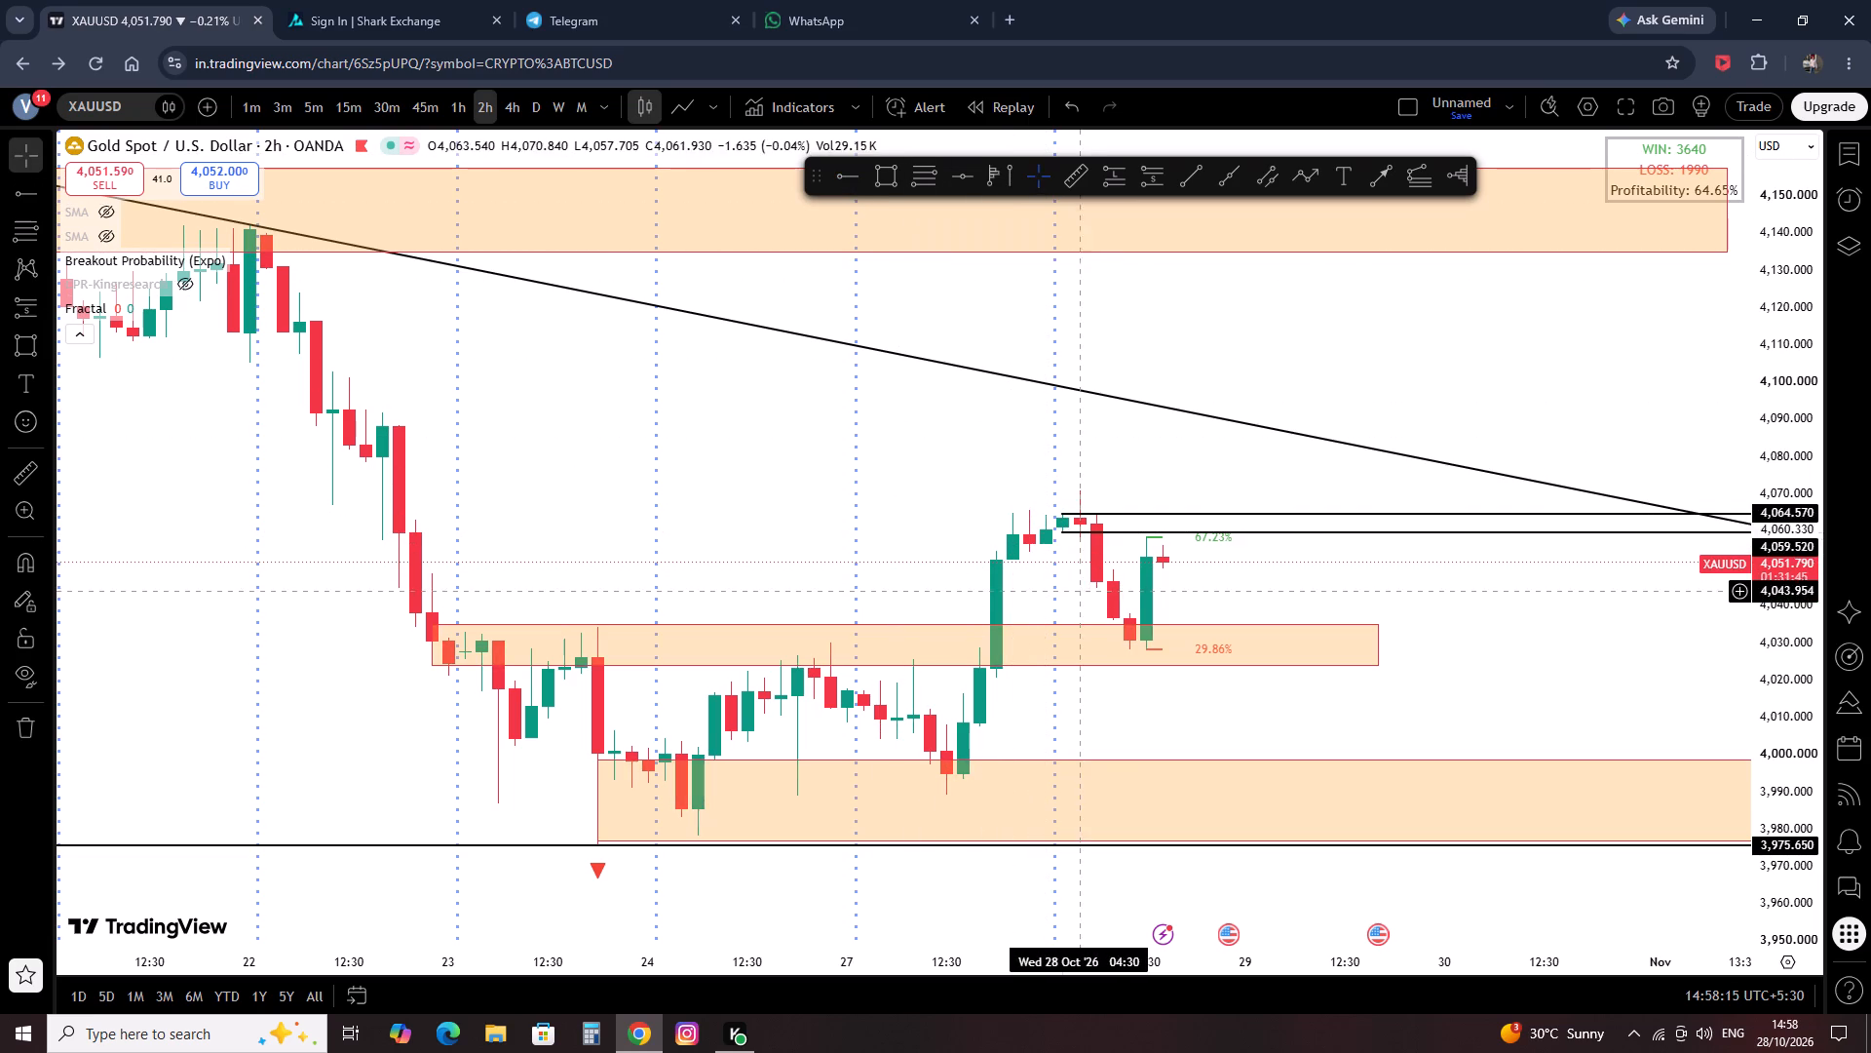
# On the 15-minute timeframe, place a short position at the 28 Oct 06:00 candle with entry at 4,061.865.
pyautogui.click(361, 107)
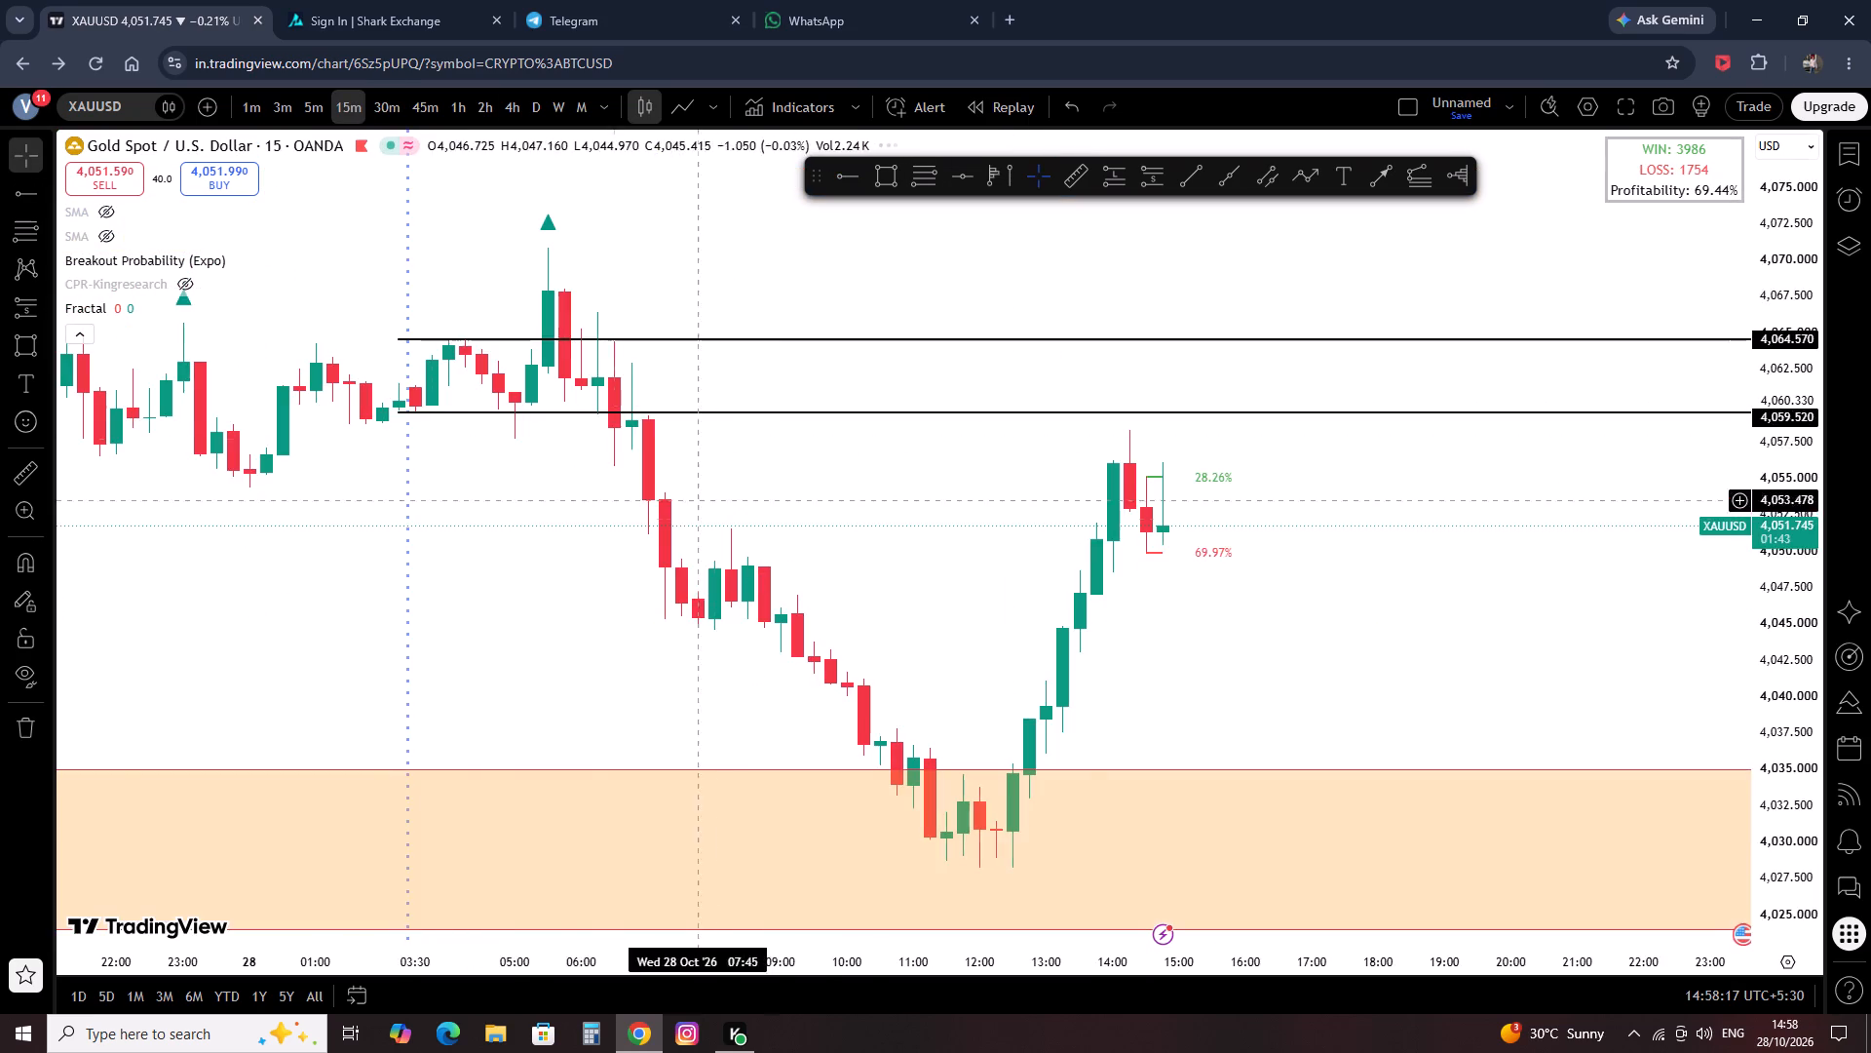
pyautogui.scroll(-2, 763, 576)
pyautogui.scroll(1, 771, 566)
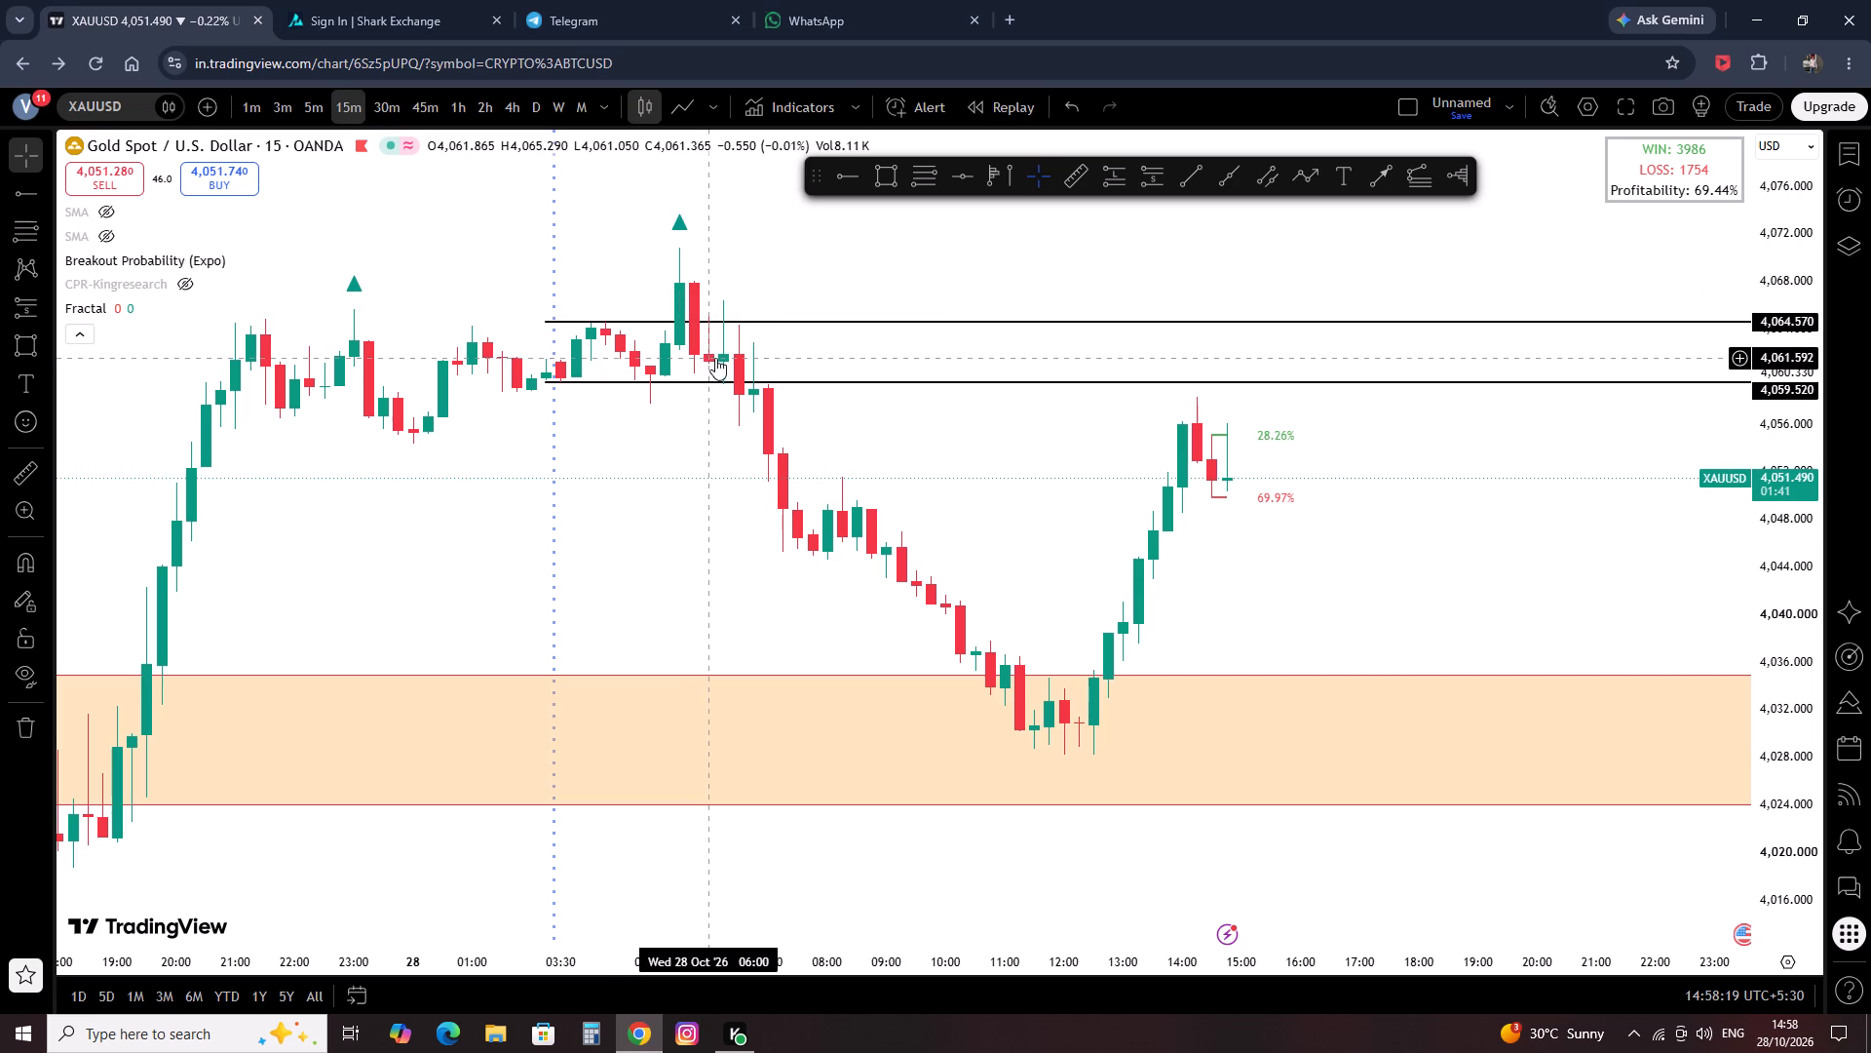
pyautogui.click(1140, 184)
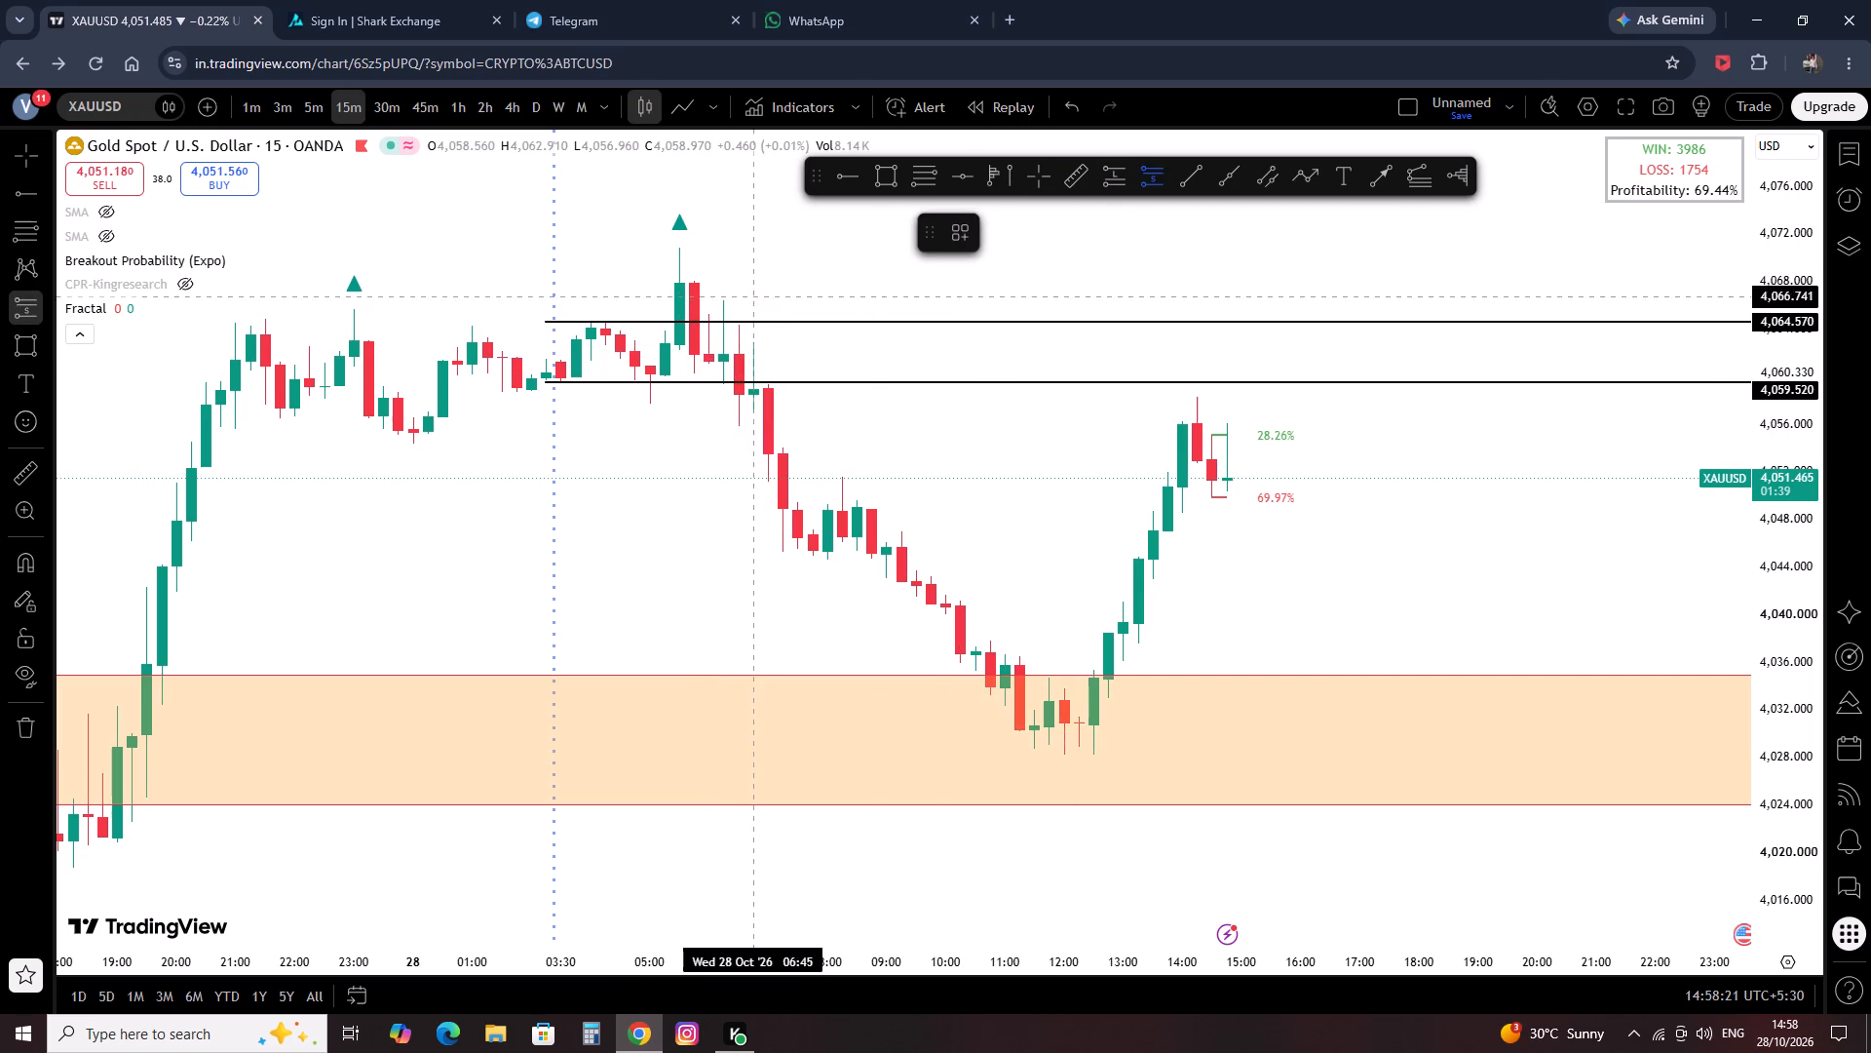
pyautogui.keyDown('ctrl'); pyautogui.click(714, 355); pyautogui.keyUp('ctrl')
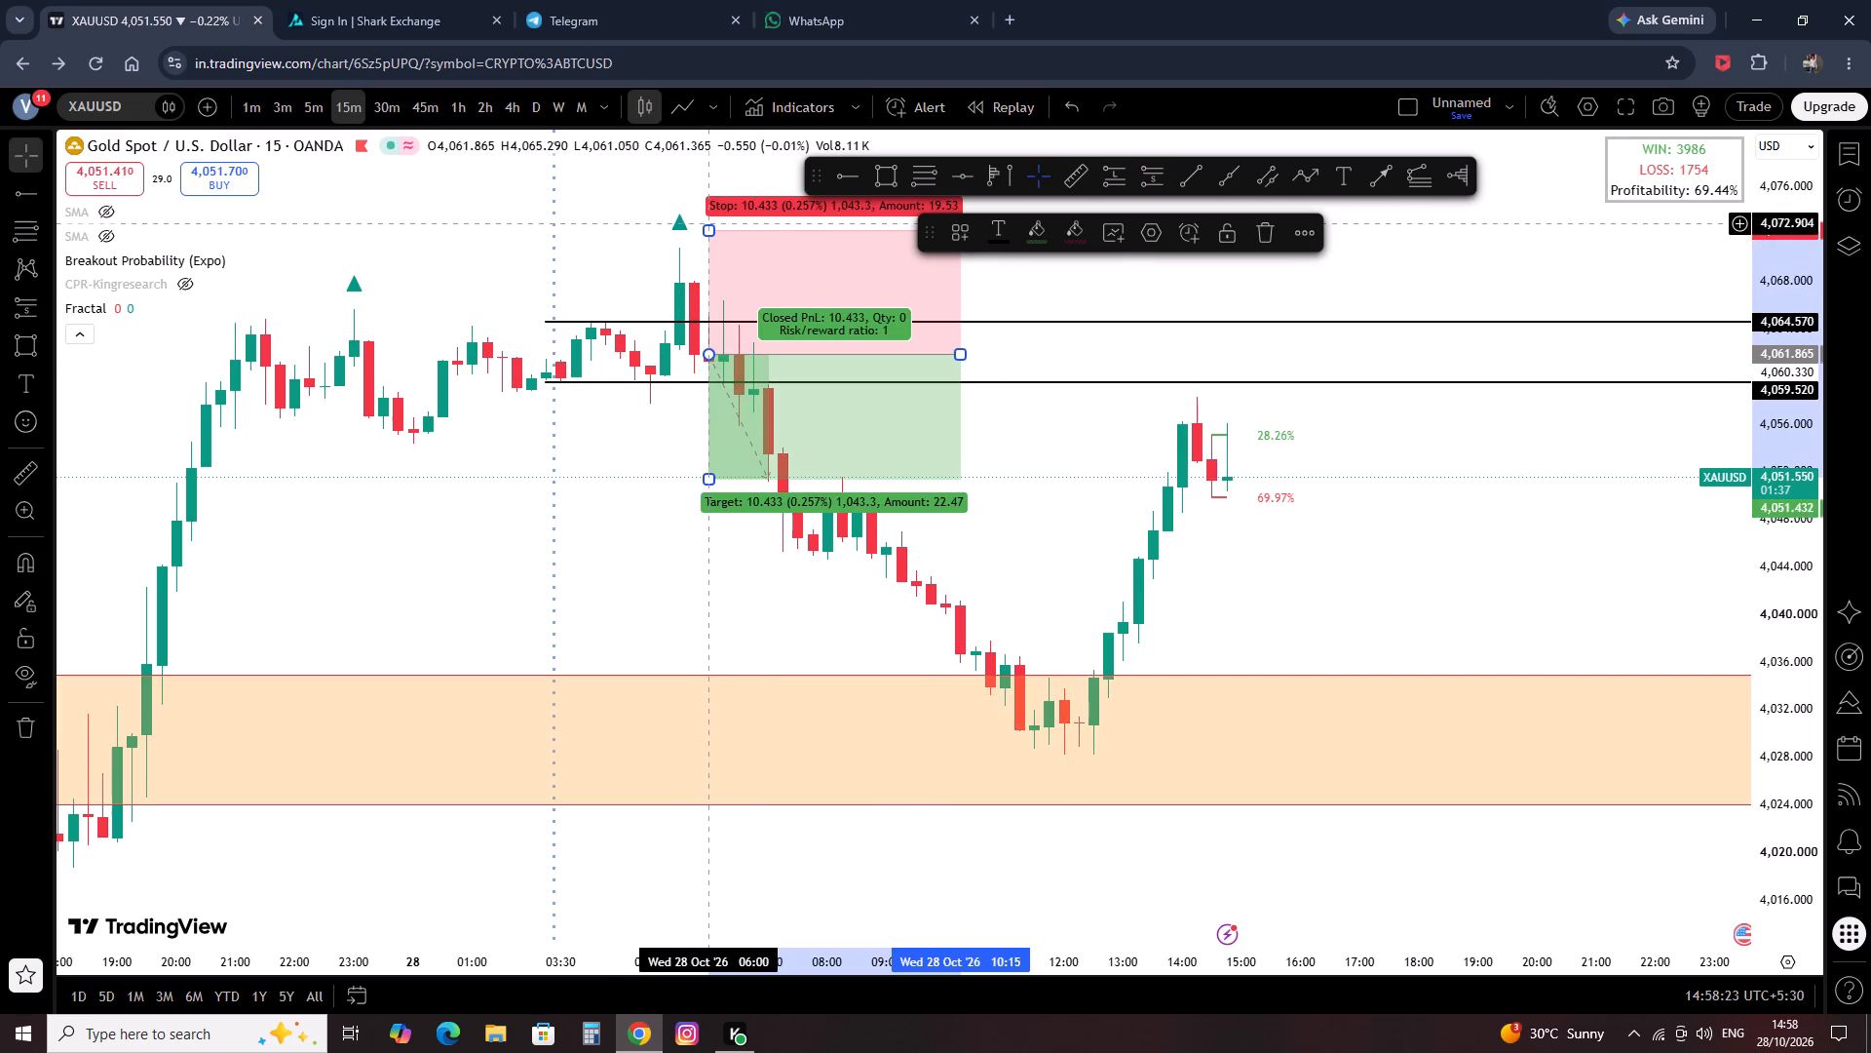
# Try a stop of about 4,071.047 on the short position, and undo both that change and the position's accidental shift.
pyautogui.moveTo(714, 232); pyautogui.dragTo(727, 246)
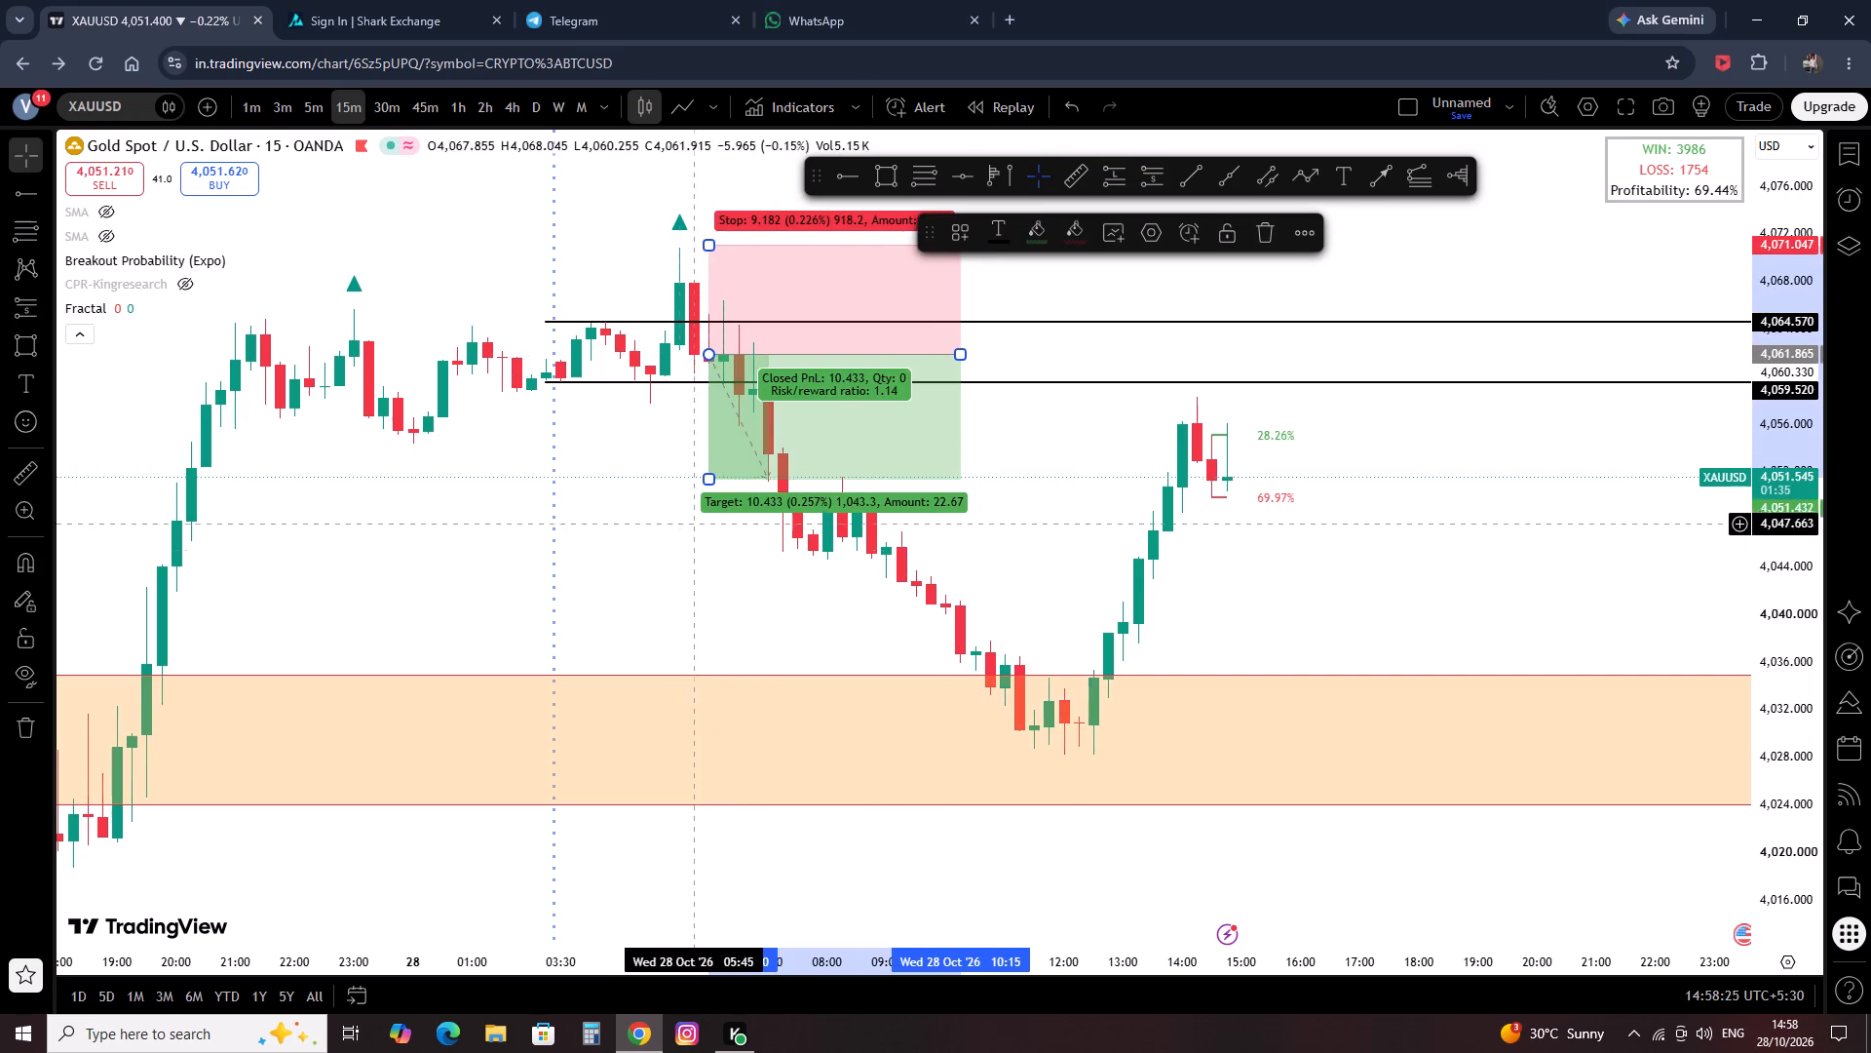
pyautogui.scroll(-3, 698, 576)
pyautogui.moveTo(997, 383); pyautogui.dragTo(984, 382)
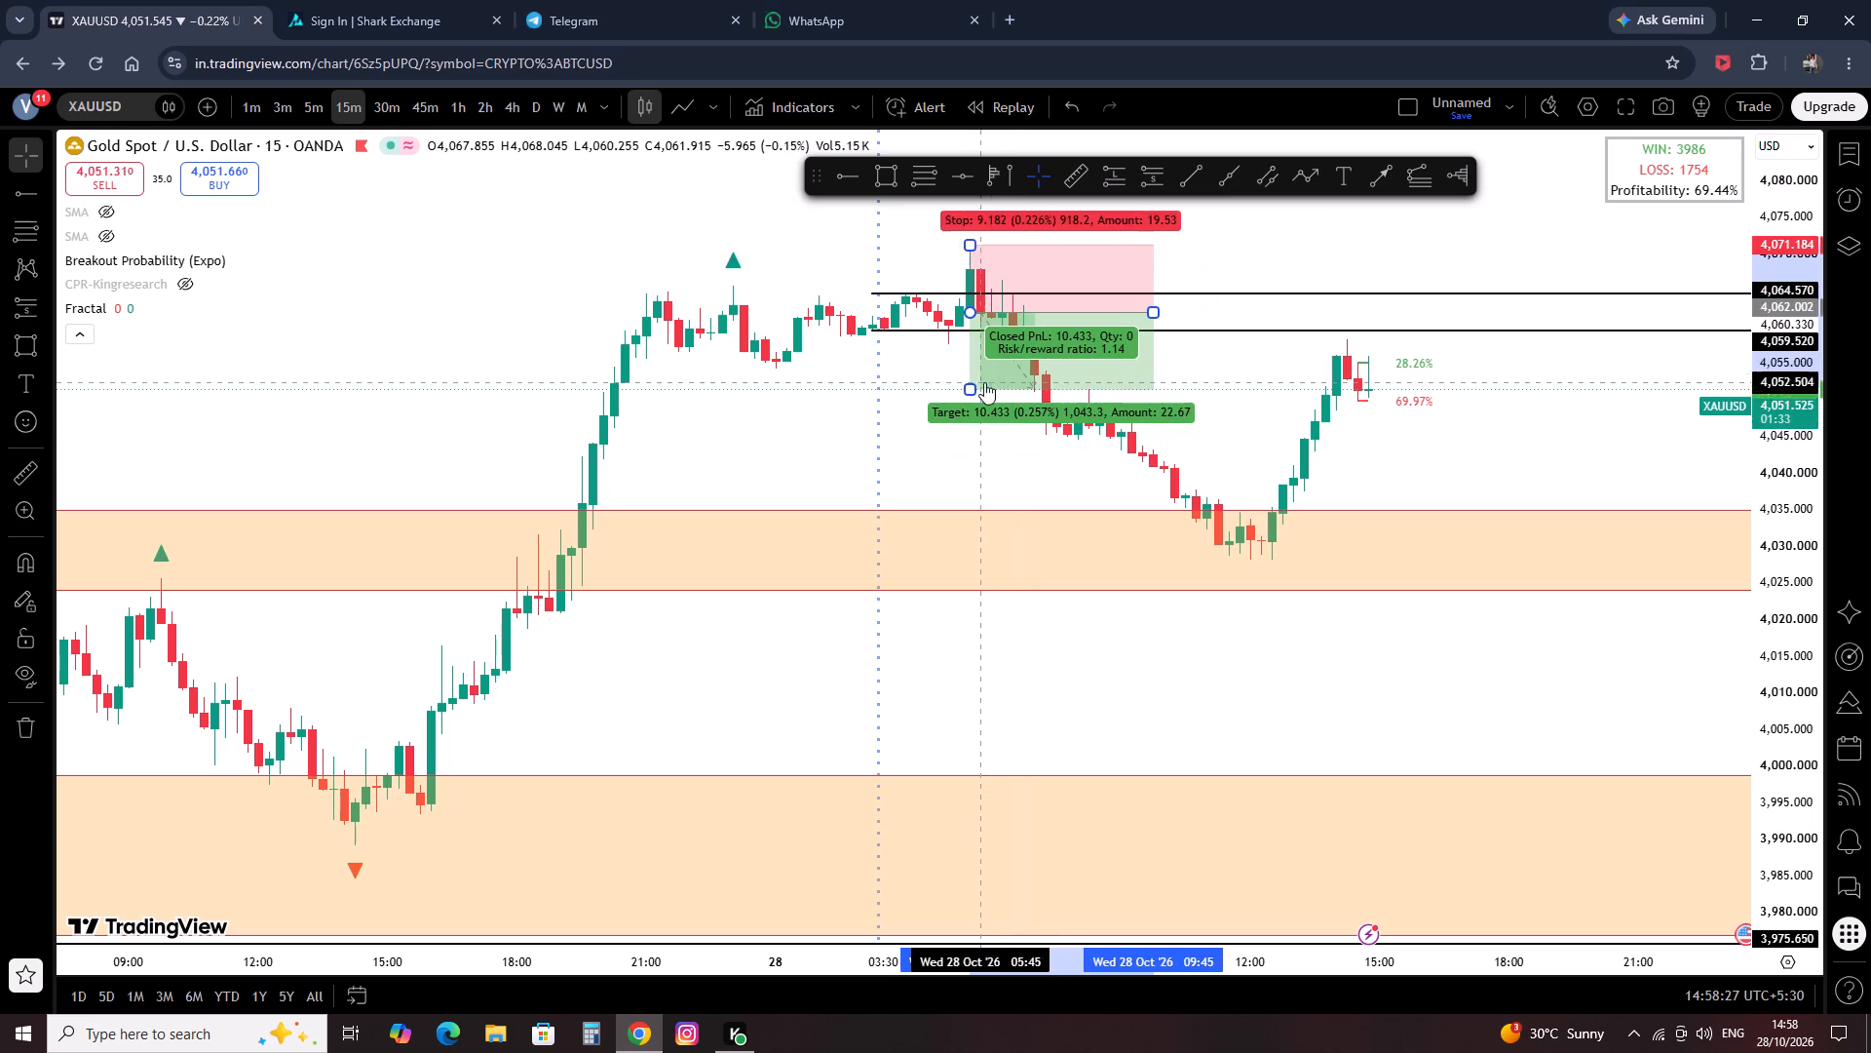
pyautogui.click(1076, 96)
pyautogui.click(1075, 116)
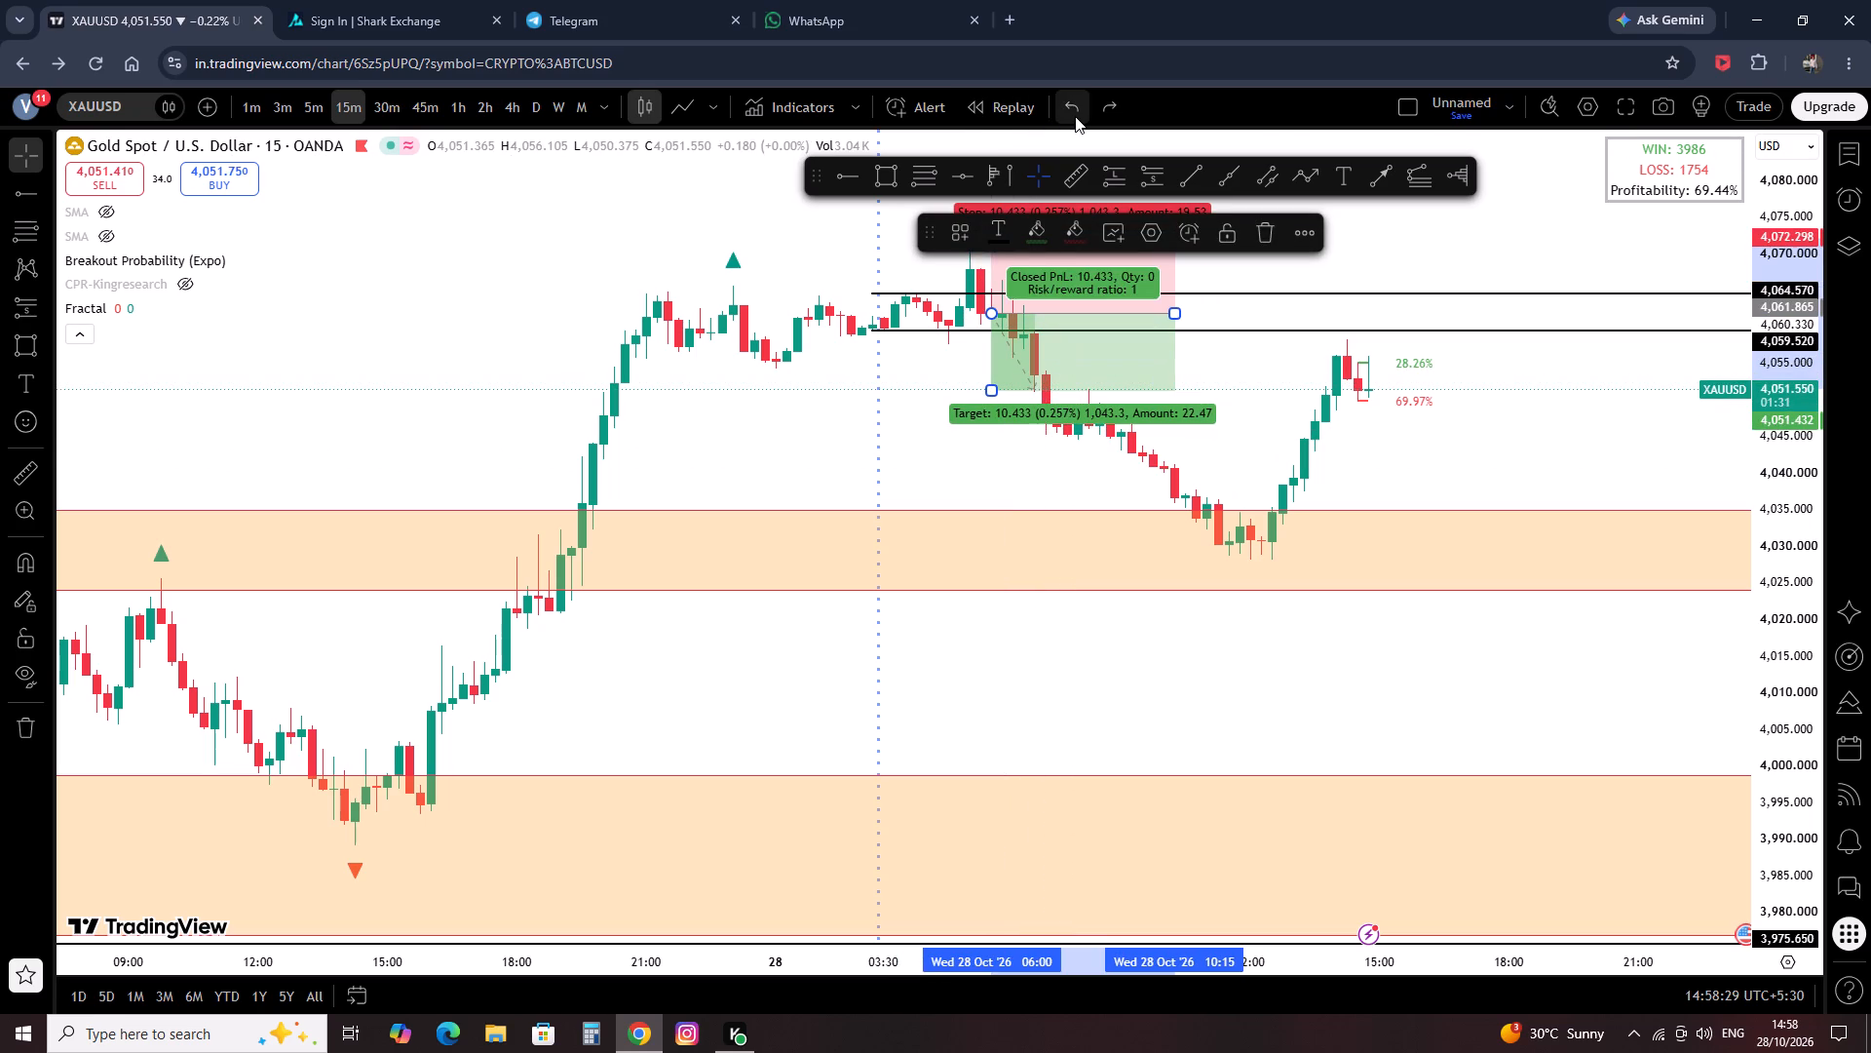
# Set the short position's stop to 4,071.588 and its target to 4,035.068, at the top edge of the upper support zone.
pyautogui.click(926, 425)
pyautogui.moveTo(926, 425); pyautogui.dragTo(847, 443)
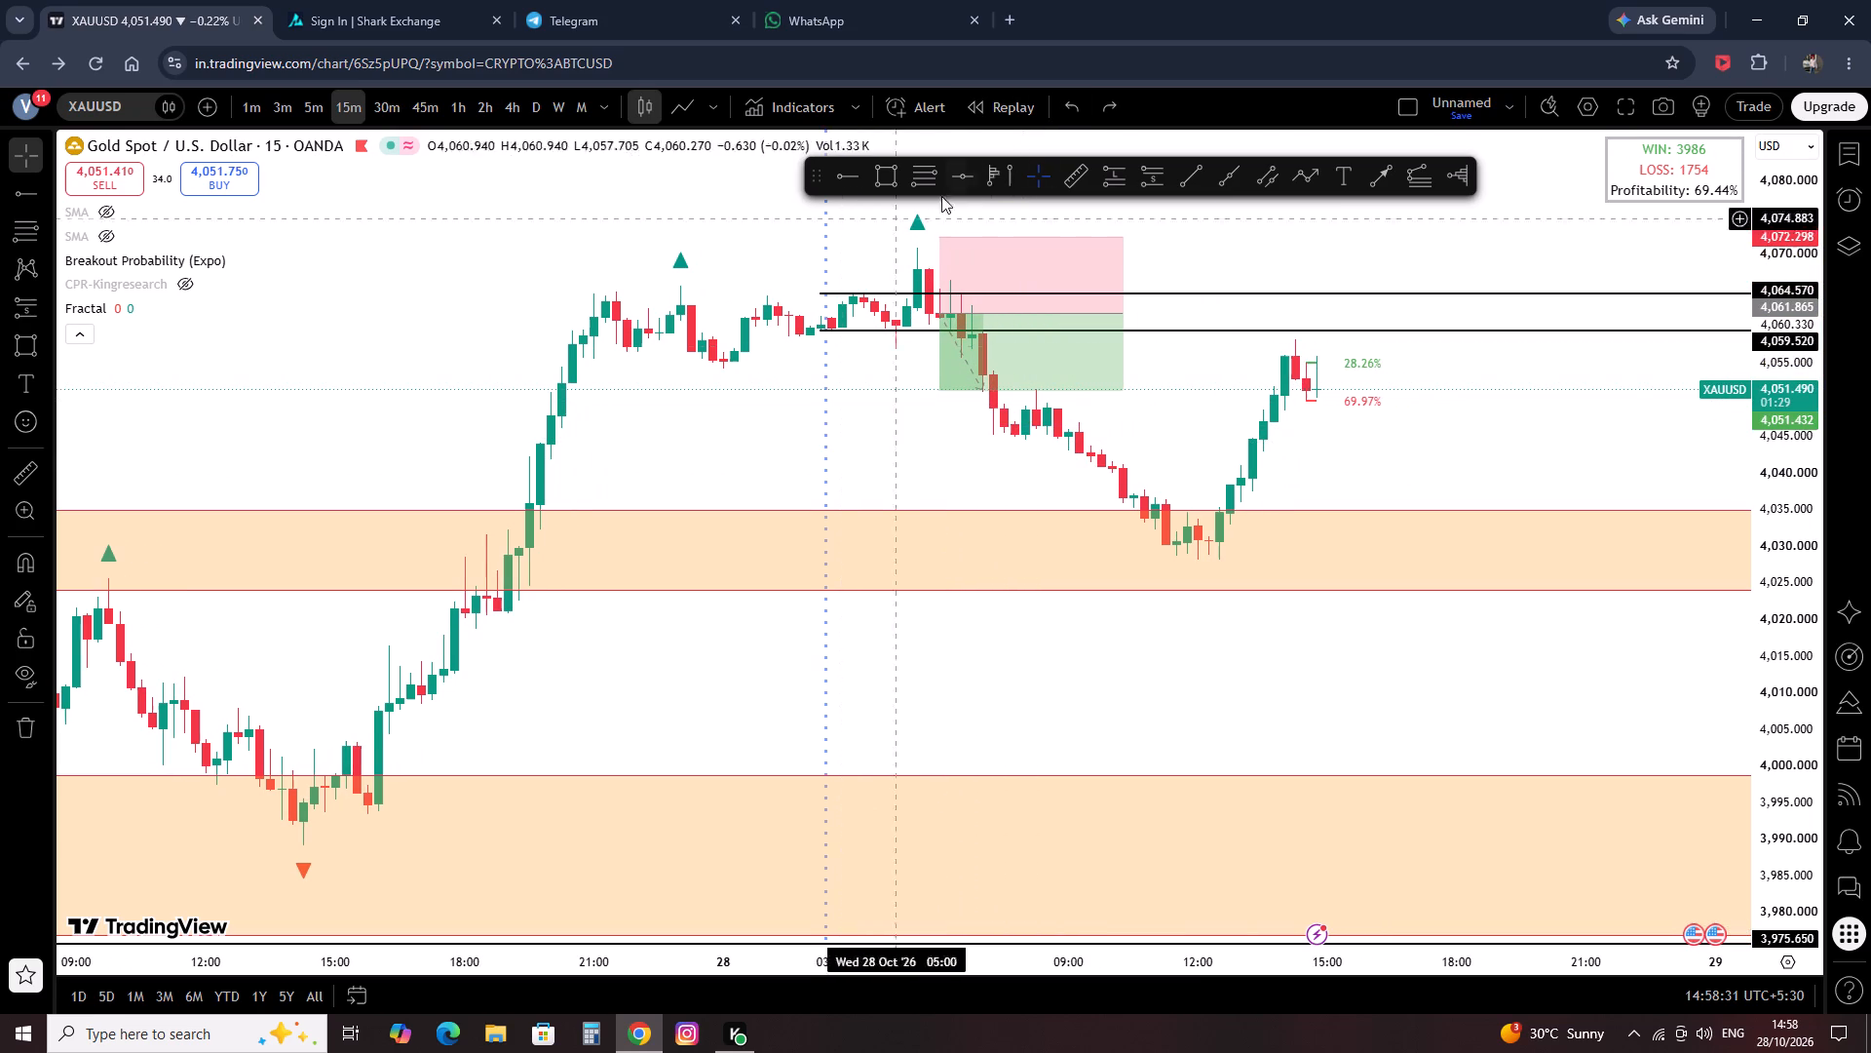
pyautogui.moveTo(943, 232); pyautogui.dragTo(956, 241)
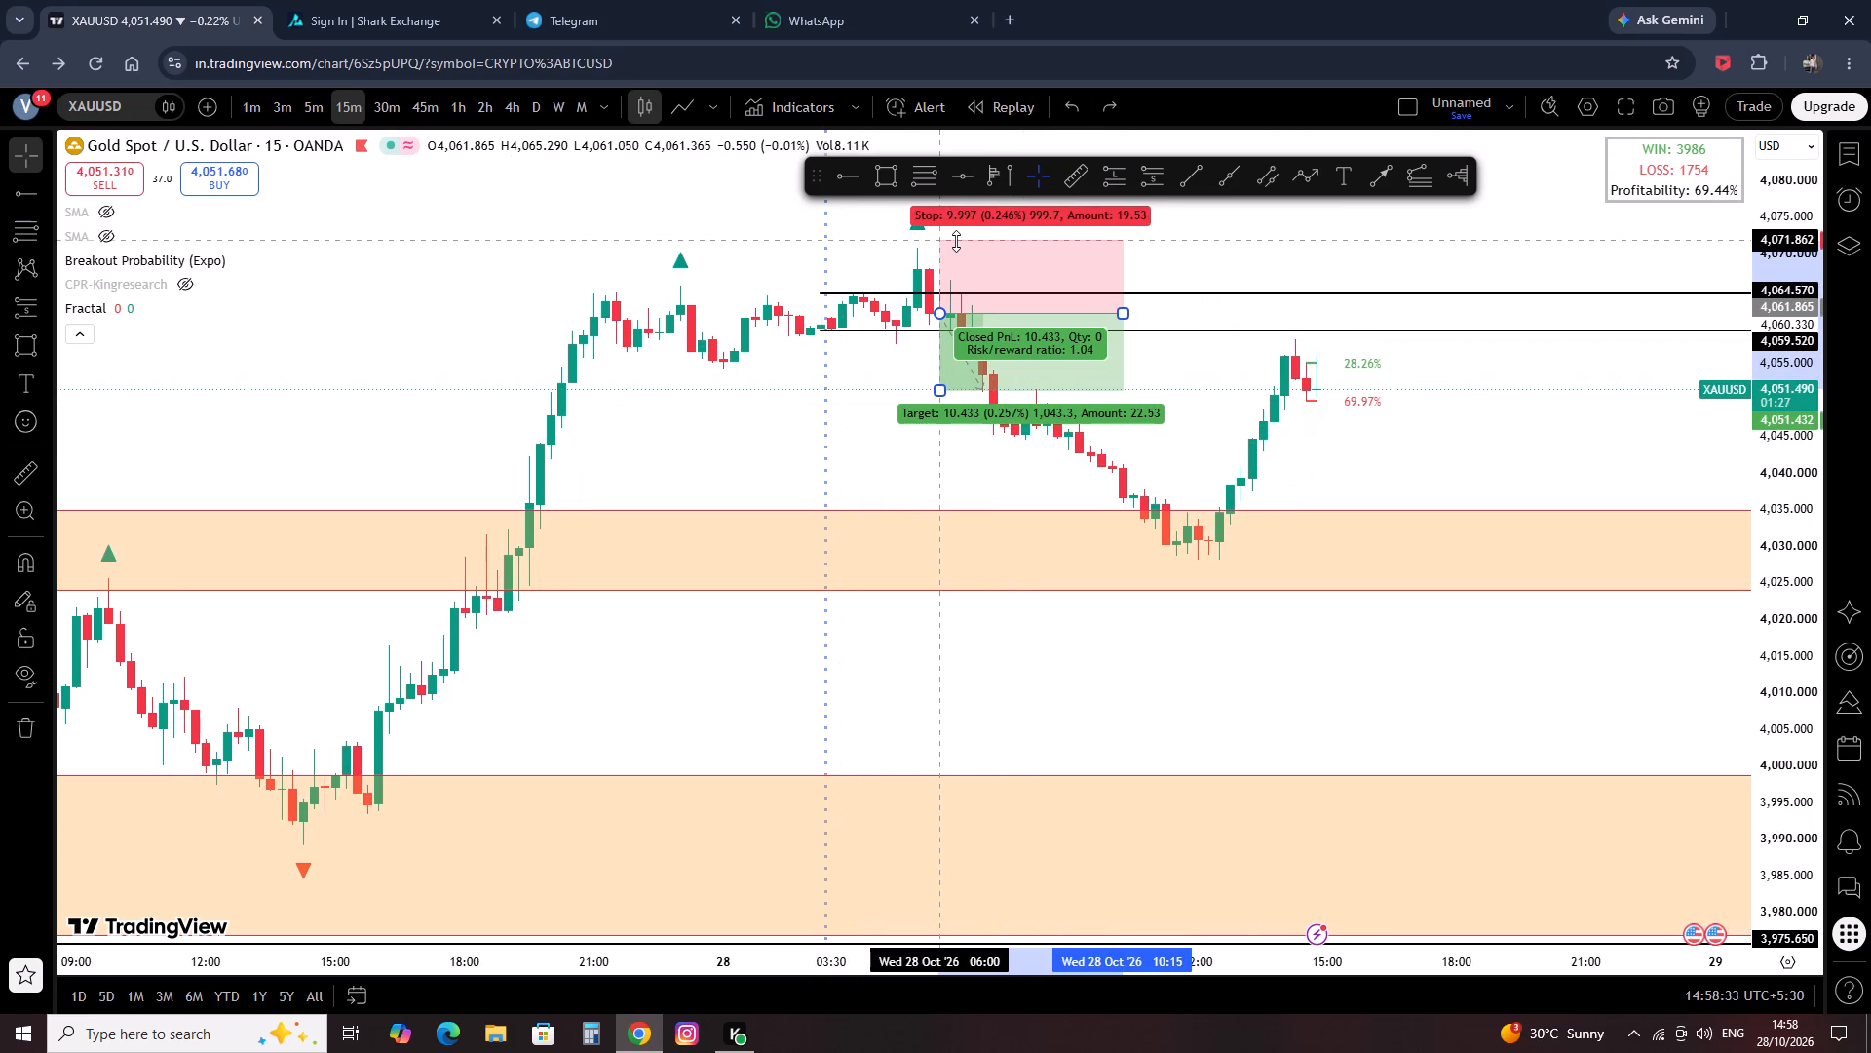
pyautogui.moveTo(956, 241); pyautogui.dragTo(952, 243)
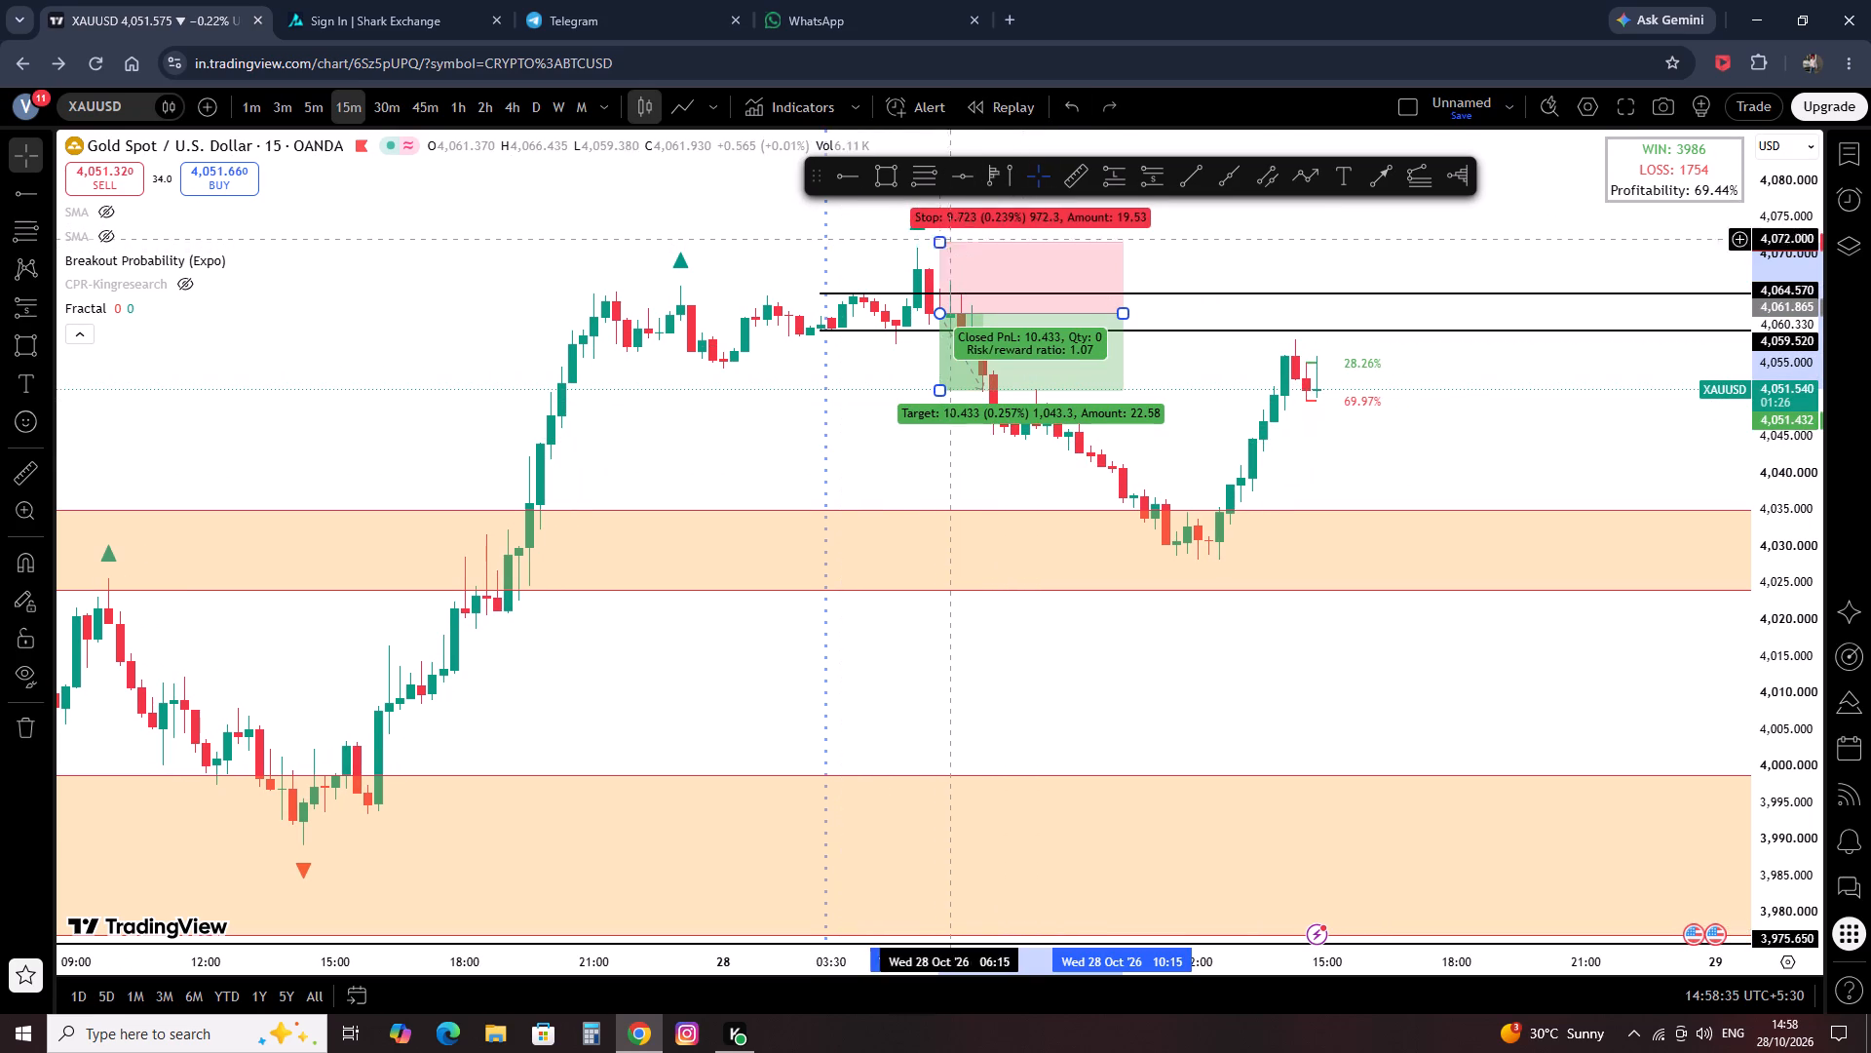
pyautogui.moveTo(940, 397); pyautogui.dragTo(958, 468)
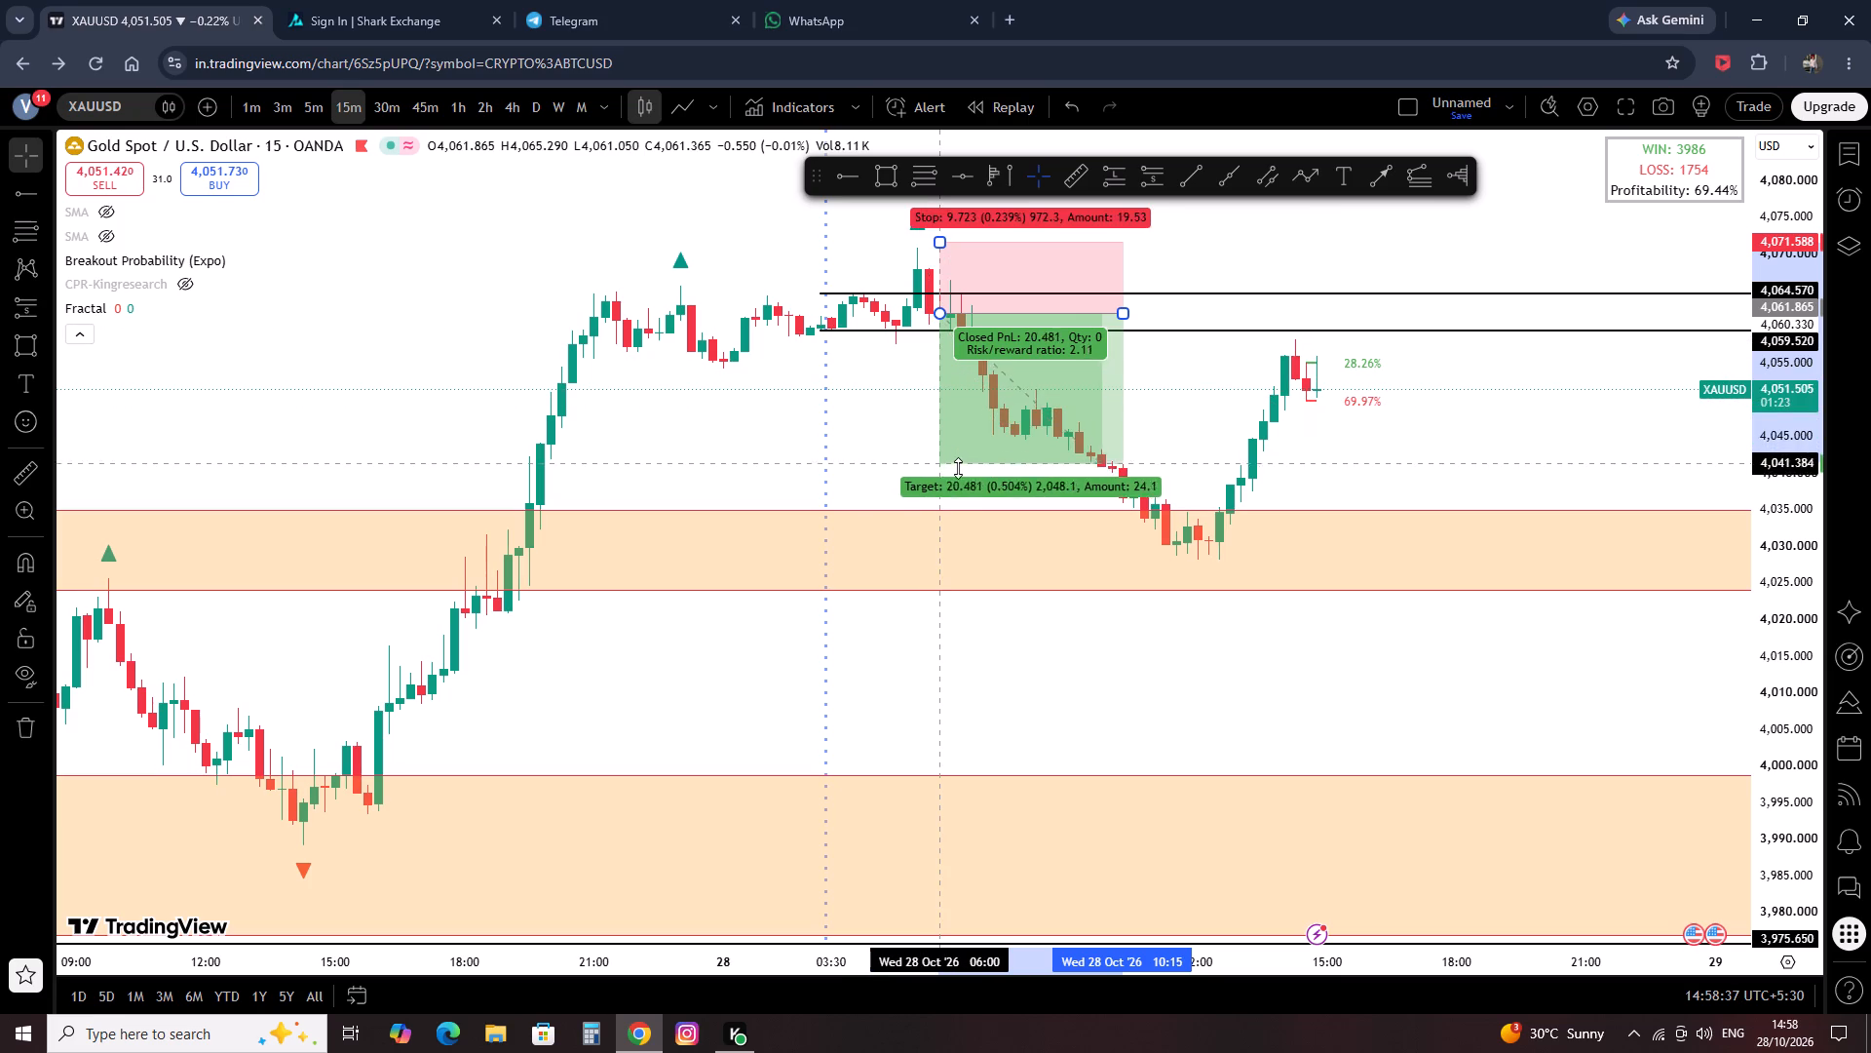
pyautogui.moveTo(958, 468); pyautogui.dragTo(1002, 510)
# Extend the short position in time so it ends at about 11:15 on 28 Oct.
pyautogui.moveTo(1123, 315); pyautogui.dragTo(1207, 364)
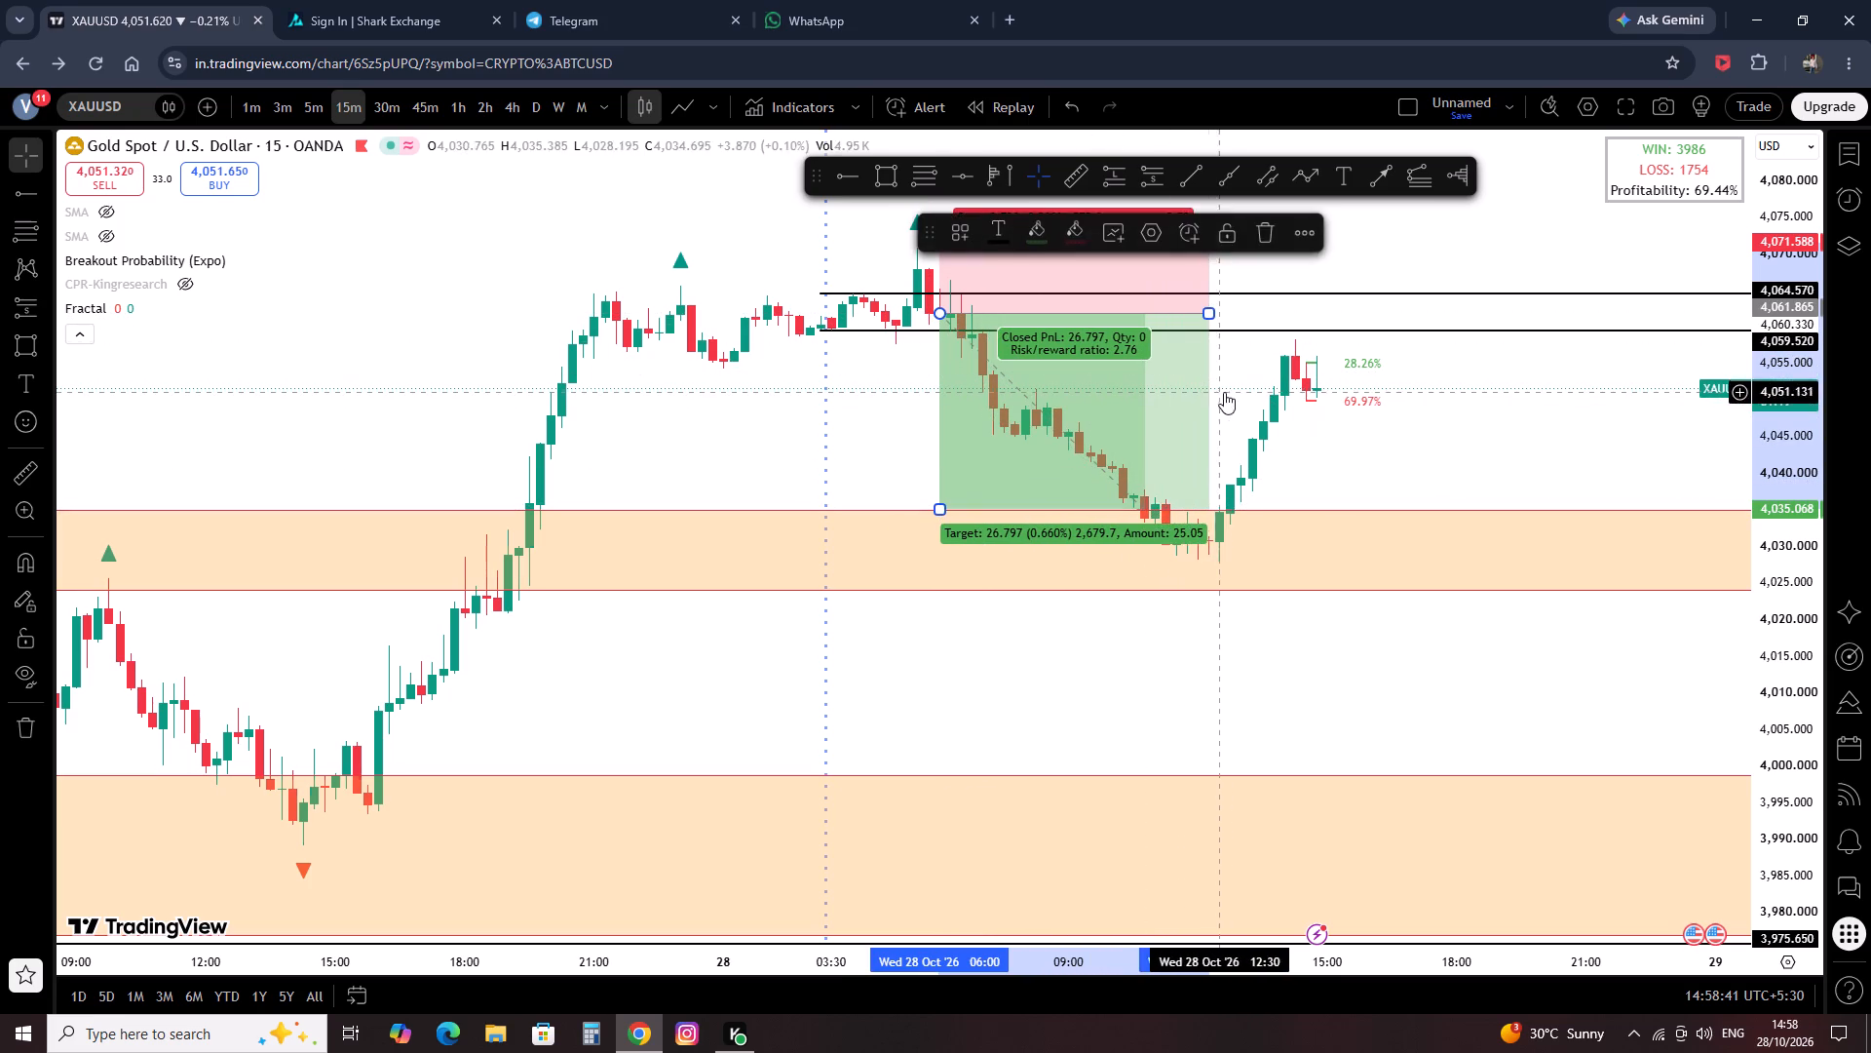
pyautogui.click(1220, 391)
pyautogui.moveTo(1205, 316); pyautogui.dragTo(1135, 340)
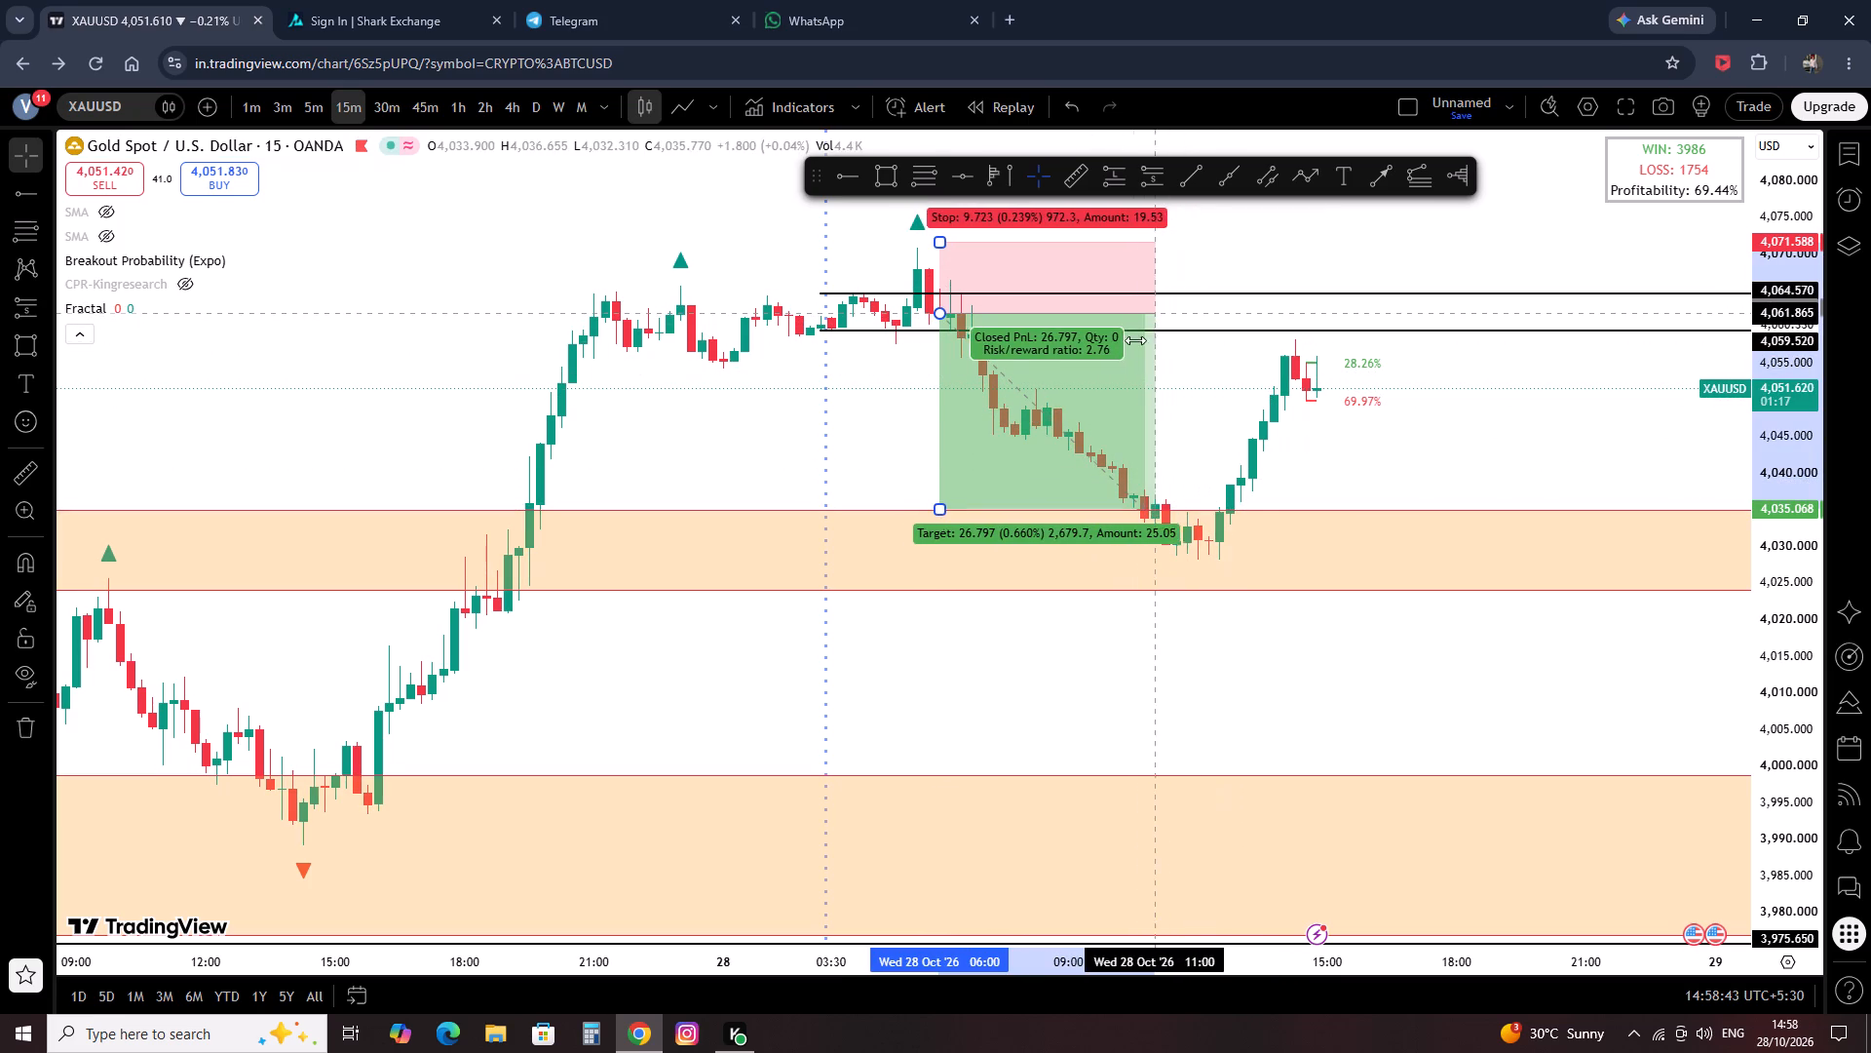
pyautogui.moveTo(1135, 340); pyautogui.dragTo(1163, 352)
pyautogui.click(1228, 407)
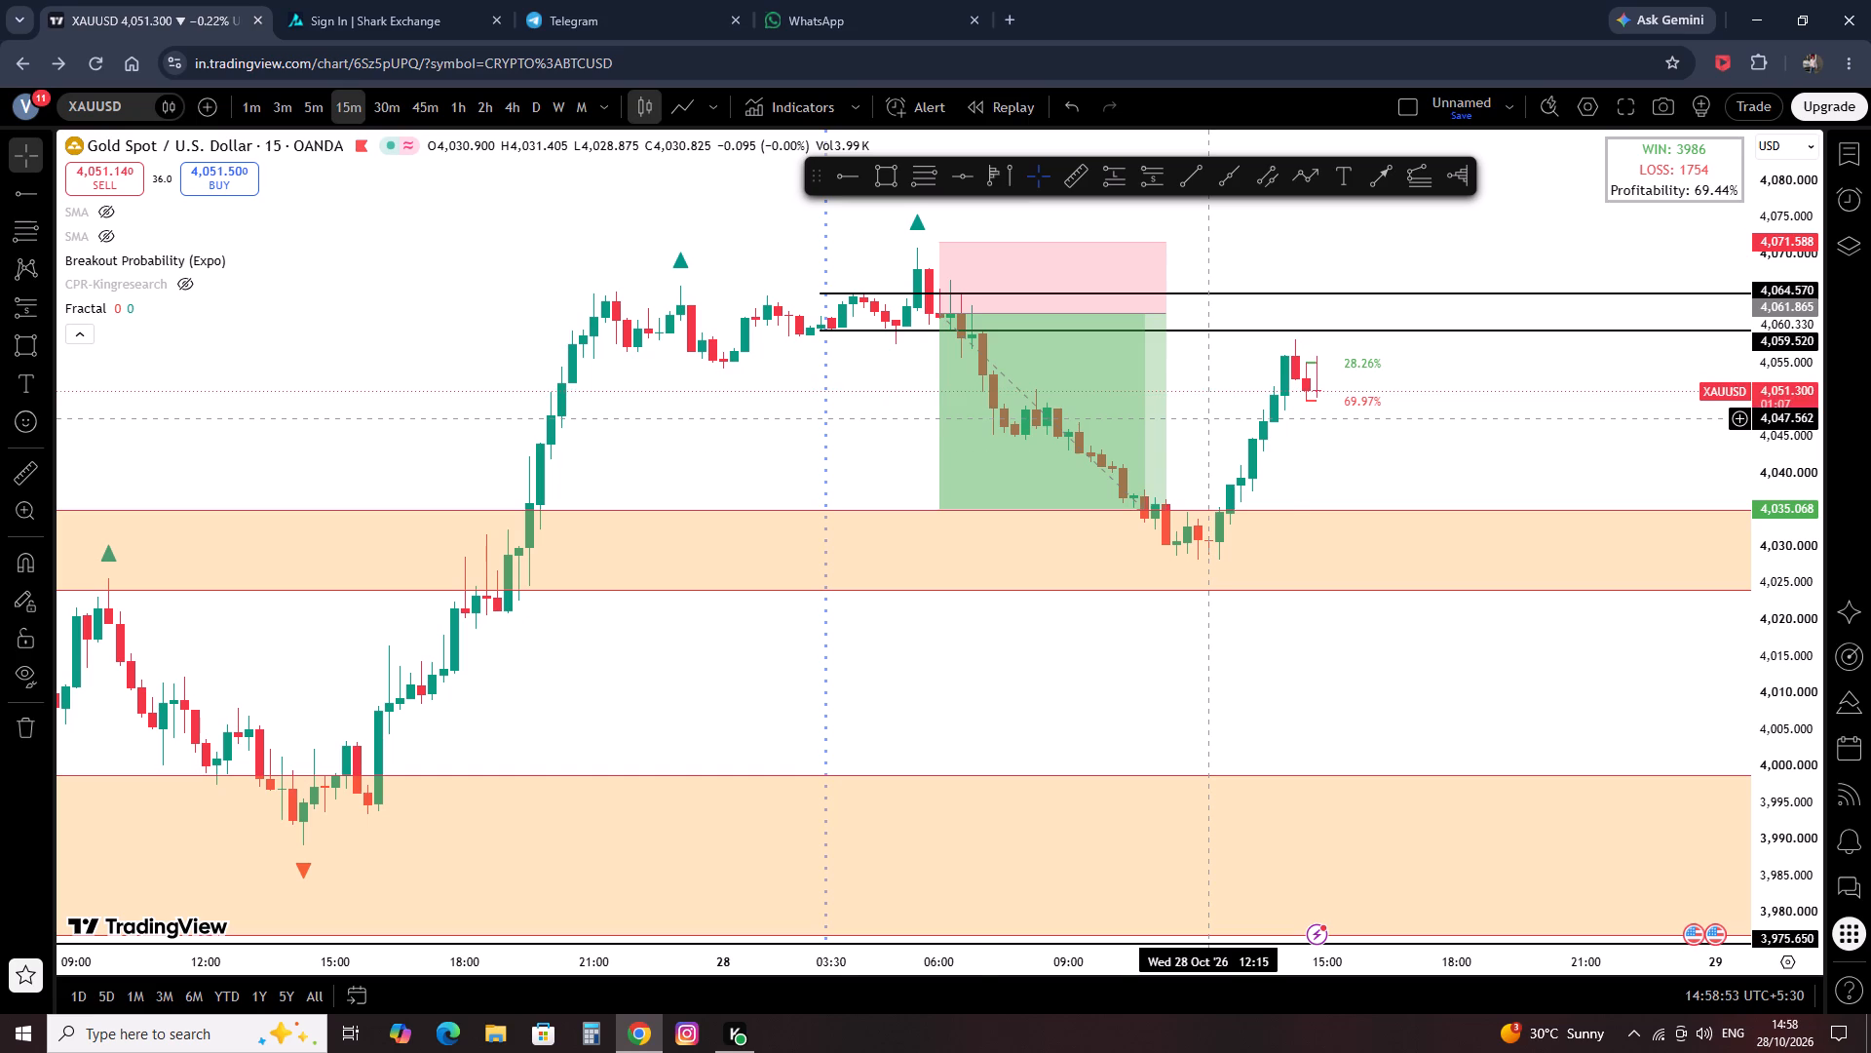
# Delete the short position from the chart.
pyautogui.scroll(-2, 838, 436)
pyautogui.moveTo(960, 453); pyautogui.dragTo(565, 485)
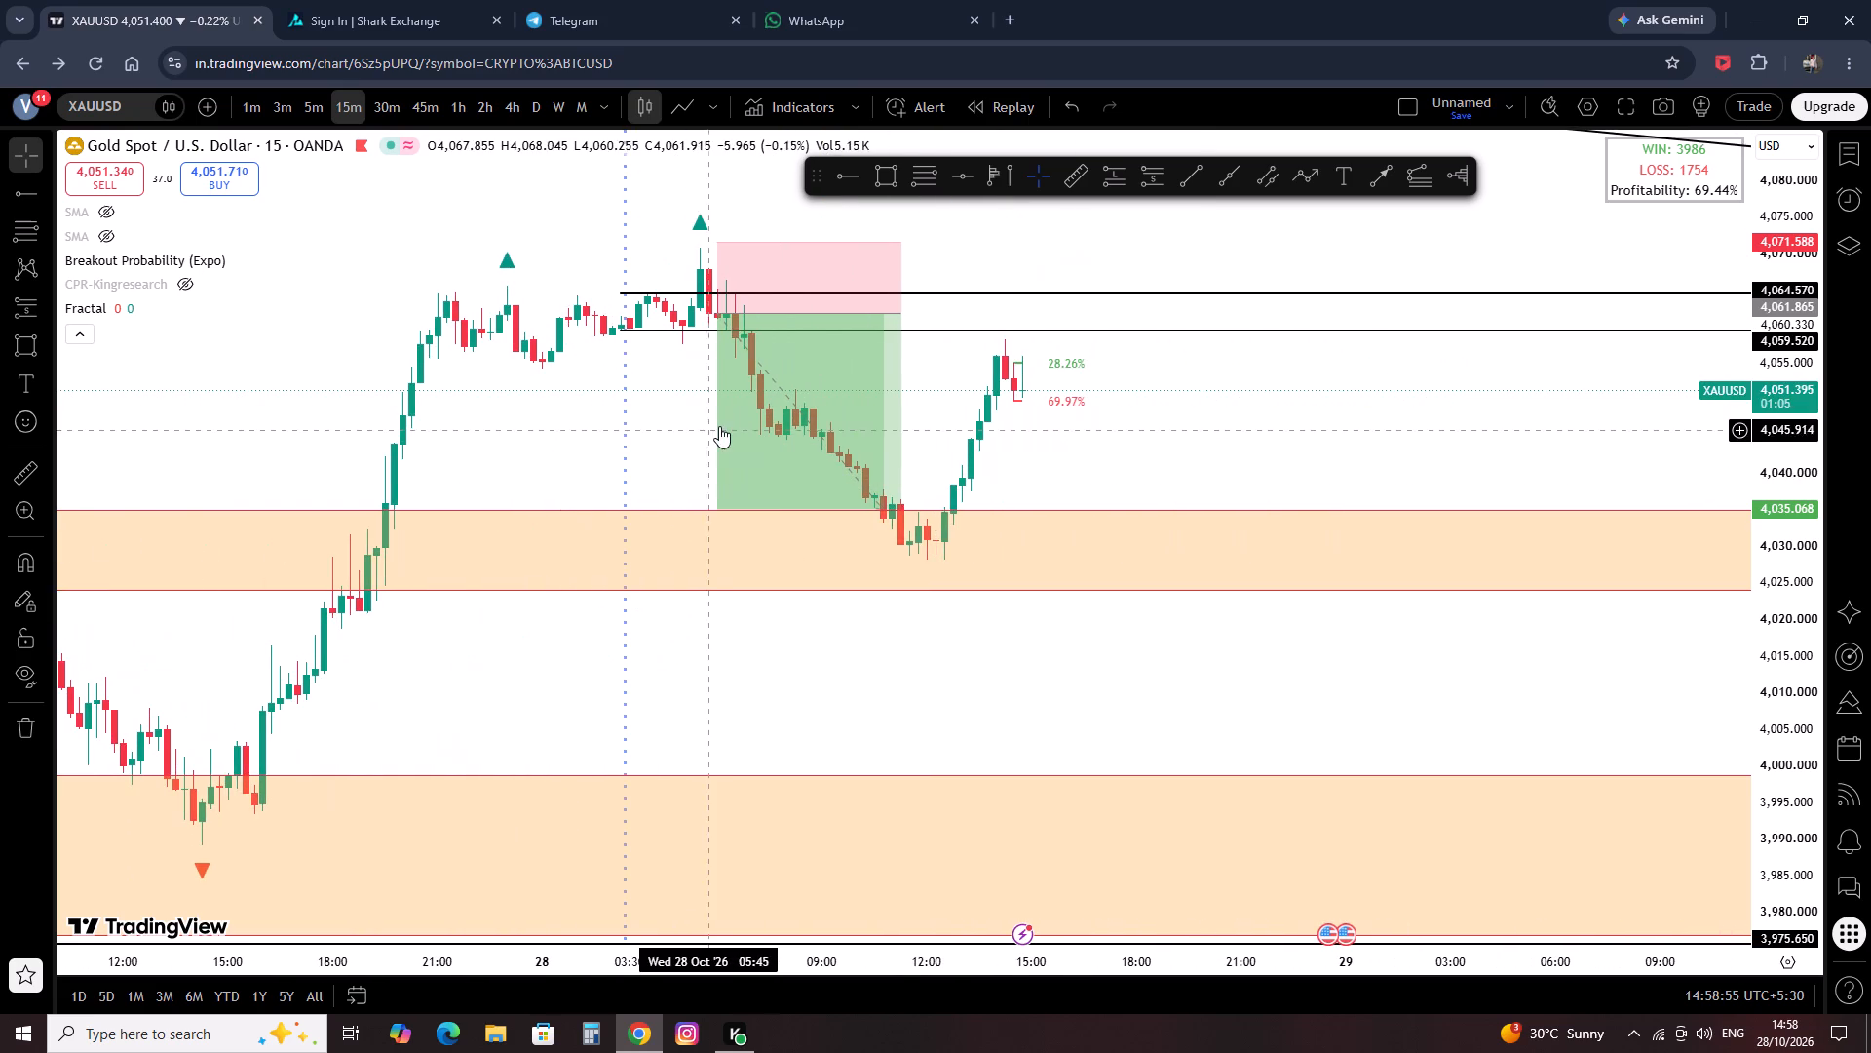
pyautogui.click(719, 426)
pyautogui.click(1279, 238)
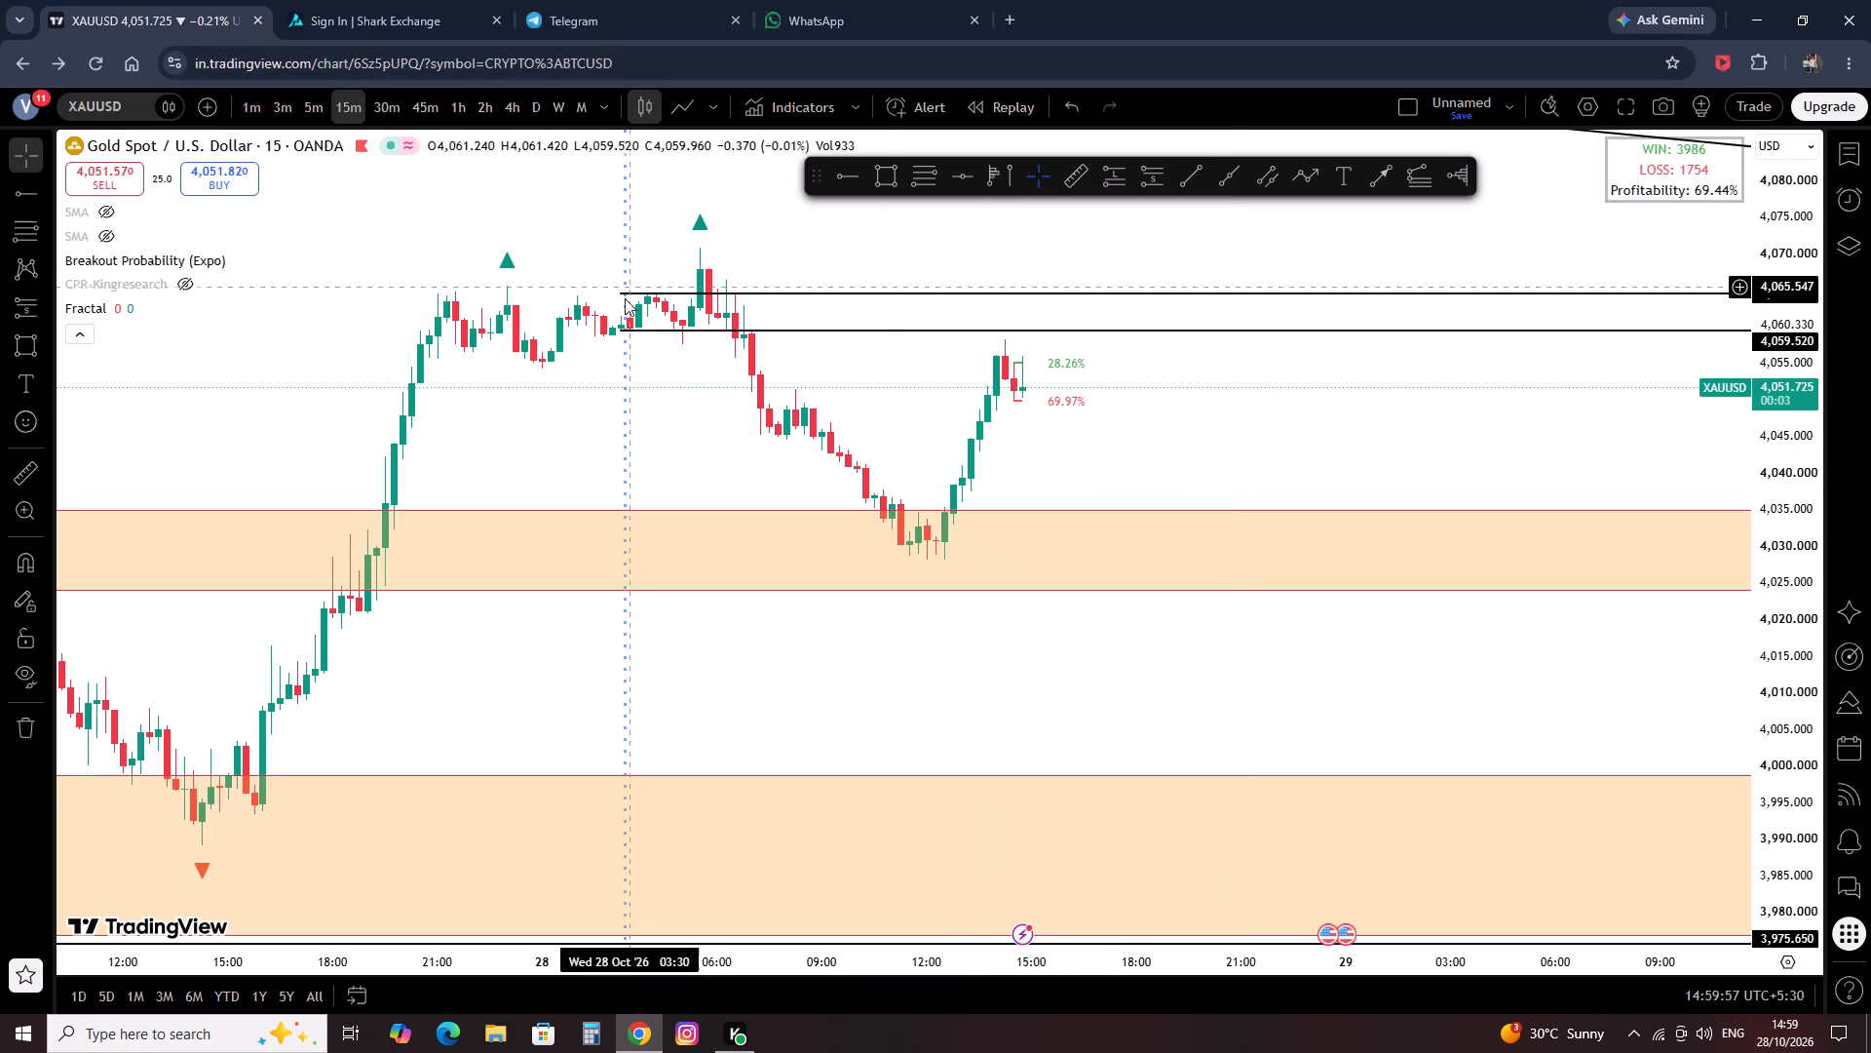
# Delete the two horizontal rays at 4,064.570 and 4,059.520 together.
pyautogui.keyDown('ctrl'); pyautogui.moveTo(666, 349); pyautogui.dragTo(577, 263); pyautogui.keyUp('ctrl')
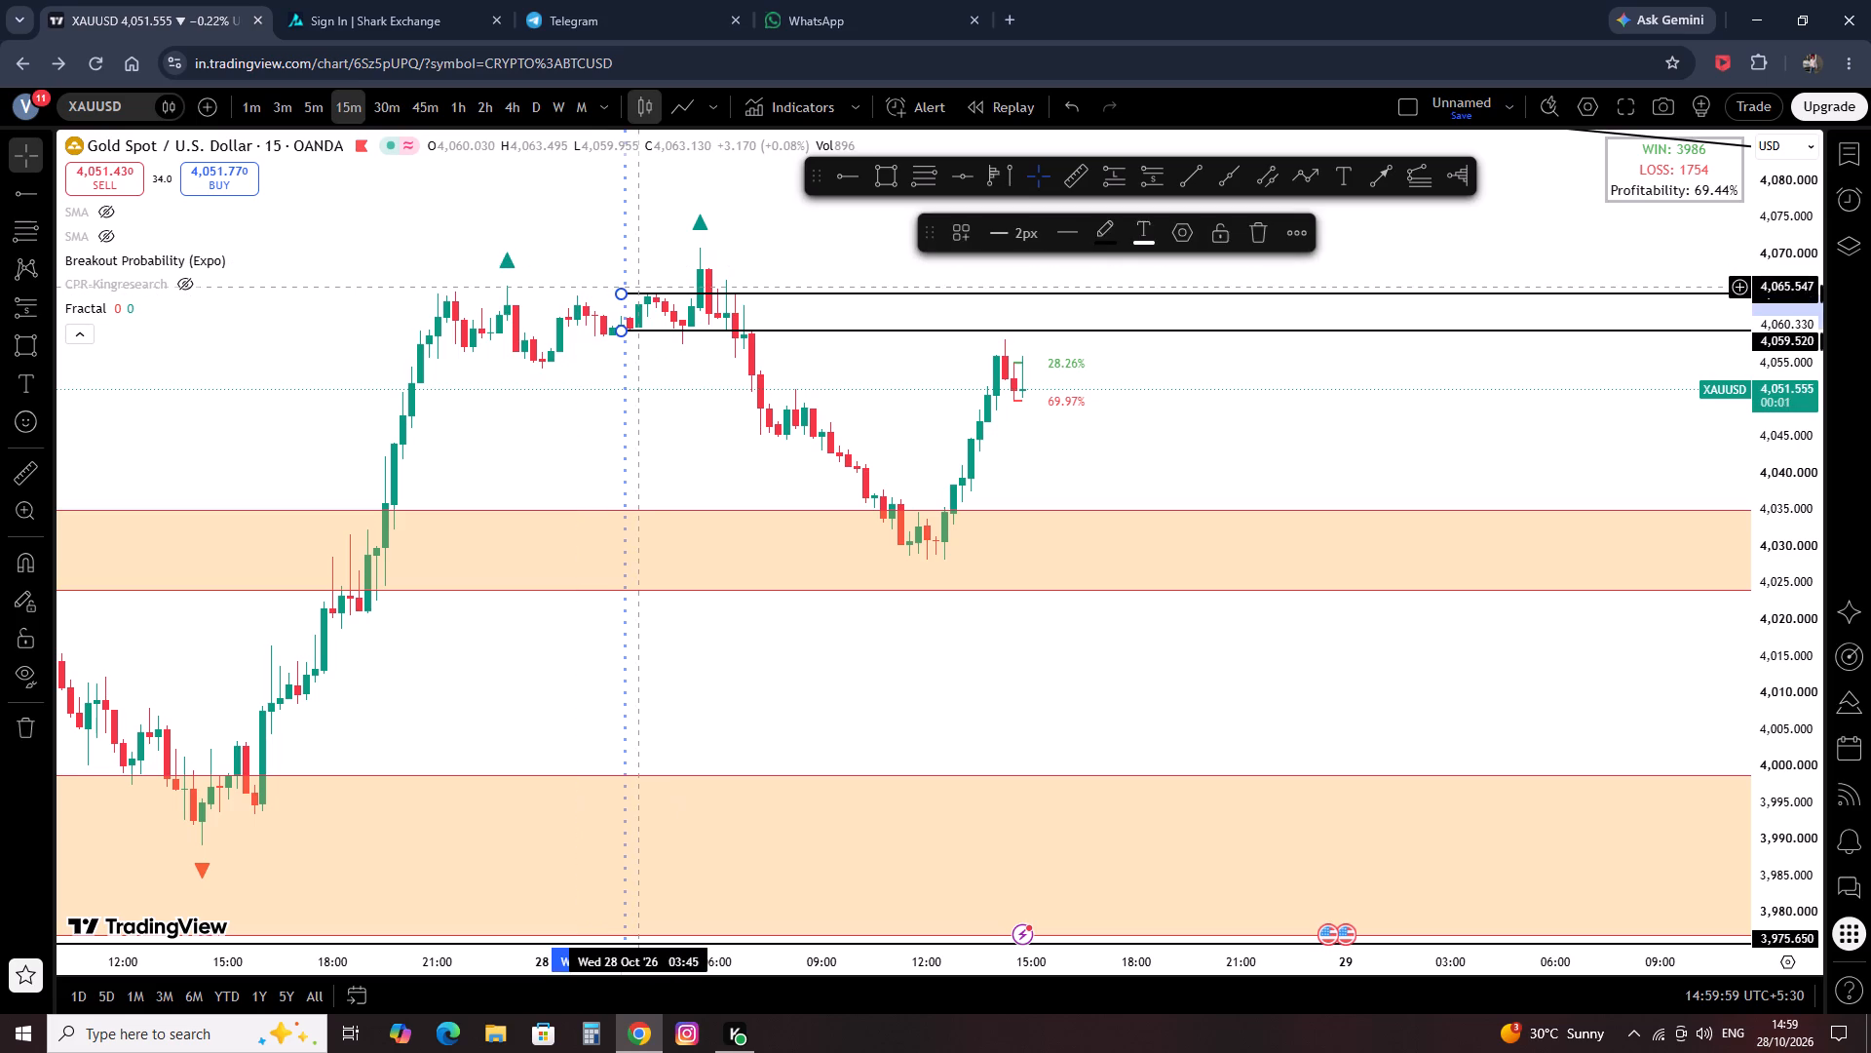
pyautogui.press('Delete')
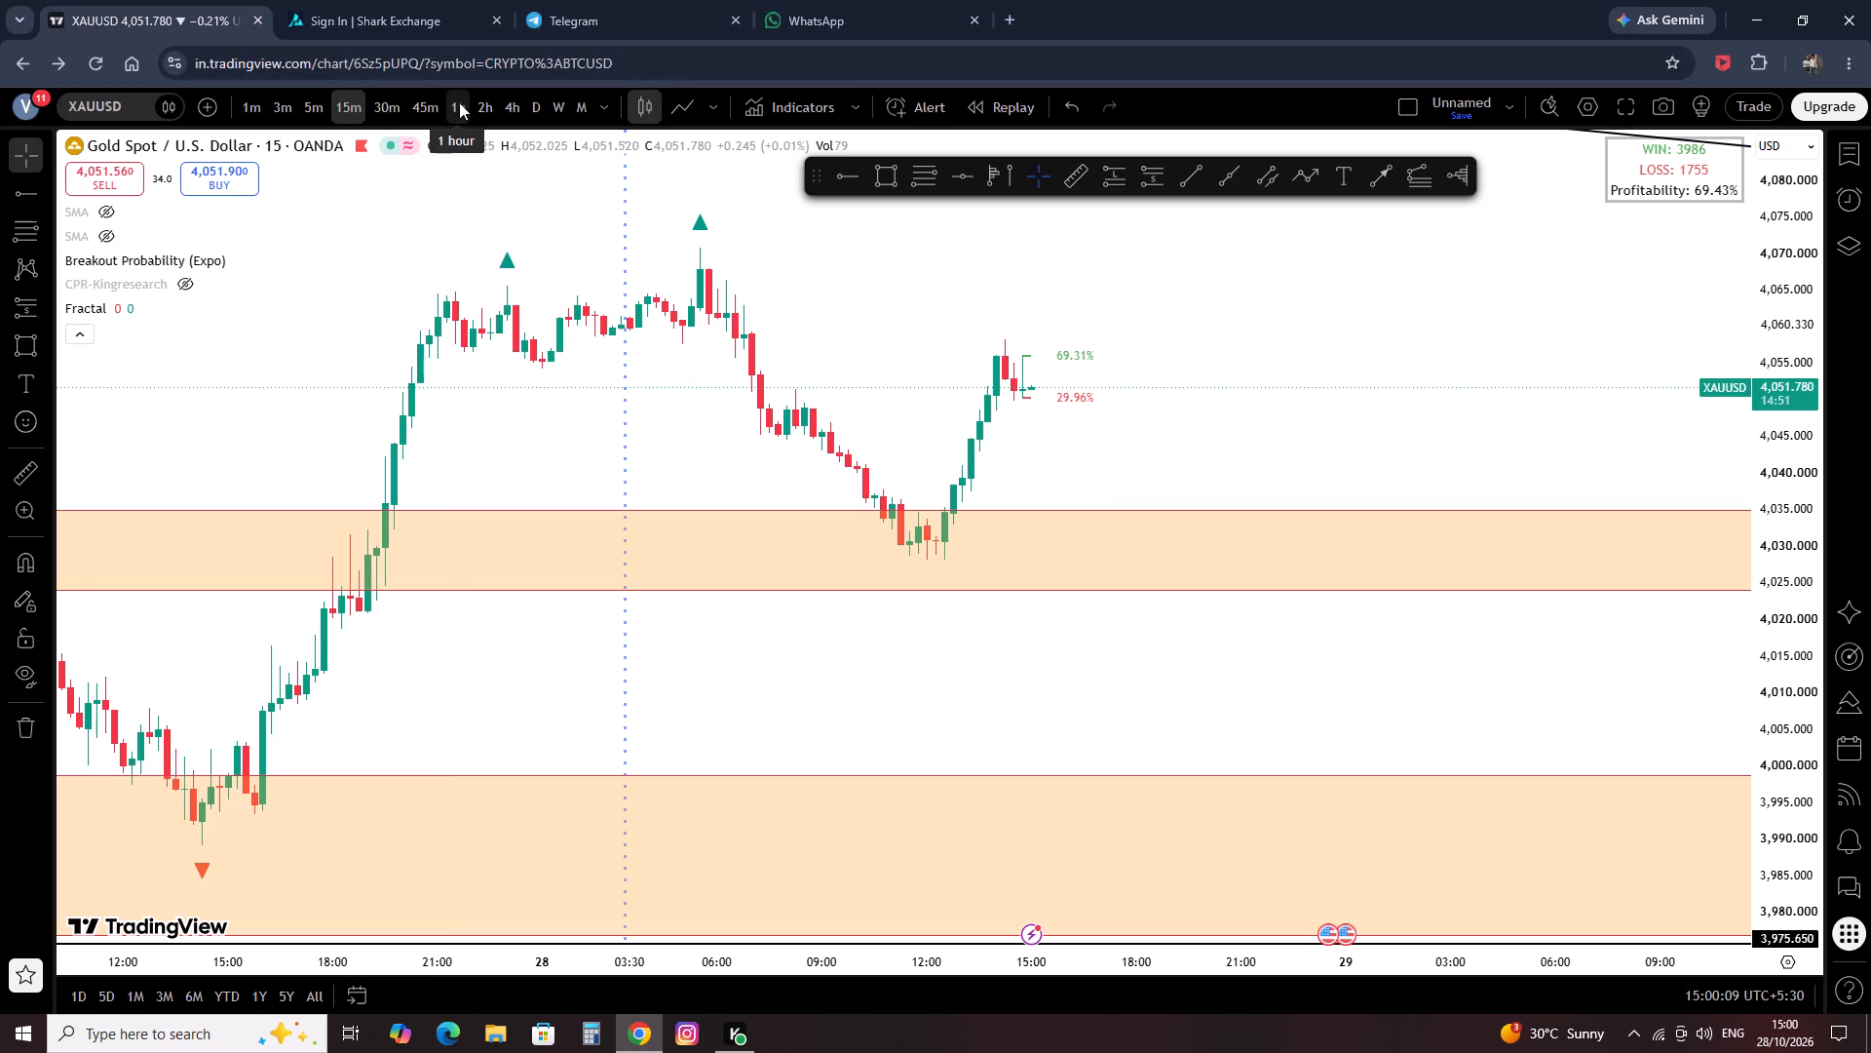
# On the 45-minute timeframe, draw horizontal rays at 4,062.515 and 4,055.225 from the 28 Oct 00:15 candle.
pyautogui.click(421, 111)
pyautogui.scroll(2, 528, 465)
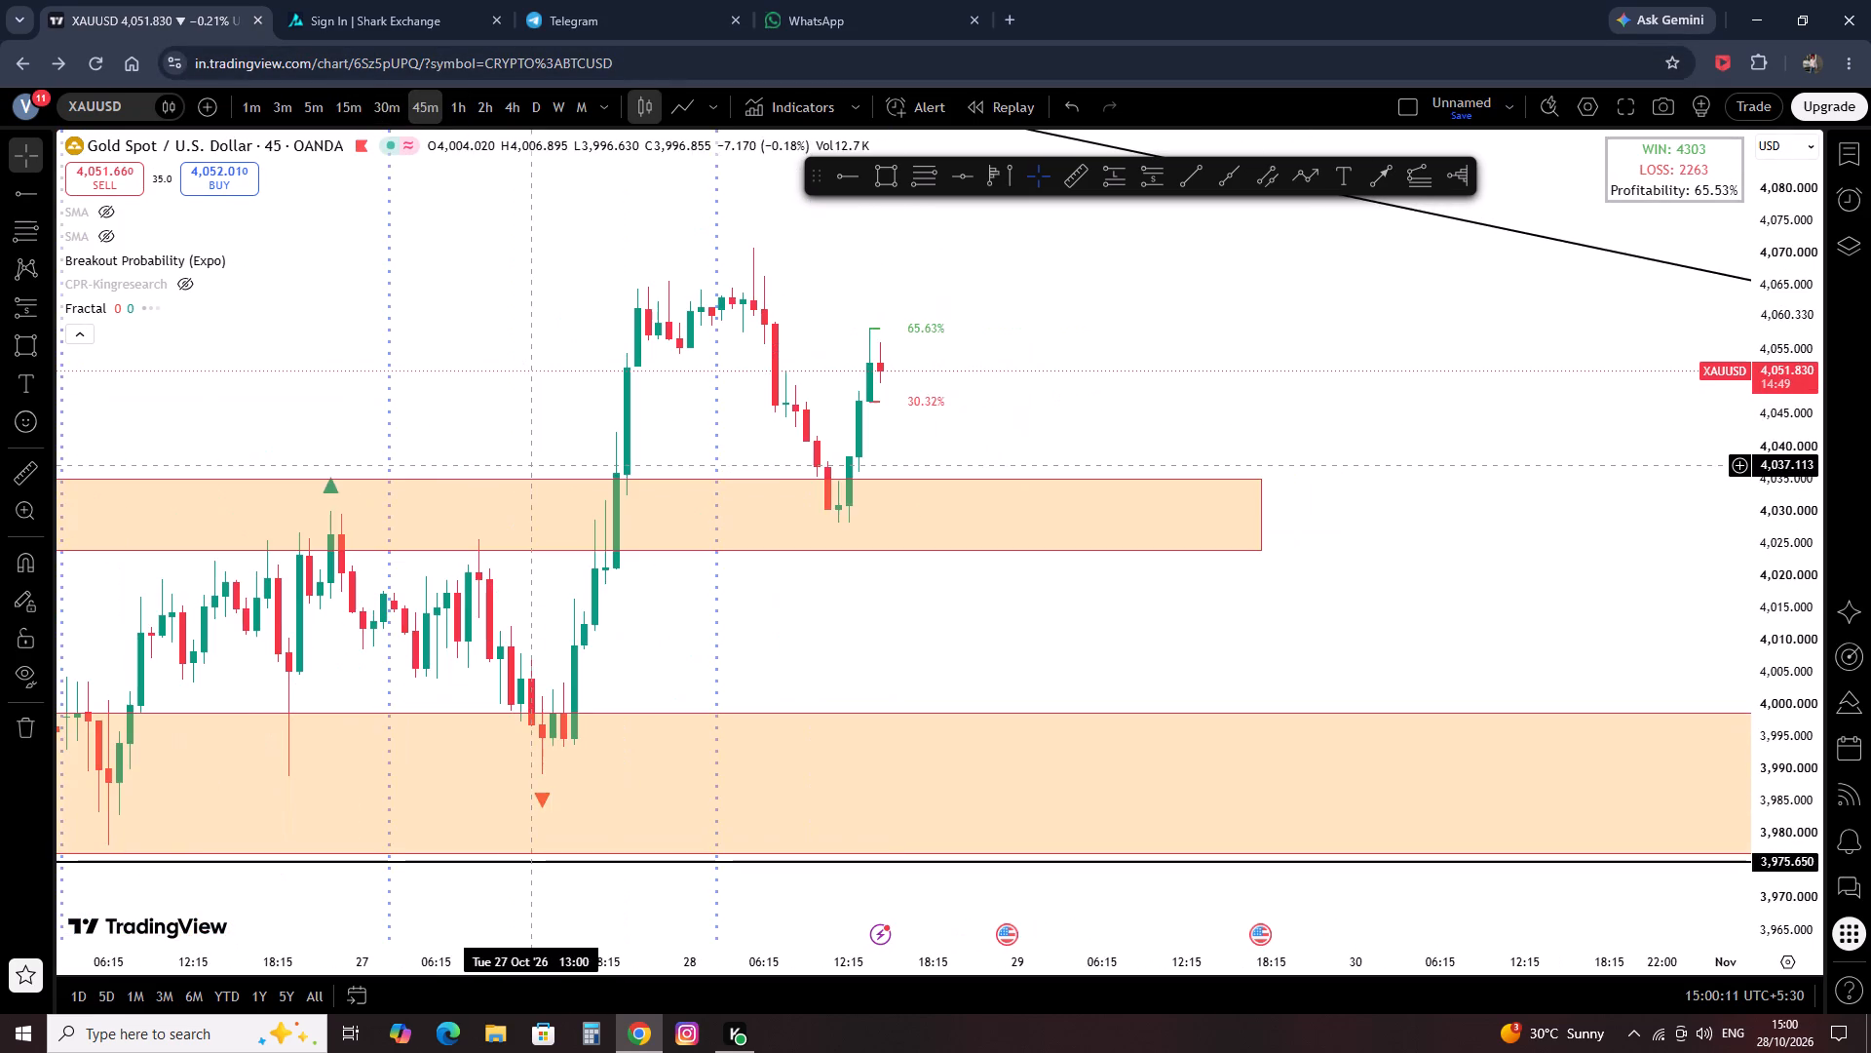
pyautogui.scroll(1, 631, 469)
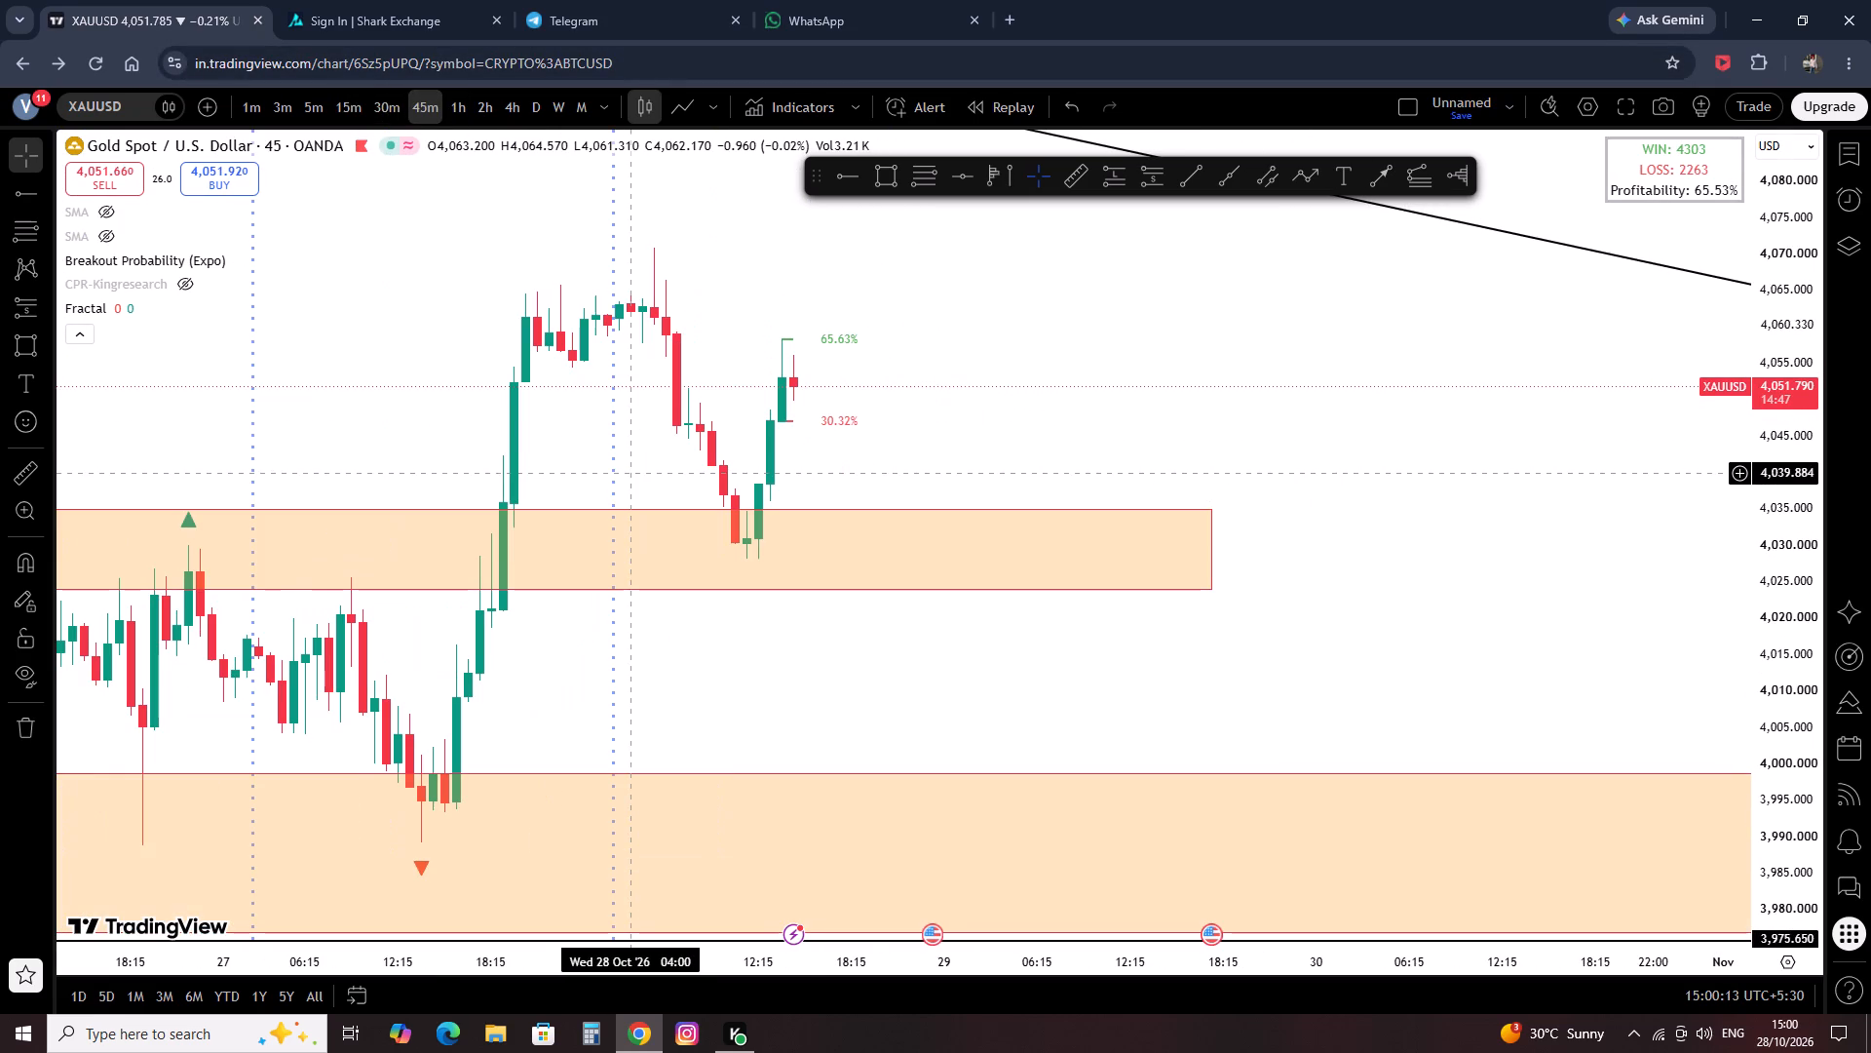
pyautogui.moveTo(761, 335); pyautogui.dragTo(1190, 346)
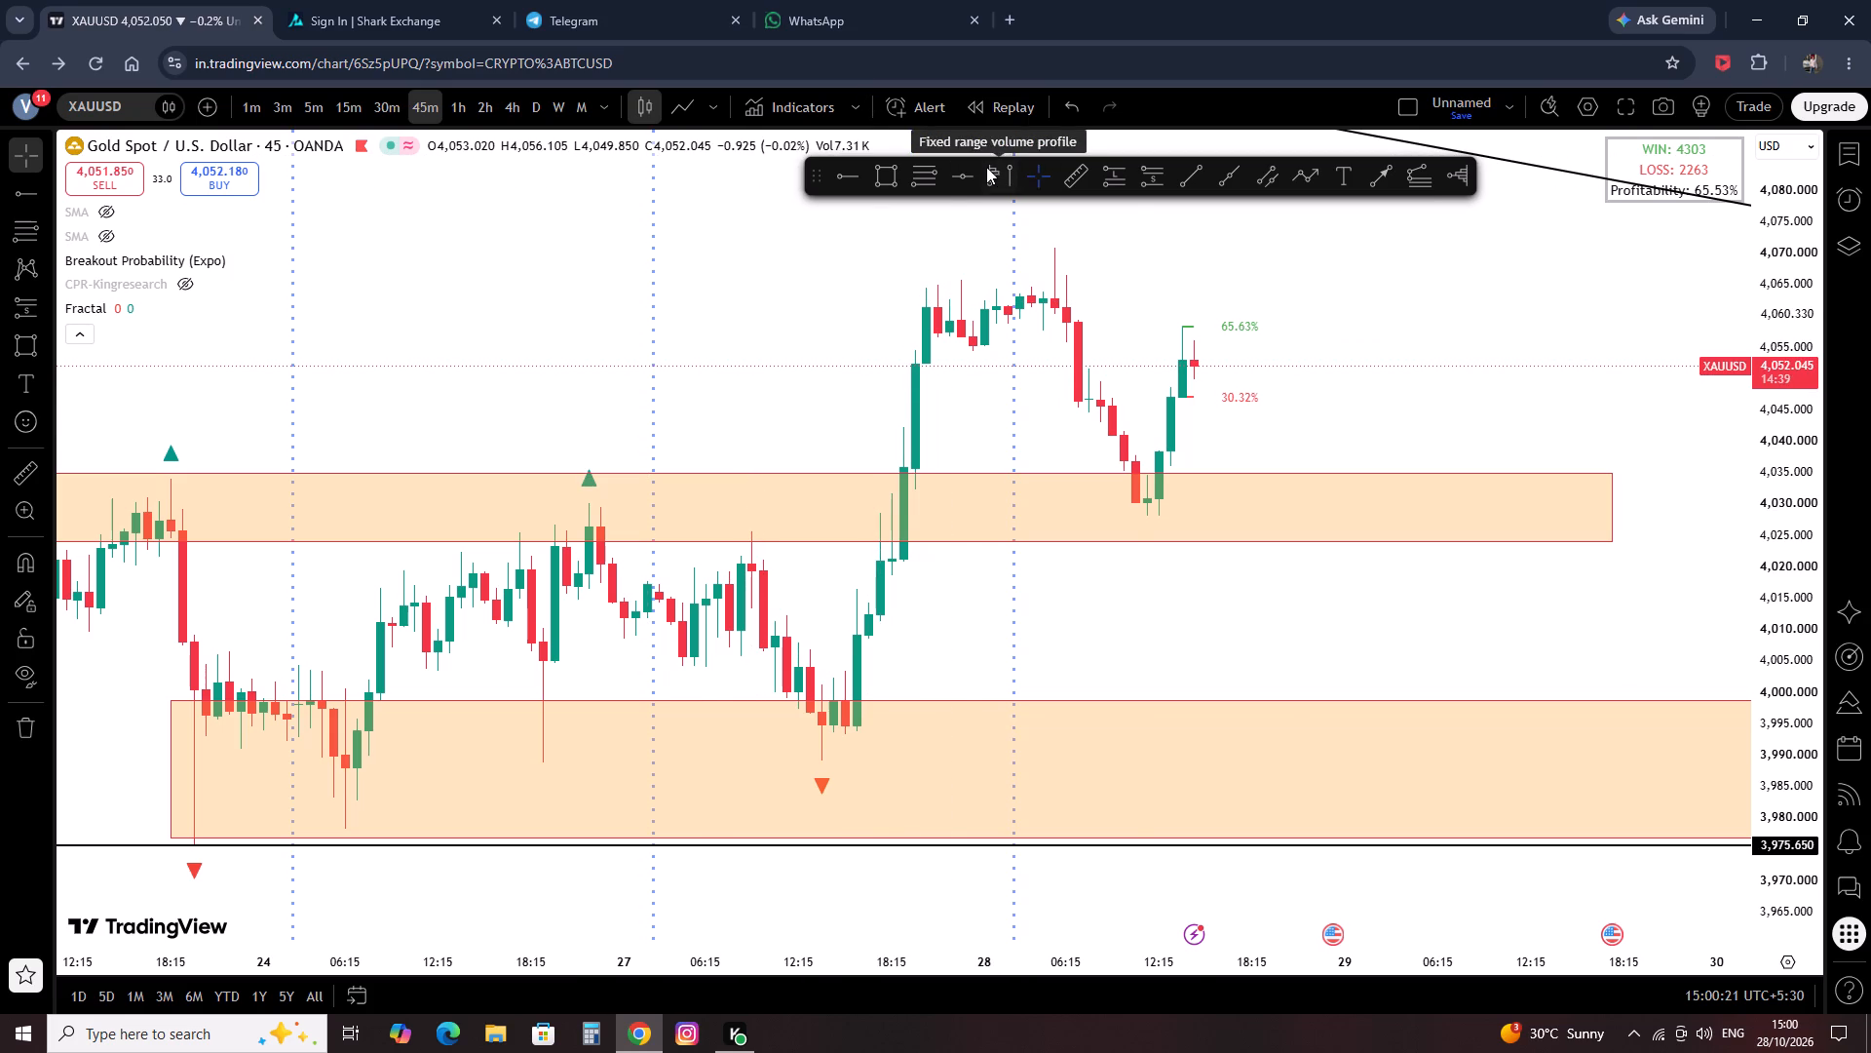
pyautogui.scroll(4, 1134, 263)
pyautogui.click(847, 166)
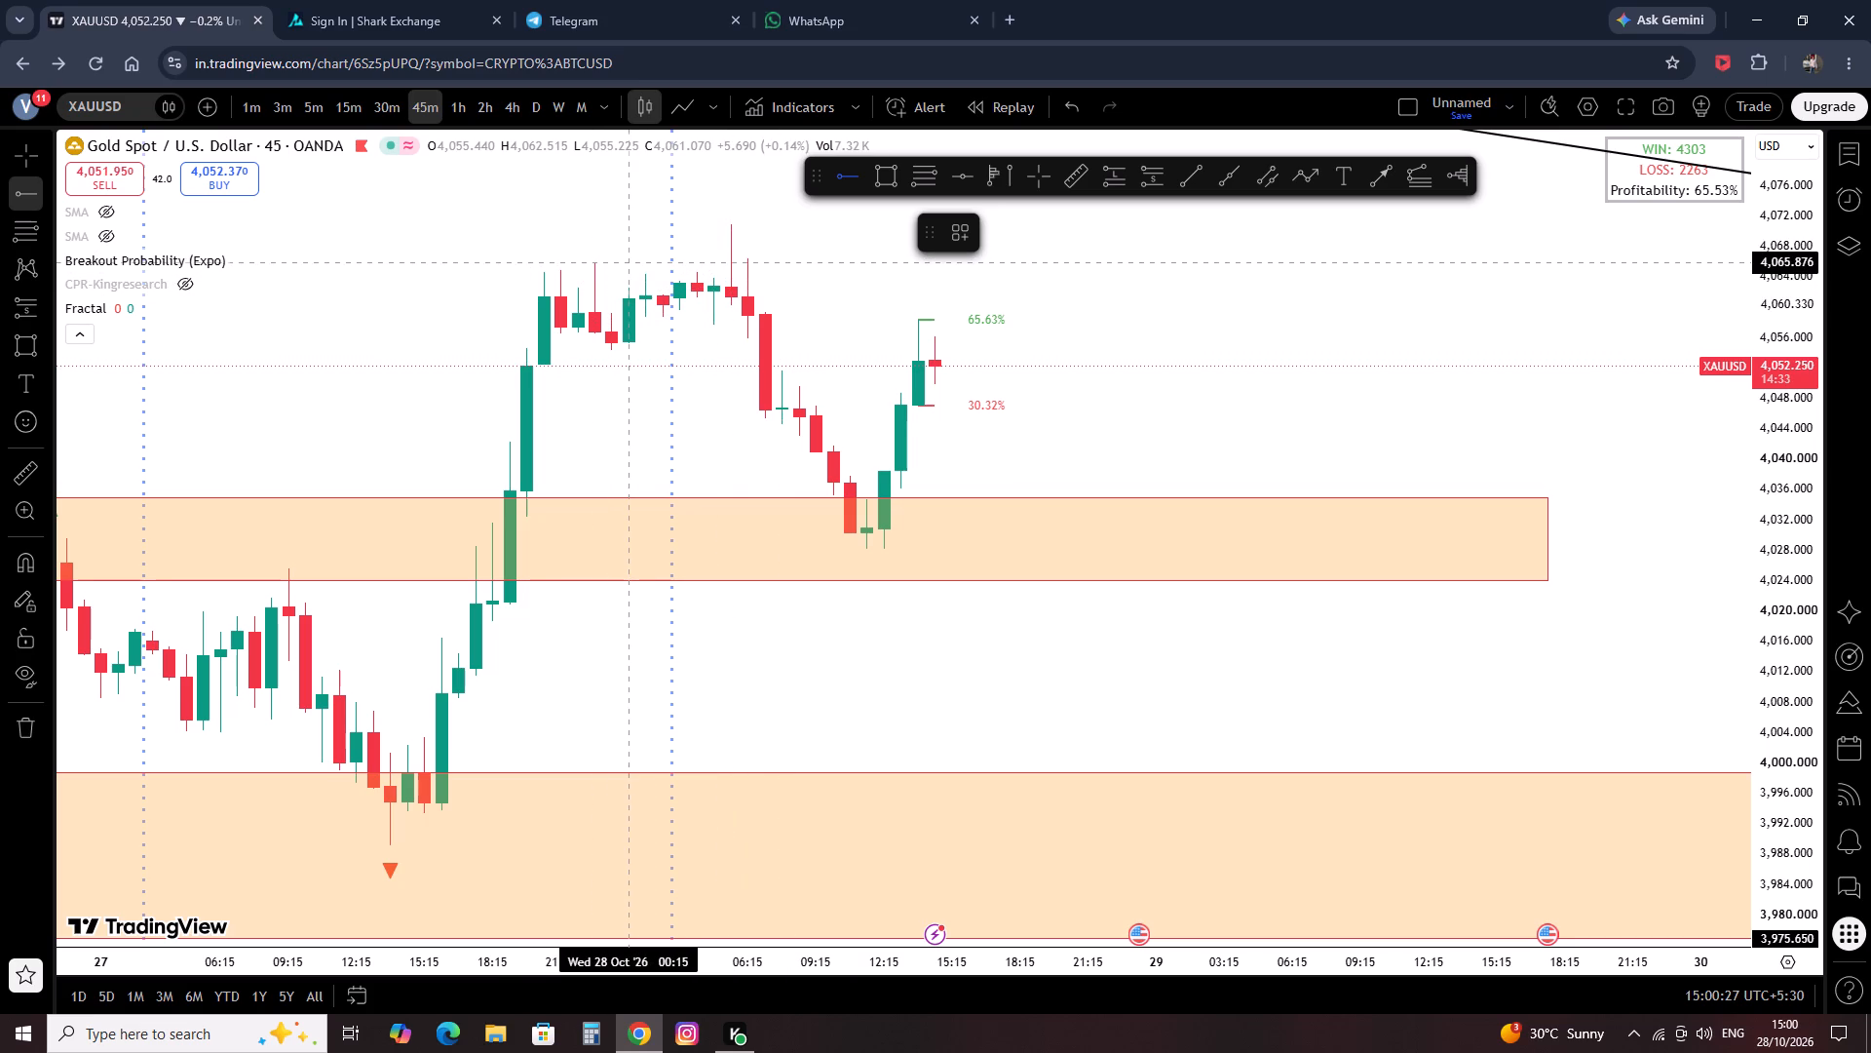
pyautogui.keyDown('ctrl'); pyautogui.click(625, 262); pyautogui.keyUp('ctrl')
pyautogui.click(829, 184)
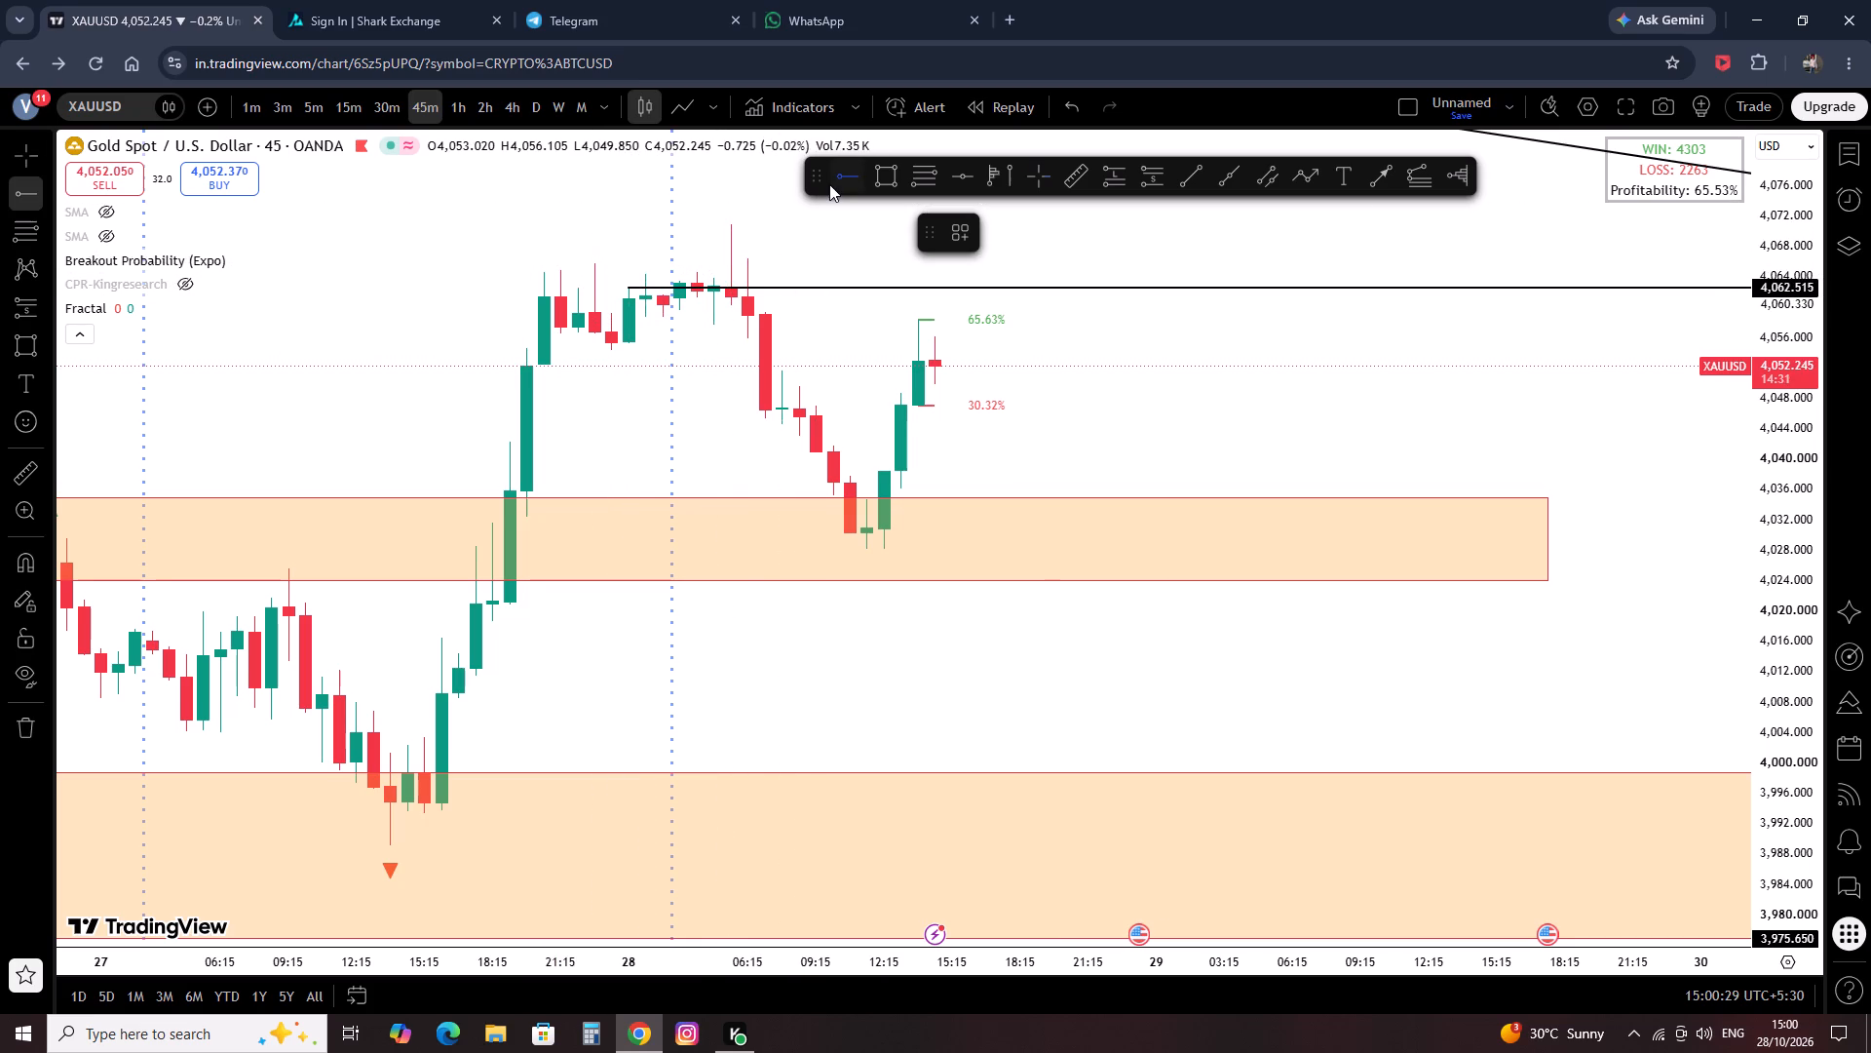
pyautogui.keyDown('ctrl'); pyautogui.click(630, 351); pyautogui.keyUp('ctrl')
pyautogui.keyDown('ctrl'); pyautogui.click(643, 408); pyautogui.keyUp('ctrl')
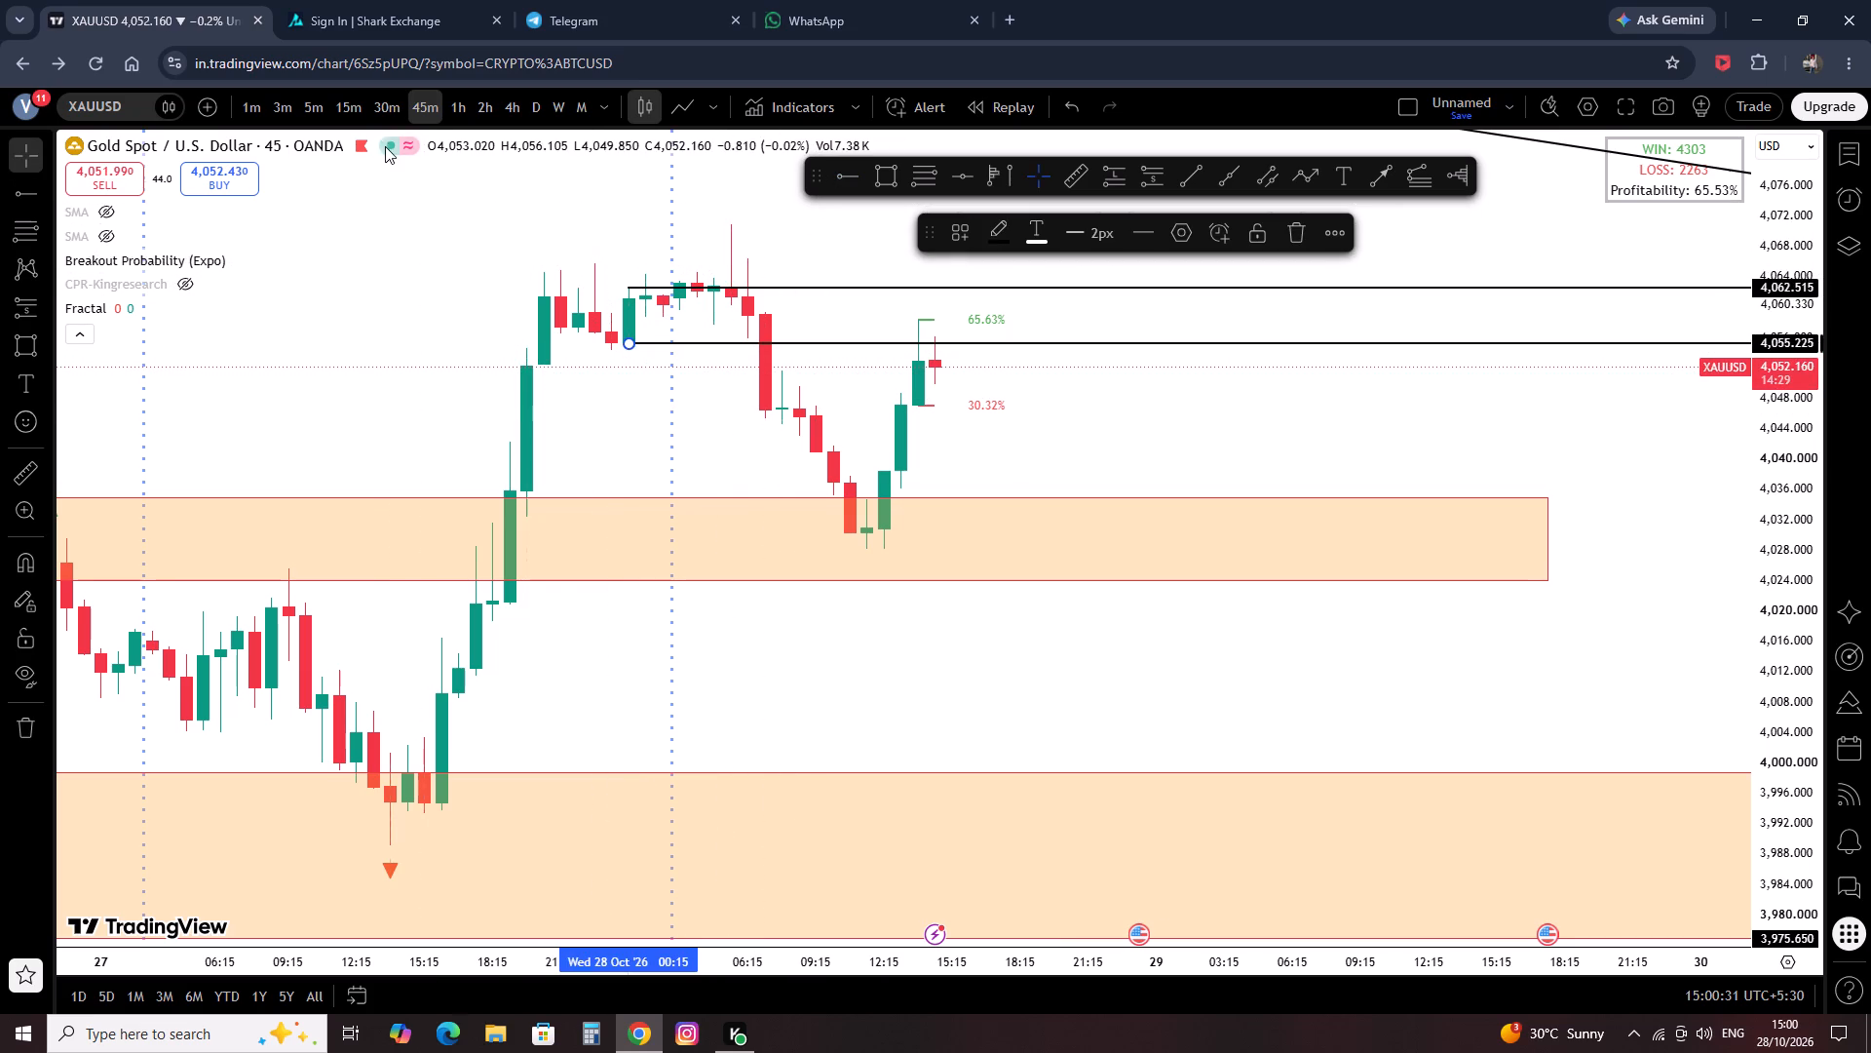
# Switch the chart back to the 15-minute timeframe with both new rays in view, and deselect the lower ray.
pyautogui.click(359, 123)
pyautogui.scroll(-7, 537, 446)
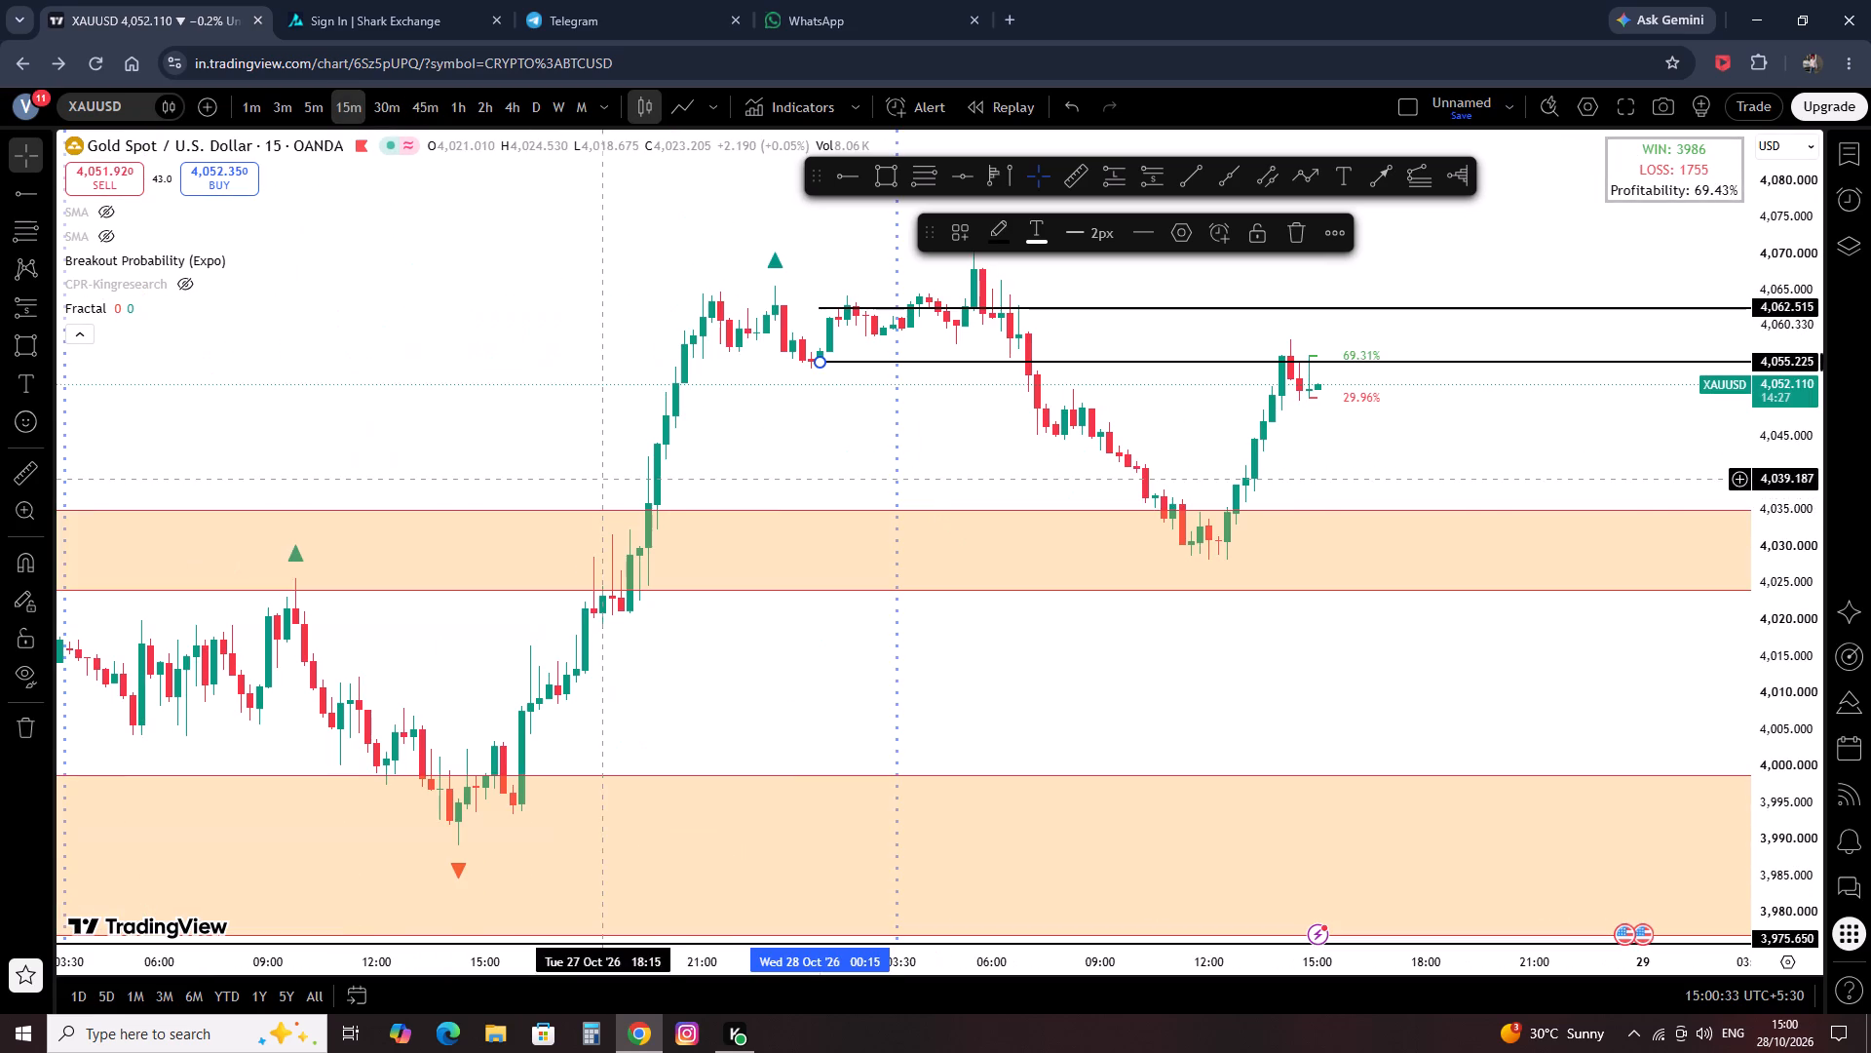
pyautogui.click(718, 506)
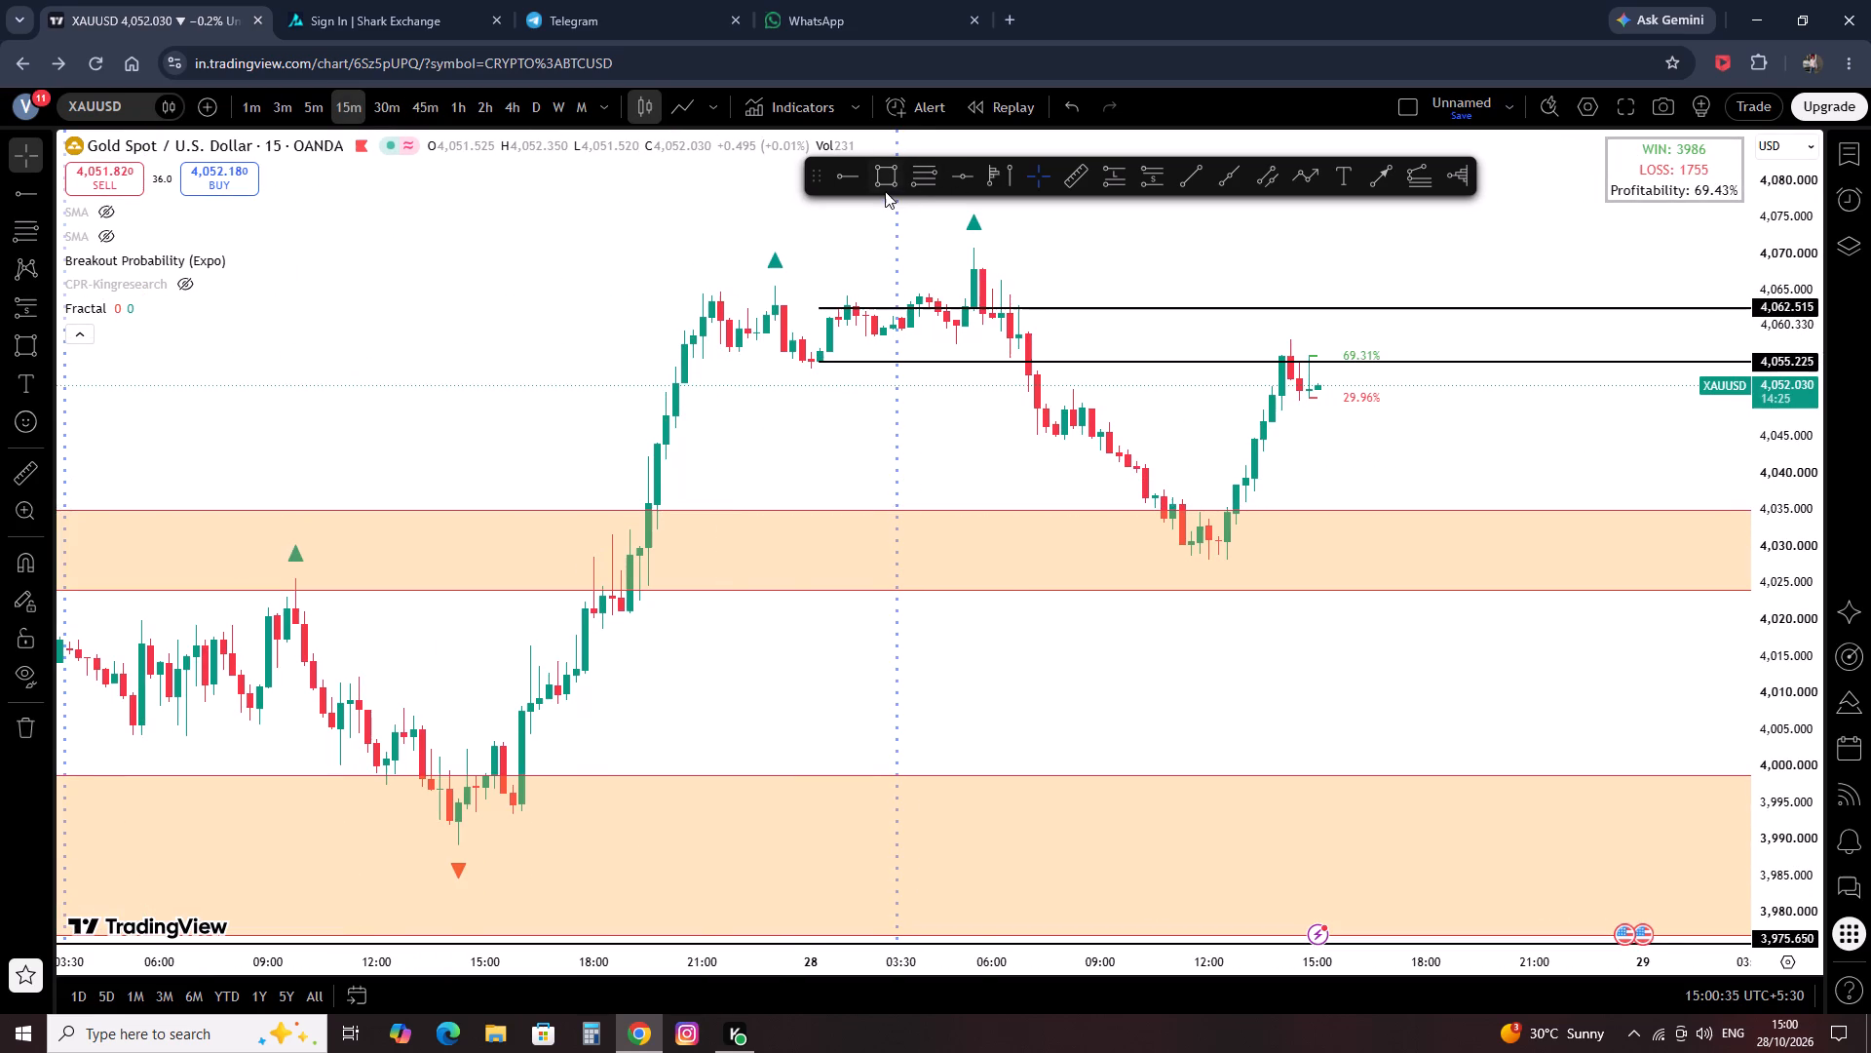
# Draw a rectangle zone around the 4,055.225 ray, from 28 Oct 00:00 to about 29 Oct 01:45, spanning 4,056.600 down to about 4,054.
pyautogui.click(885, 191)
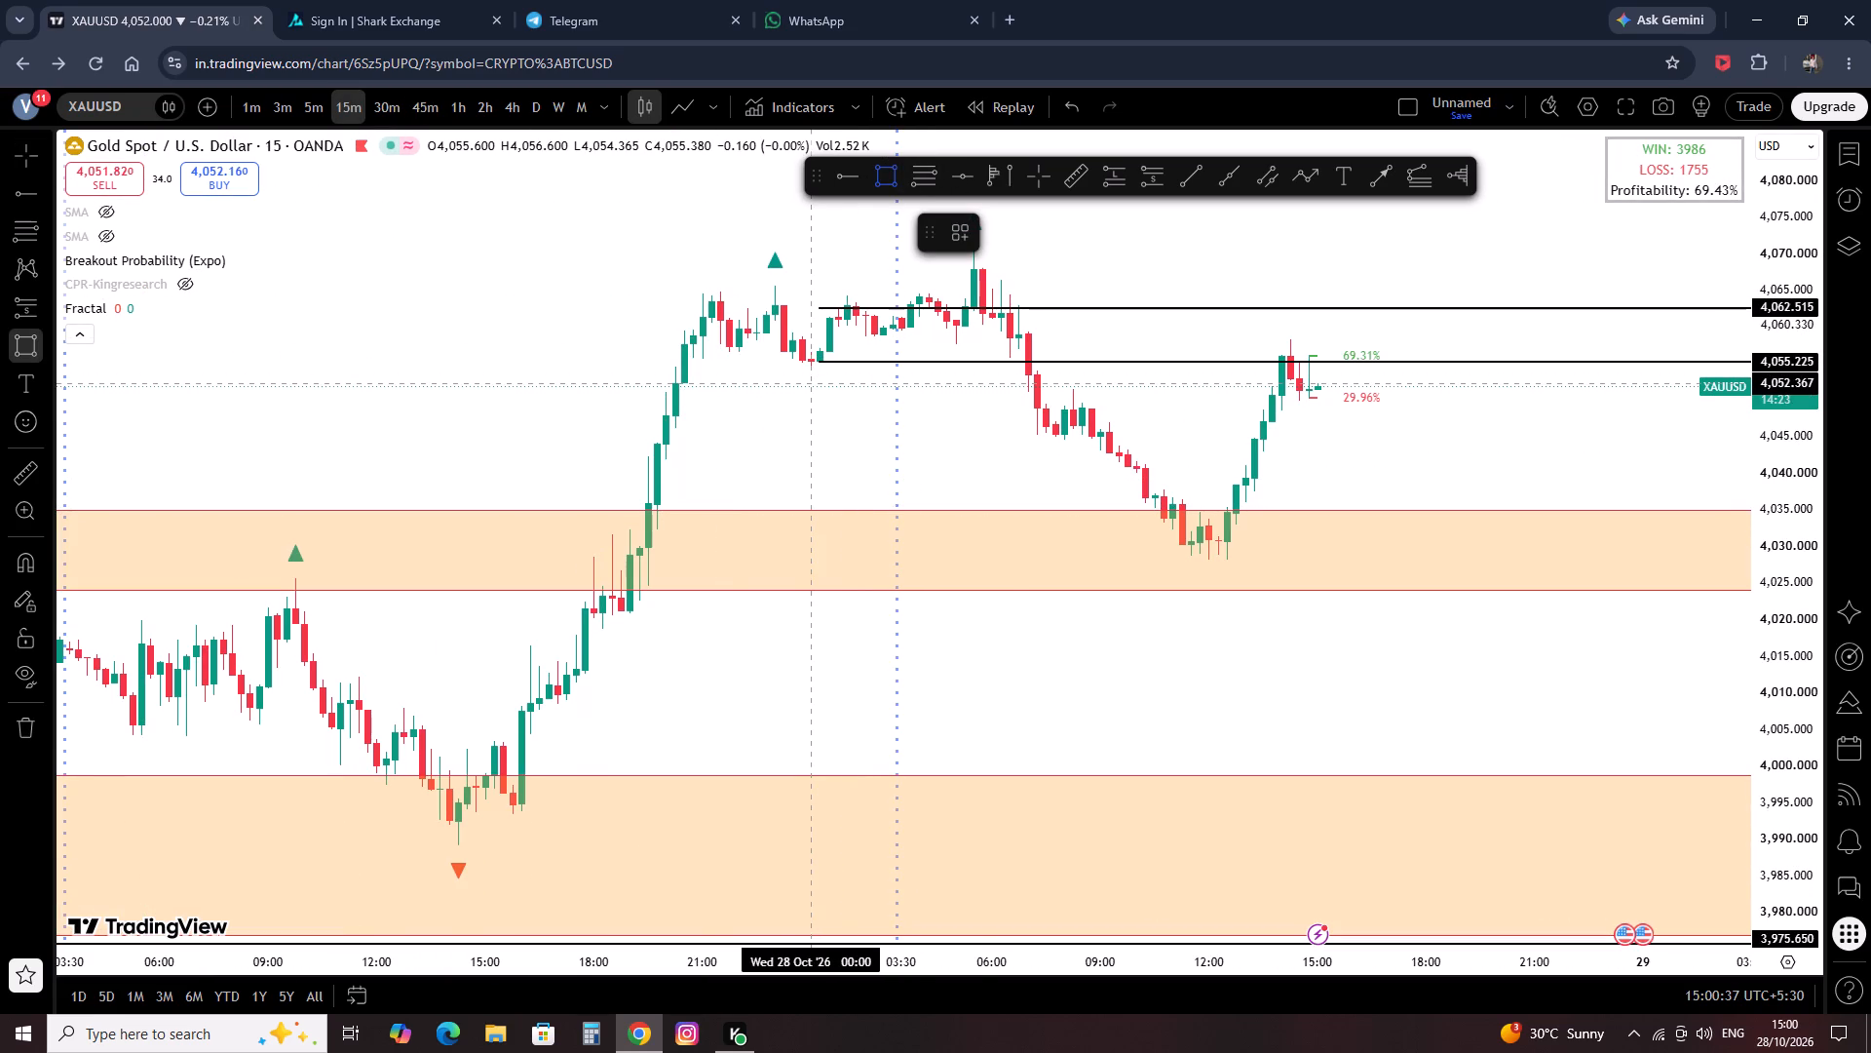
pyautogui.keyDown('ctrl'); pyautogui.click(809, 383); pyautogui.keyUp('ctrl')
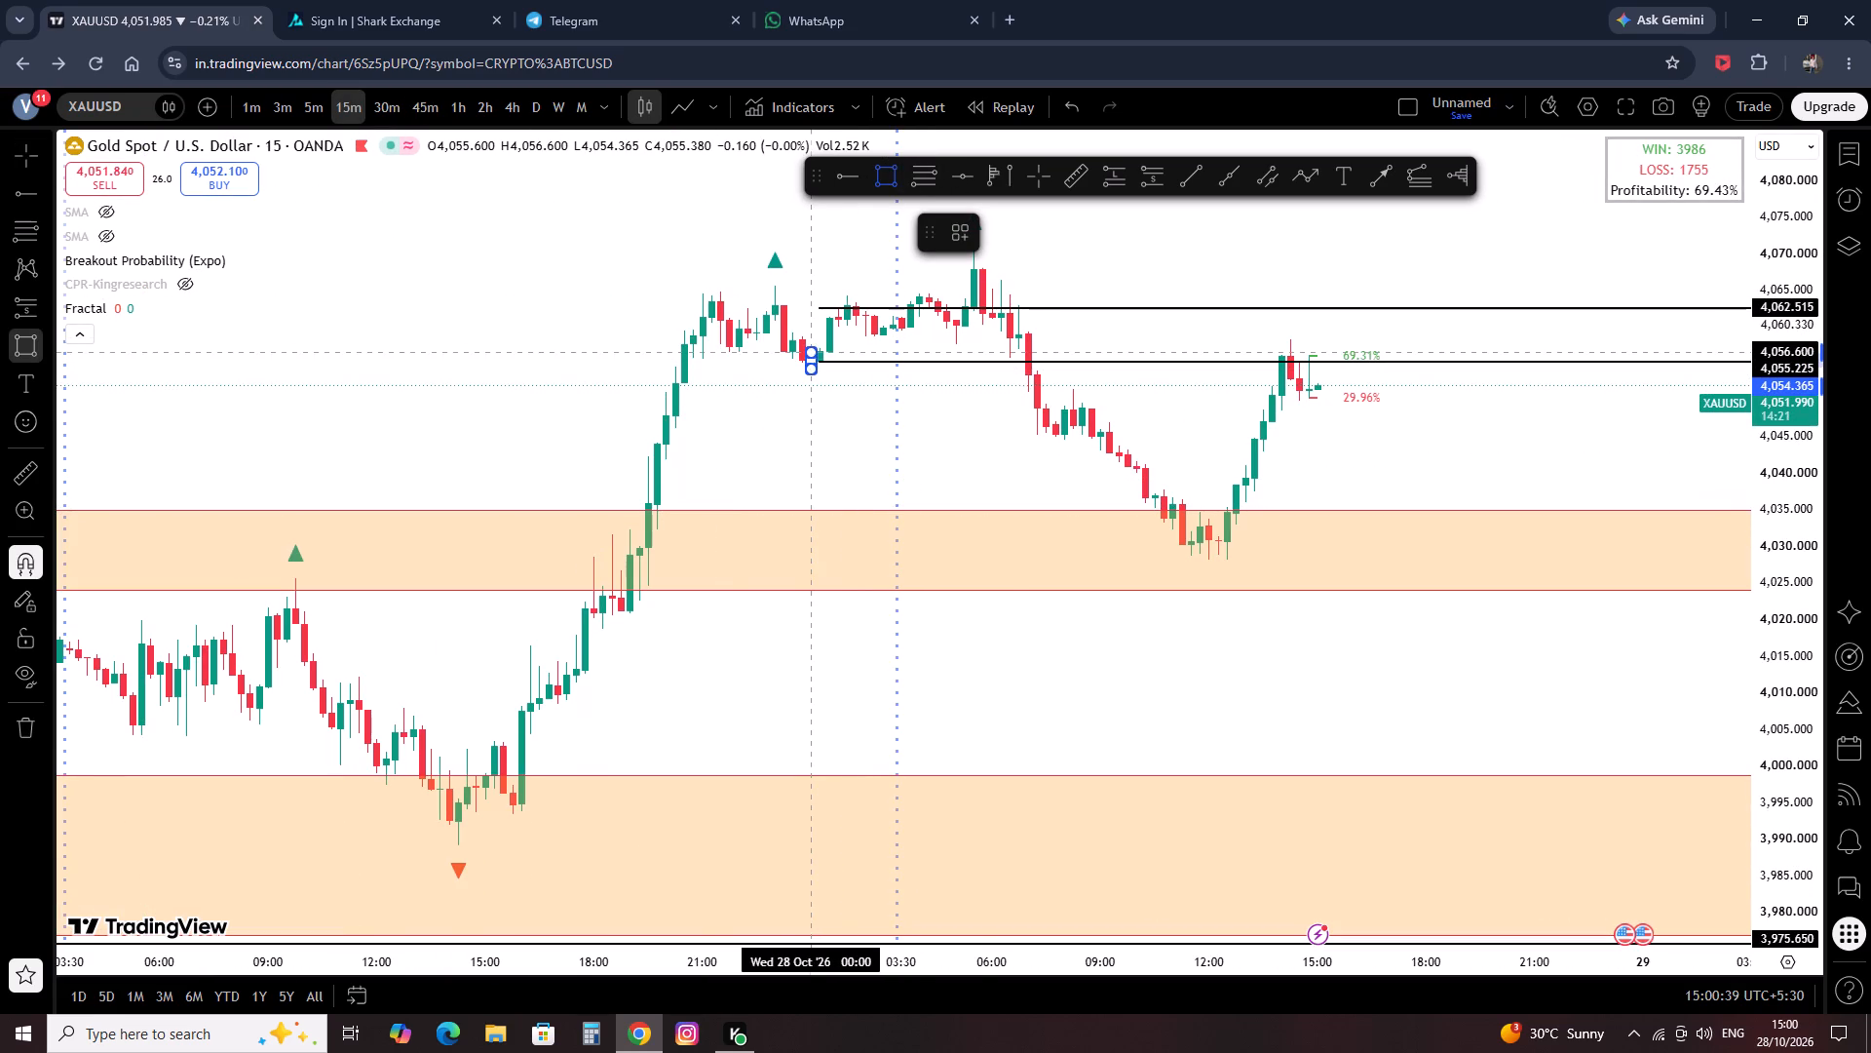
pyautogui.keyDown('ctrl'); pyautogui.click(810, 347); pyautogui.keyUp('ctrl')
pyautogui.click(797, 430)
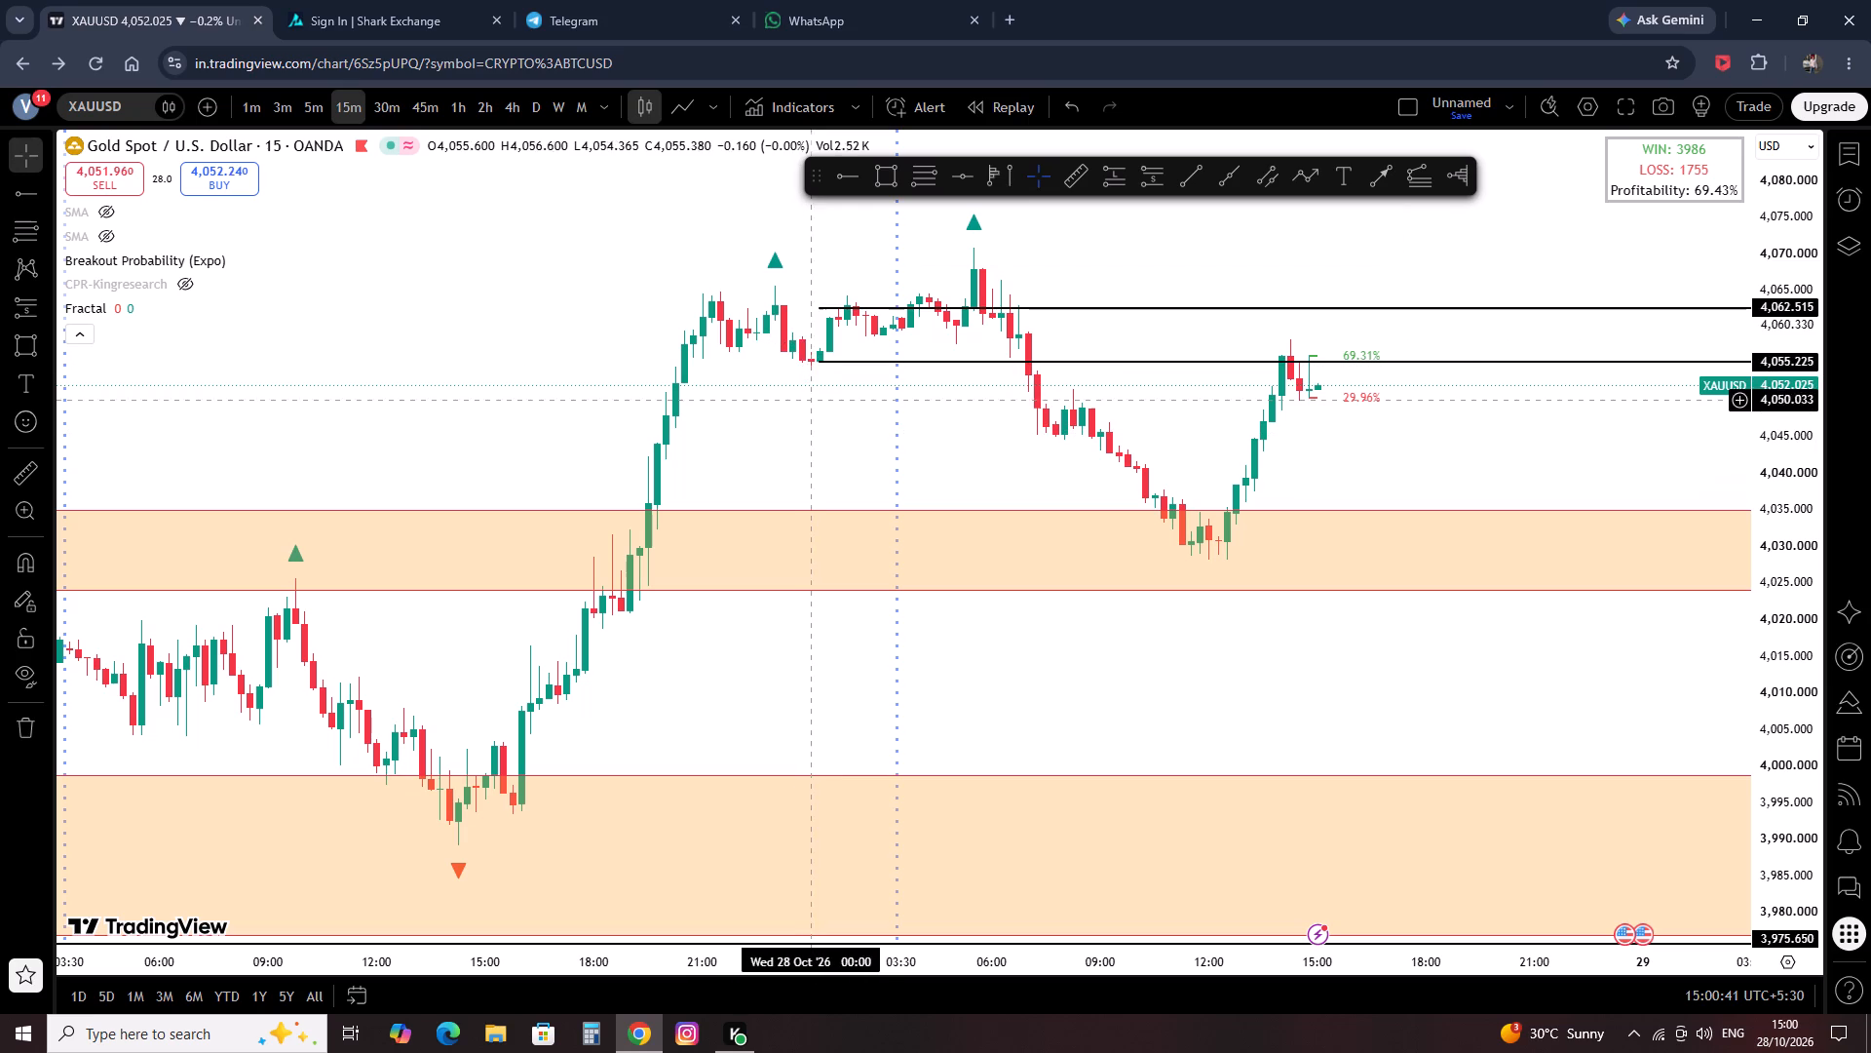
pyautogui.moveTo(812, 366); pyautogui.dragTo(1703, 366)
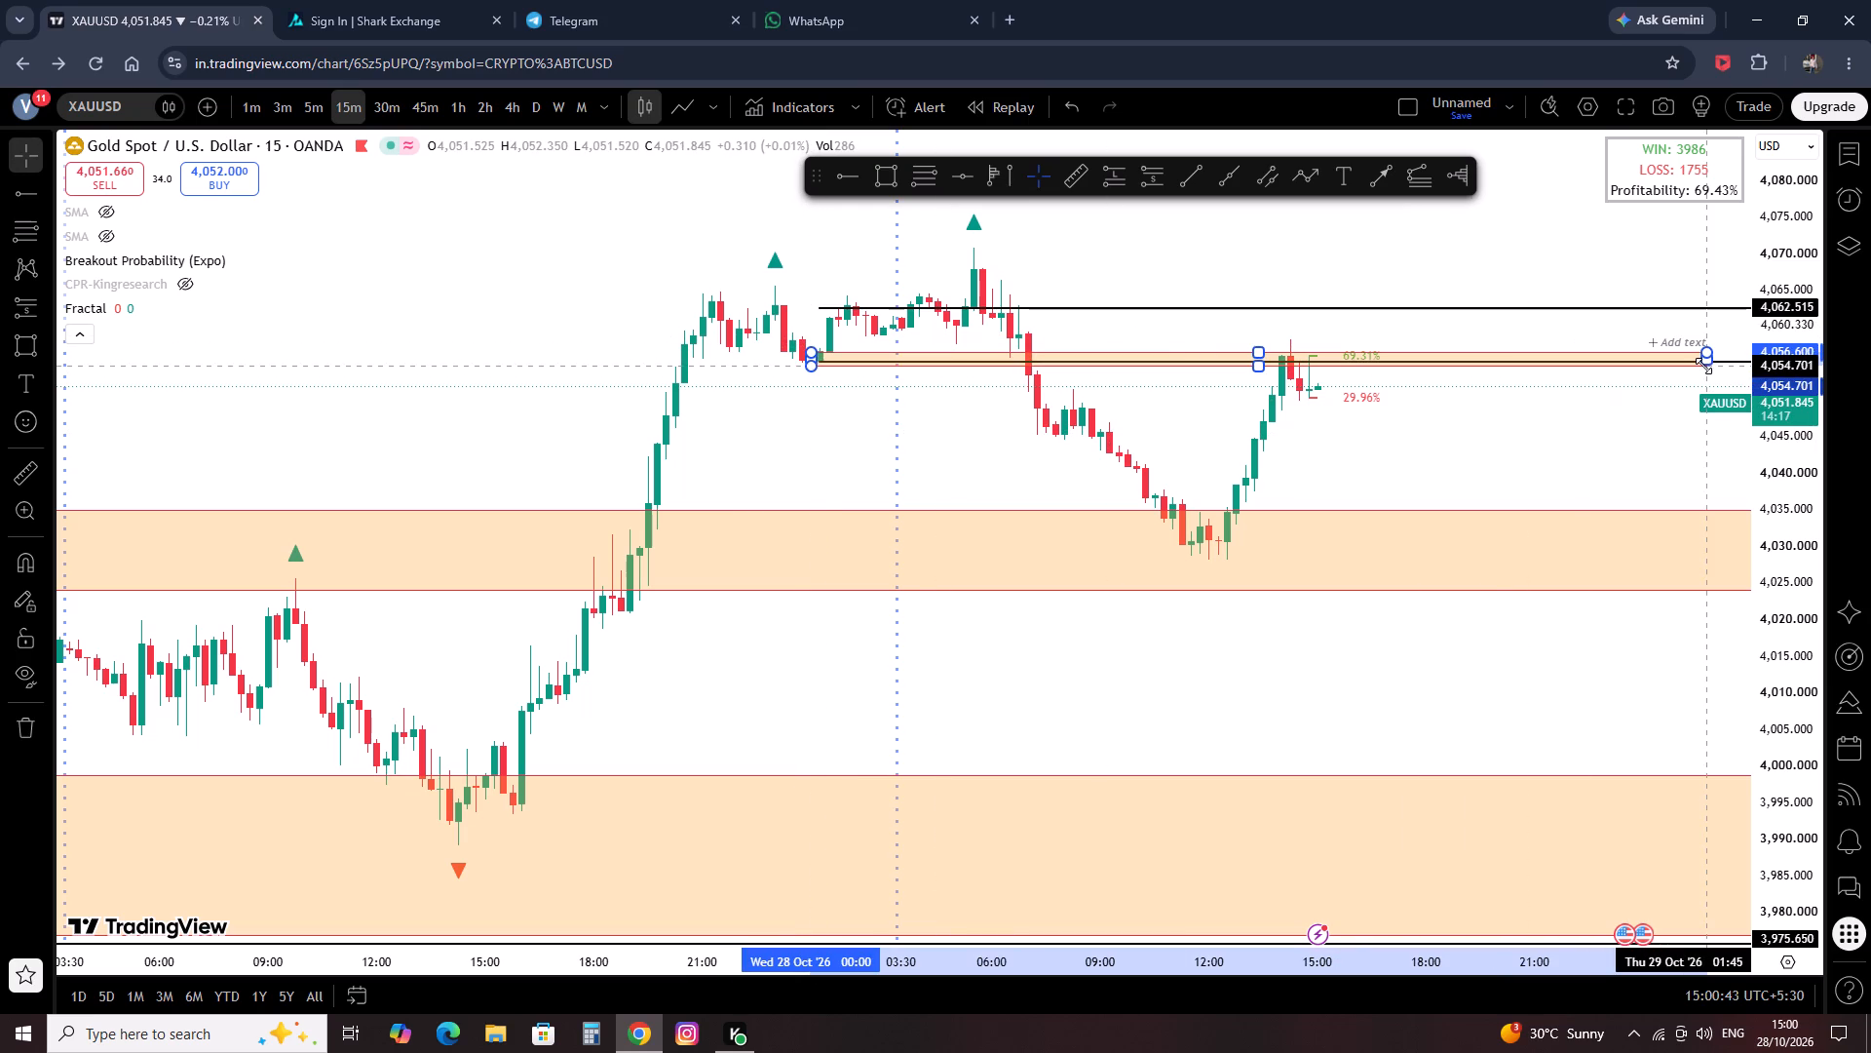
pyautogui.moveTo(1703, 366); pyautogui.dragTo(1715, 372)
pyautogui.moveTo(1550, 491); pyautogui.dragTo(1545, 482)
pyautogui.moveTo(1521, 433); pyautogui.dragTo(1387, 439)
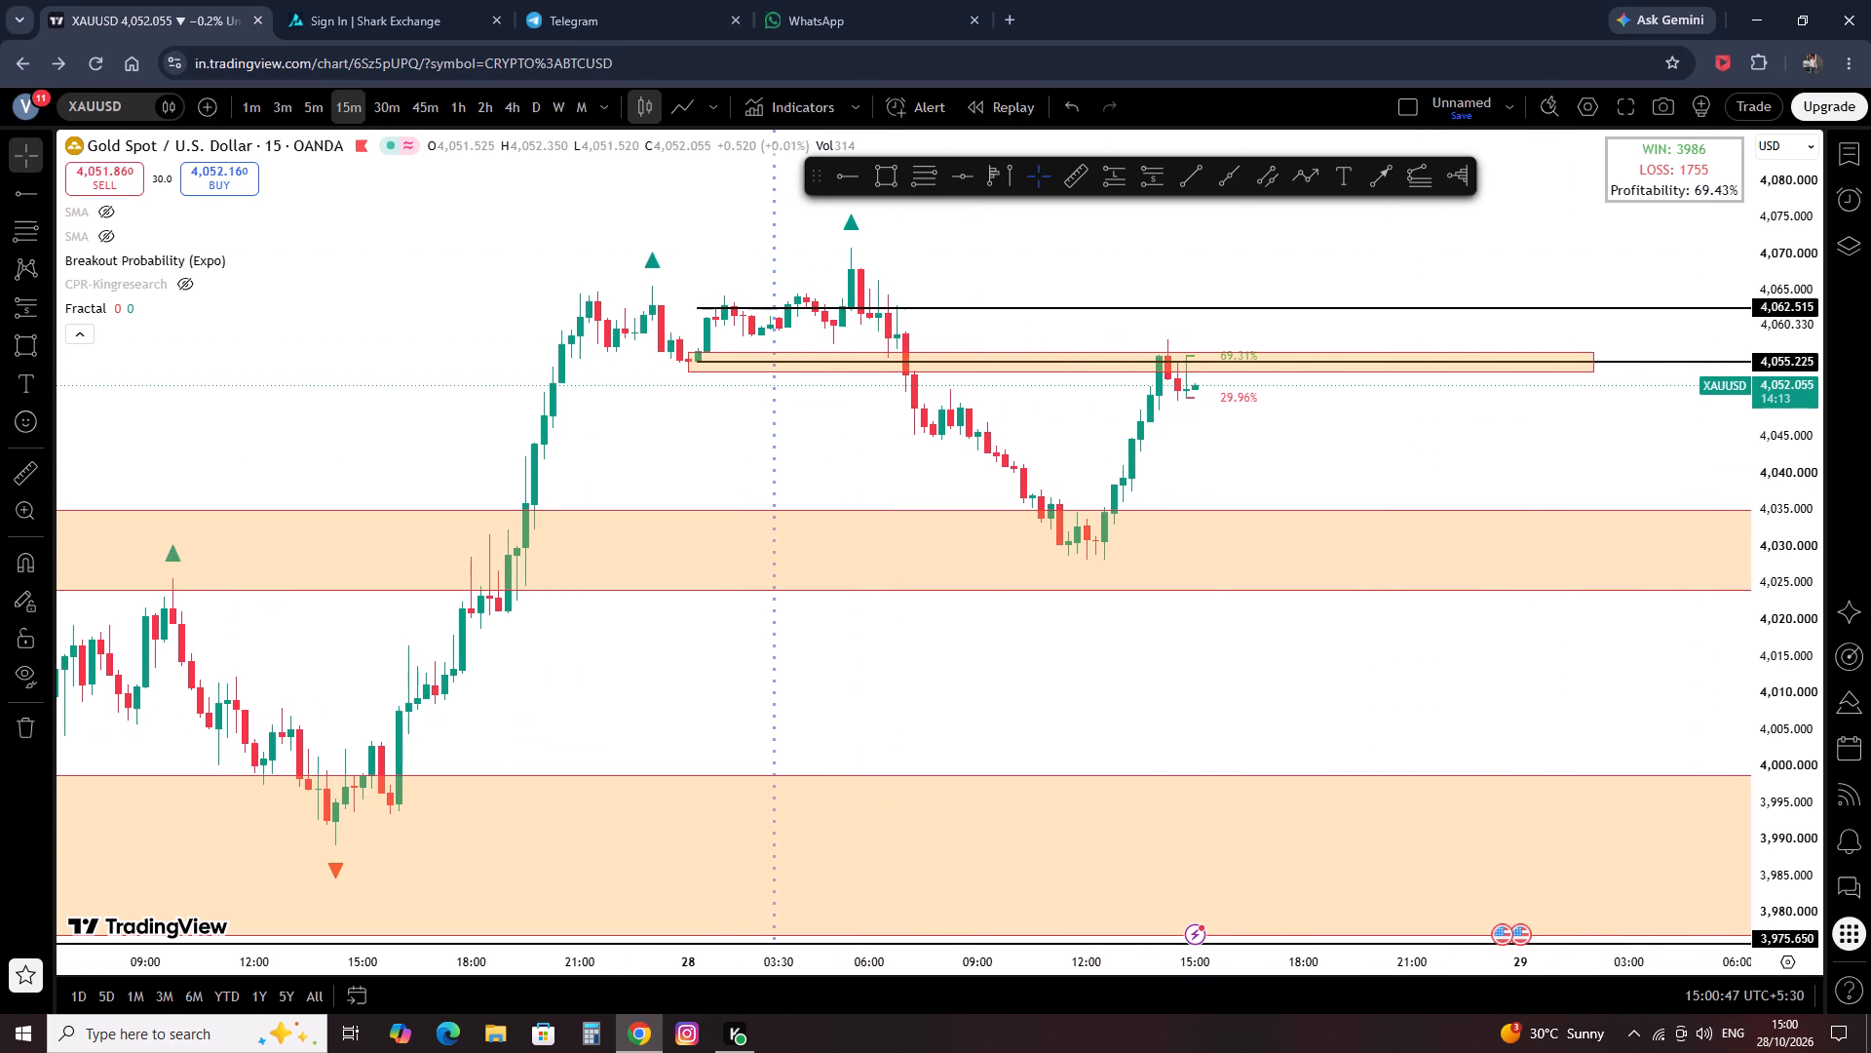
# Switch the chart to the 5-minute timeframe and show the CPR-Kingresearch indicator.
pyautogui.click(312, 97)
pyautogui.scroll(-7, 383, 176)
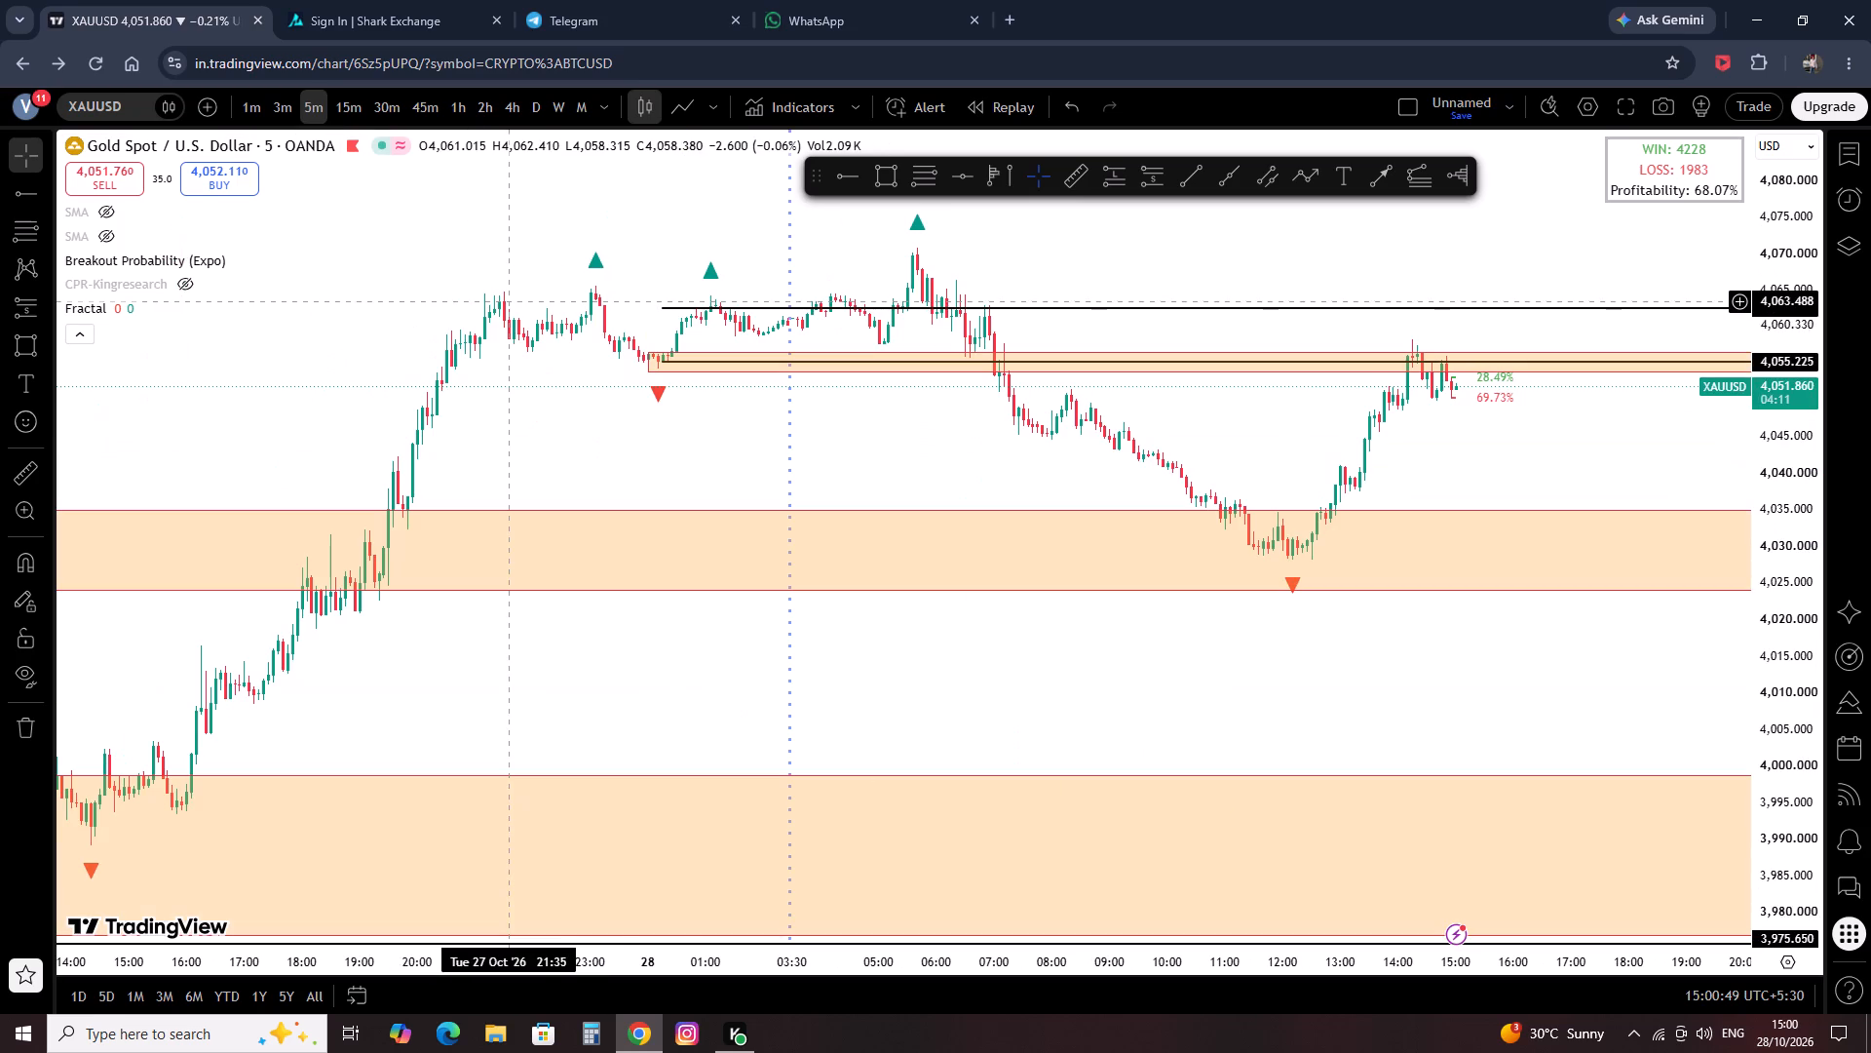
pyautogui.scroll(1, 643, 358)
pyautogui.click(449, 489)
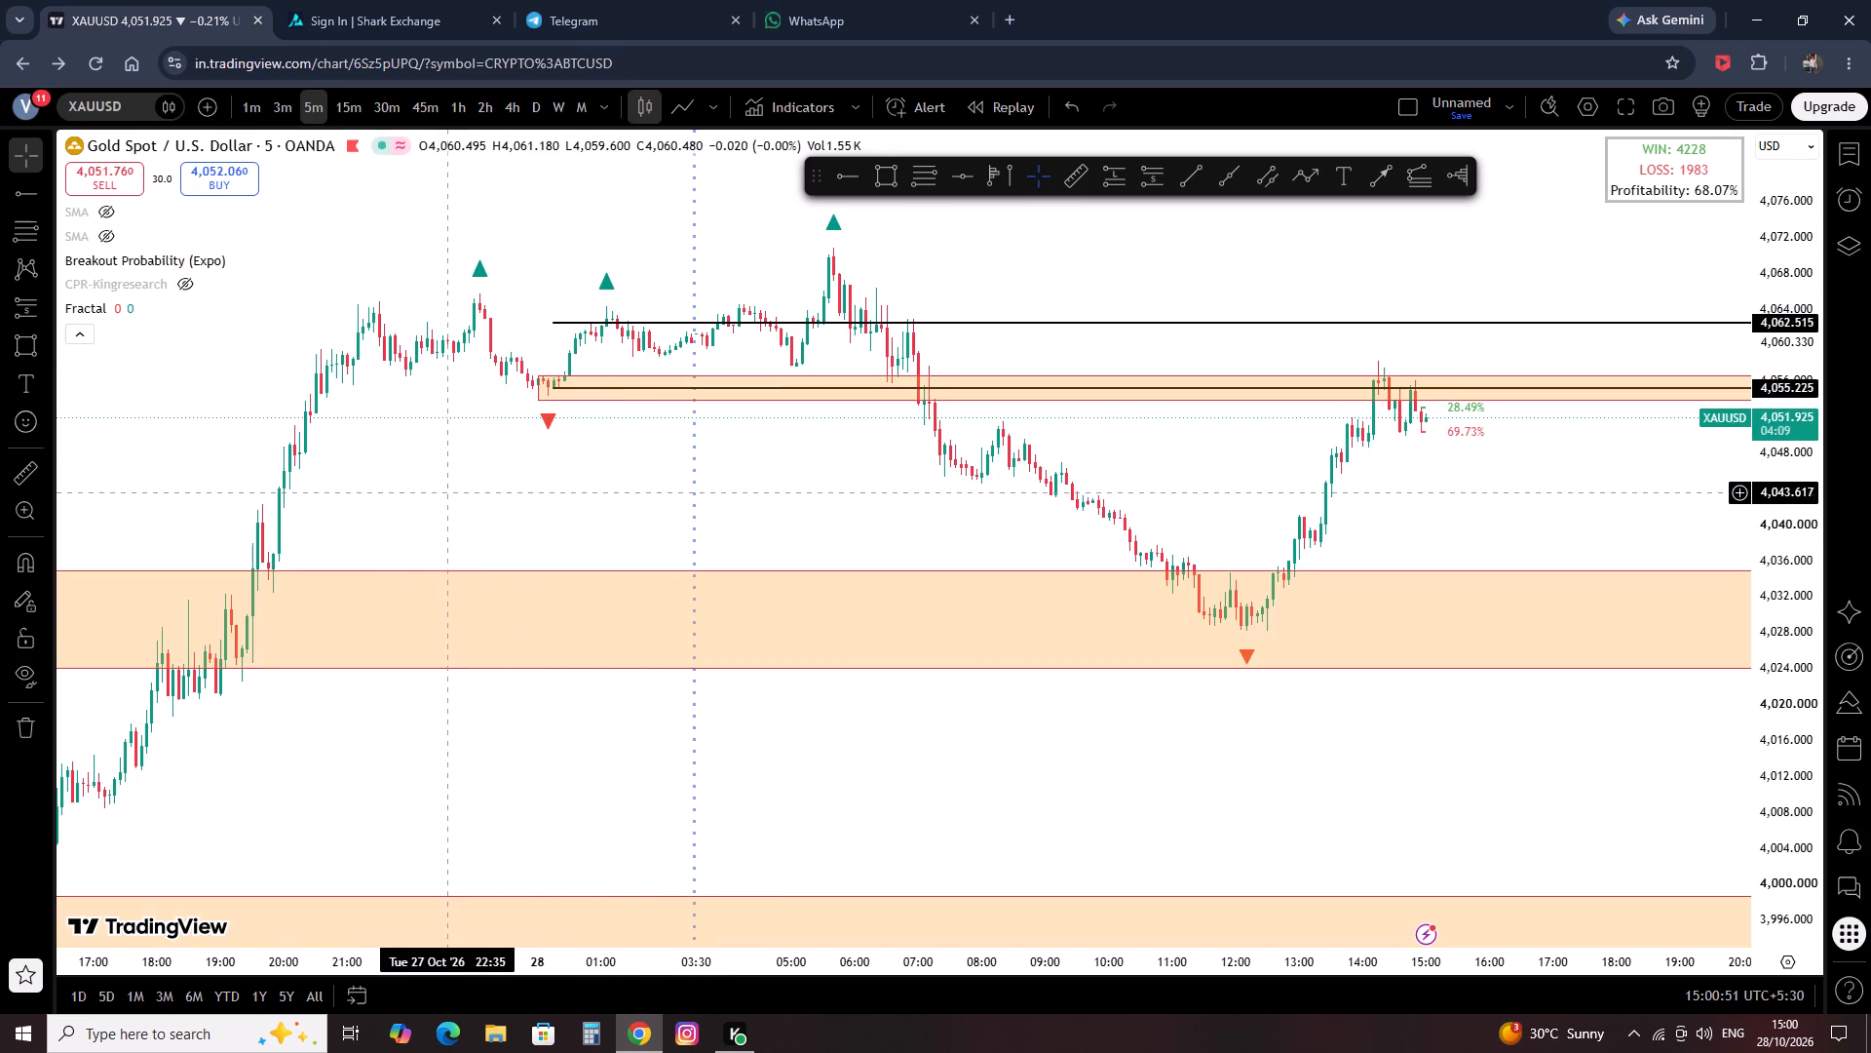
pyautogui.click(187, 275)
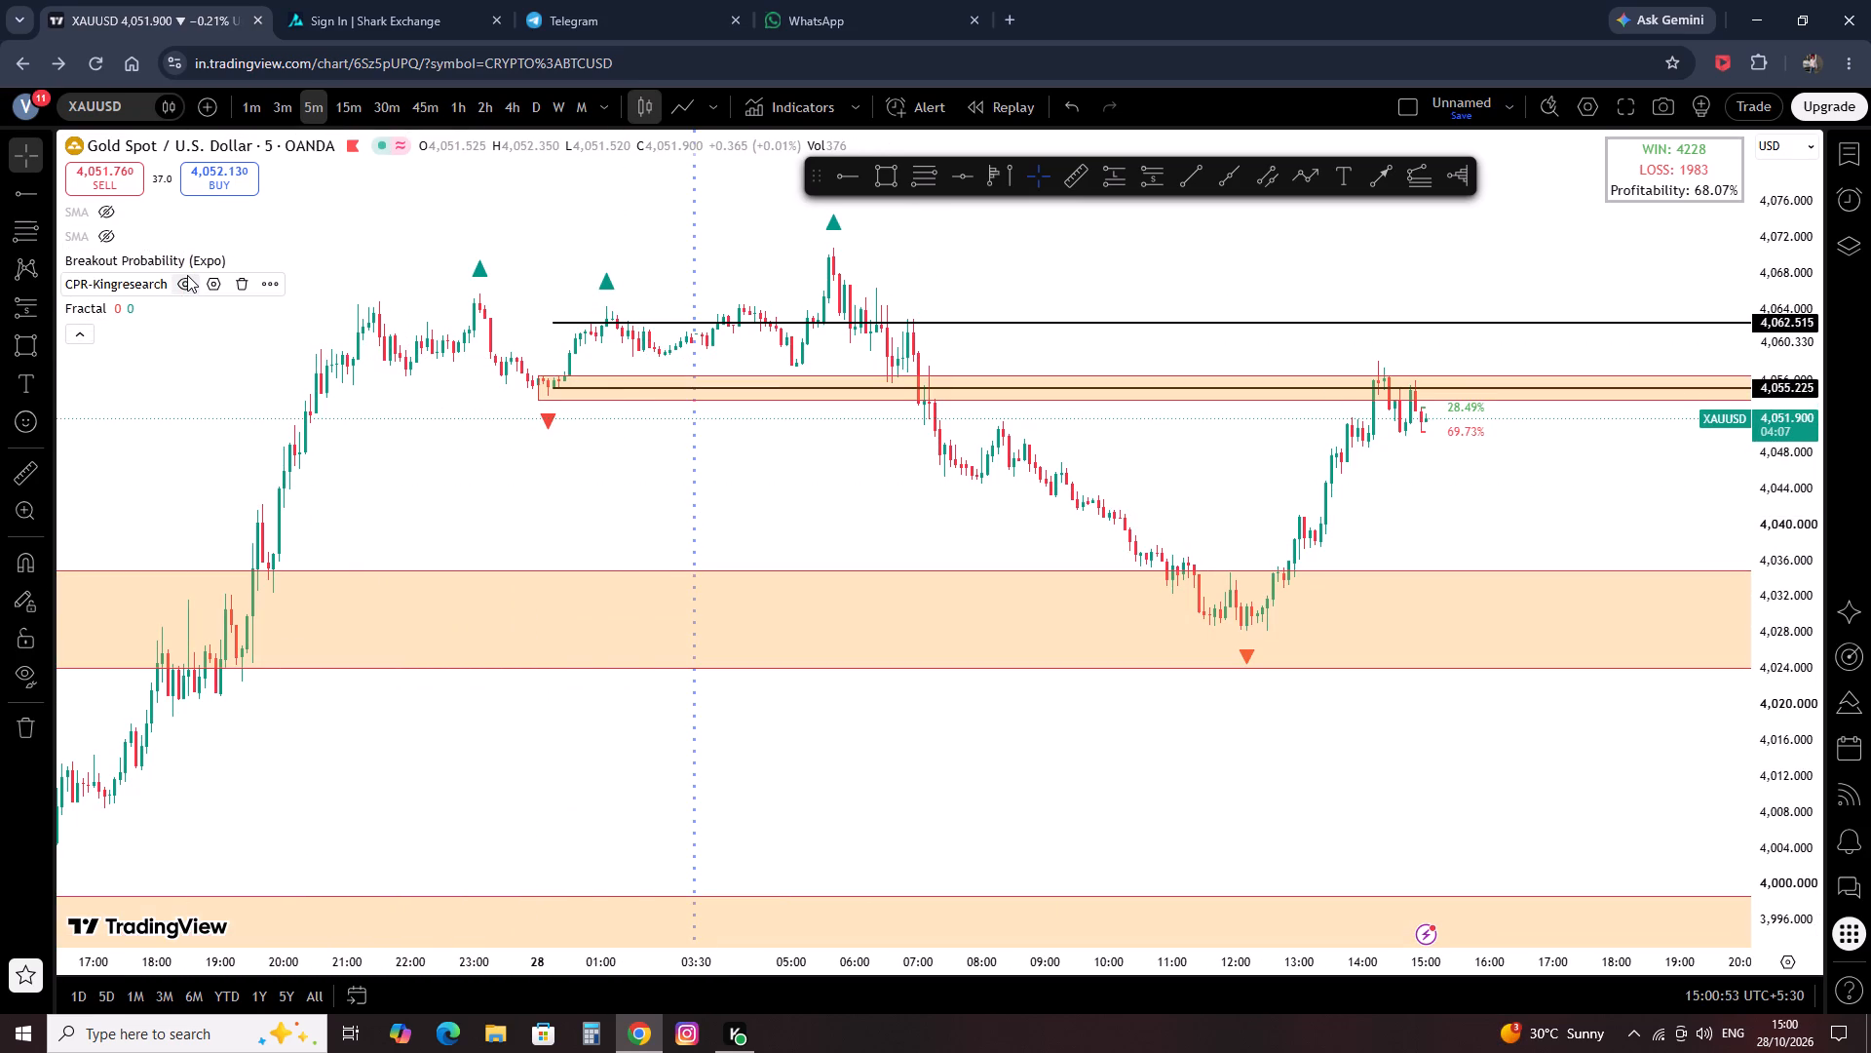
# On the 1-hour timeframe, hide the Breakout Probability (Expo), Fractal and CPR-Kingresearch indicators, and dismiss the upgrade advert.
pyautogui.click(452, 95)
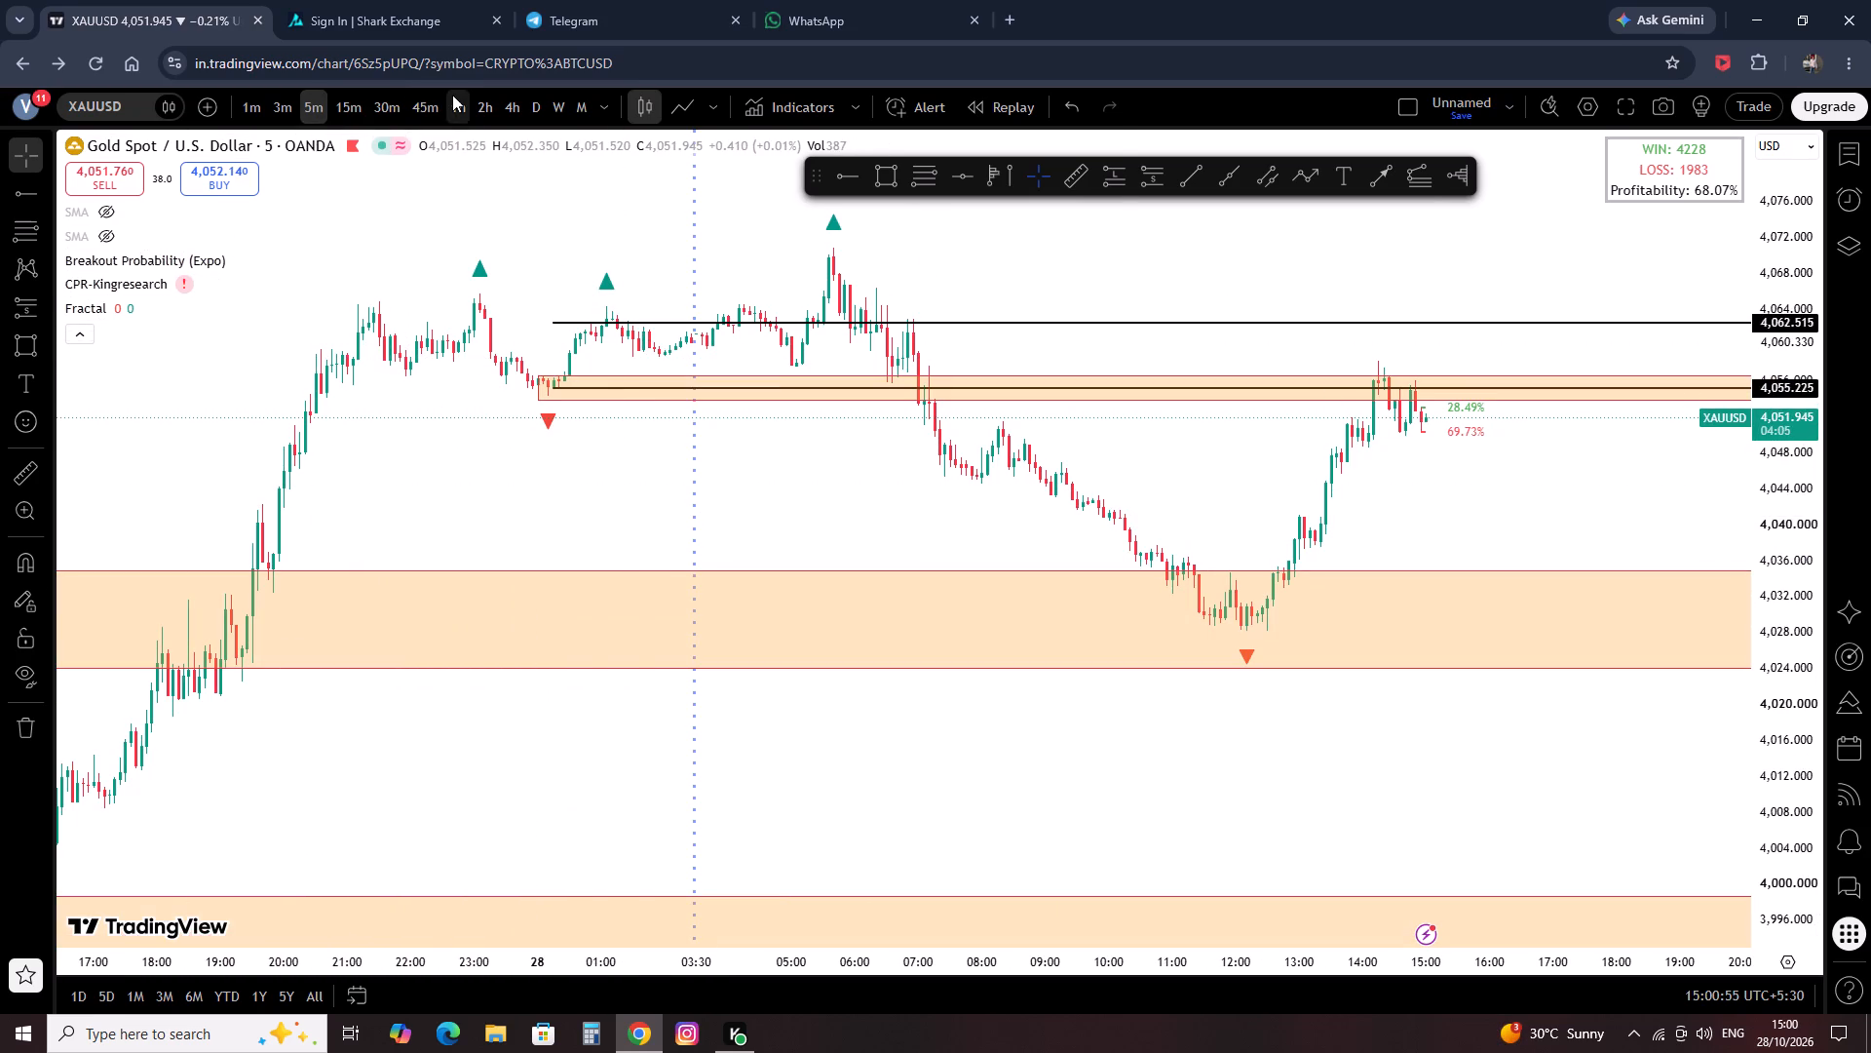
pyautogui.scroll(11, 943, 471)
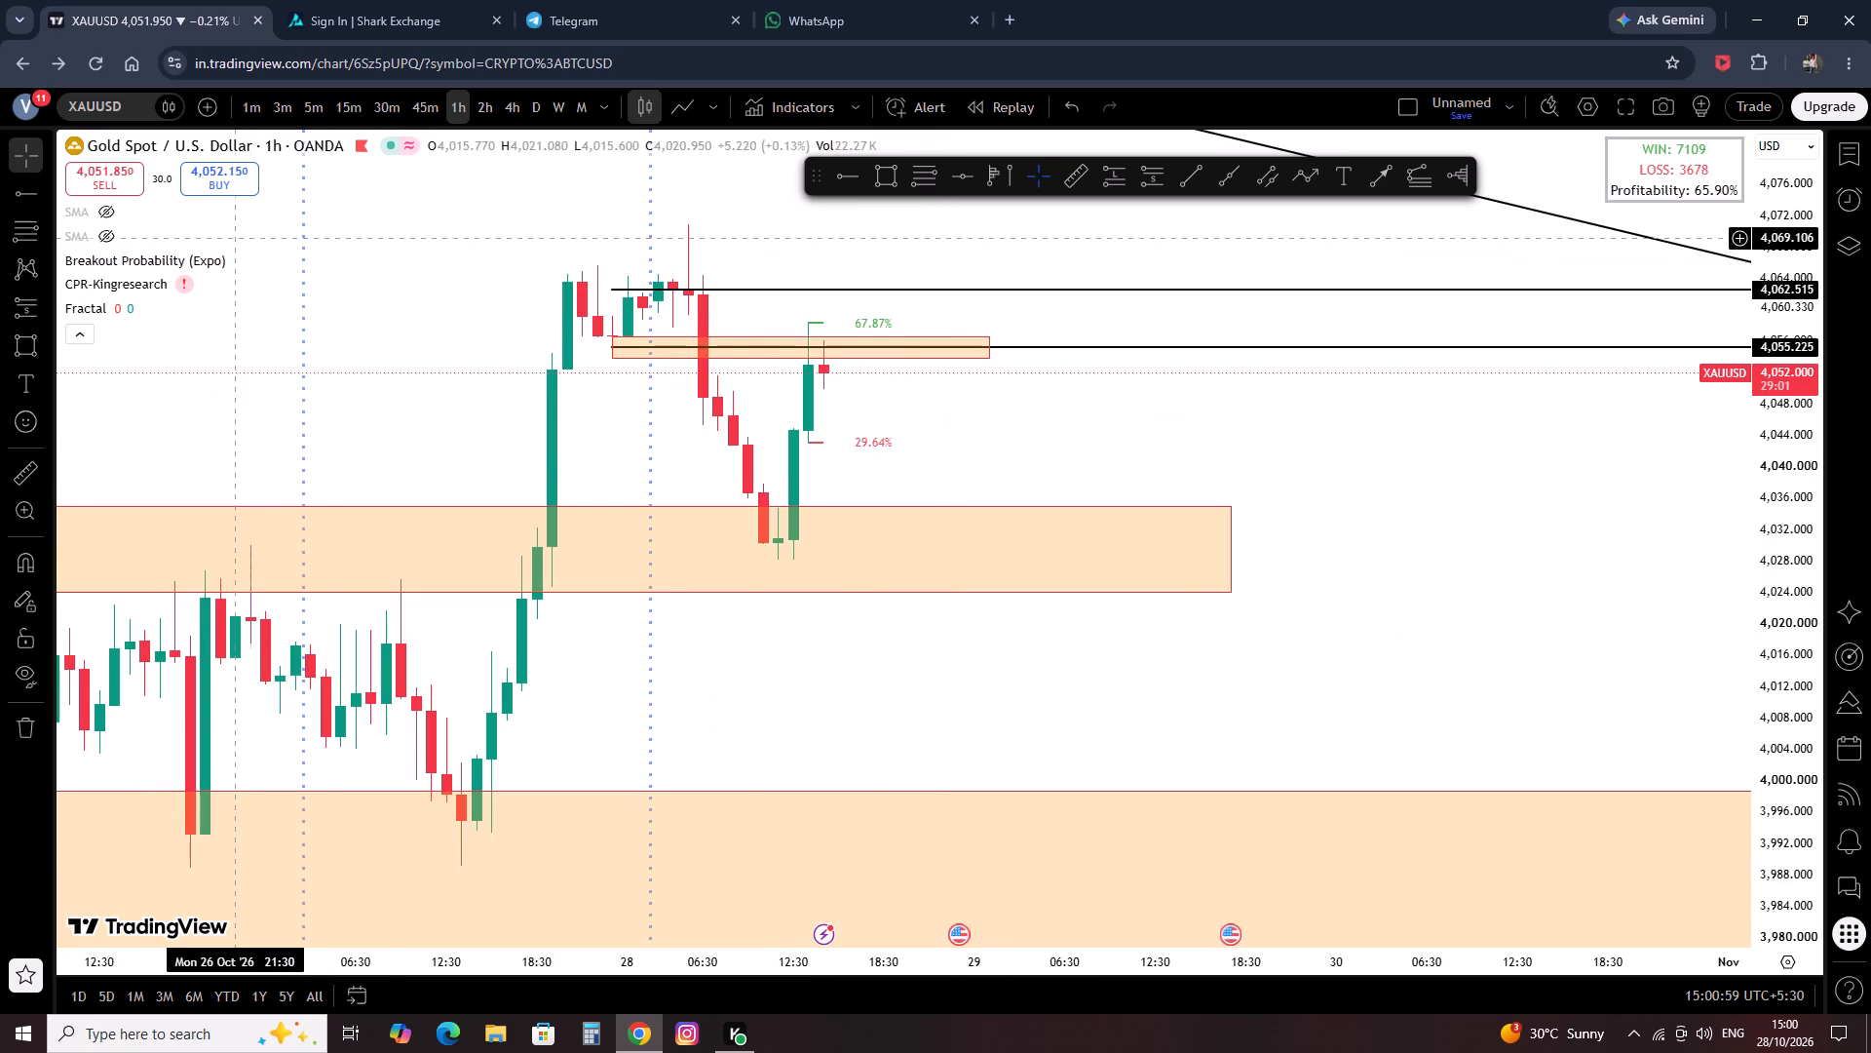
pyautogui.click(248, 270)
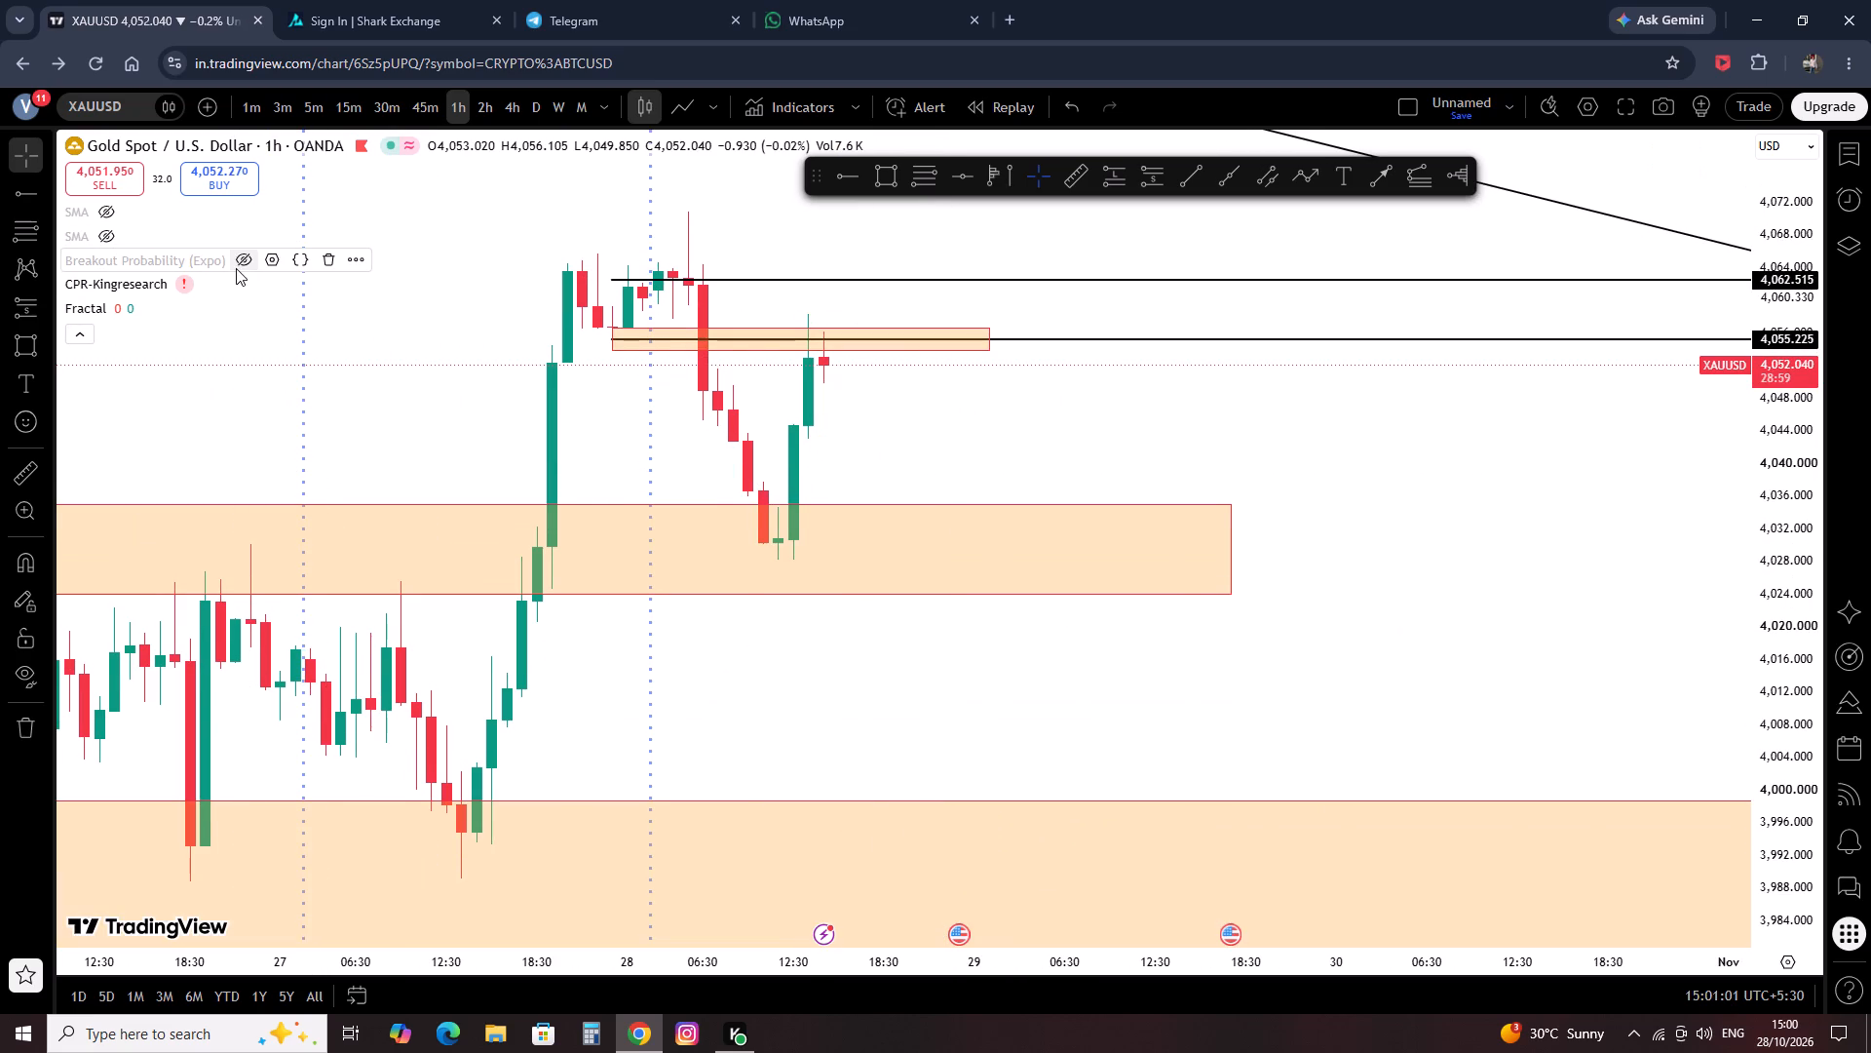
pyautogui.doubleClick(193, 285)
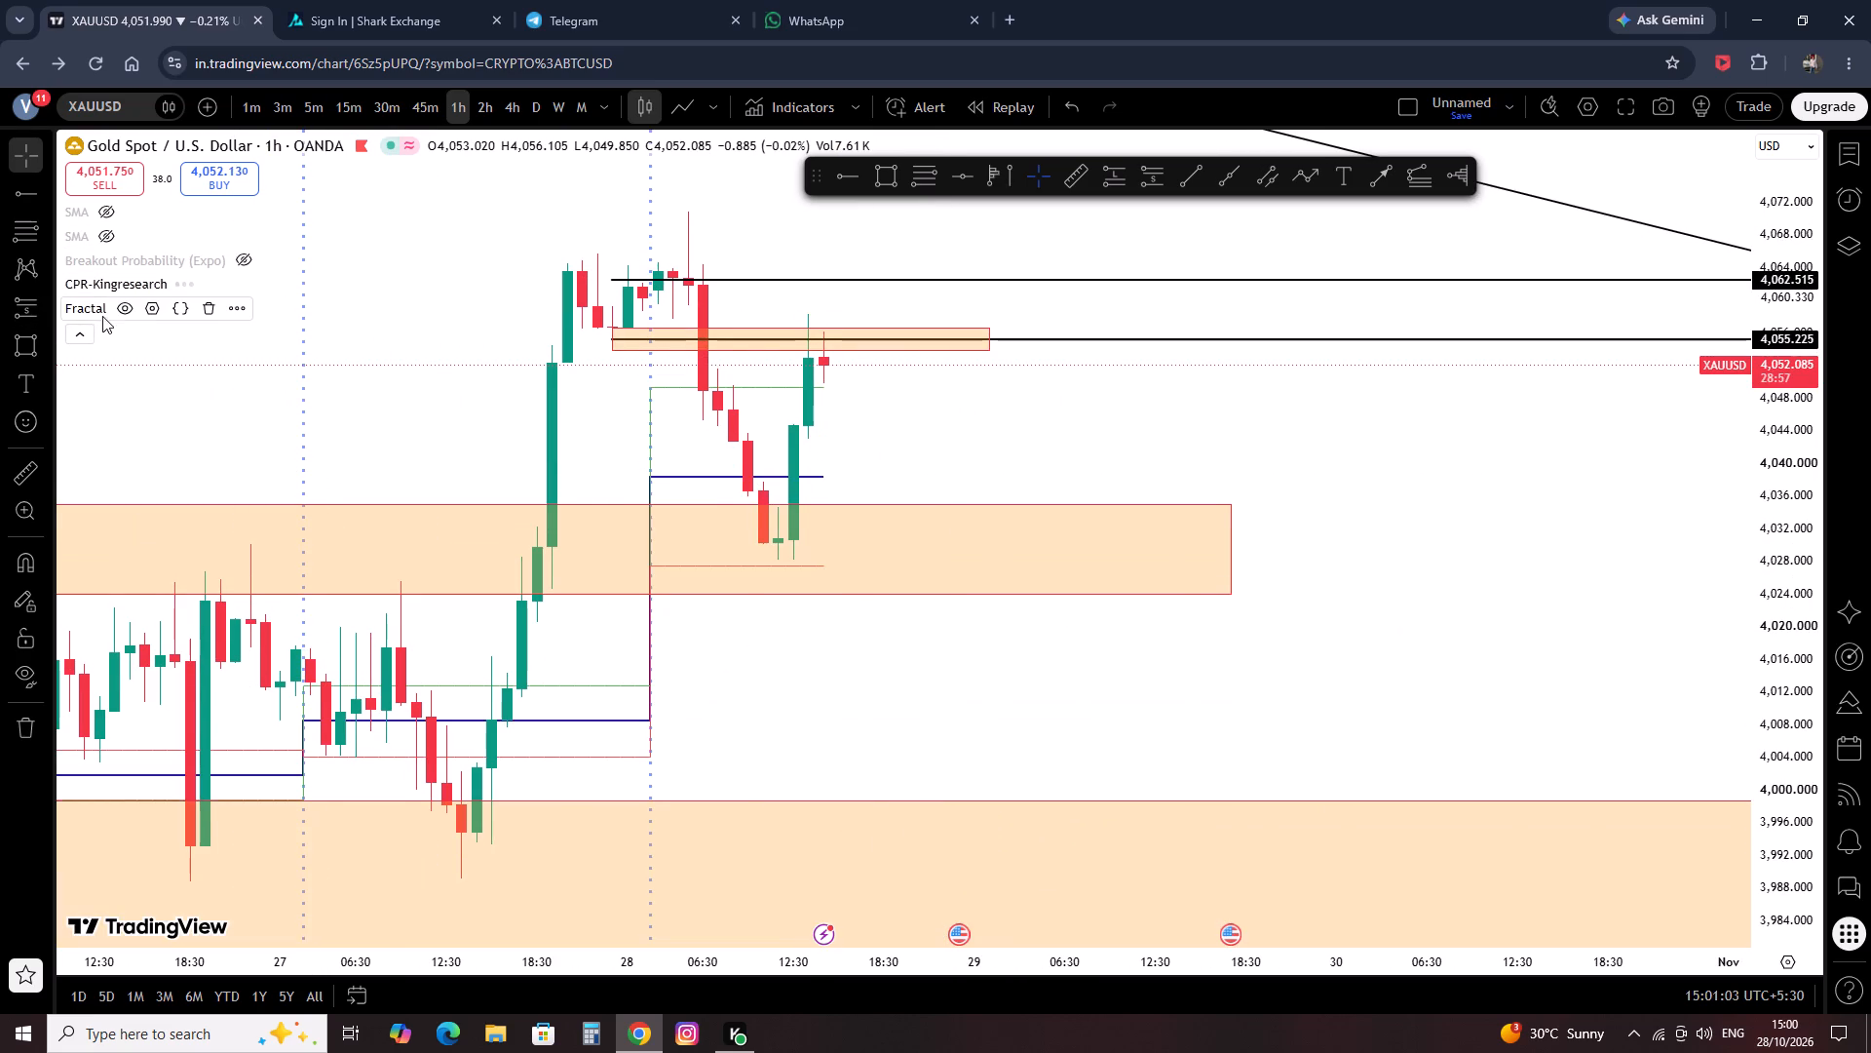
pyautogui.click(119, 307)
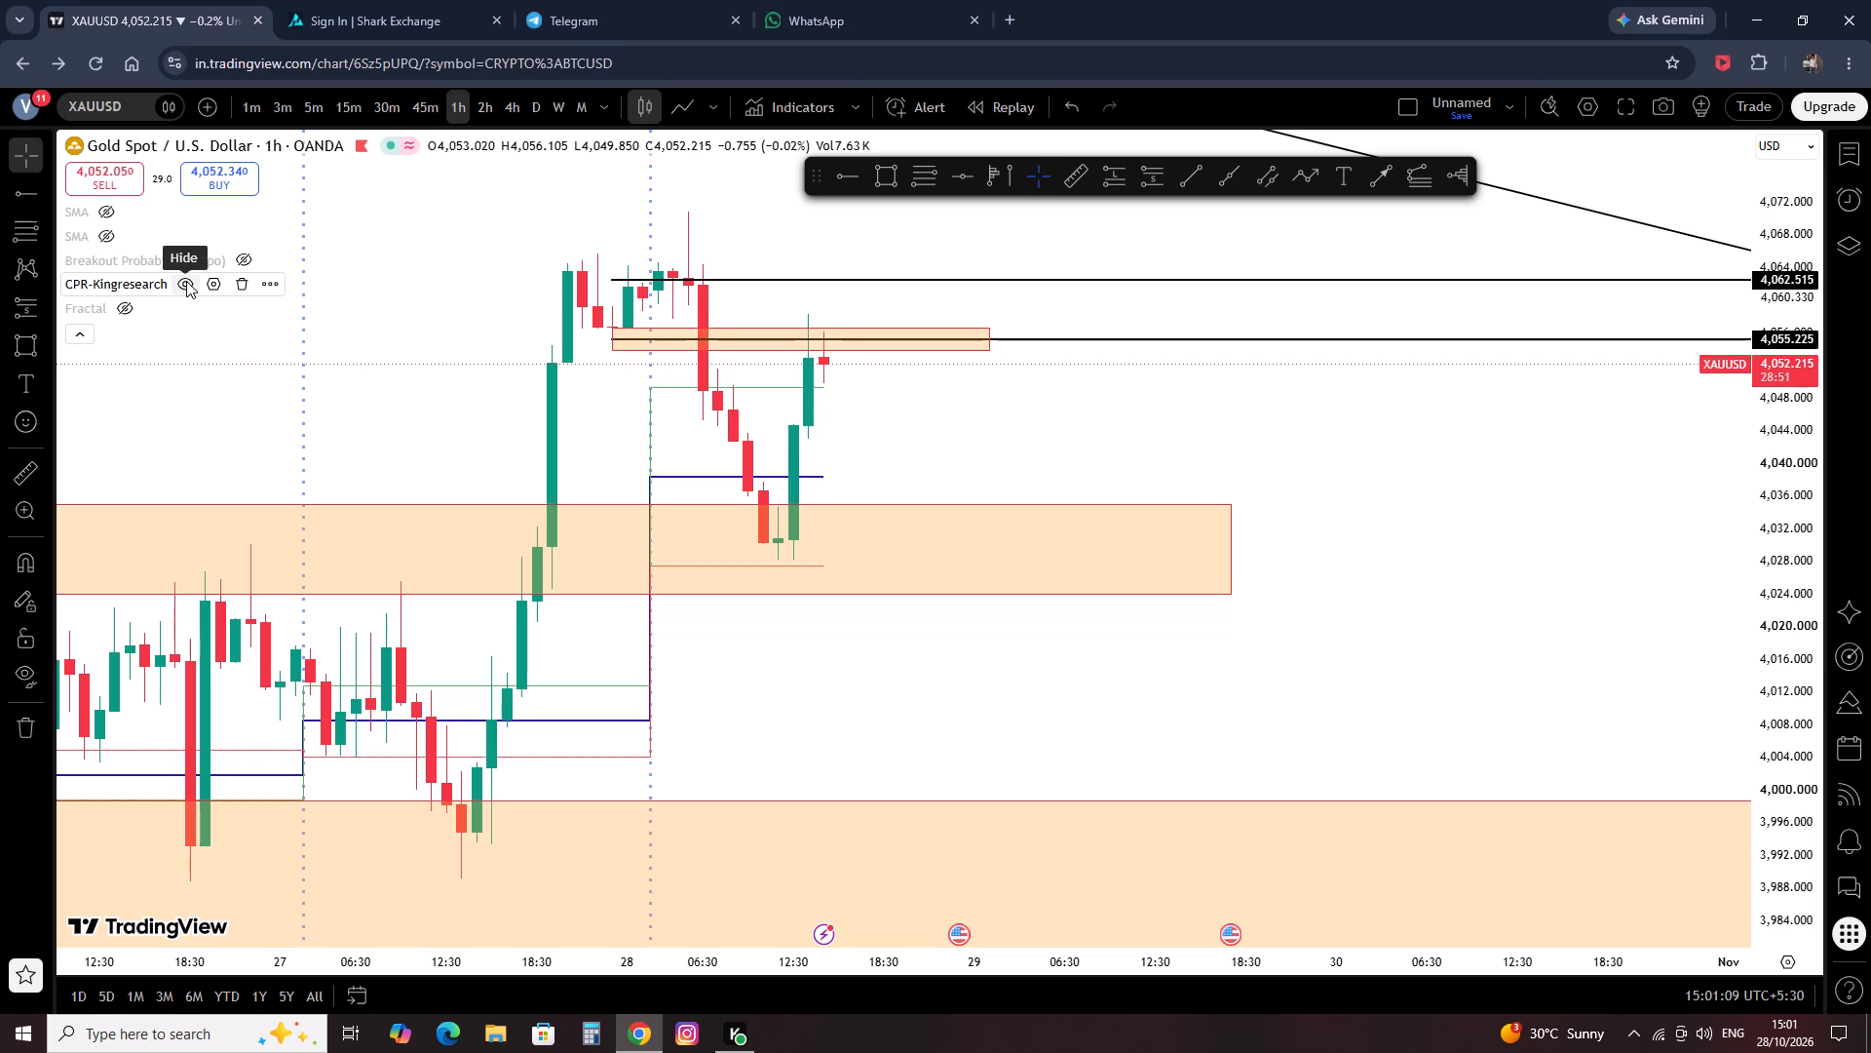
pyautogui.click(186, 281)
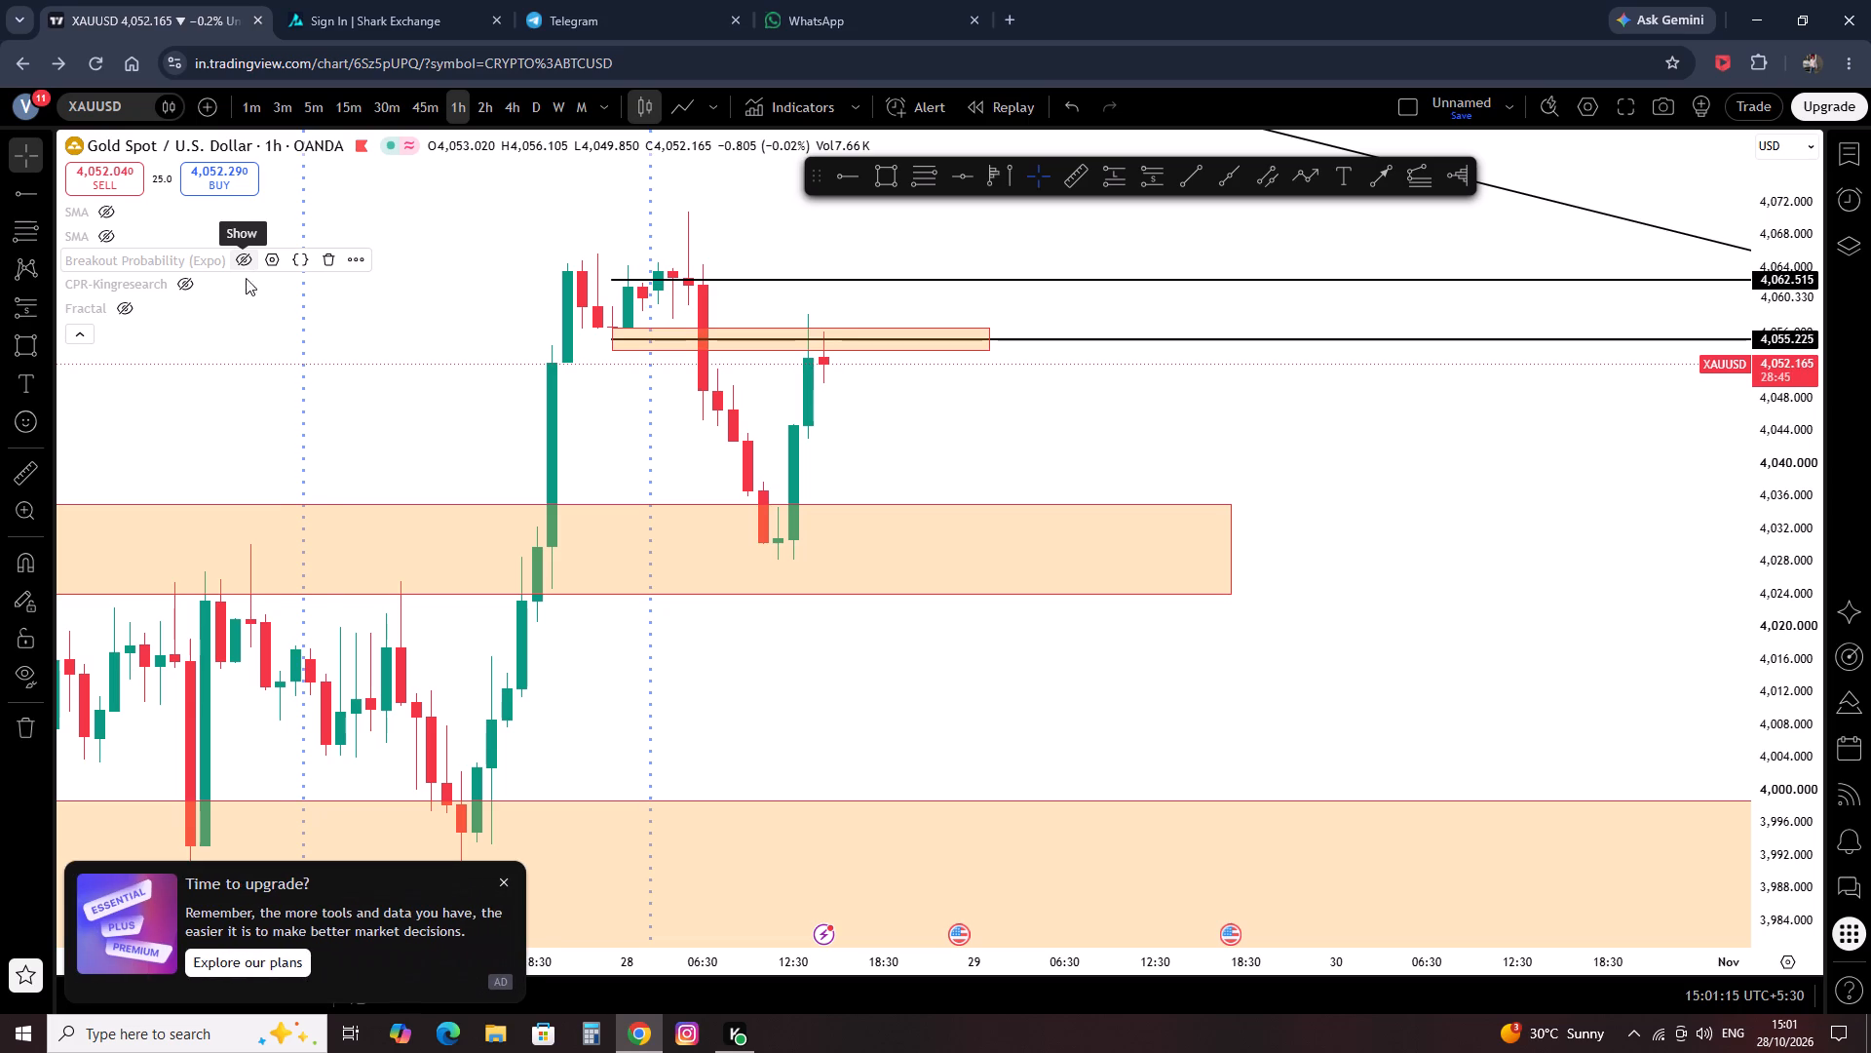
pyautogui.click(505, 875)
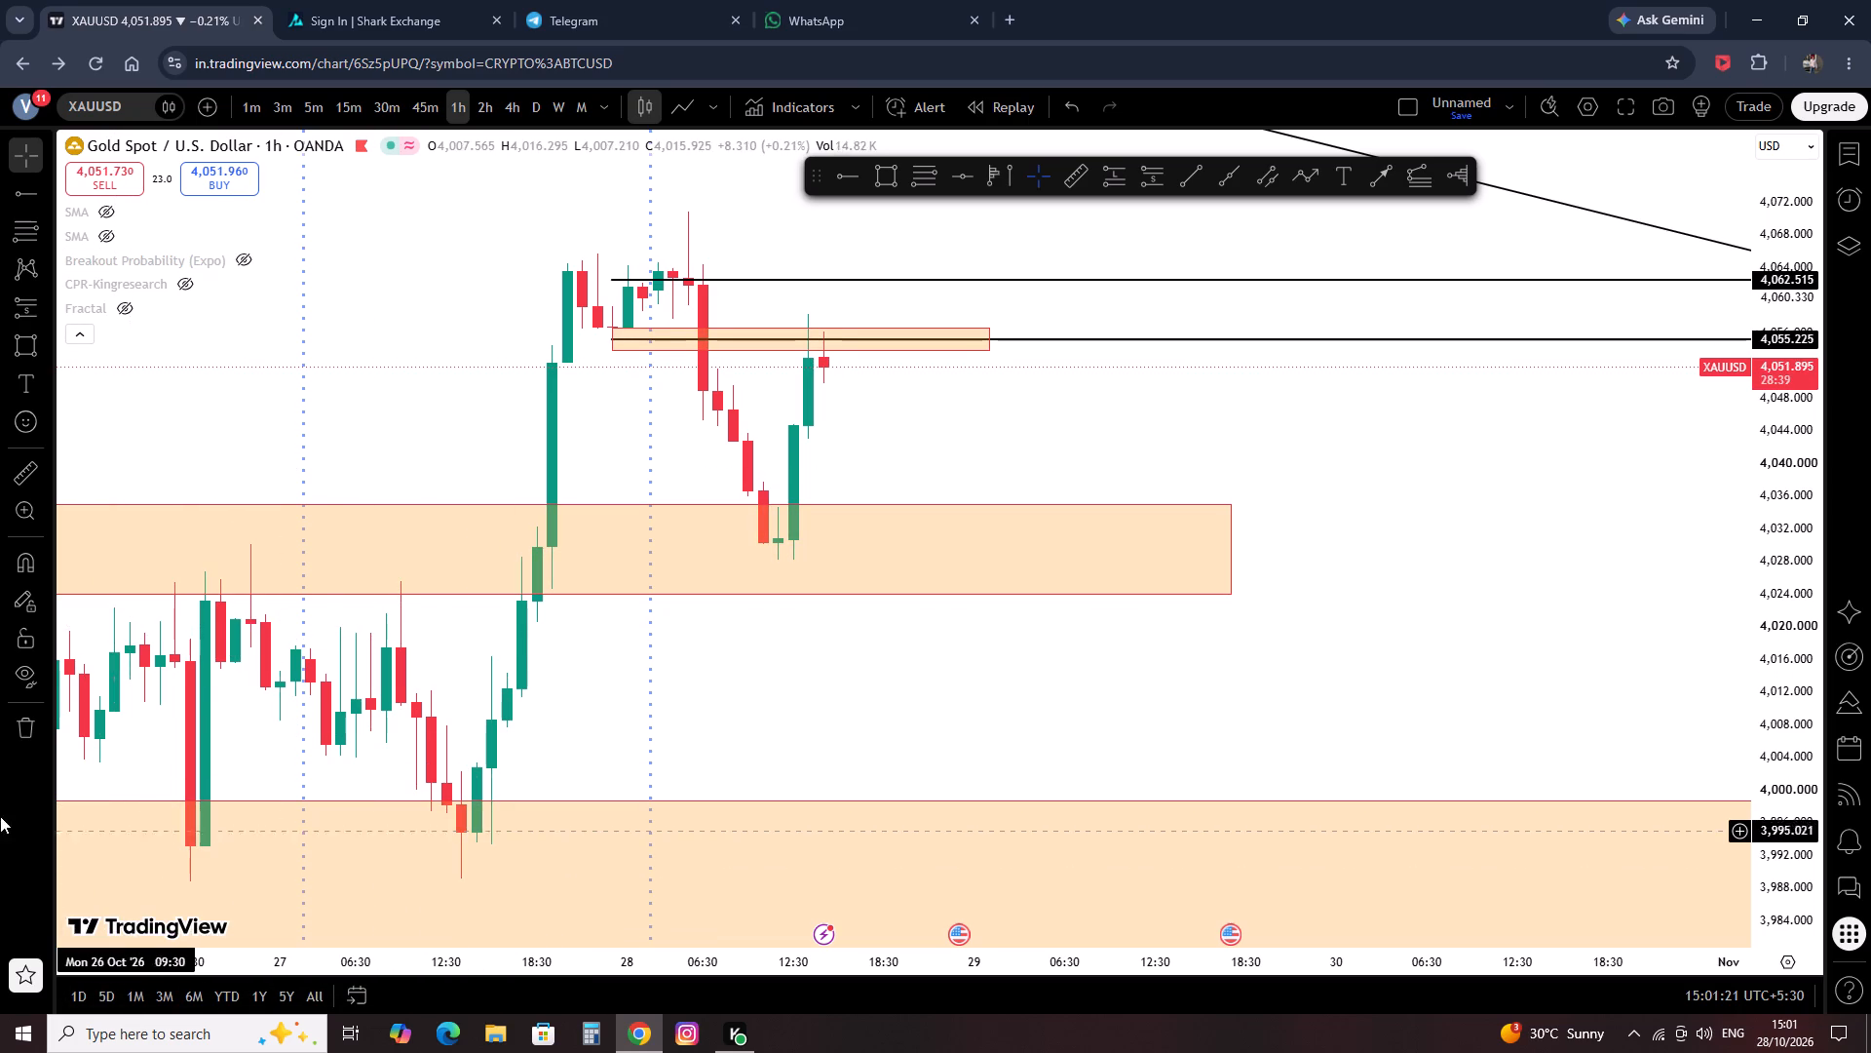
# Switch to the 5-minute timeframe and show the CPR-Kingresearch indicator with the 28 Oct session in view.
pyautogui.click(312, 114)
pyautogui.scroll(-5, 587, 450)
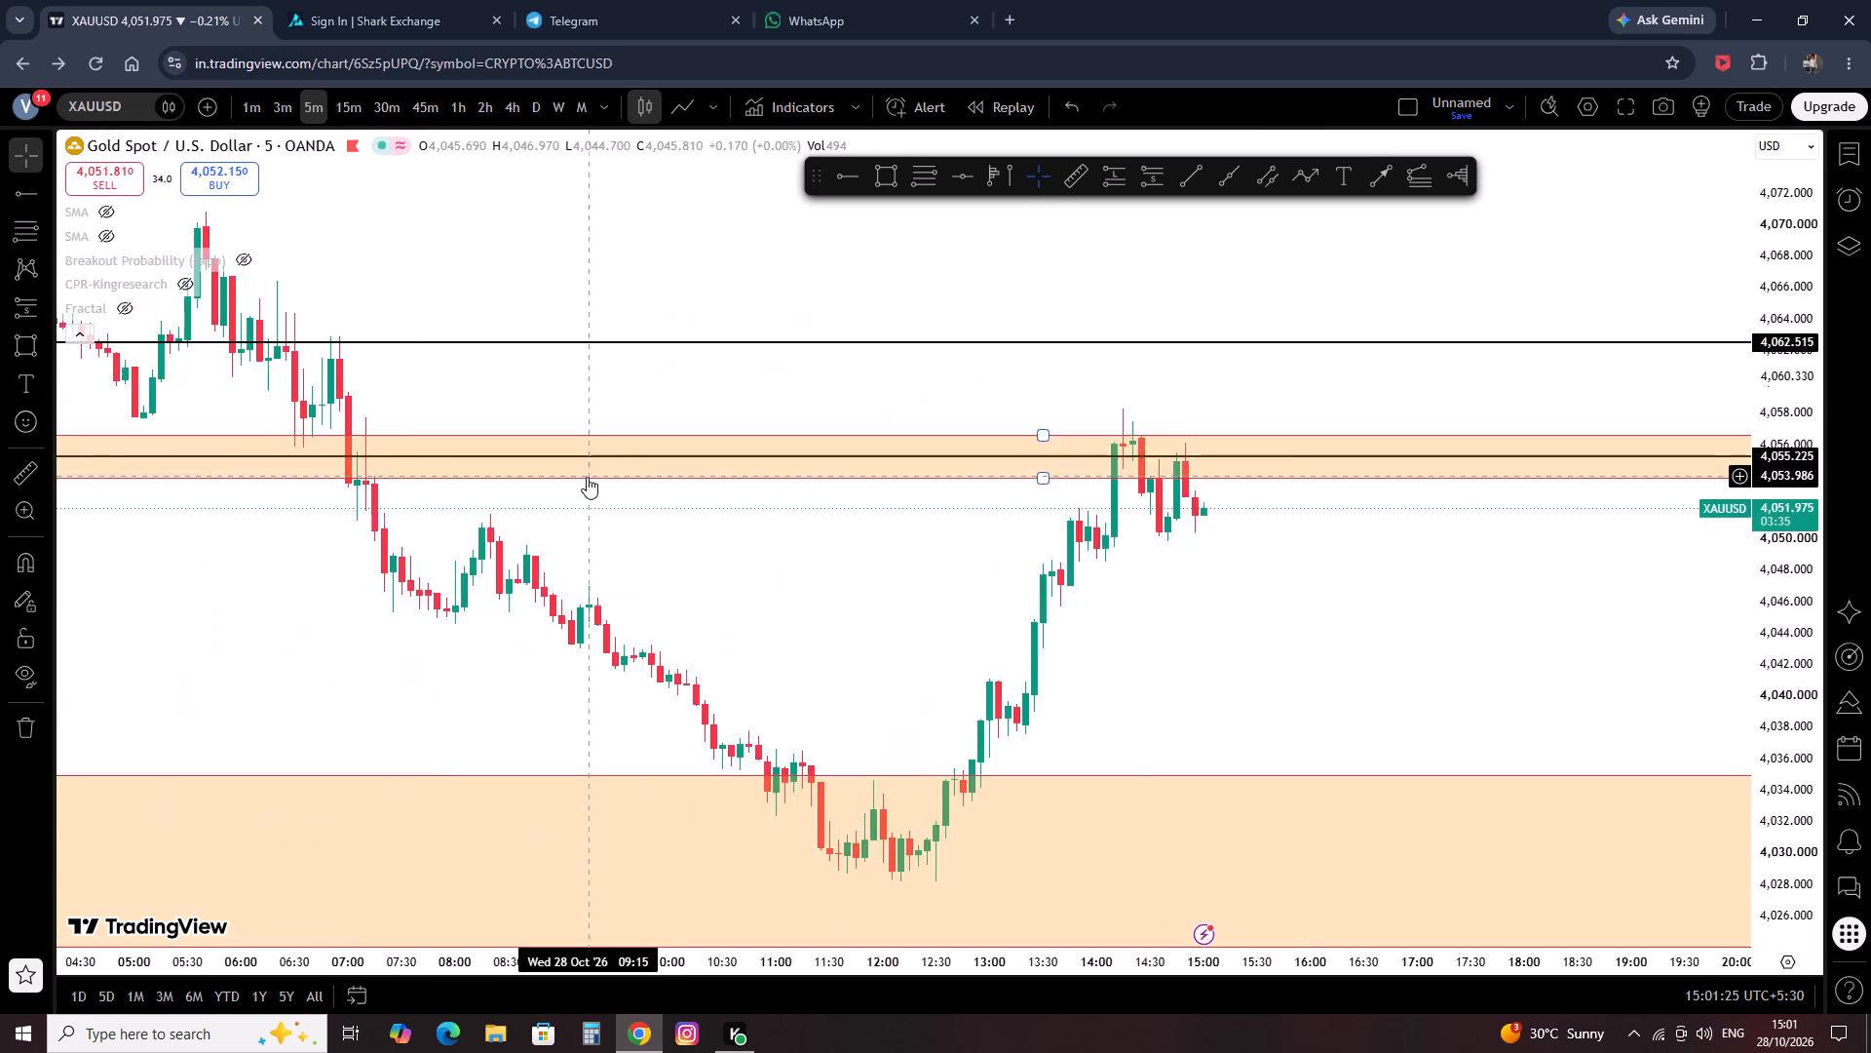
pyautogui.scroll(-4, 587, 477)
pyautogui.click(188, 283)
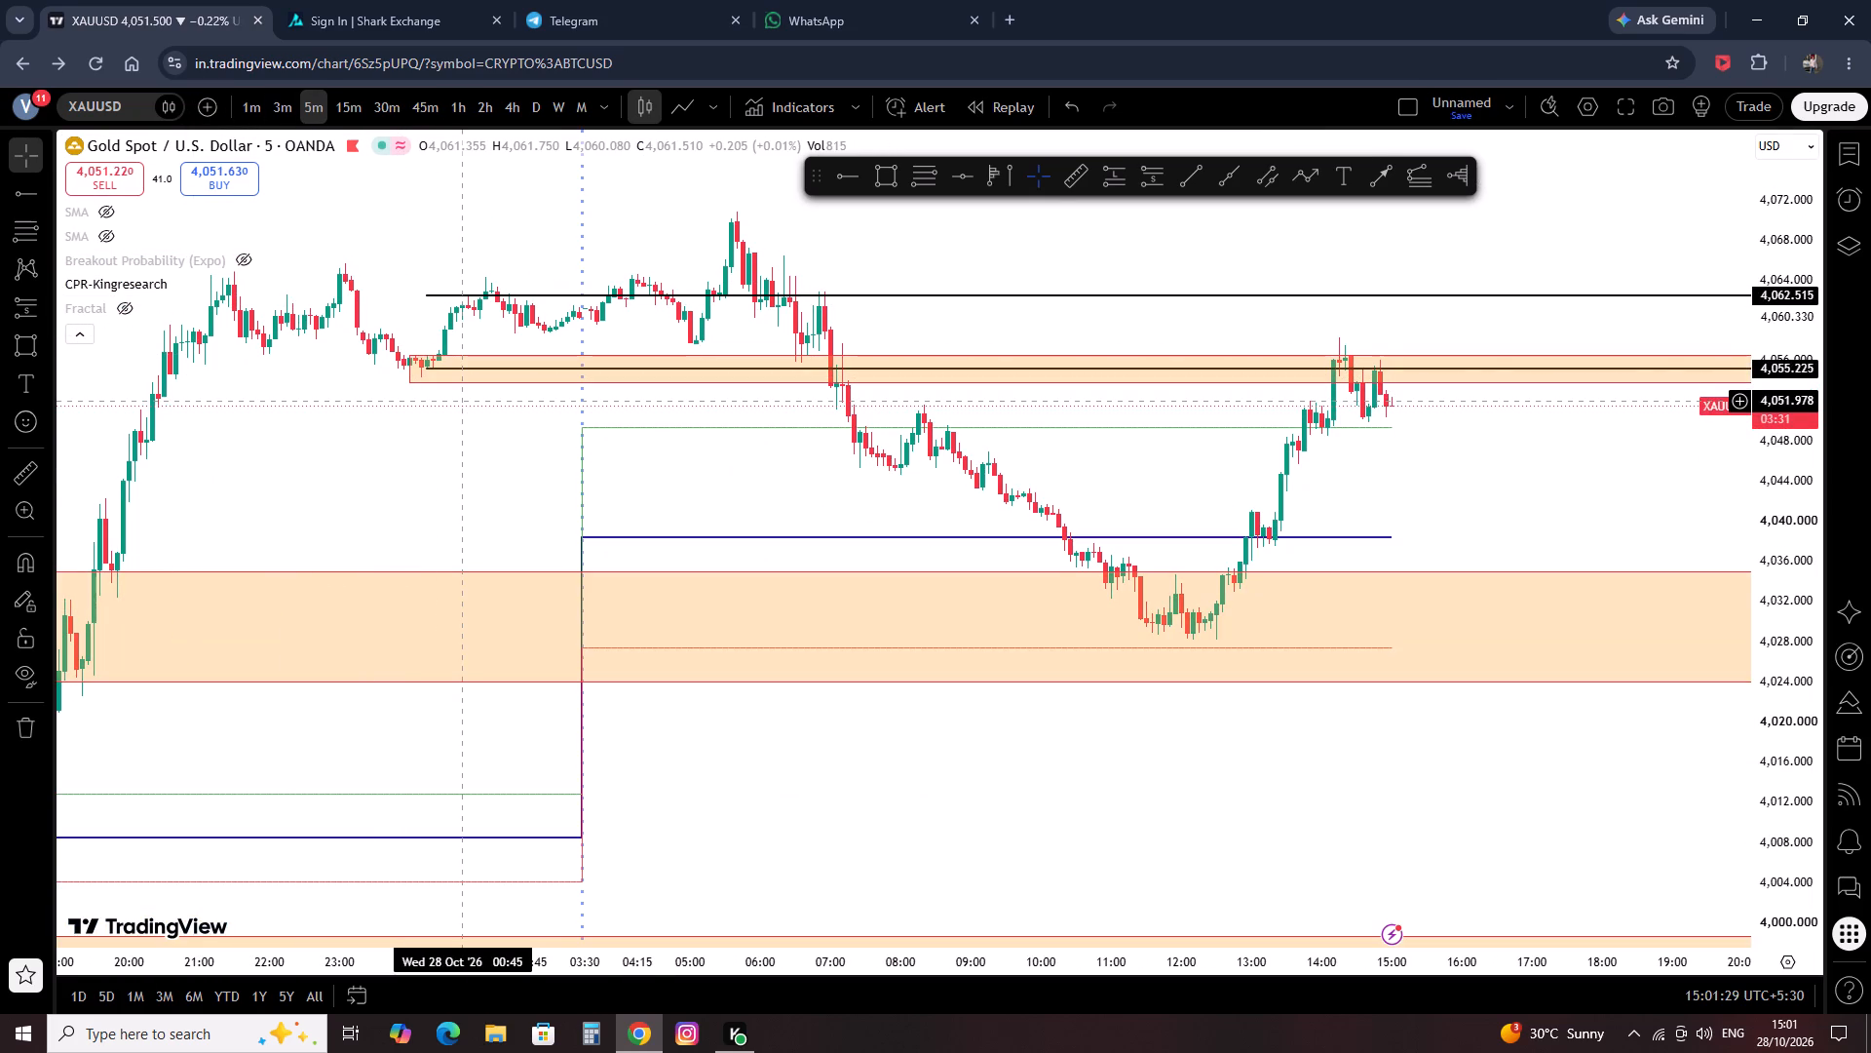
# Examine gold's price against the CPR levels and marked zones on the 15-minute and 1-hour timeframes.
pyautogui.click(342, 108)
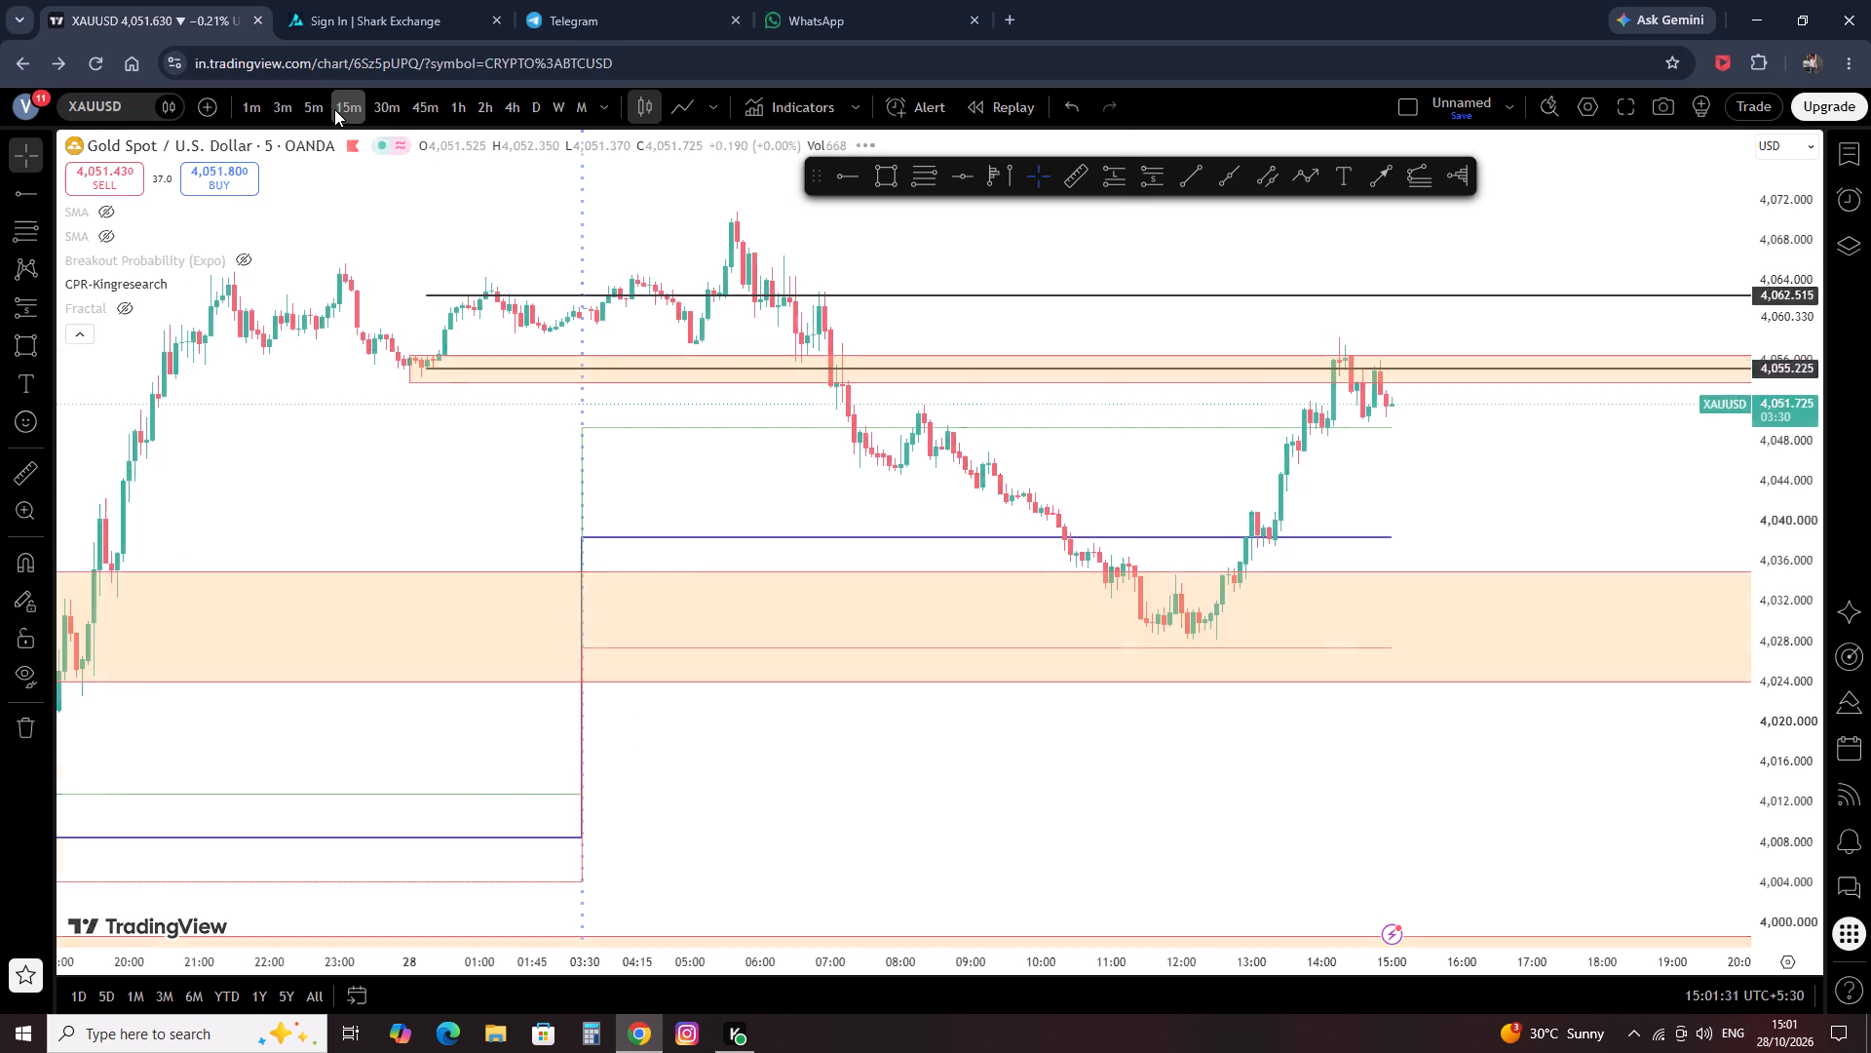
pyautogui.scroll(5, 333, 111)
pyautogui.scroll(4, 715, 389)
pyautogui.scroll(2, 829, 484)
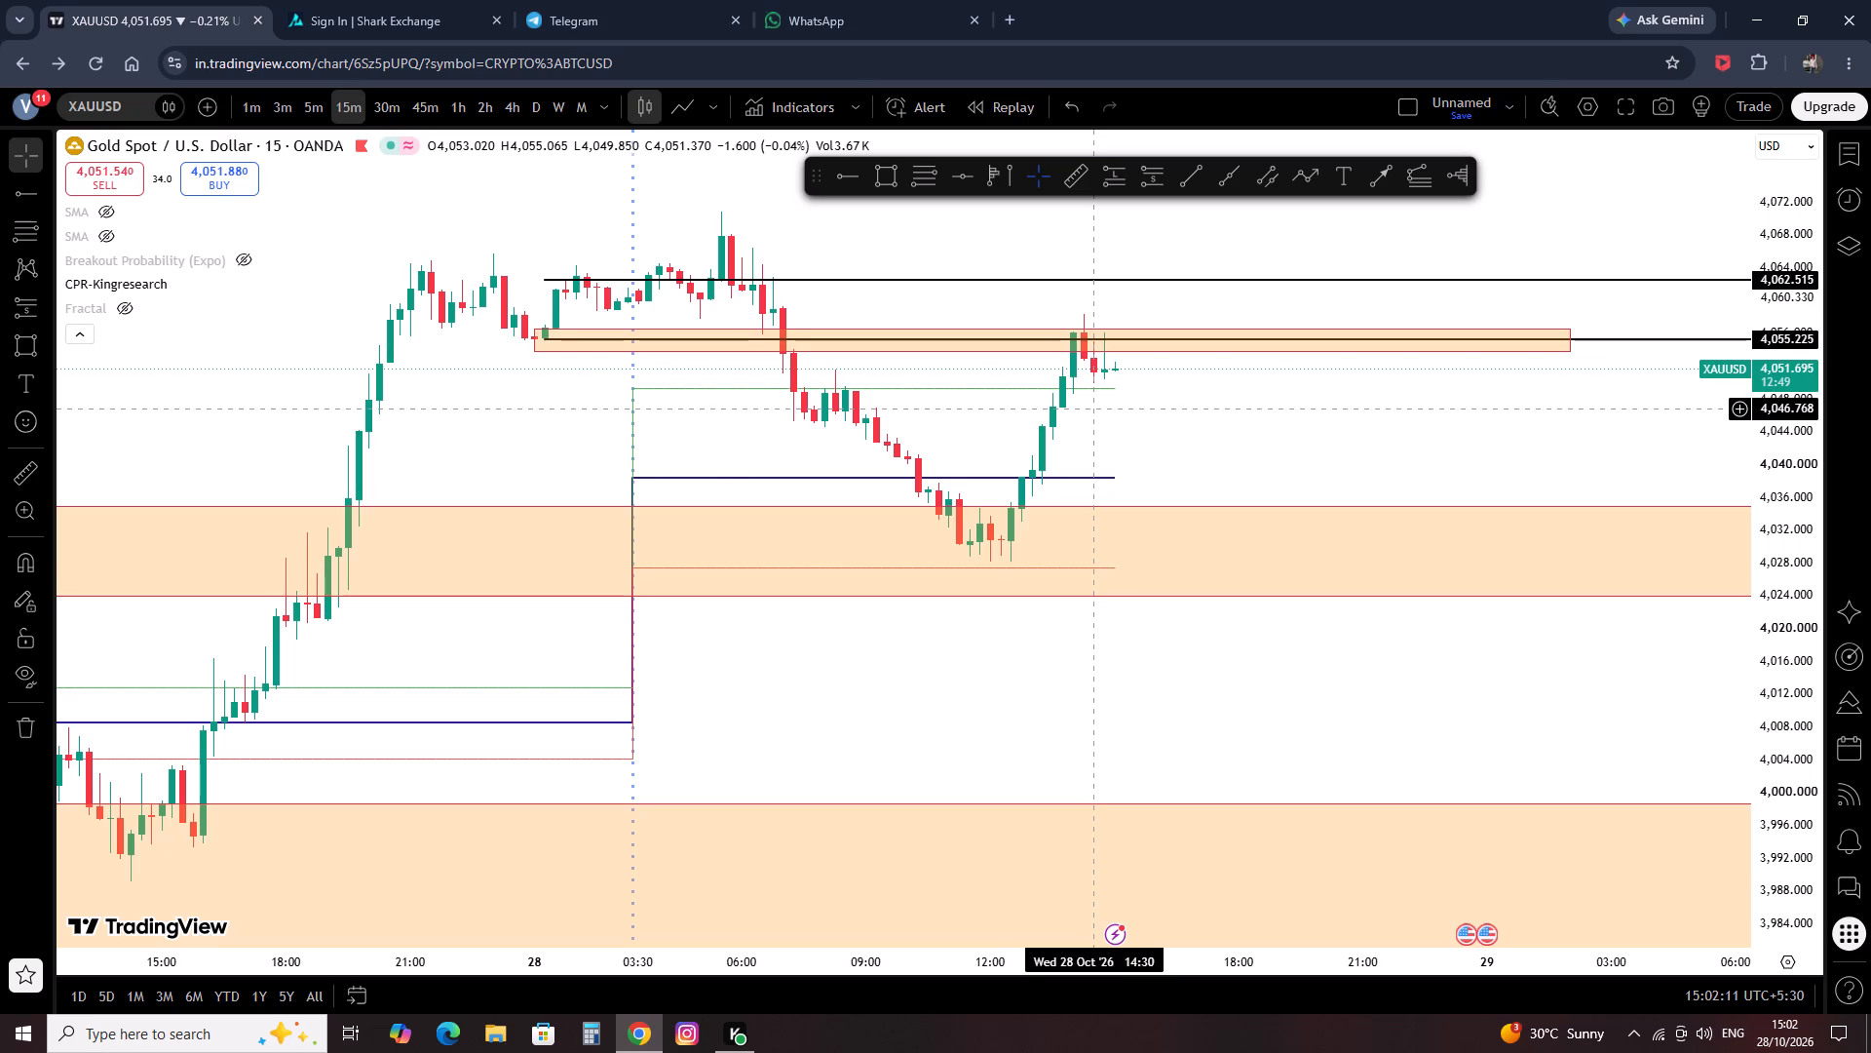
pyautogui.scroll(1, 1074, 491)
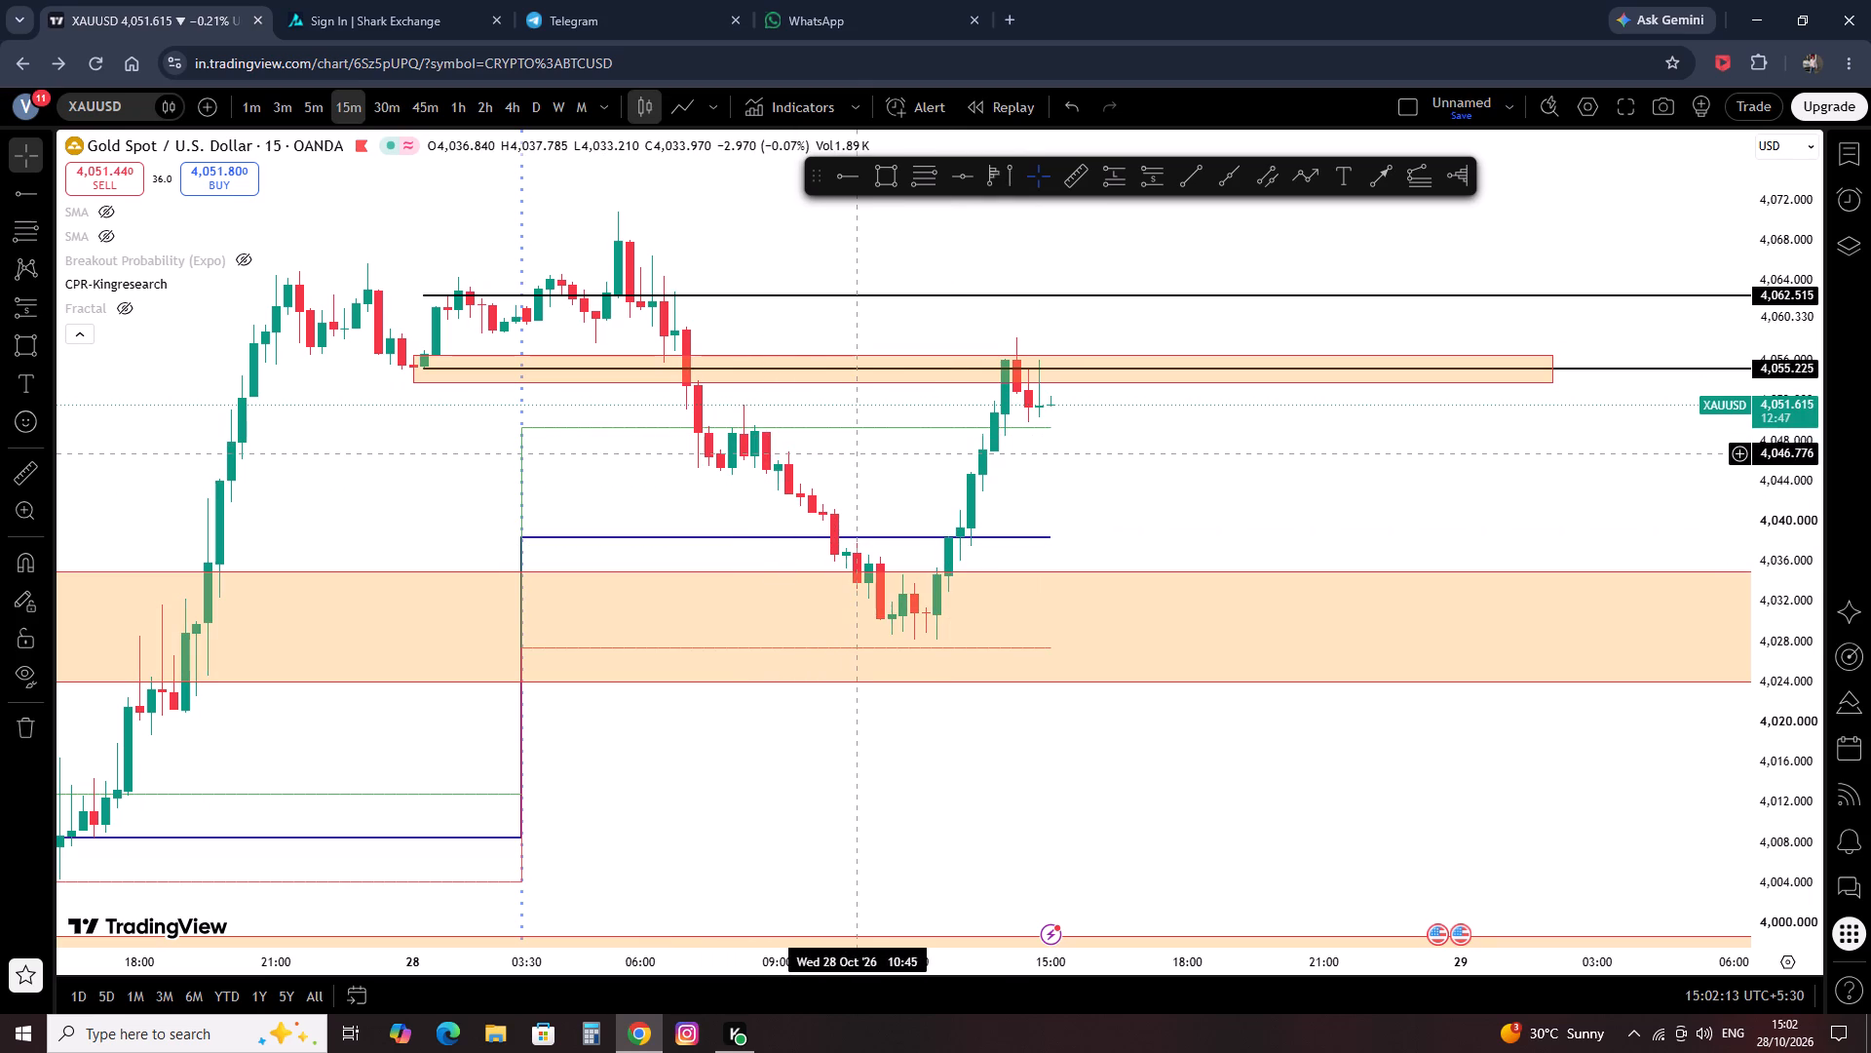
pyautogui.scroll(2, 879, 521)
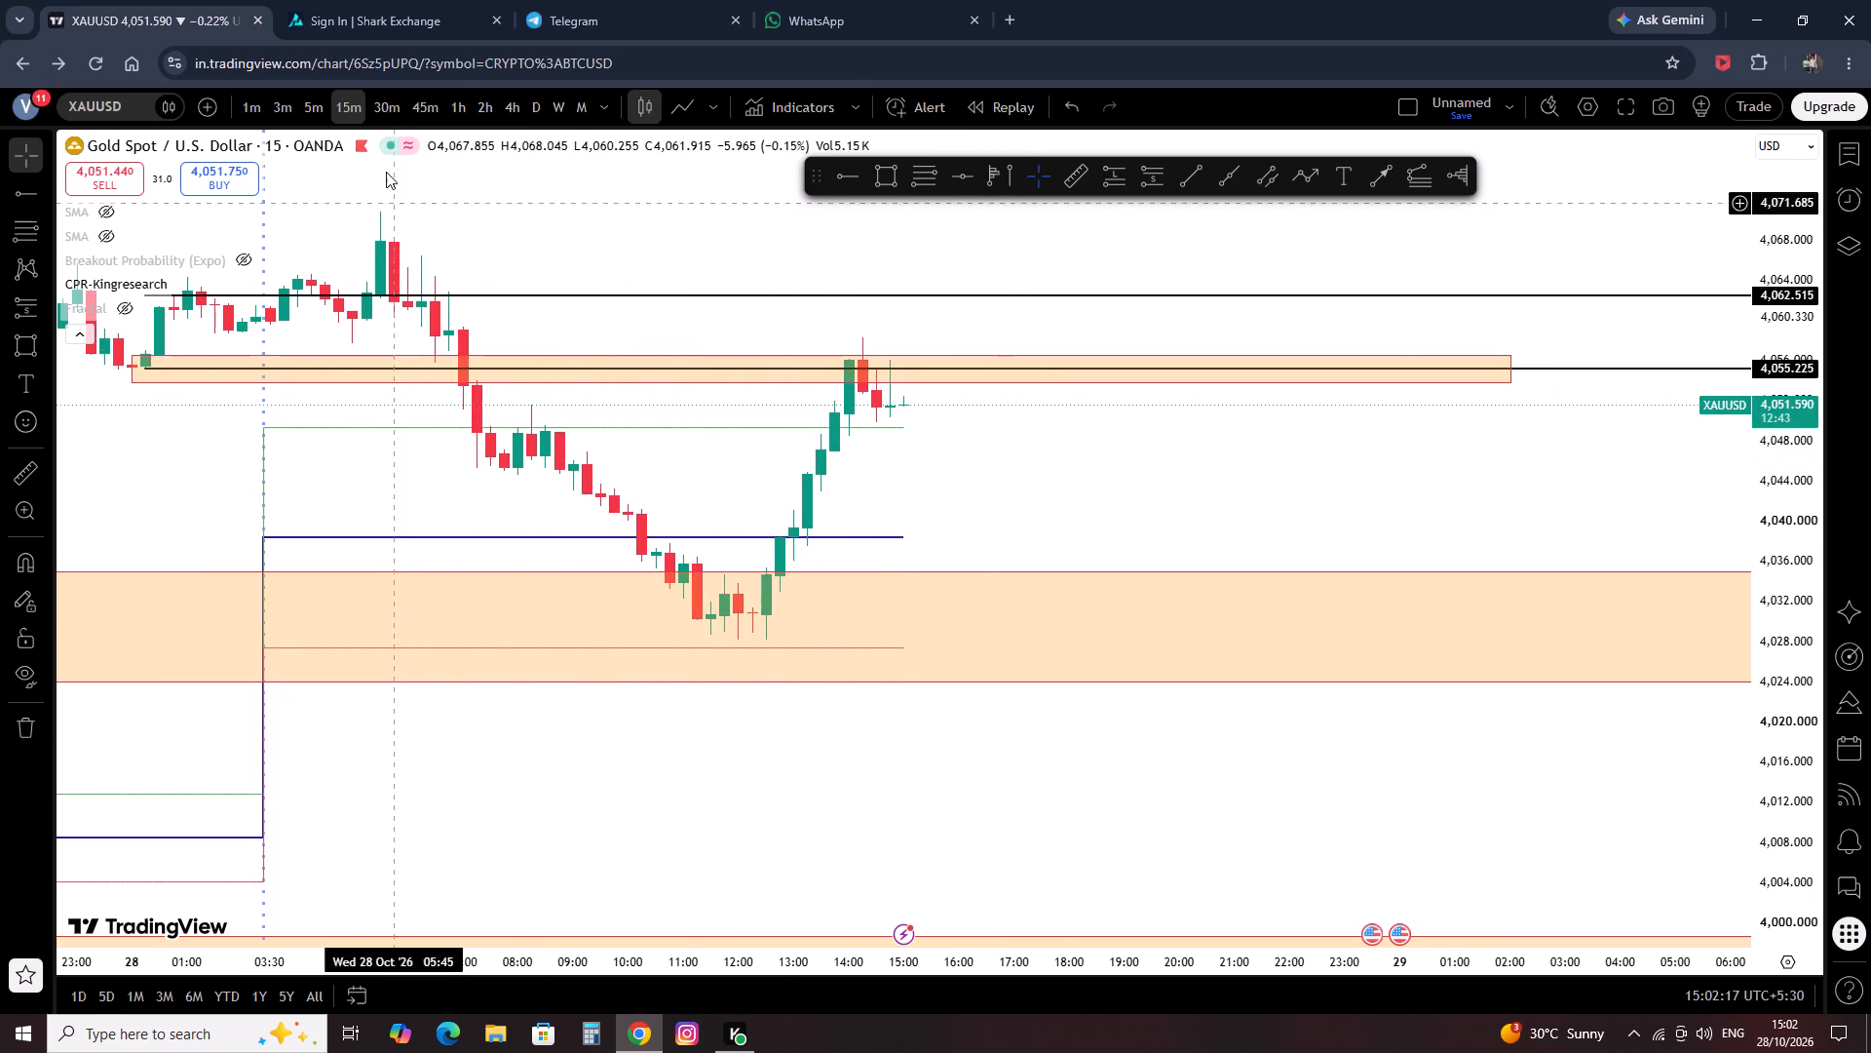
pyautogui.click(448, 99)
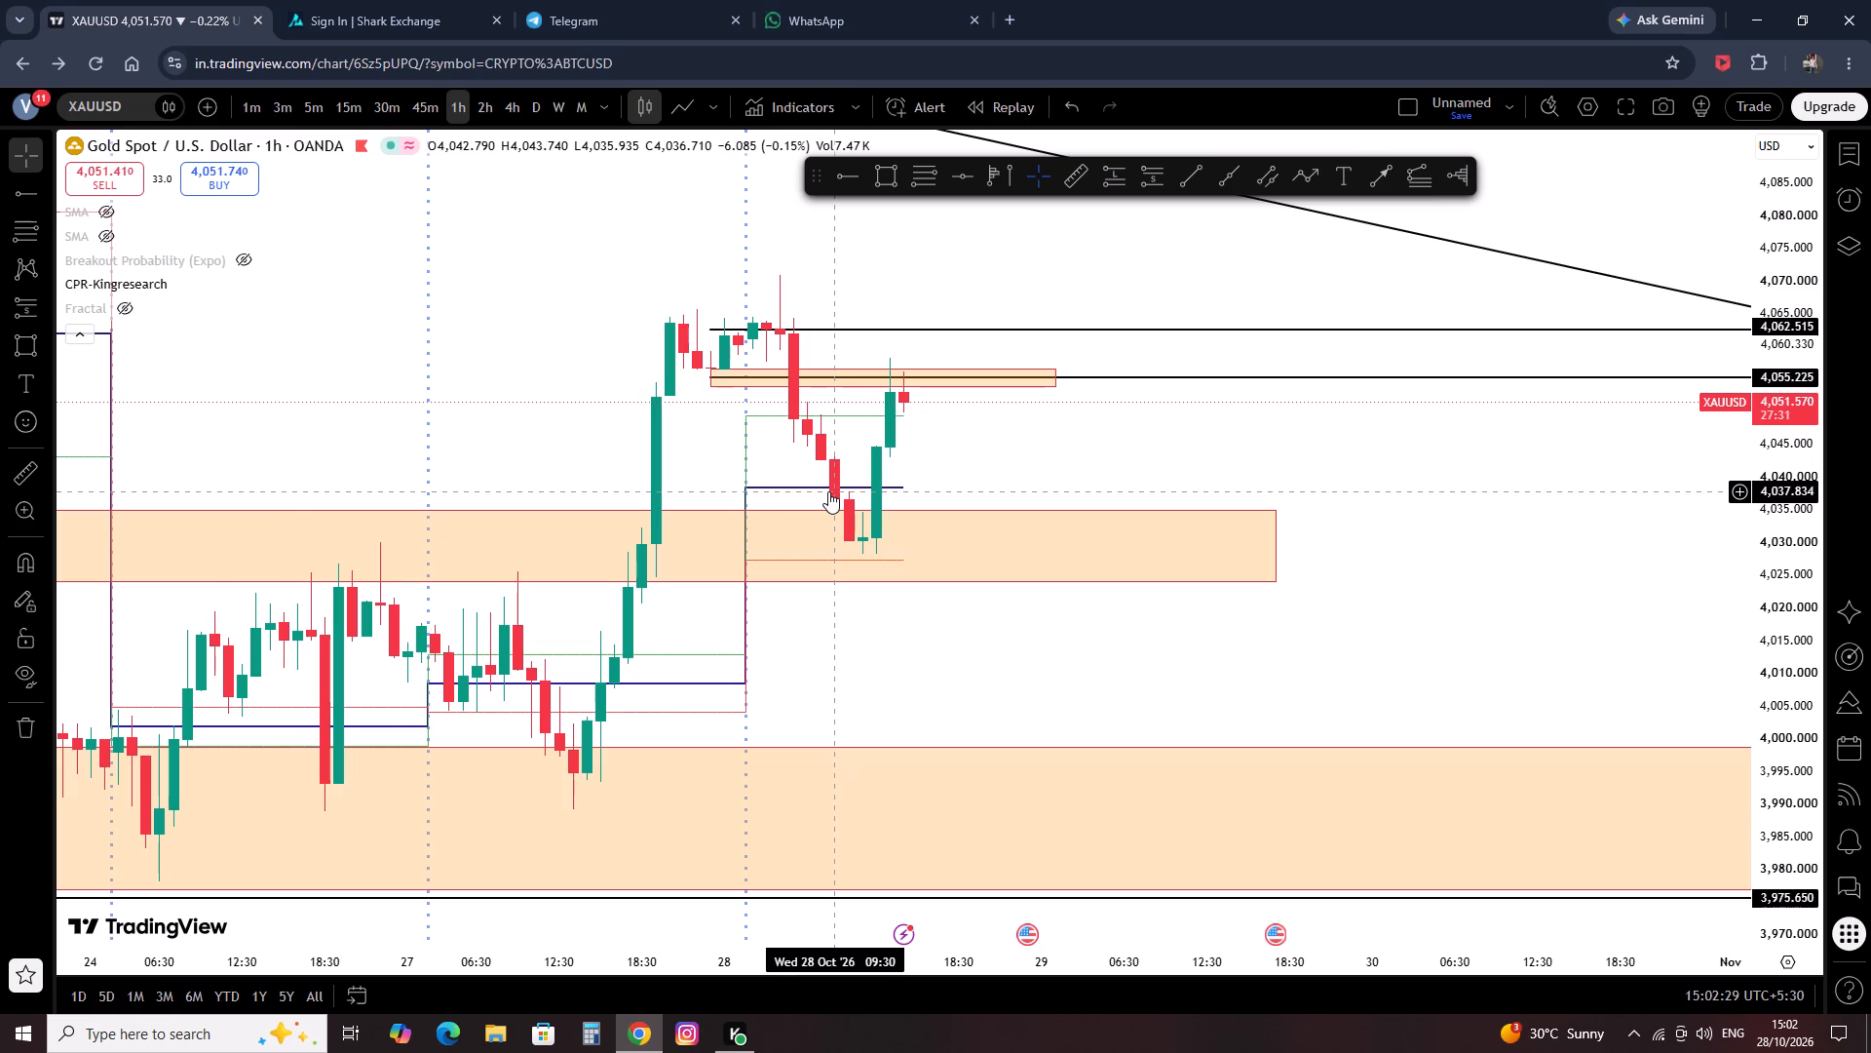
pyautogui.scroll(1, 828, 491)
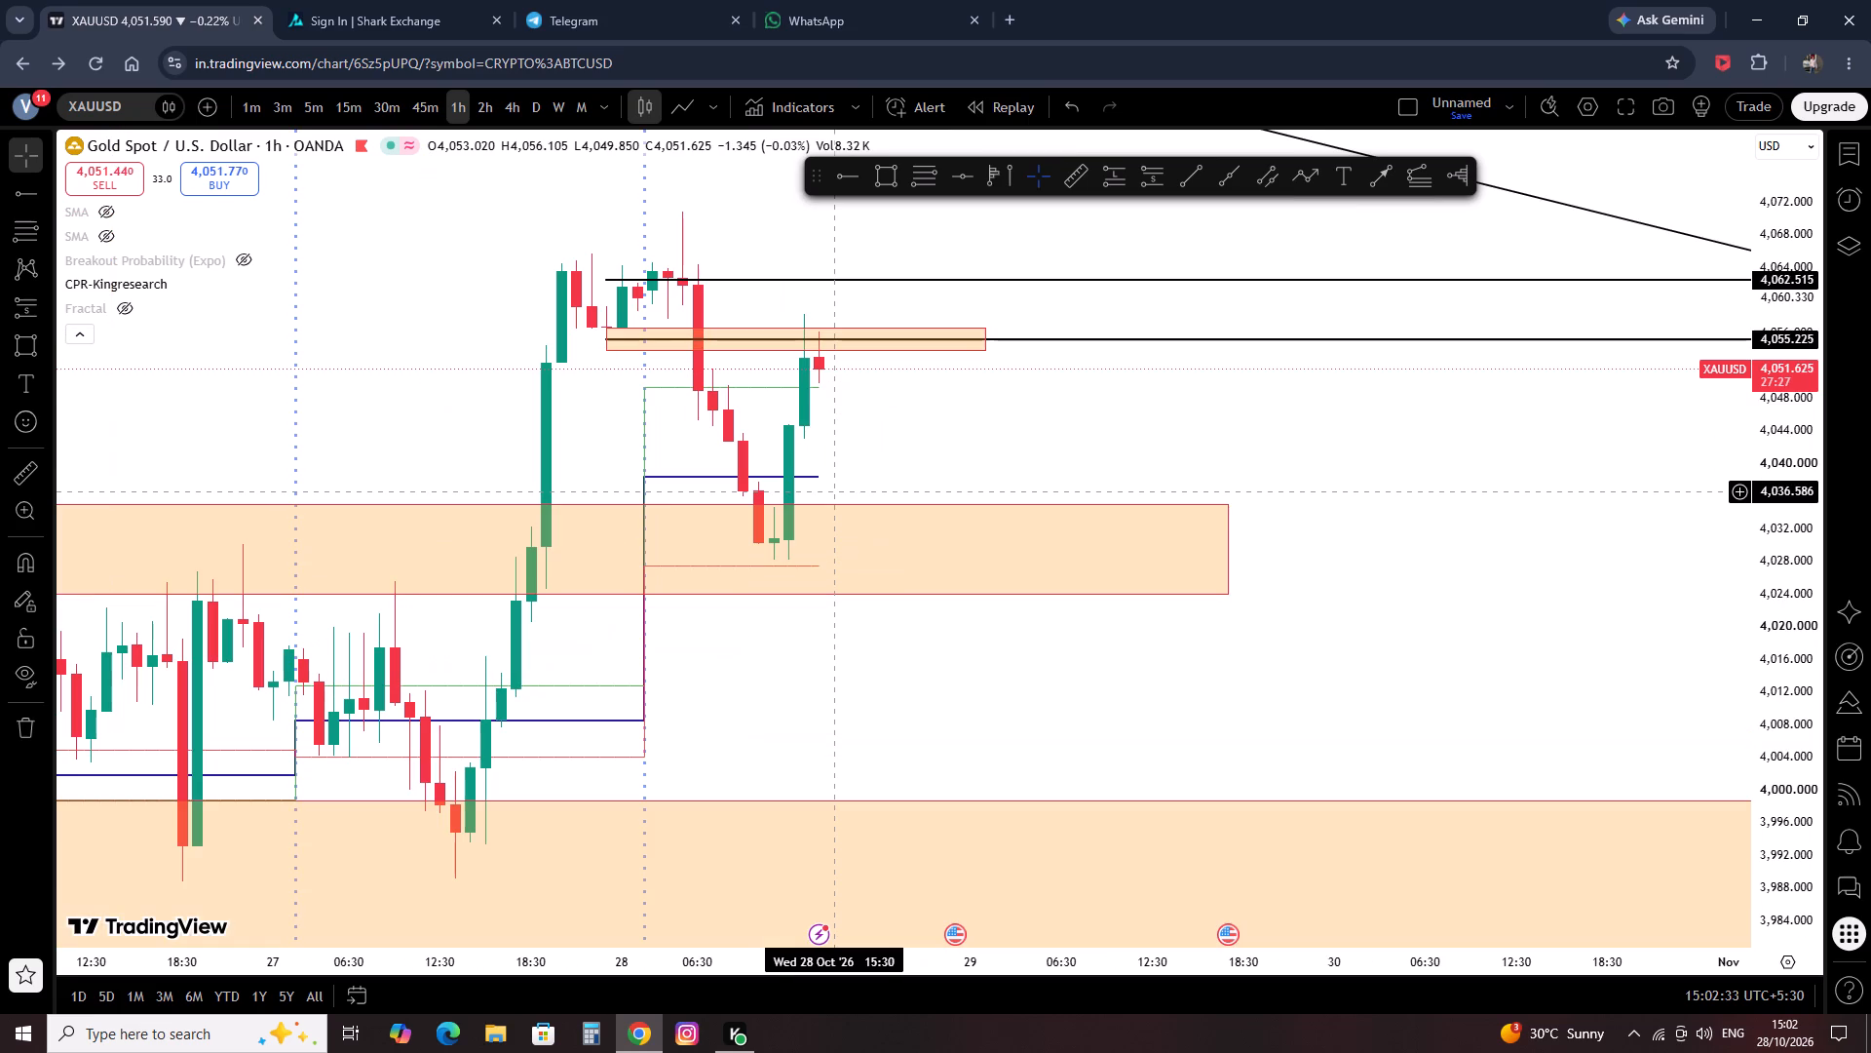
pyautogui.scroll(1, 828, 491)
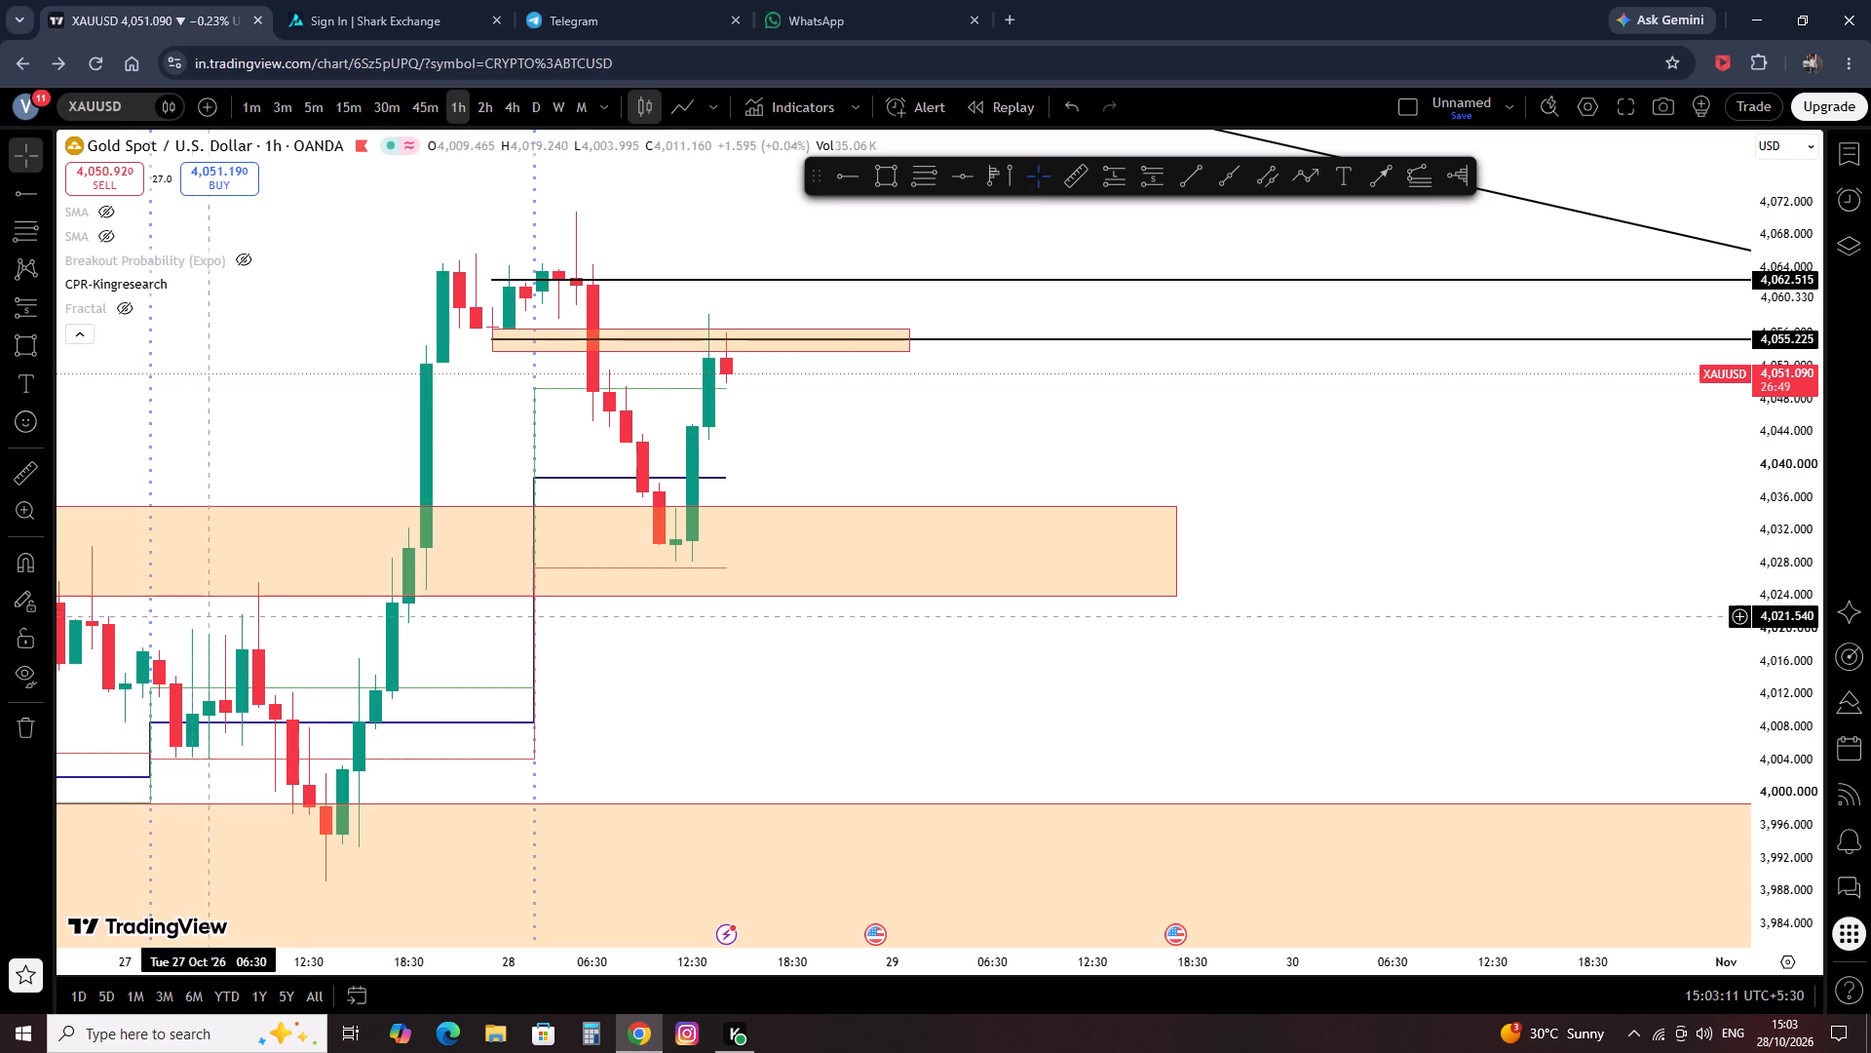
pyautogui.scroll(-1, 220, 584)
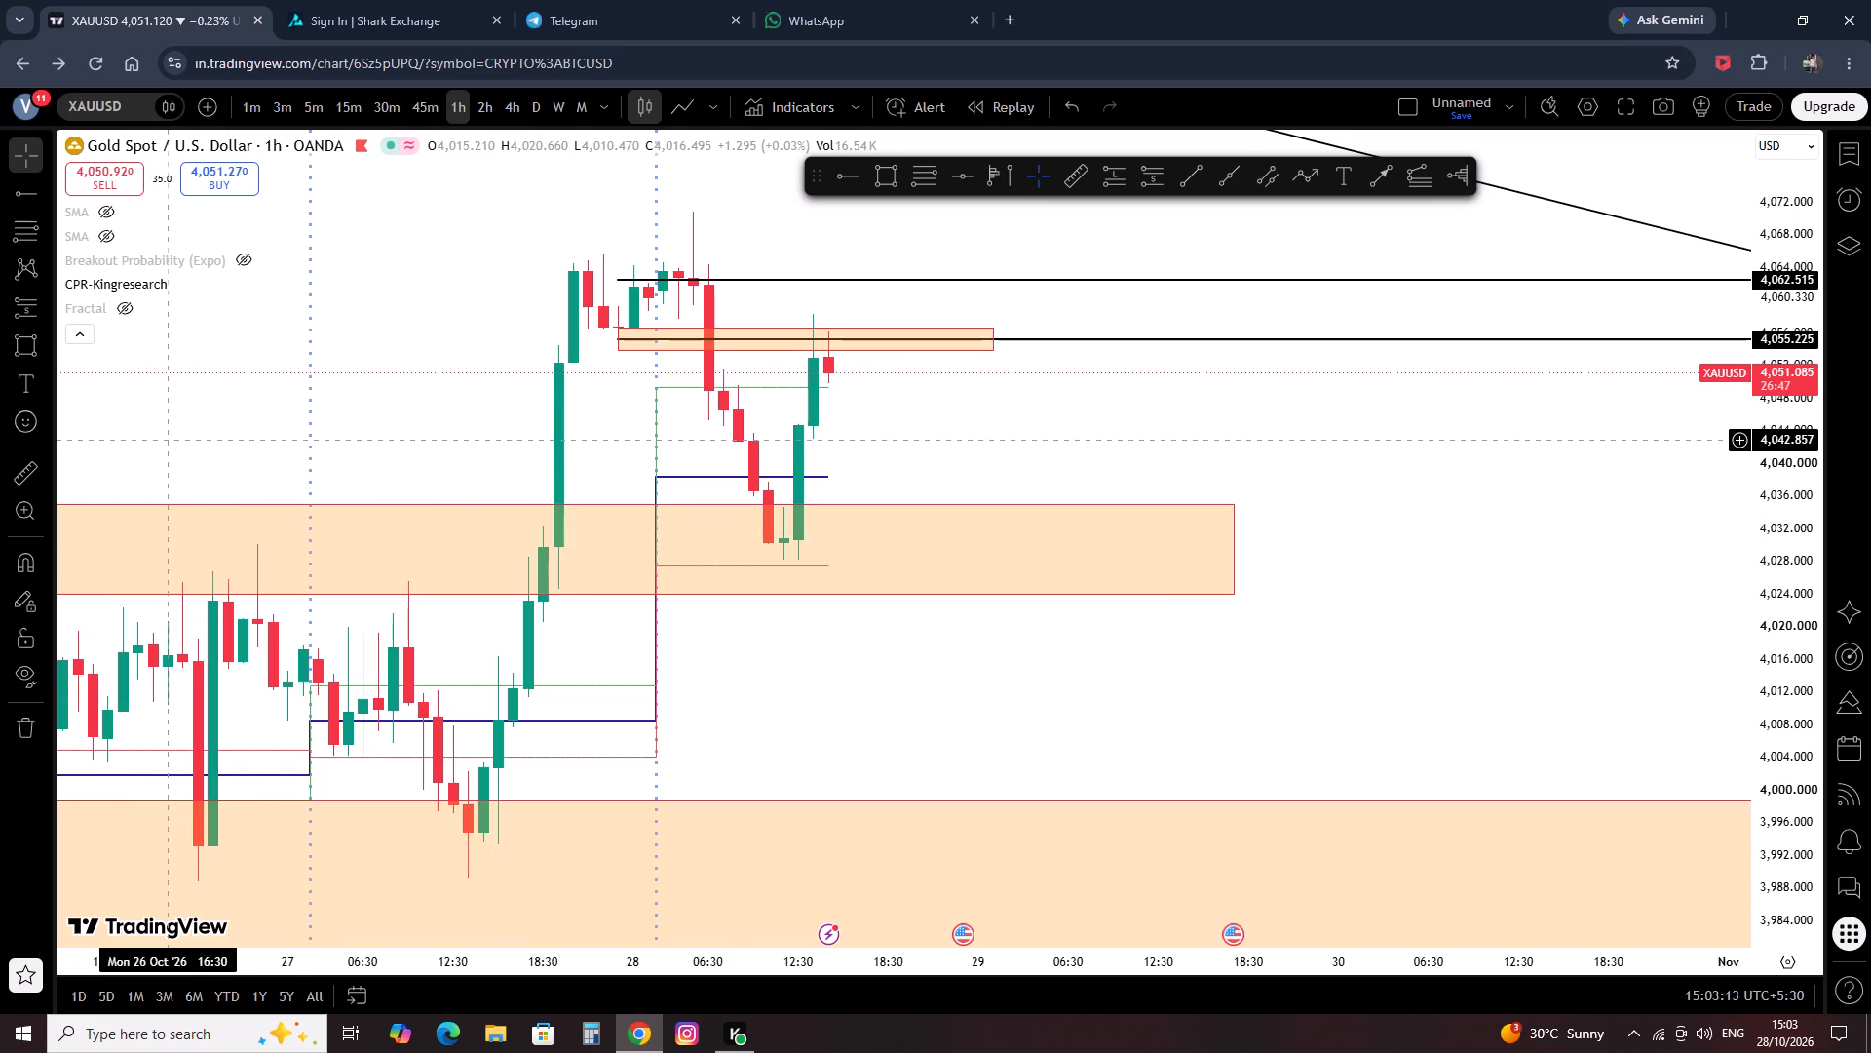
# Examine the 28 Oct candles around the CPR levels and both rays on the 5-minute timeframe.
pyautogui.click(306, 119)
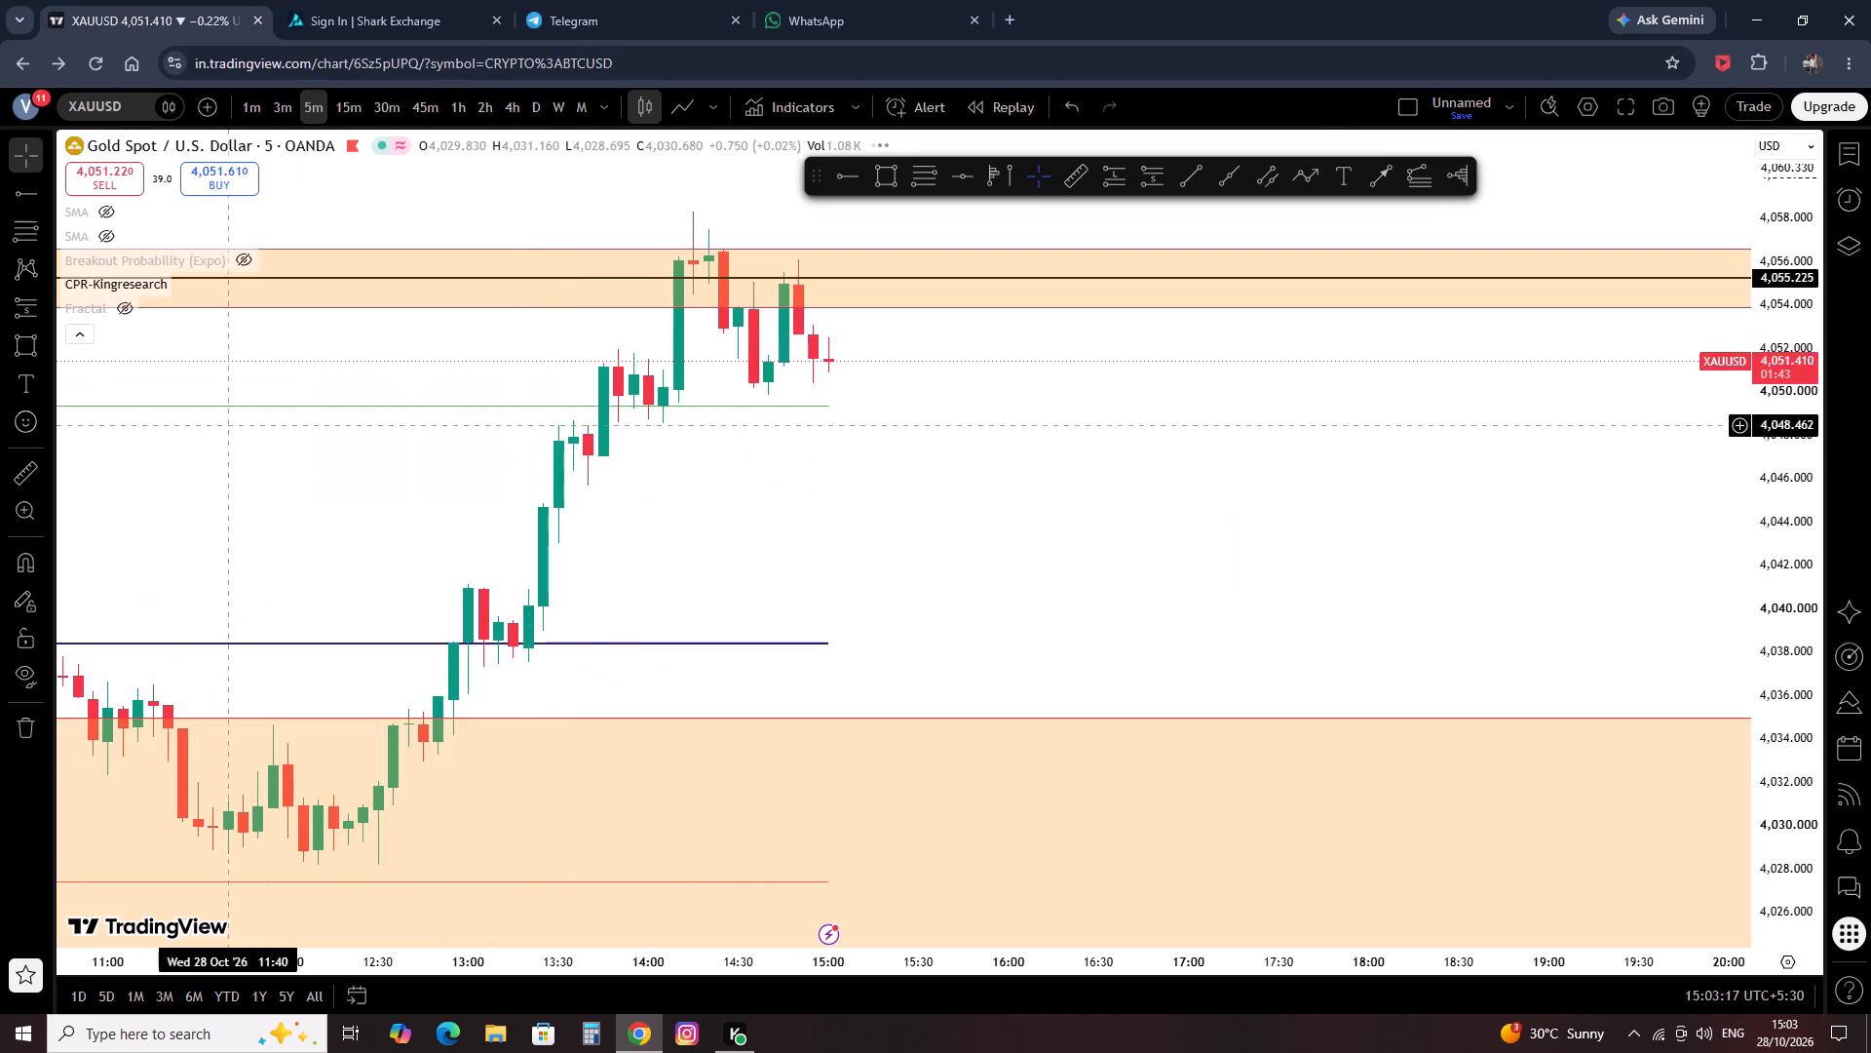
pyautogui.moveTo(191, 456); pyautogui.dragTo(1241, 542)
pyautogui.moveTo(363, 551); pyautogui.dragTo(826, 582)
pyautogui.scroll(-3, 819, 582)
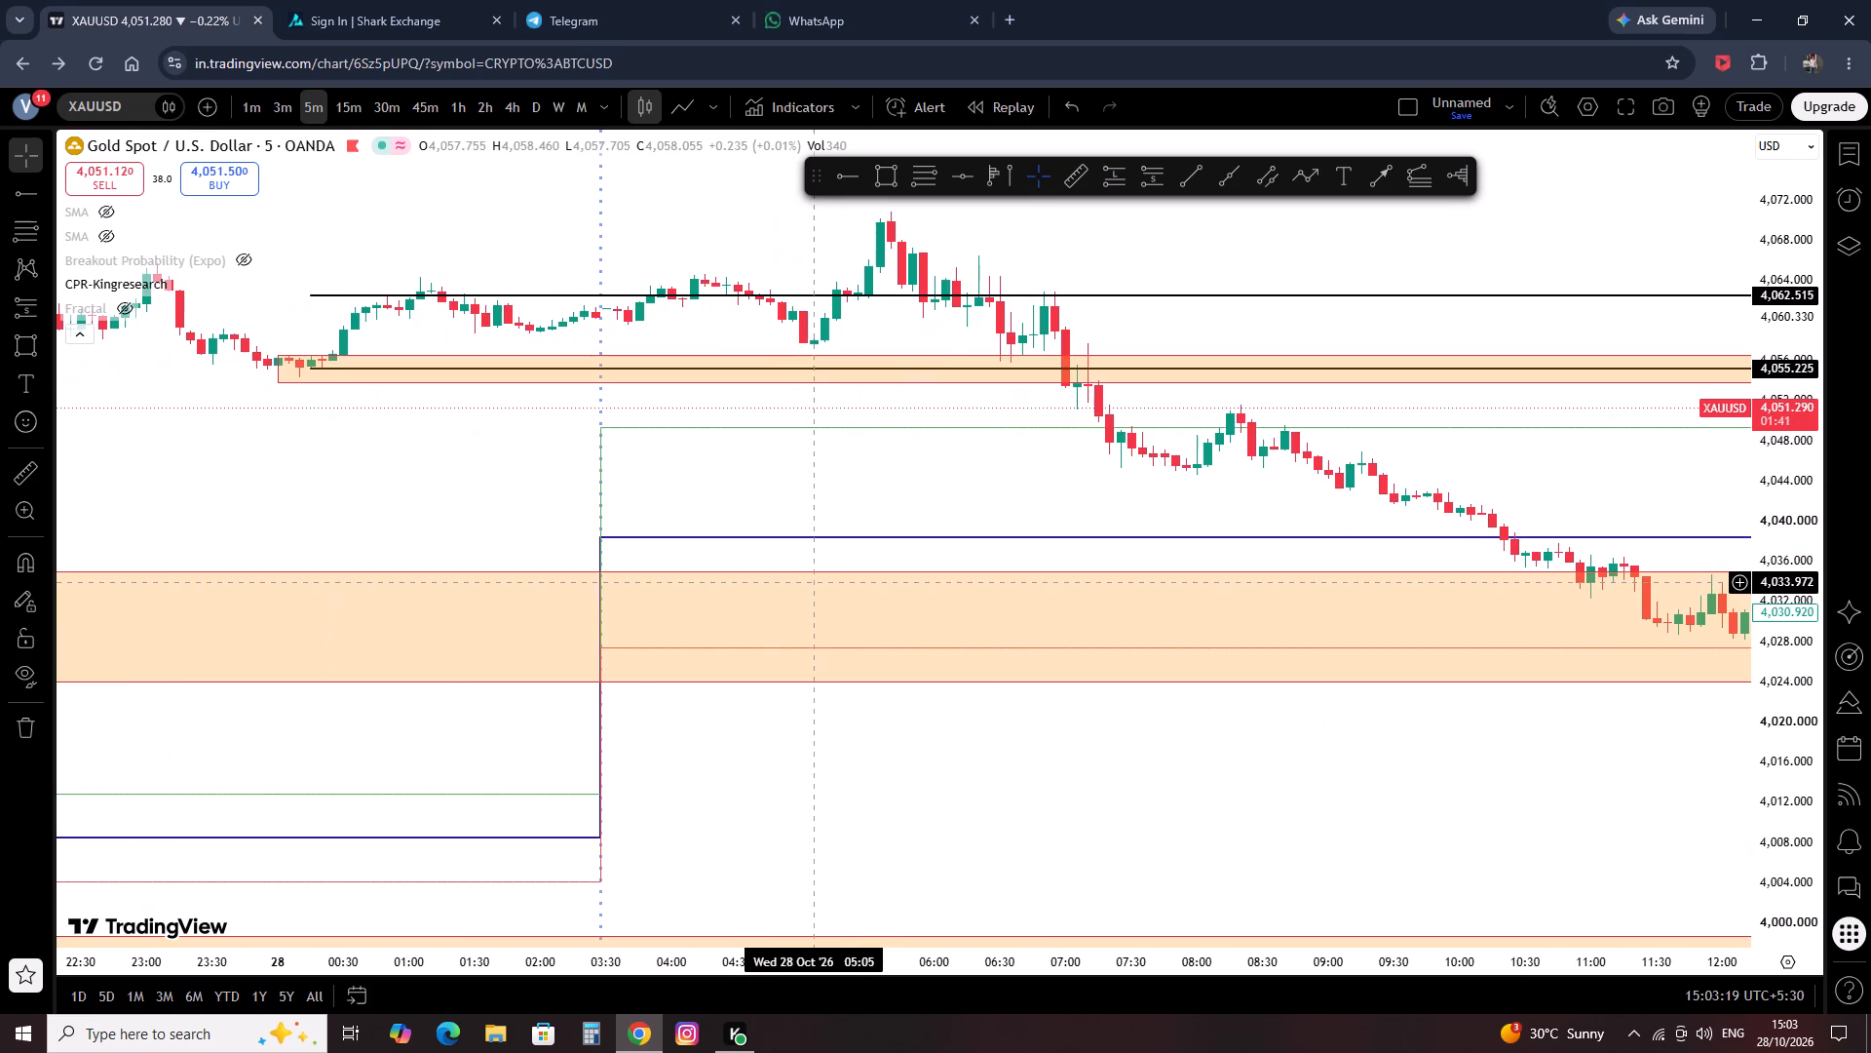
pyautogui.moveTo(803, 483); pyautogui.dragTo(936, 484)
pyautogui.scroll(2, 936, 484)
pyautogui.moveTo(664, 438); pyautogui.dragTo(764, 445)
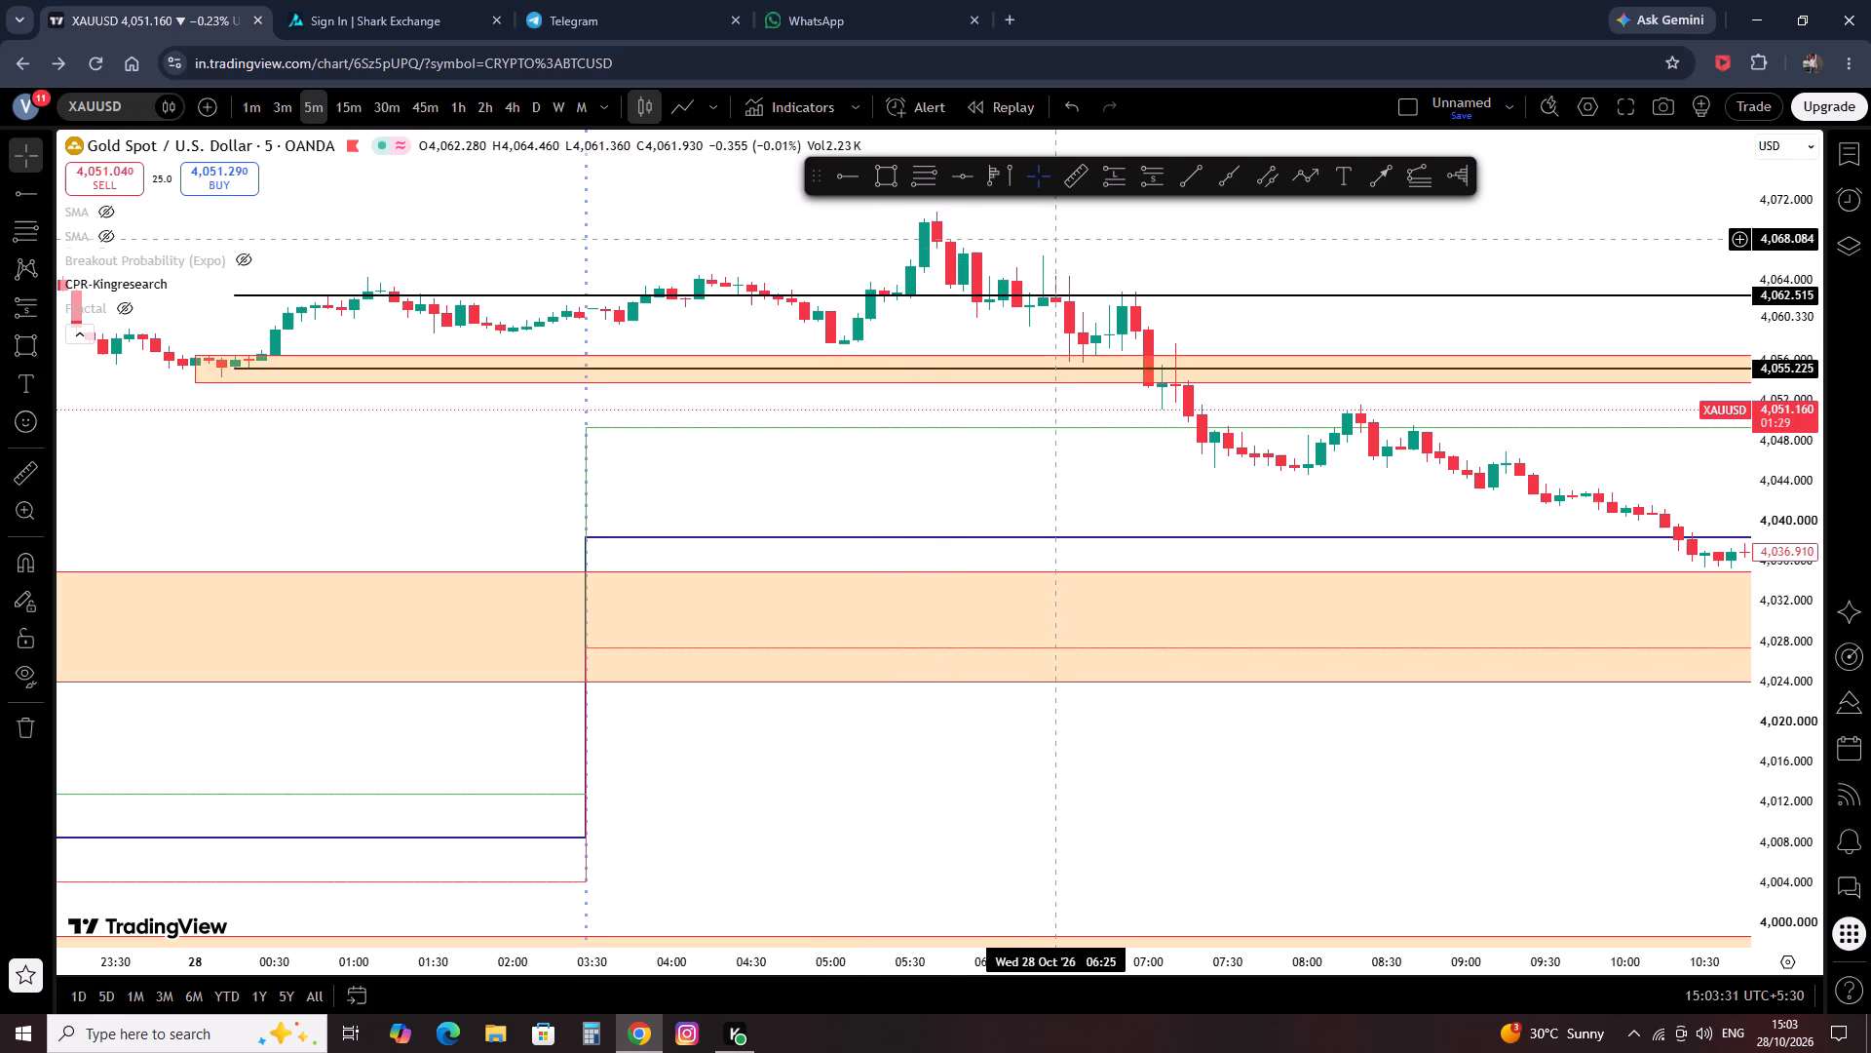
pyautogui.moveTo(1052, 239); pyautogui.dragTo(772, 251)
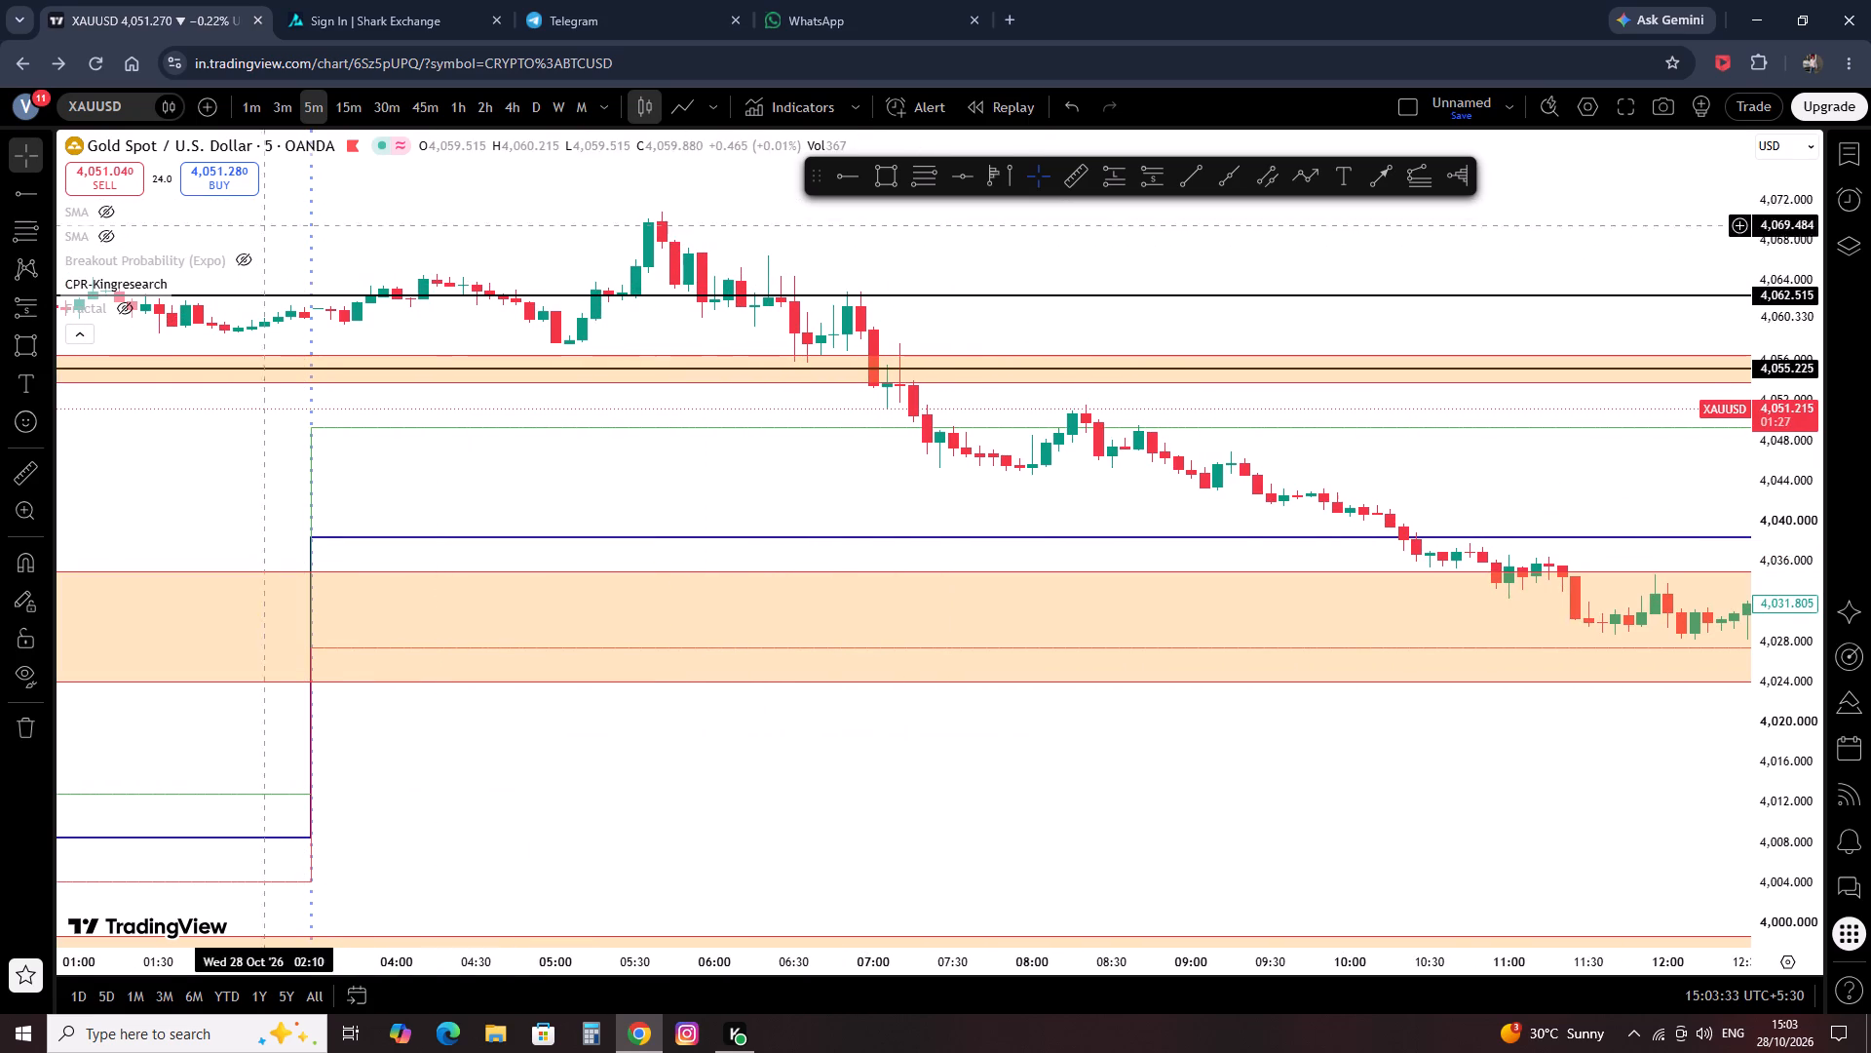
# Show the second listed SMA on the 5-minute chart and set its length to 9.
pyautogui.click(106, 234)
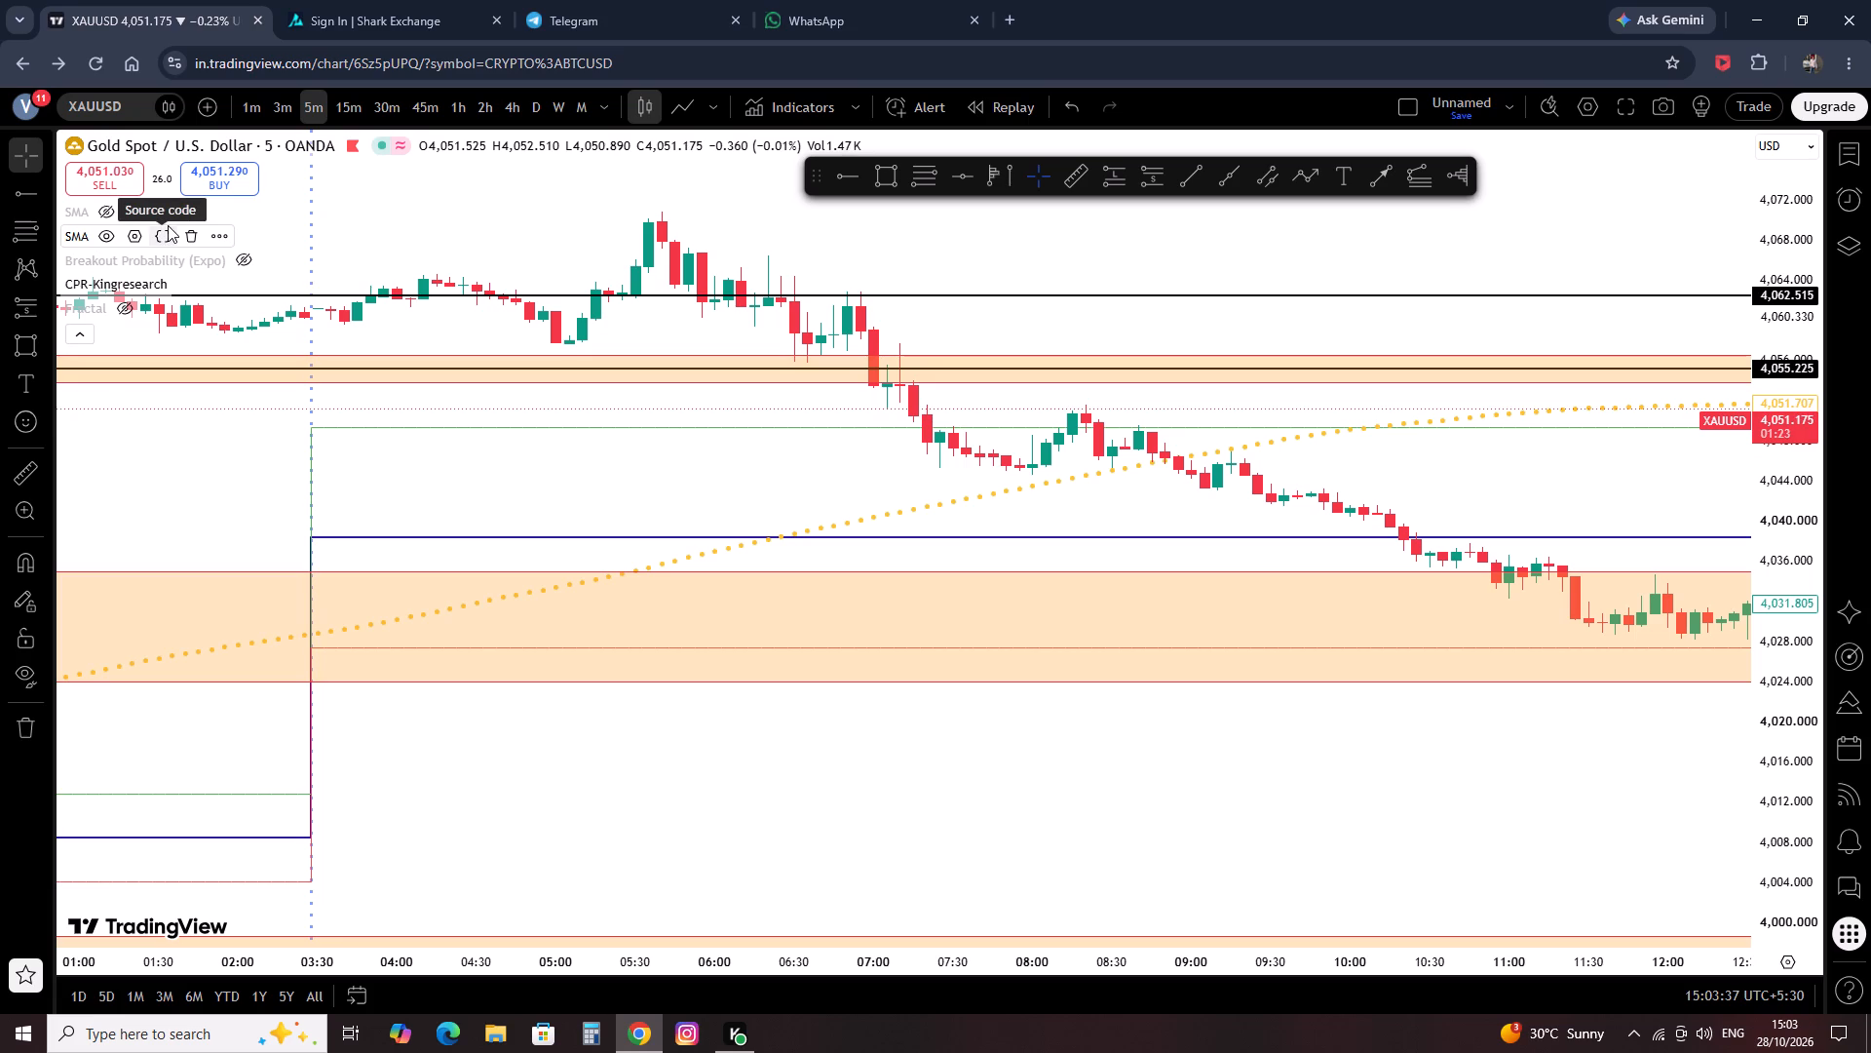
pyautogui.click(143, 235)
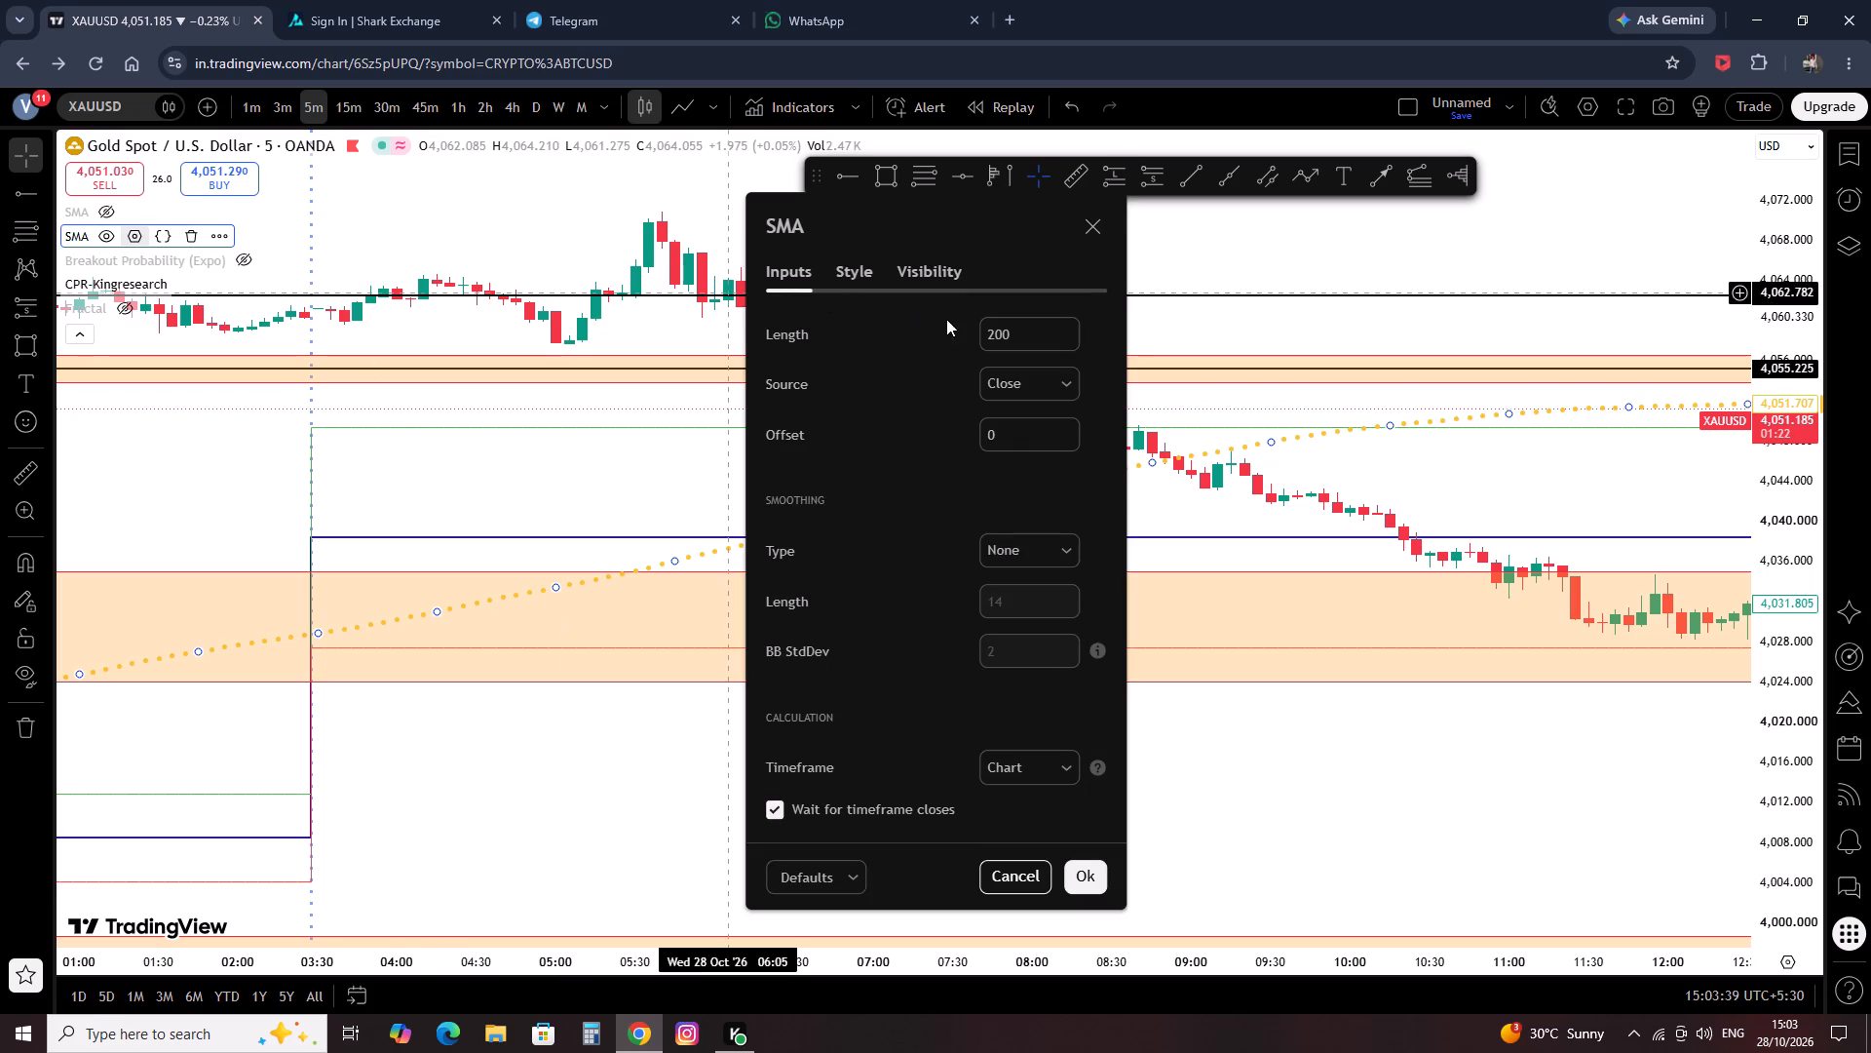
pyautogui.click(1015, 340)
pyautogui.press('BackSpace')
pyautogui.press('BackSpace')
pyautogui.press('BackSpace')
pyautogui.press('BackSpace')
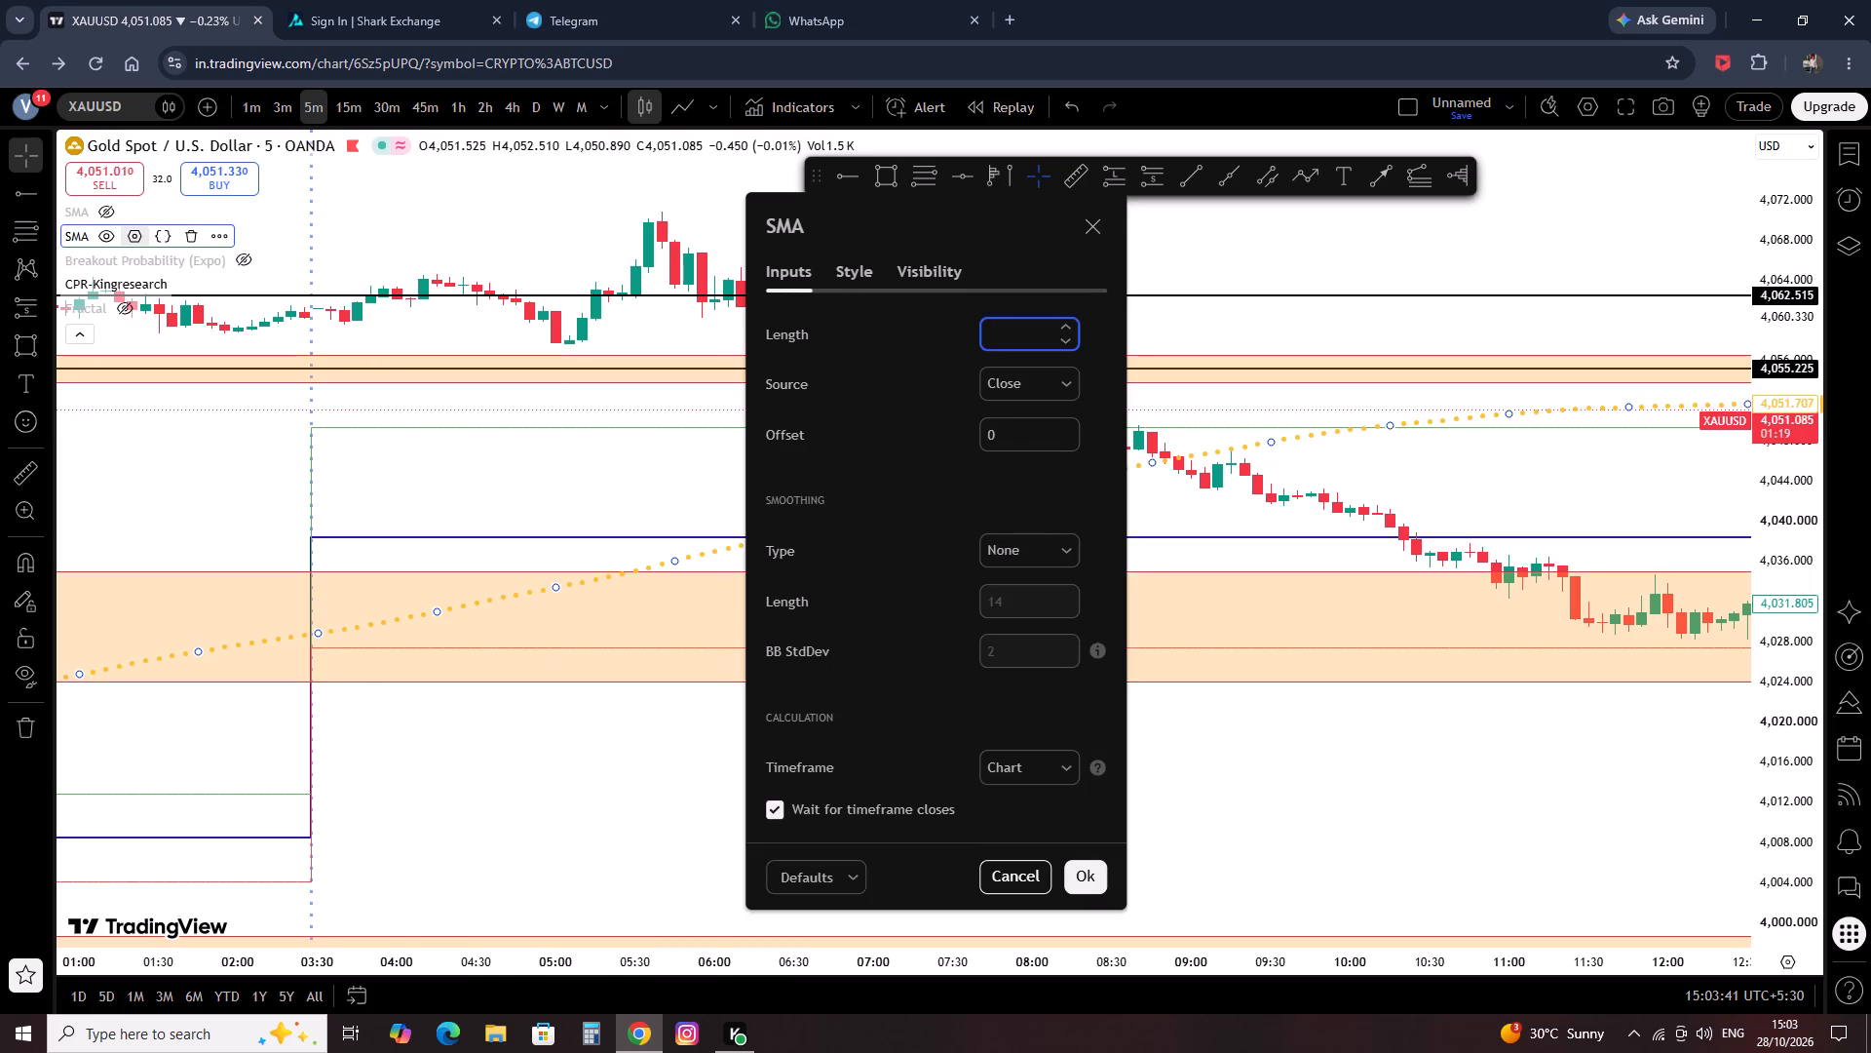
pyautogui.press('9')
pyautogui.click(919, 393)
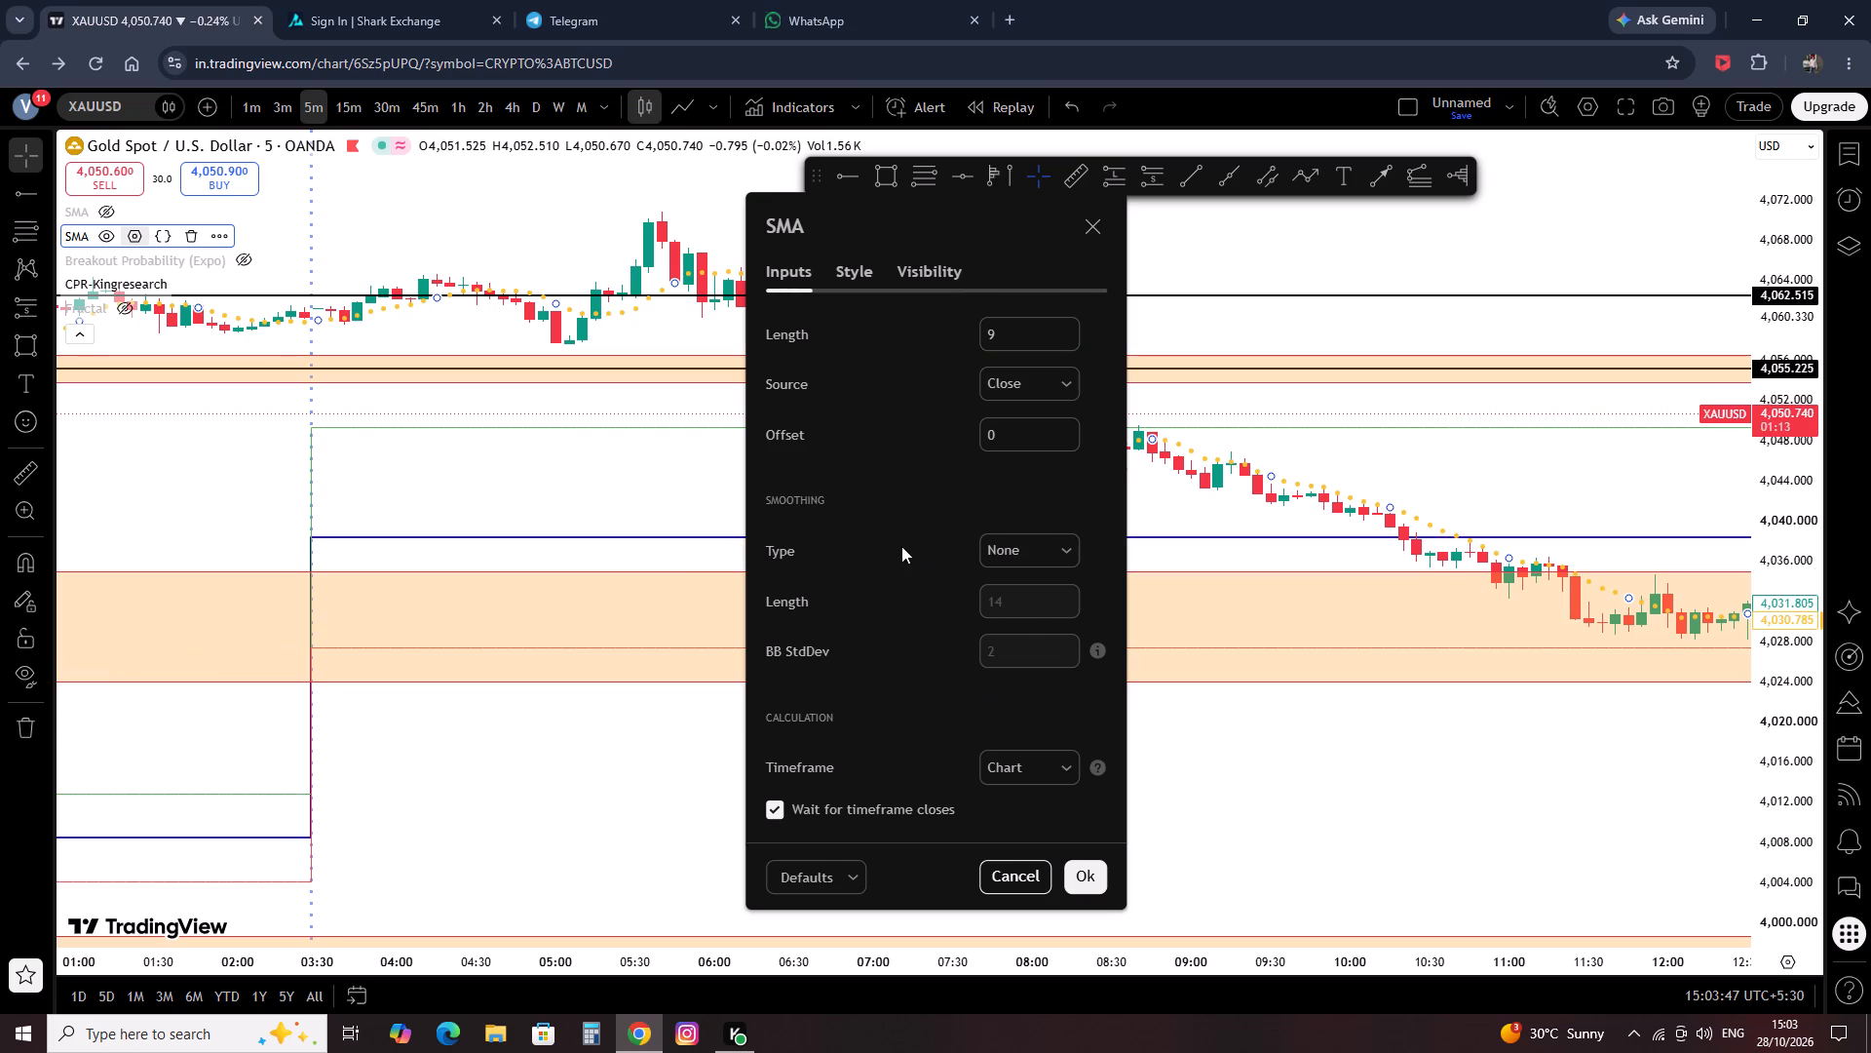
pyautogui.click(1087, 884)
pyautogui.click(938, 771)
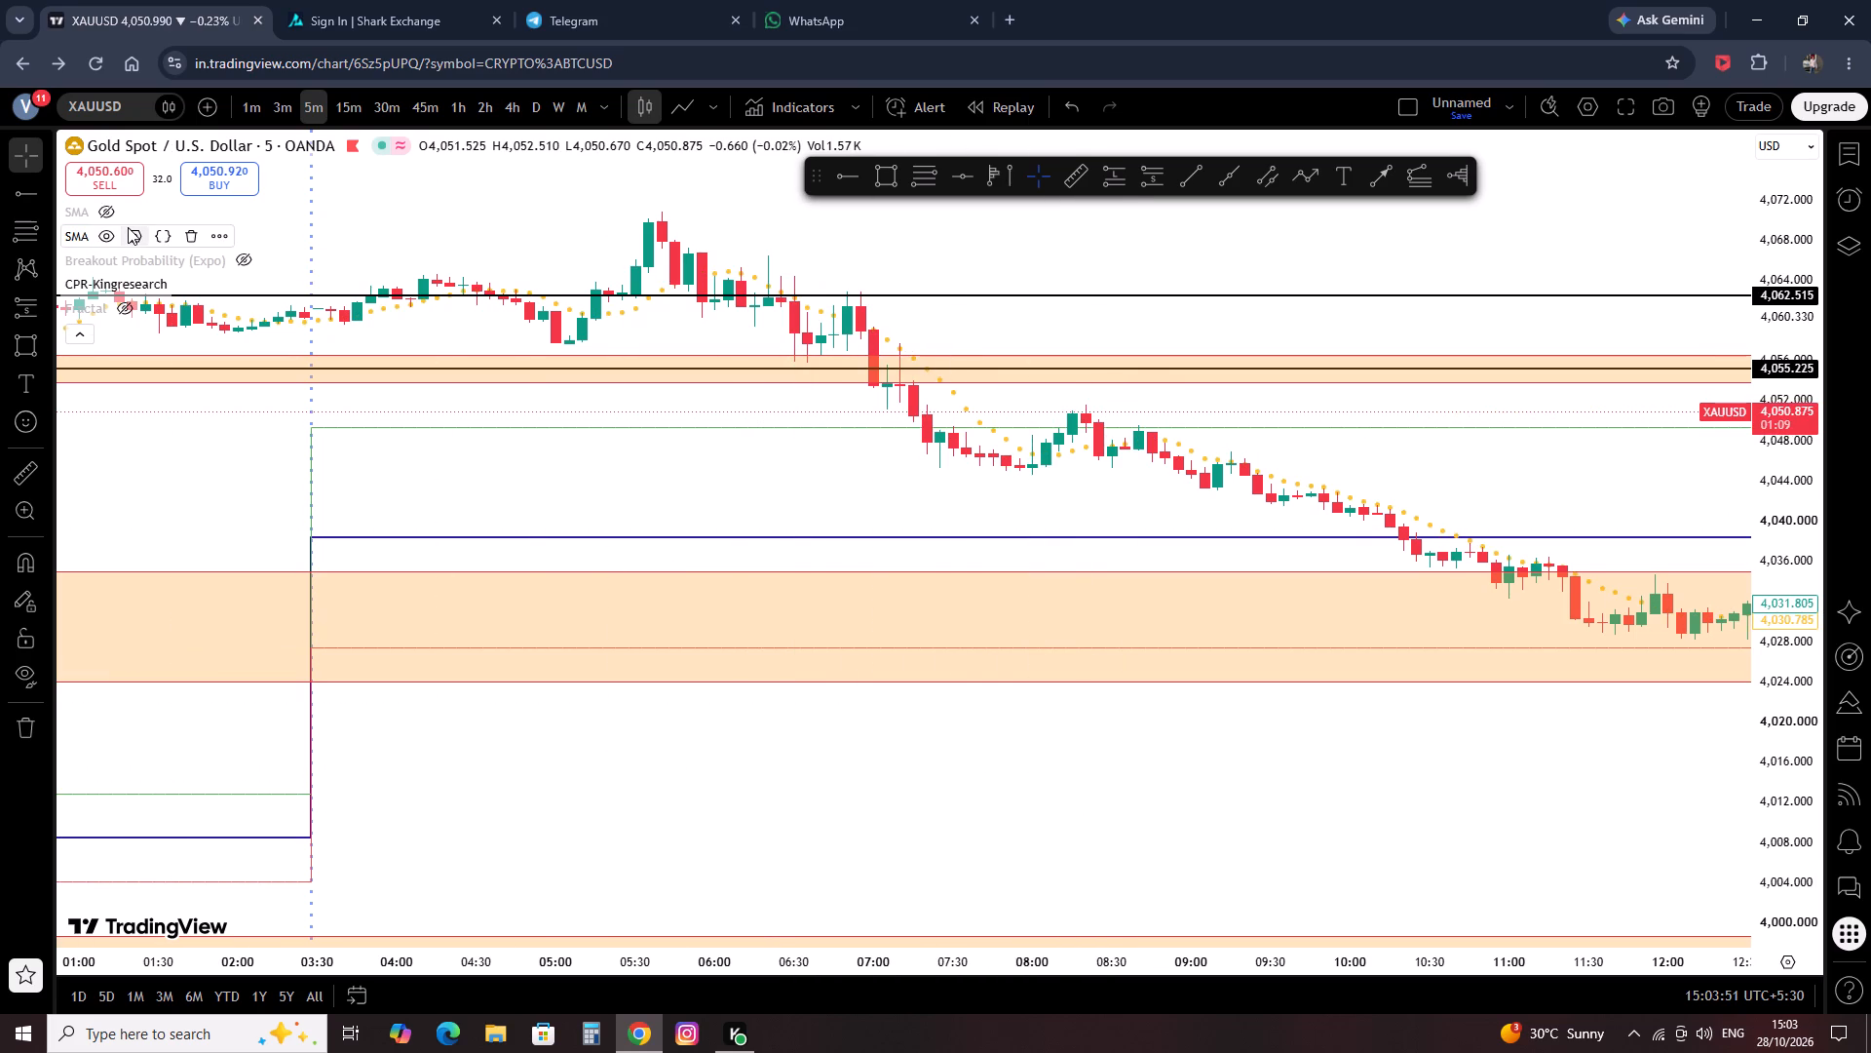
# Set the plot style of the 9-period SMA to Line.
pyautogui.click(128, 227)
pyautogui.click(831, 275)
pyautogui.click(867, 292)
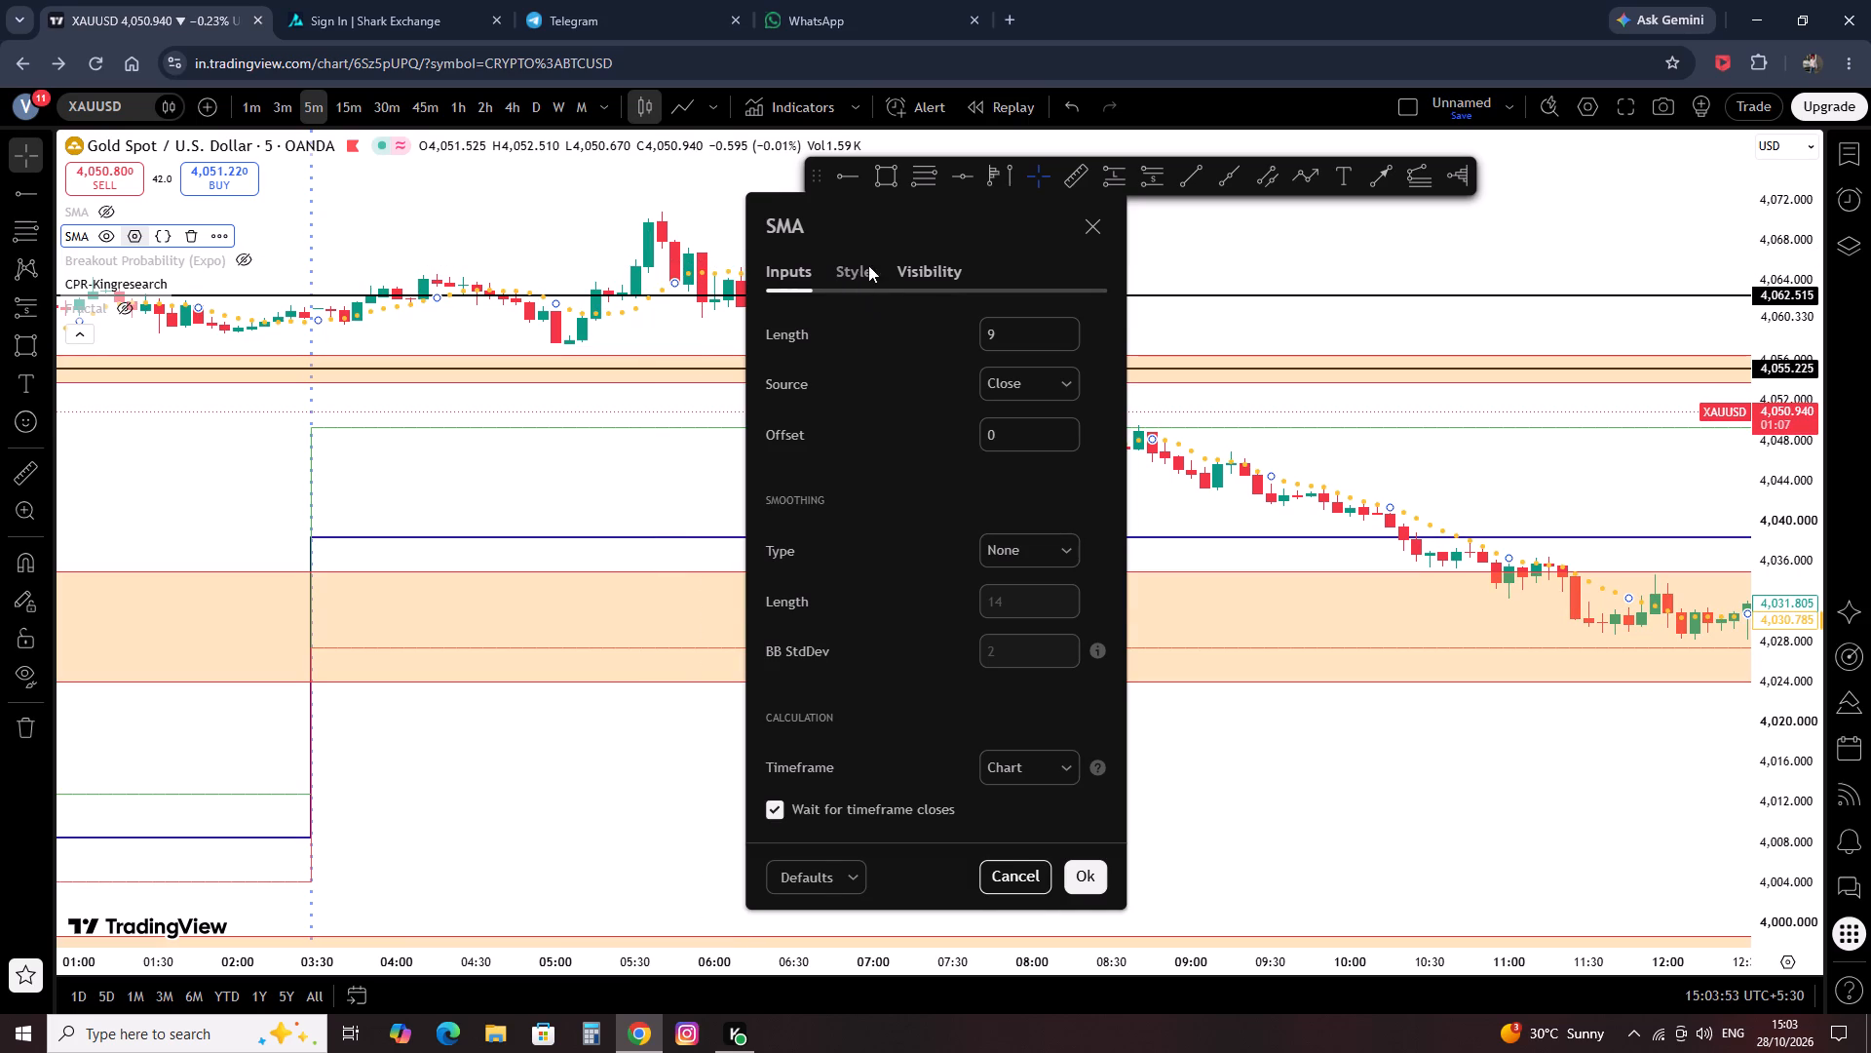
pyautogui.click(868, 265)
pyautogui.click(933, 342)
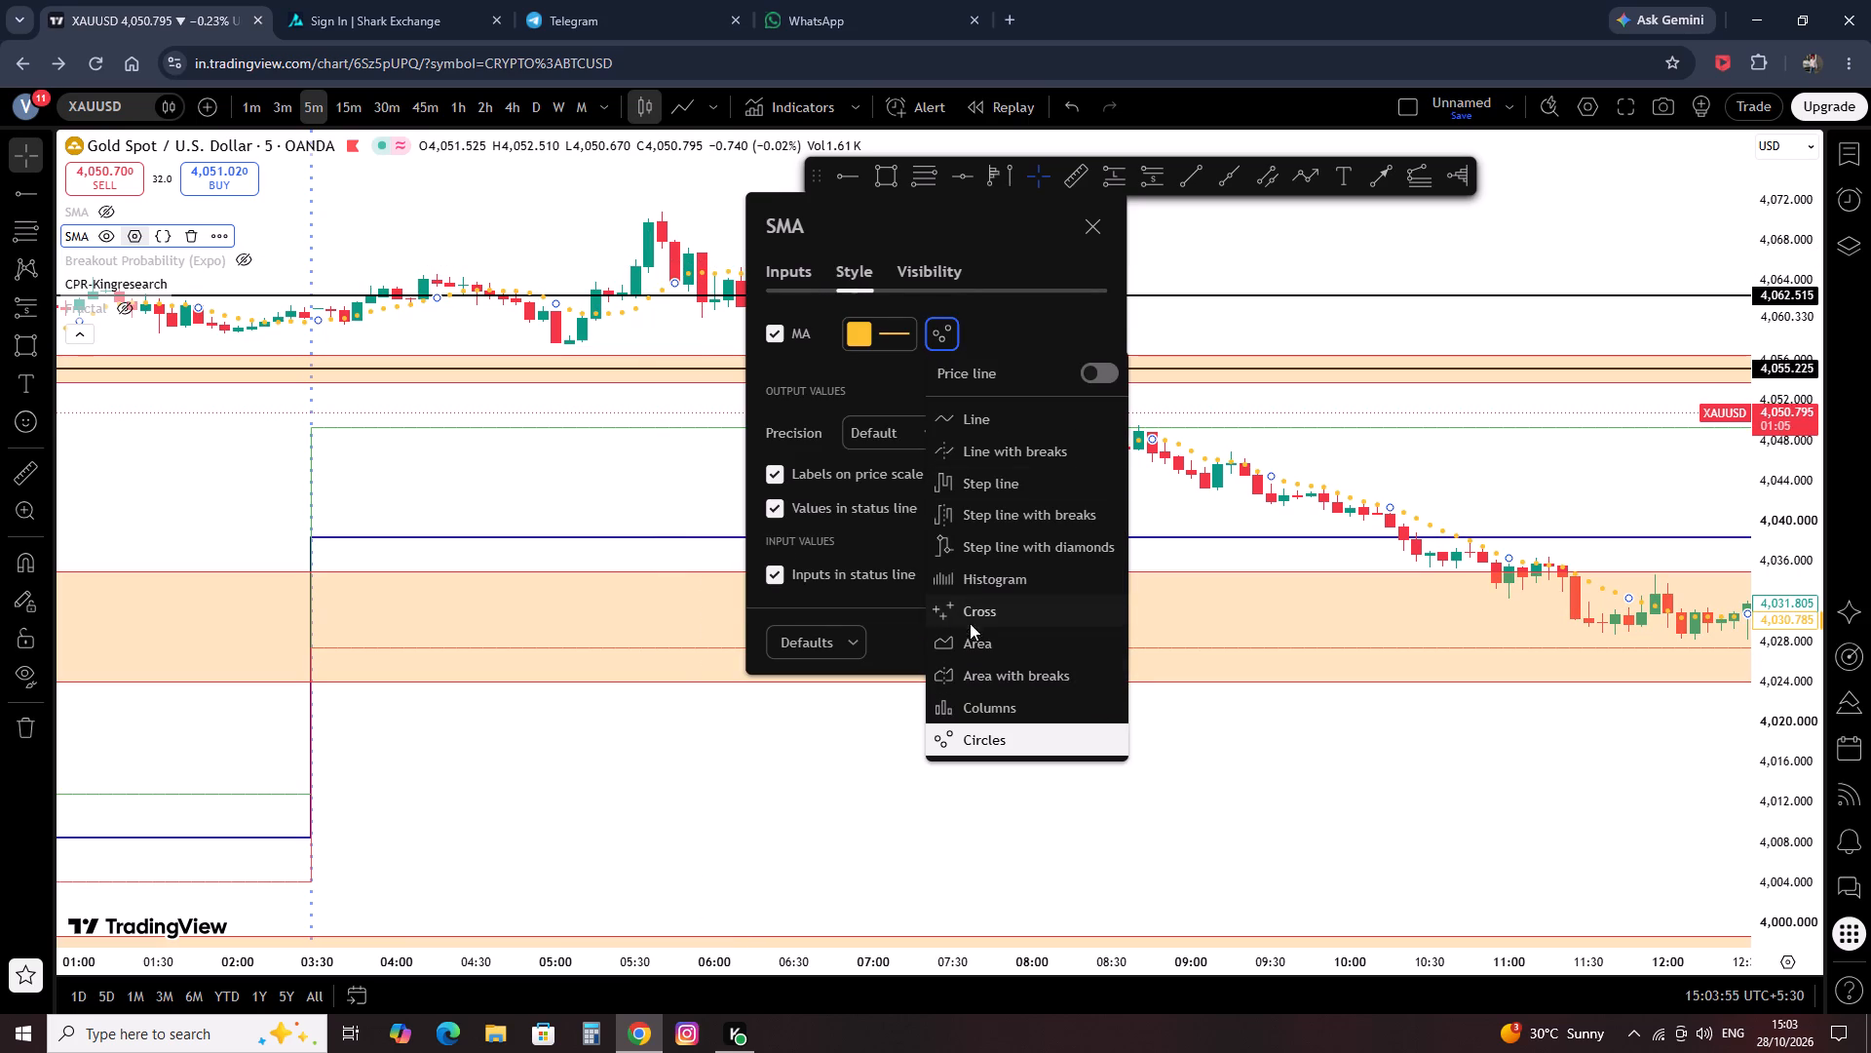
pyautogui.click(951, 426)
pyautogui.click(1083, 632)
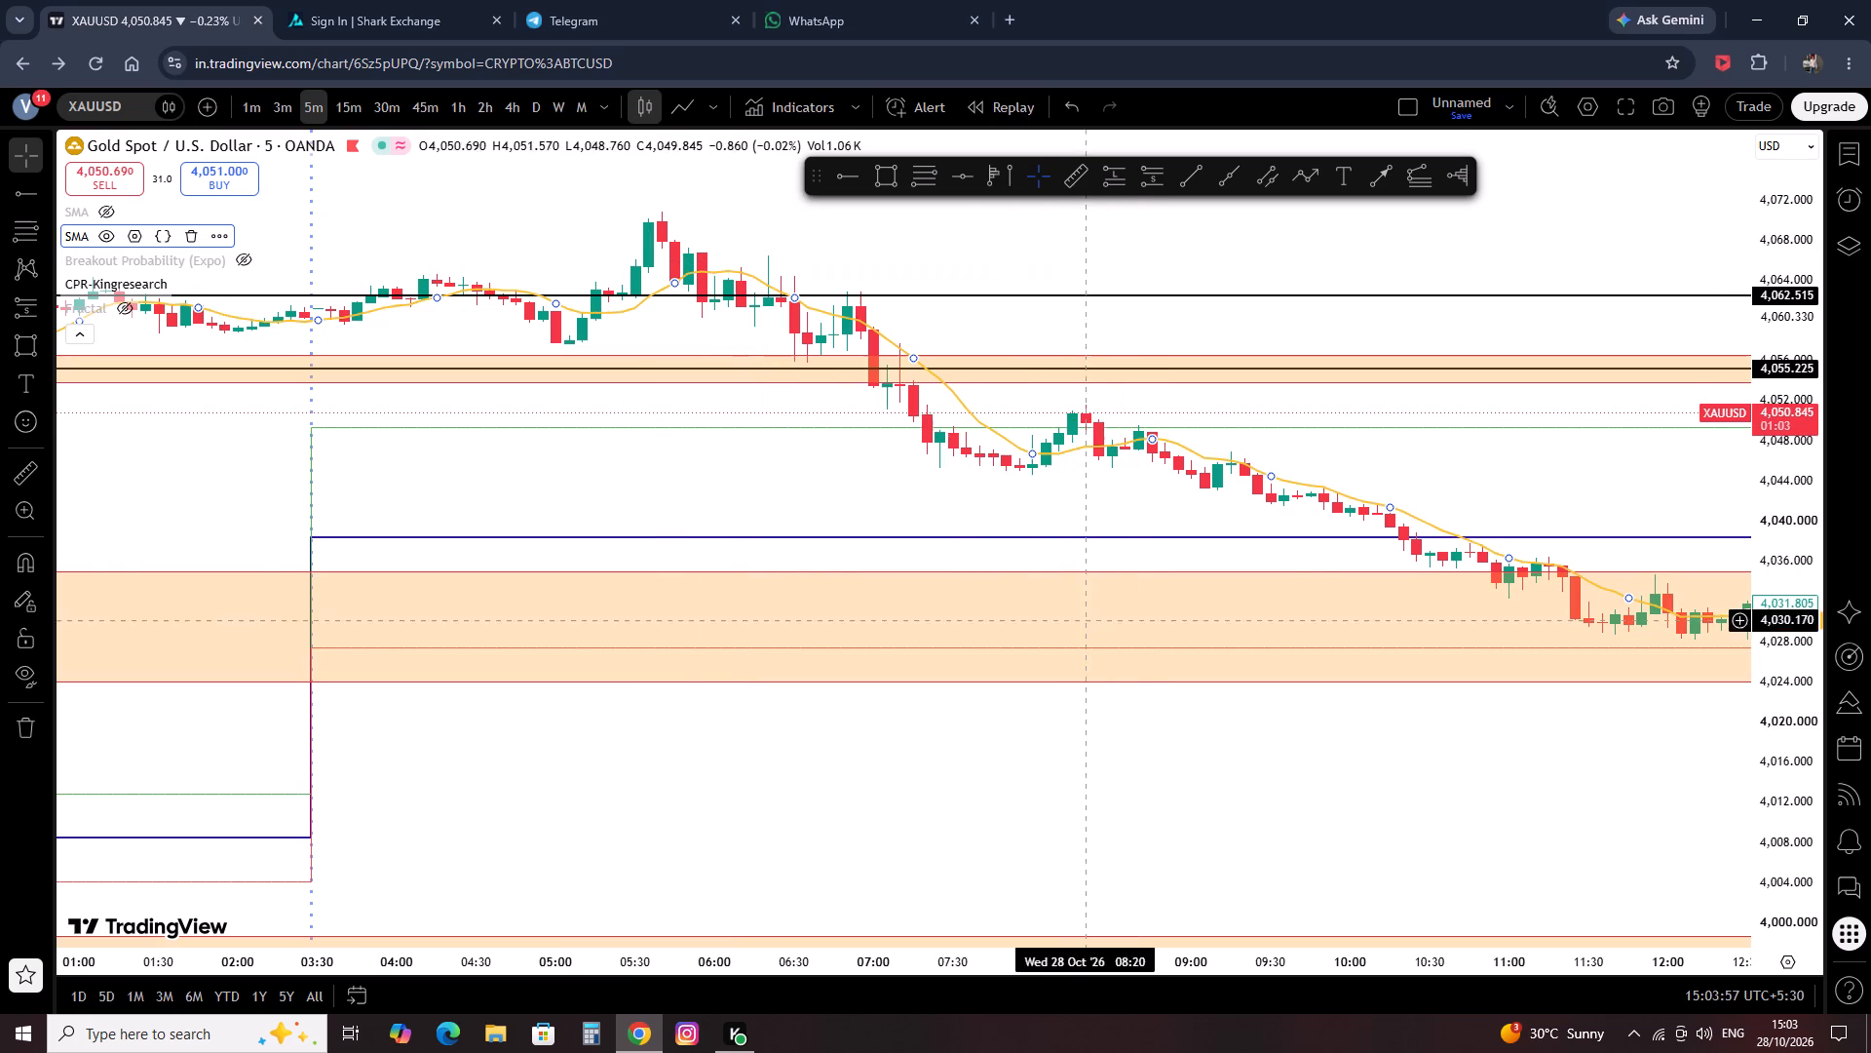
pyautogui.click(854, 487)
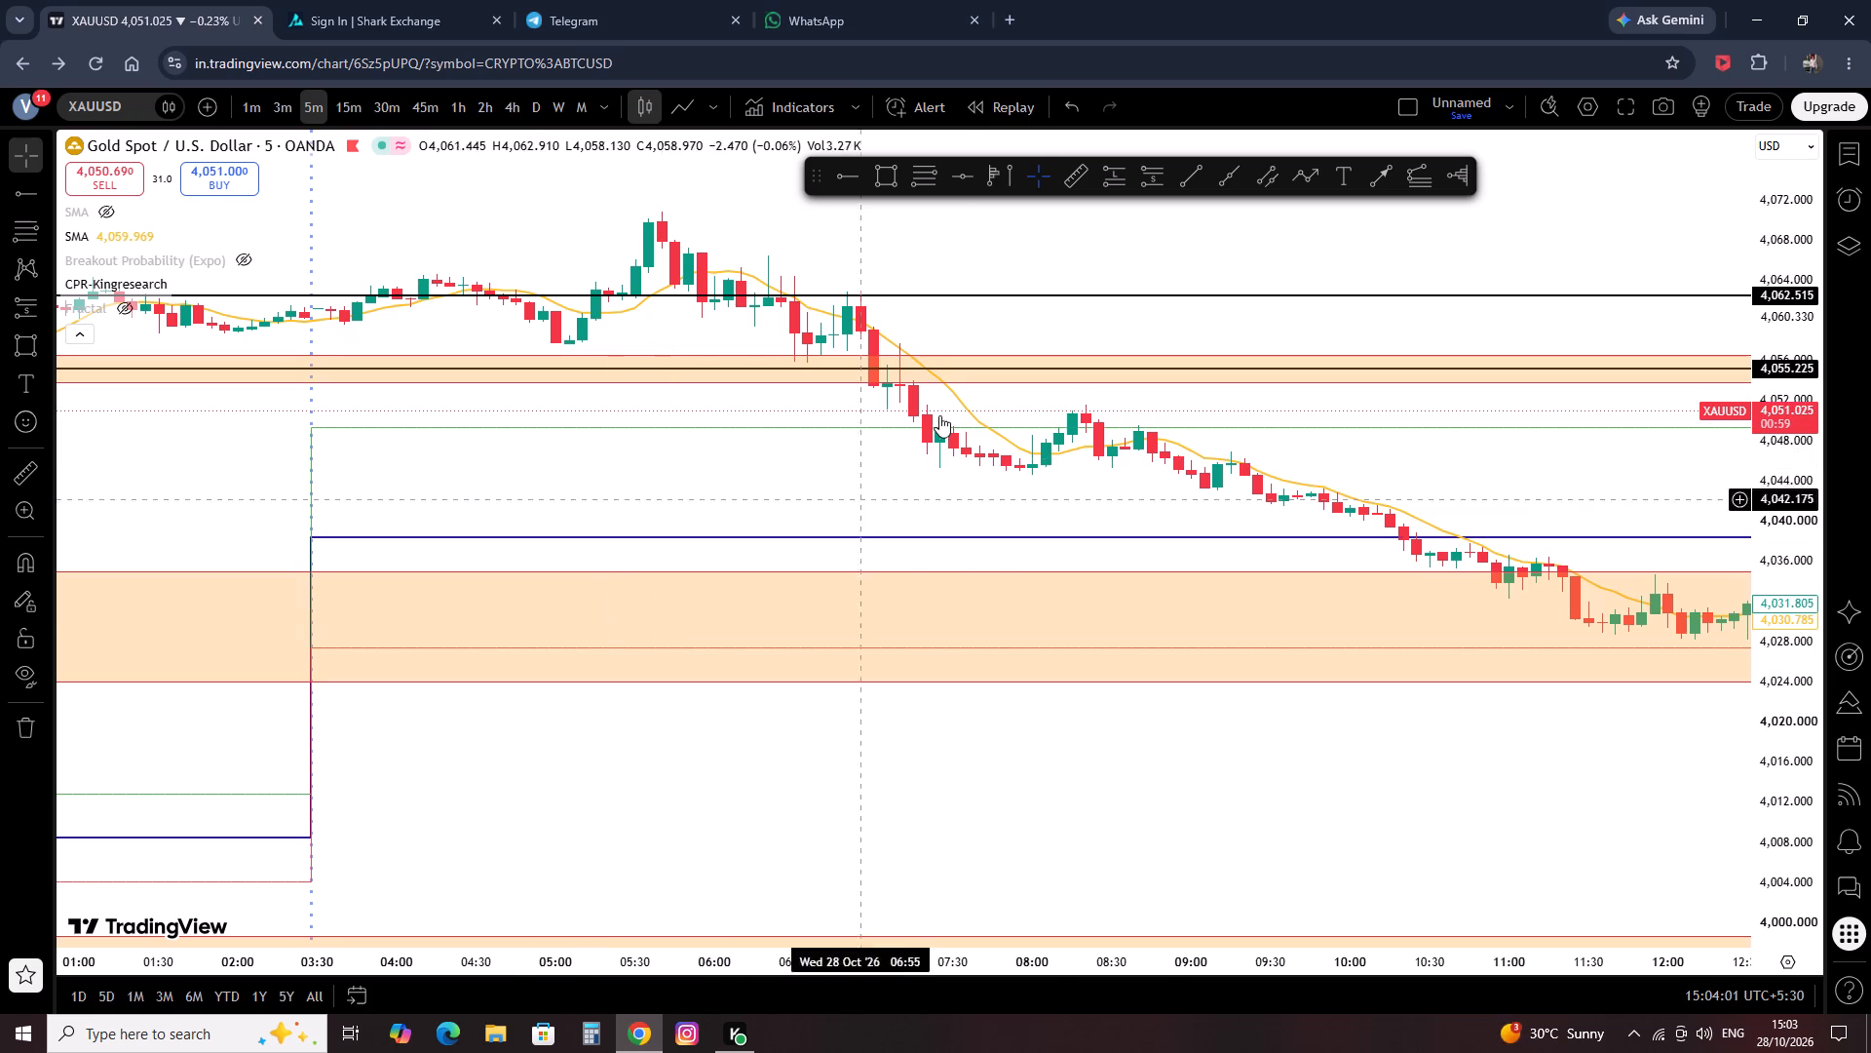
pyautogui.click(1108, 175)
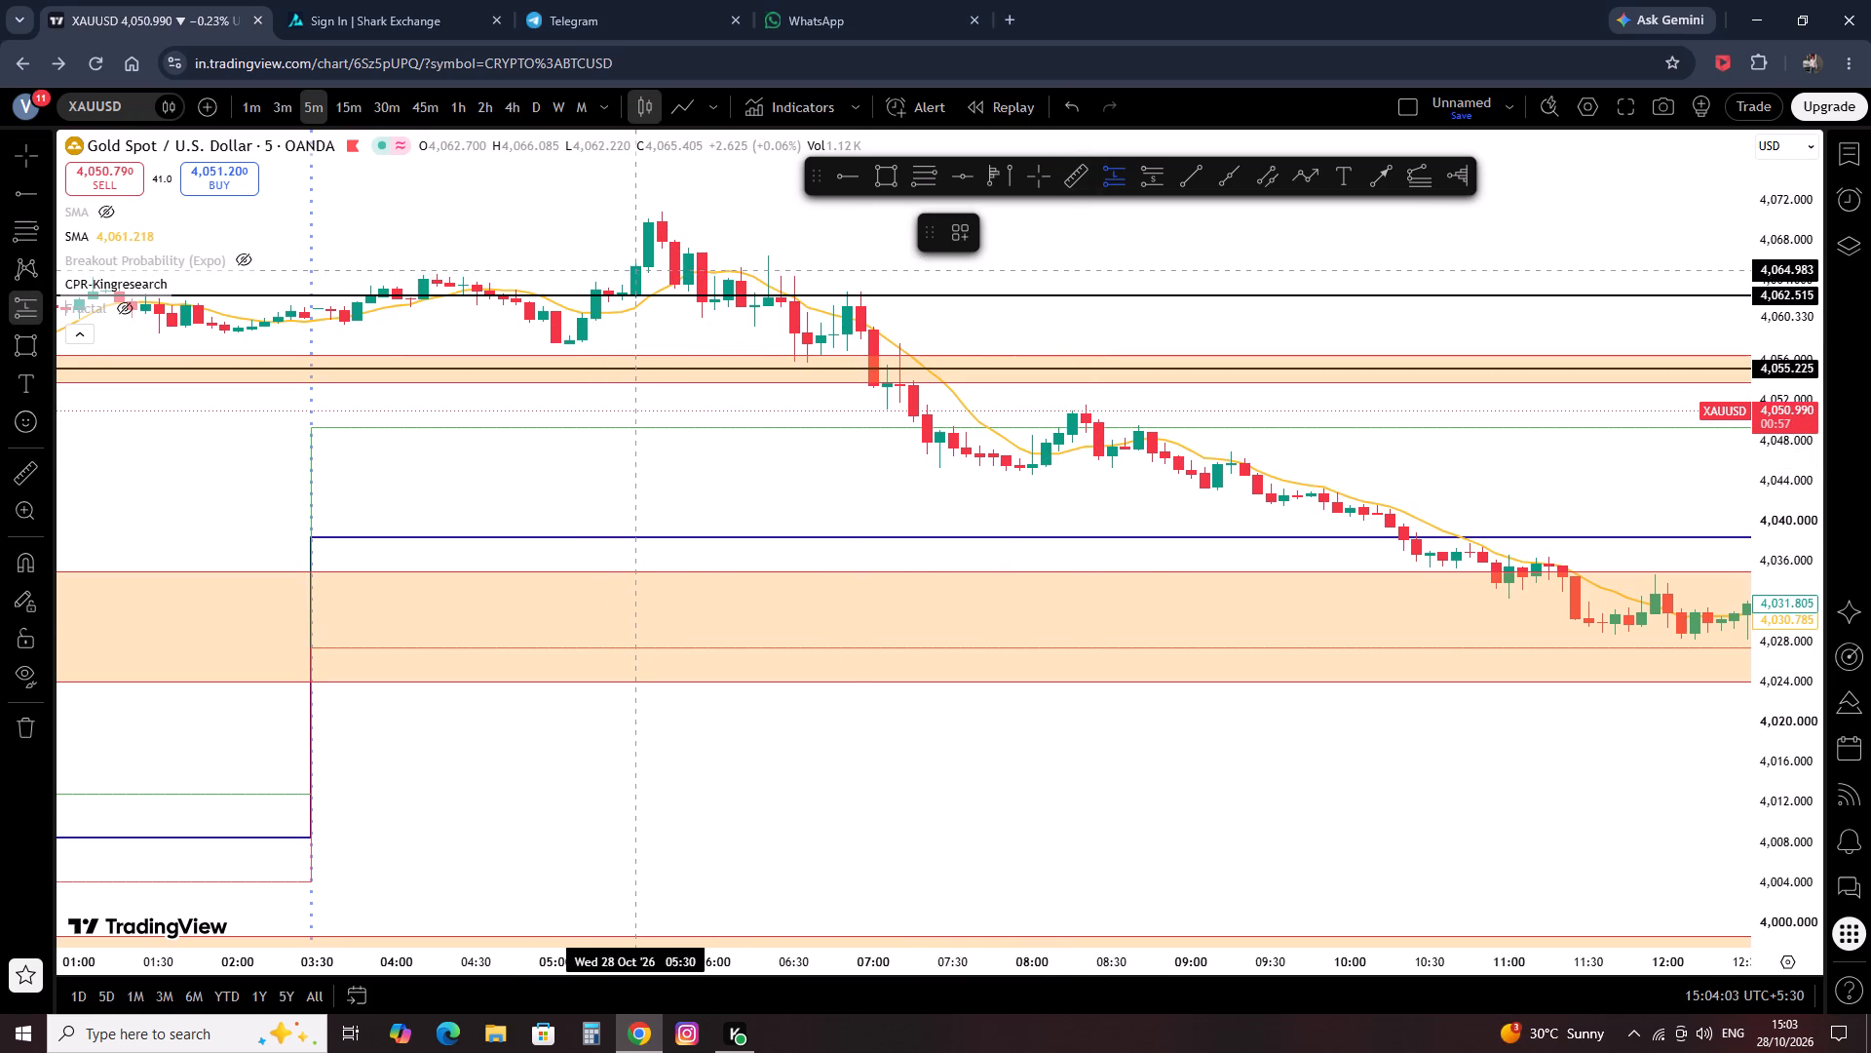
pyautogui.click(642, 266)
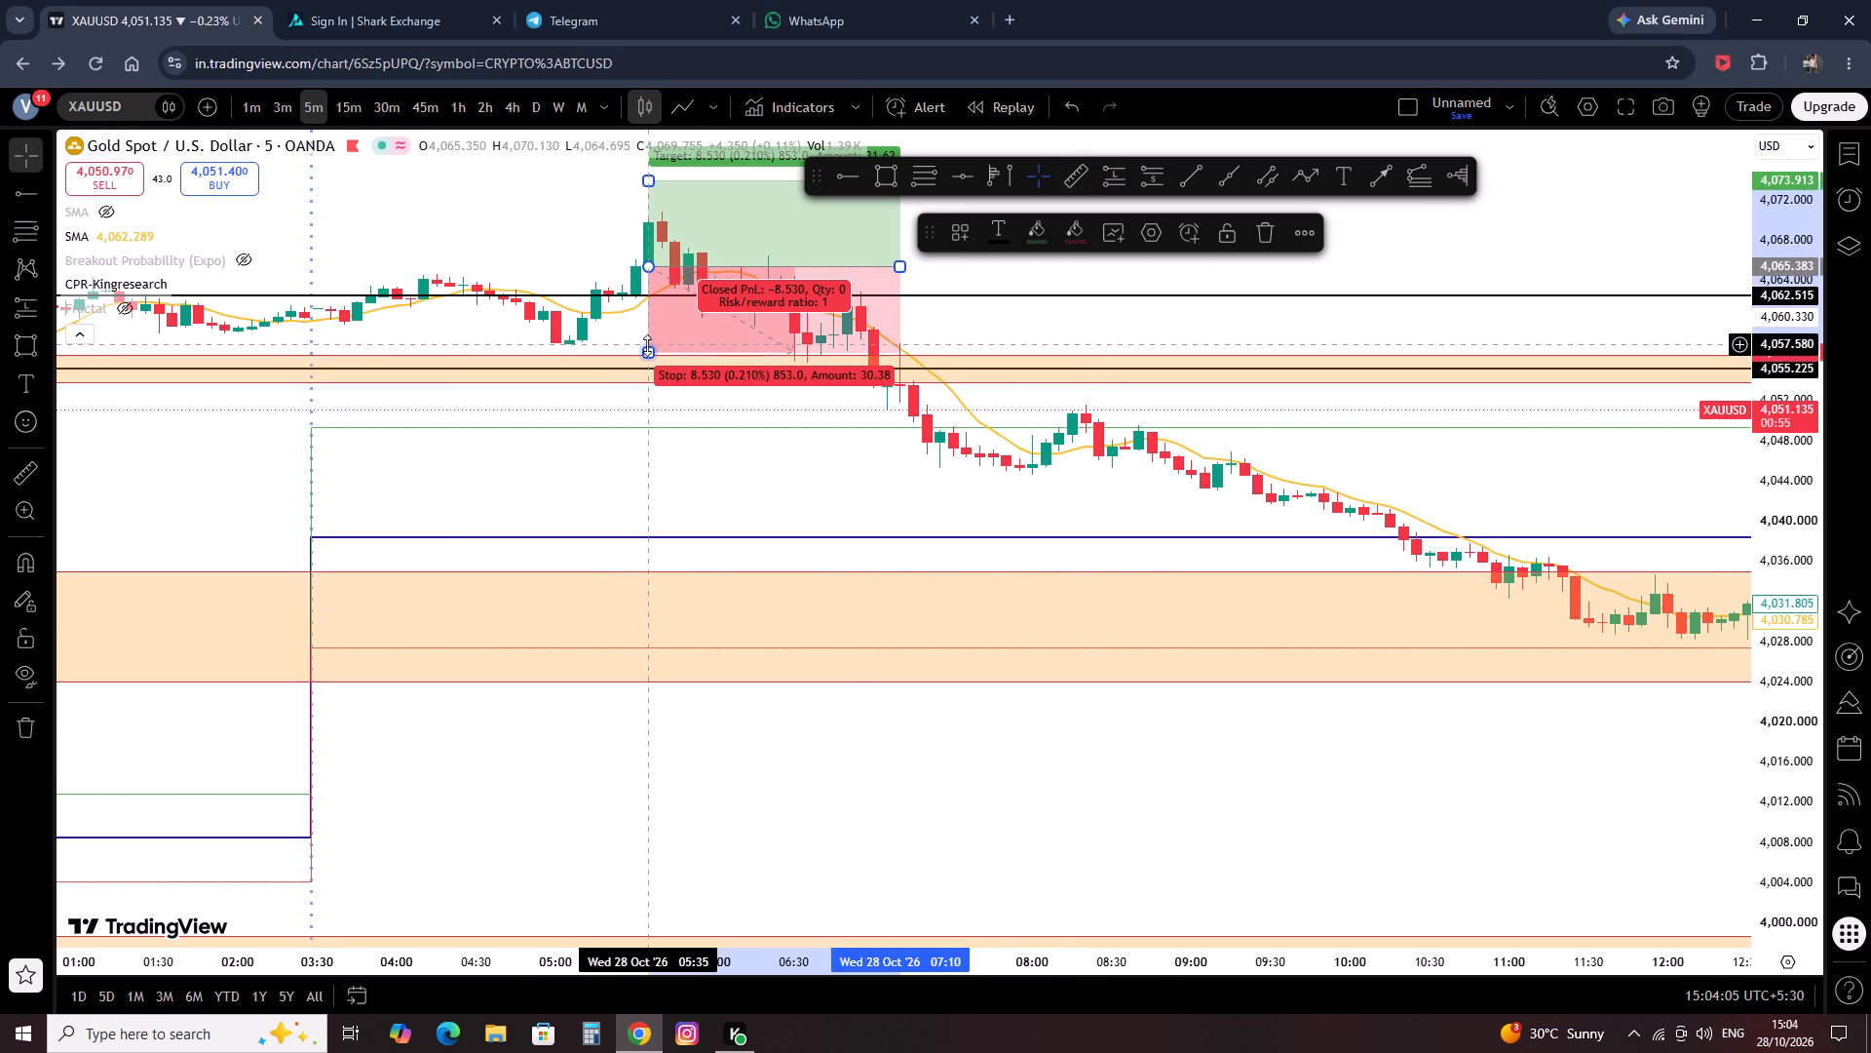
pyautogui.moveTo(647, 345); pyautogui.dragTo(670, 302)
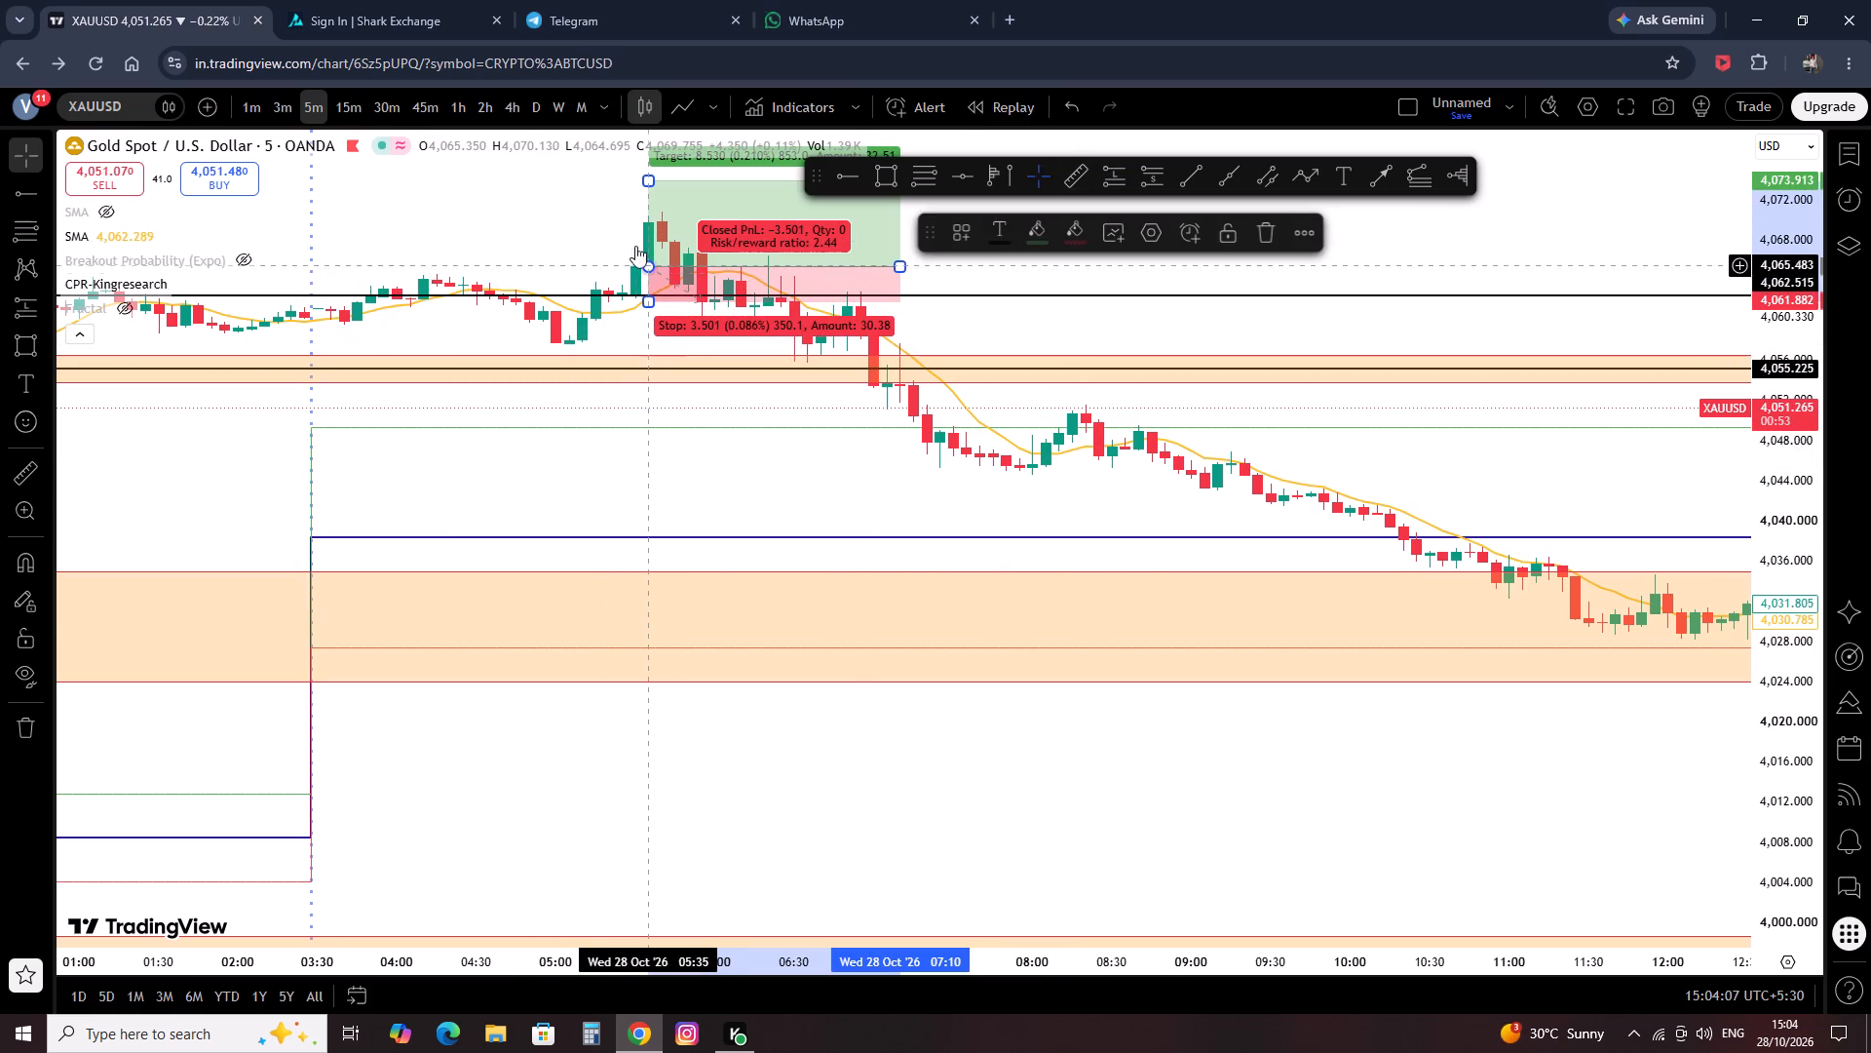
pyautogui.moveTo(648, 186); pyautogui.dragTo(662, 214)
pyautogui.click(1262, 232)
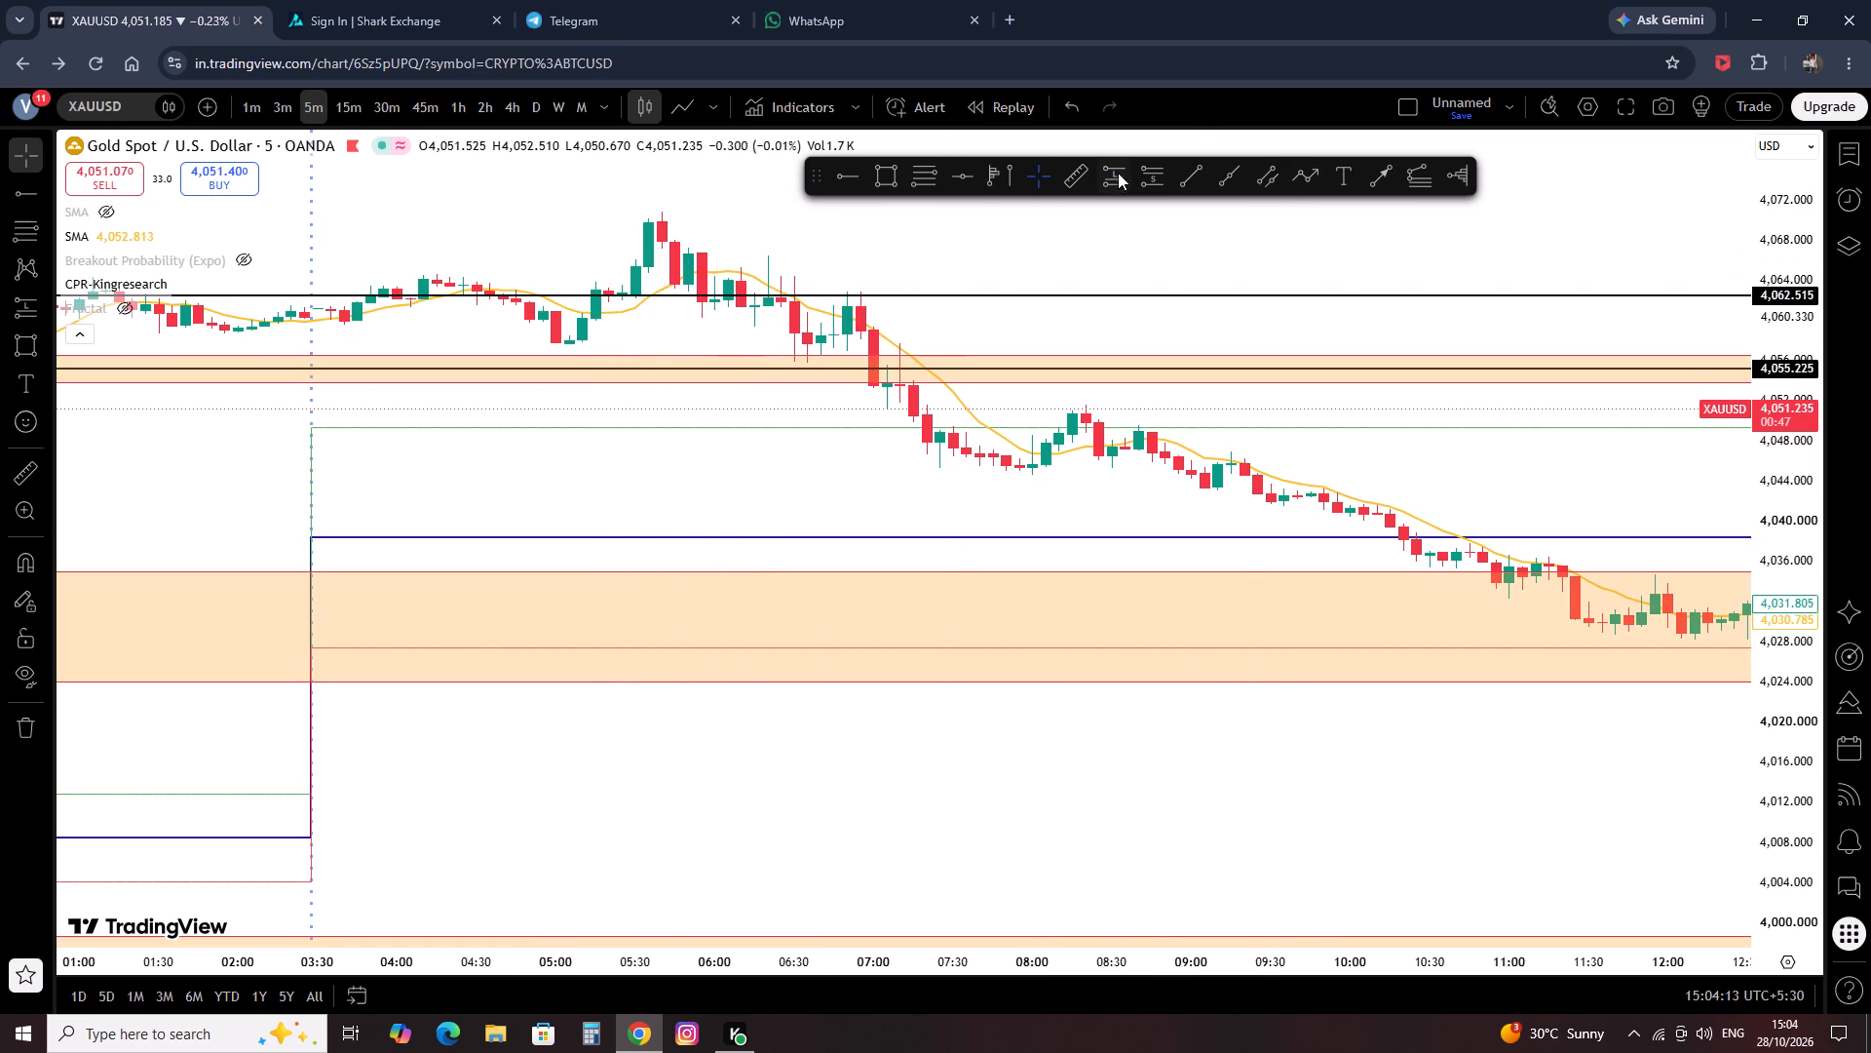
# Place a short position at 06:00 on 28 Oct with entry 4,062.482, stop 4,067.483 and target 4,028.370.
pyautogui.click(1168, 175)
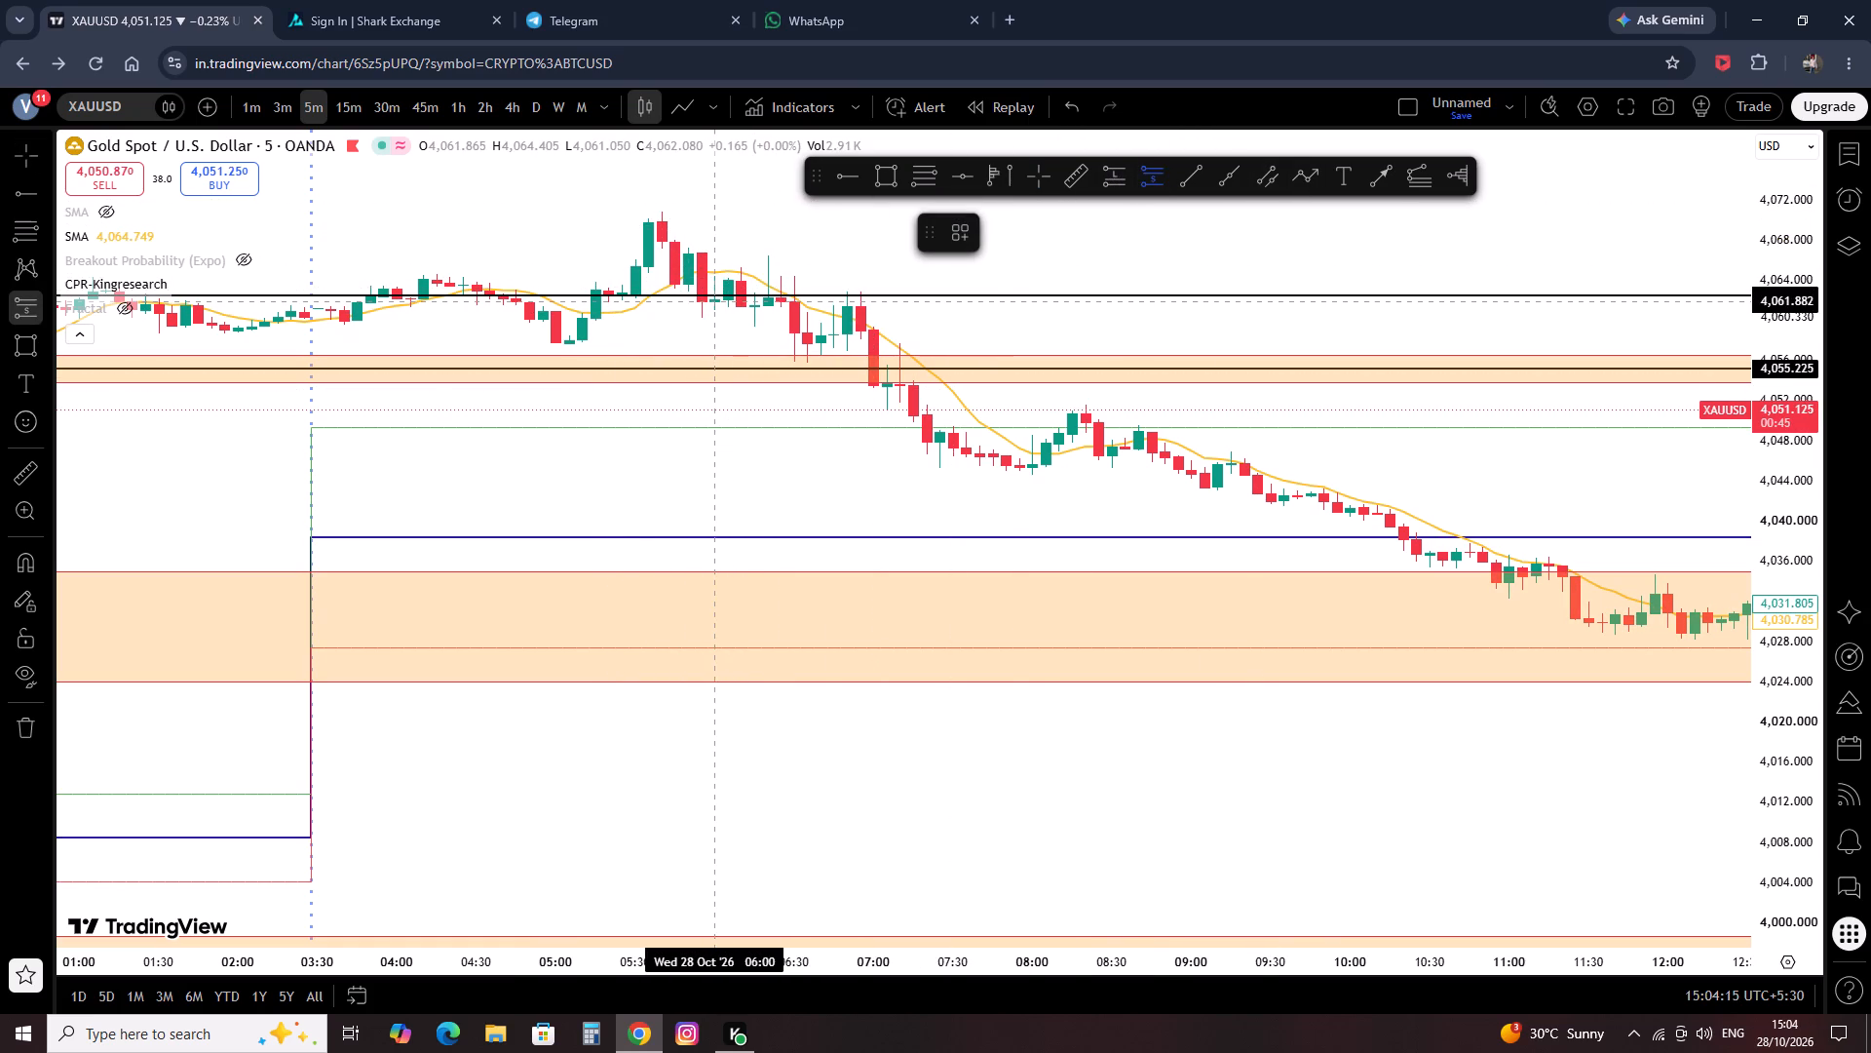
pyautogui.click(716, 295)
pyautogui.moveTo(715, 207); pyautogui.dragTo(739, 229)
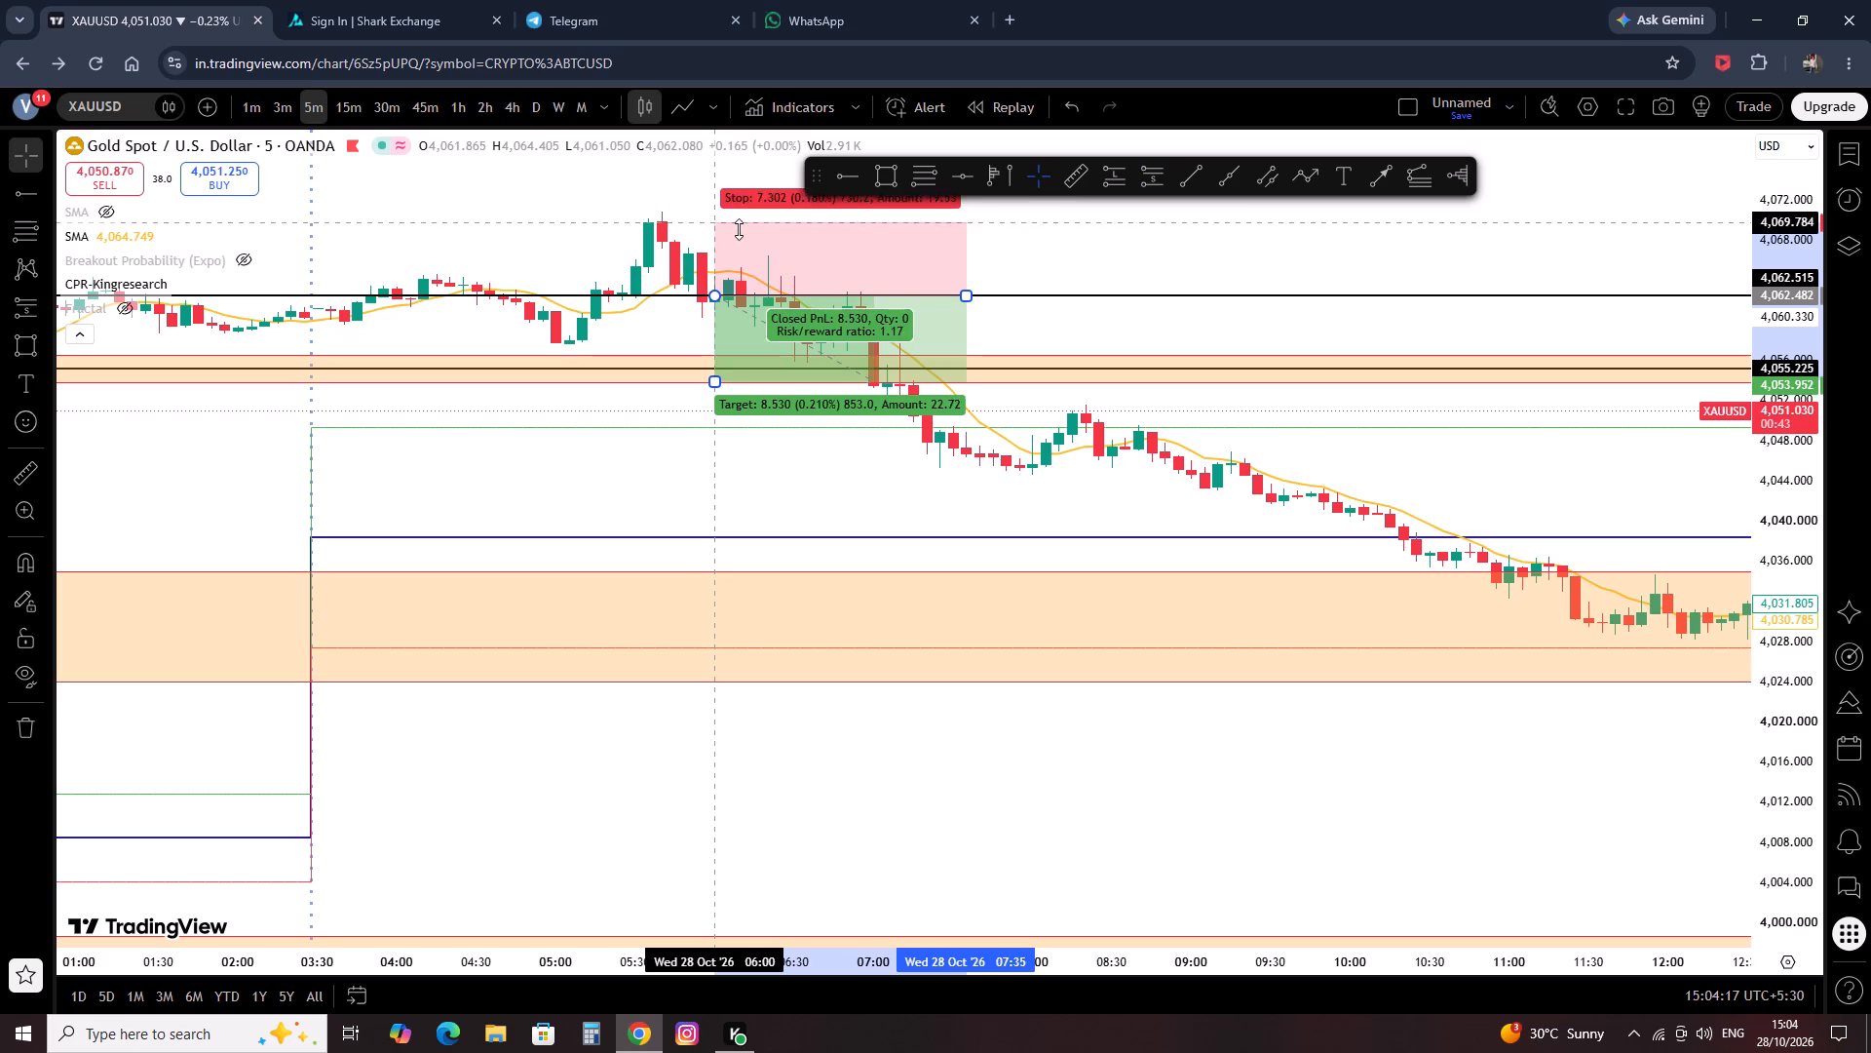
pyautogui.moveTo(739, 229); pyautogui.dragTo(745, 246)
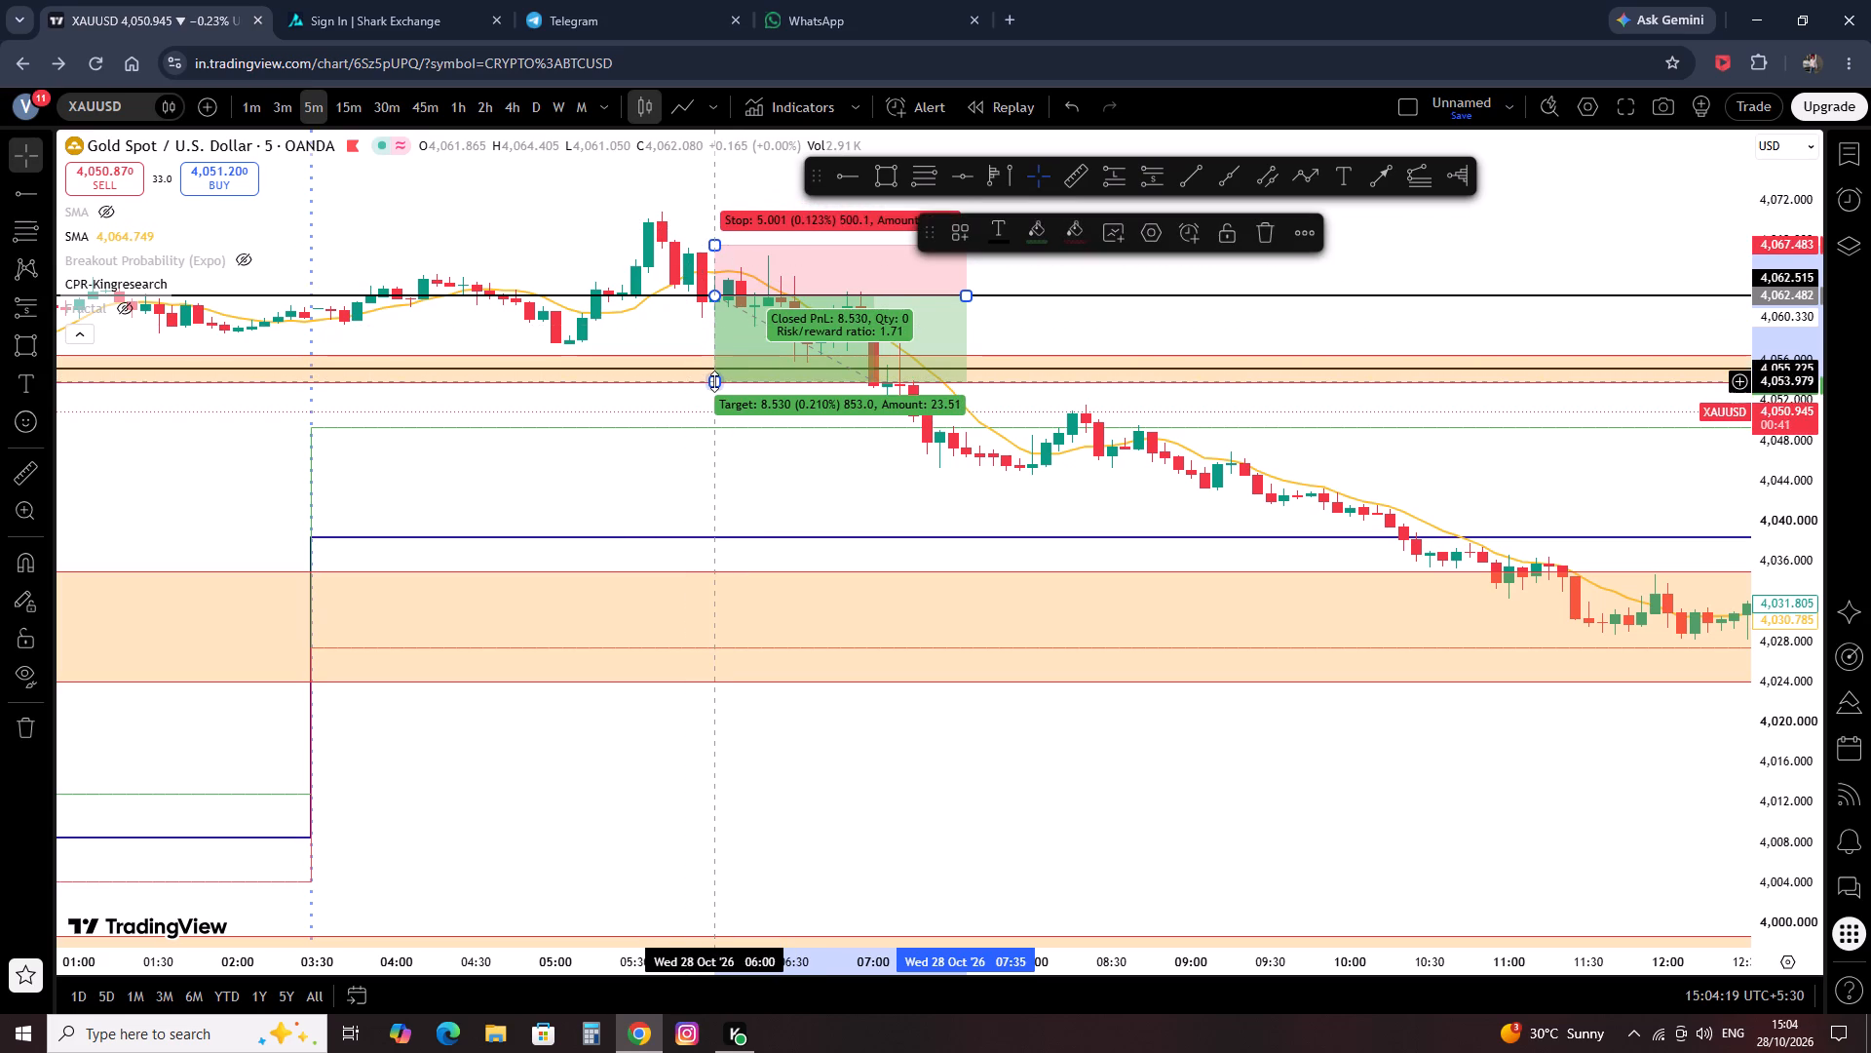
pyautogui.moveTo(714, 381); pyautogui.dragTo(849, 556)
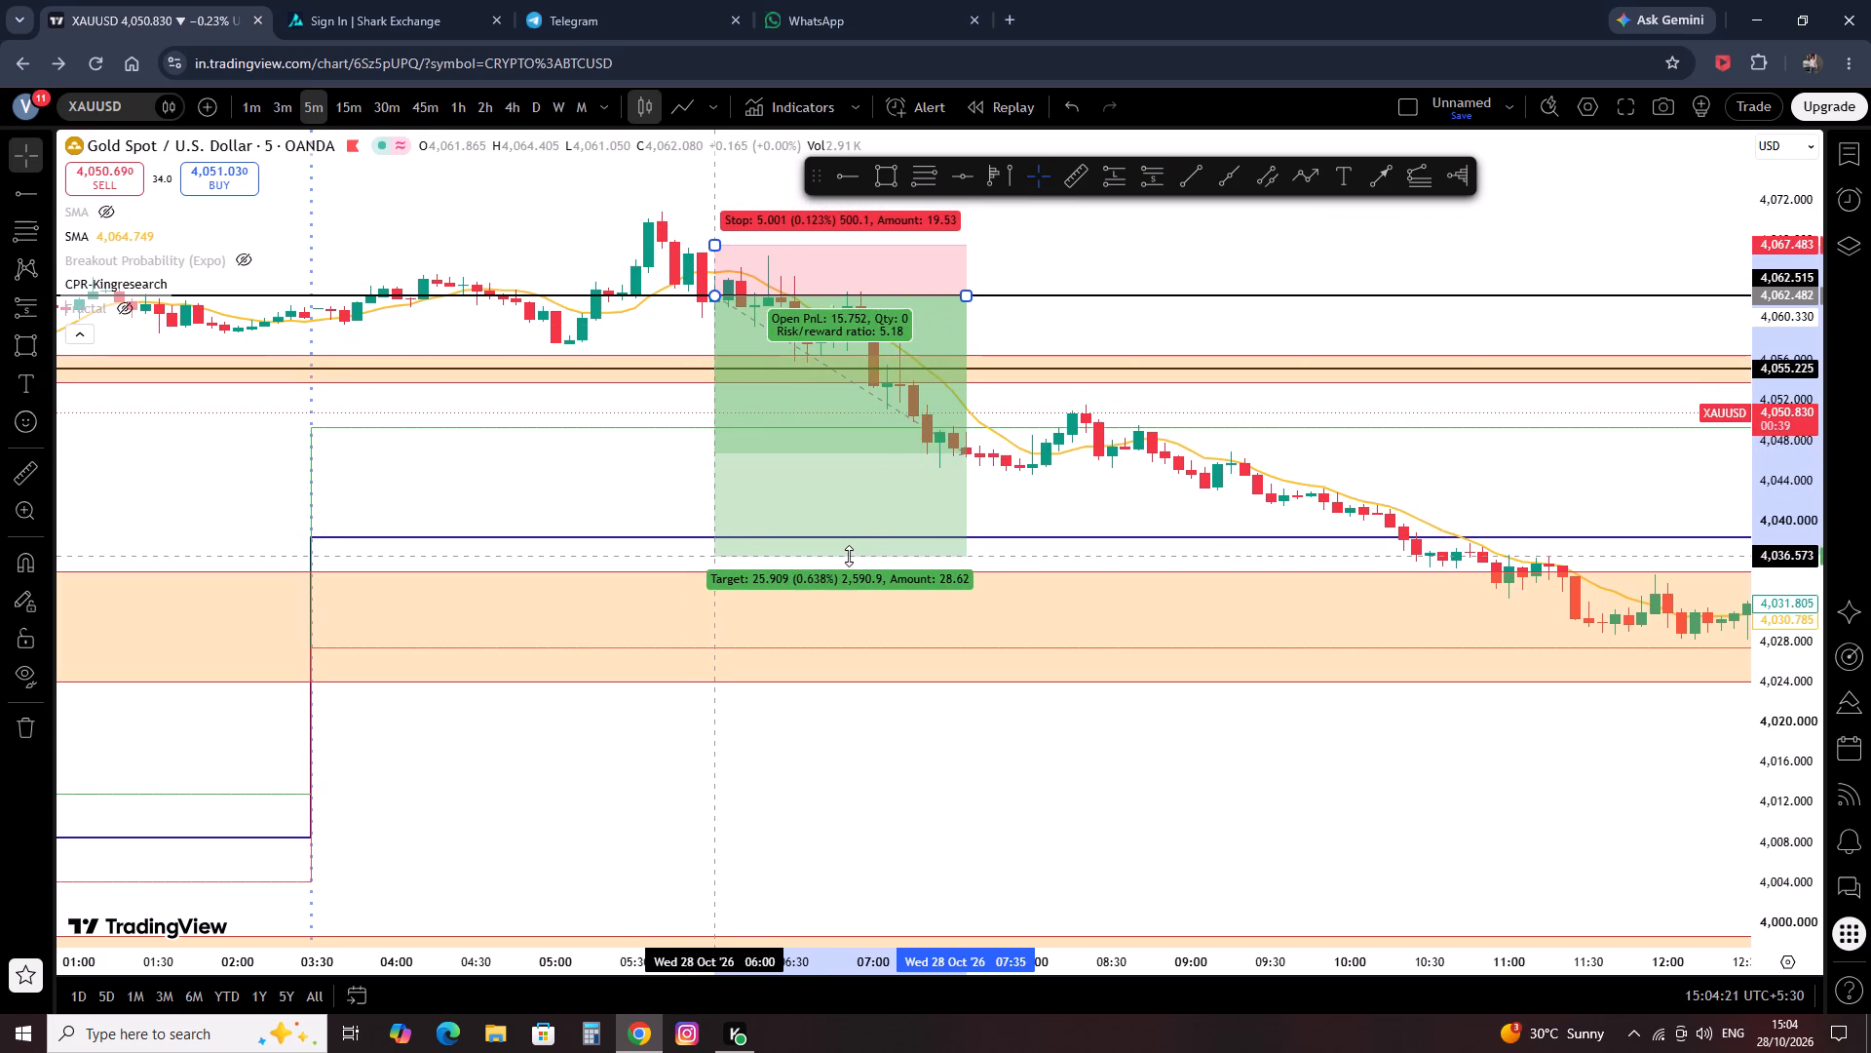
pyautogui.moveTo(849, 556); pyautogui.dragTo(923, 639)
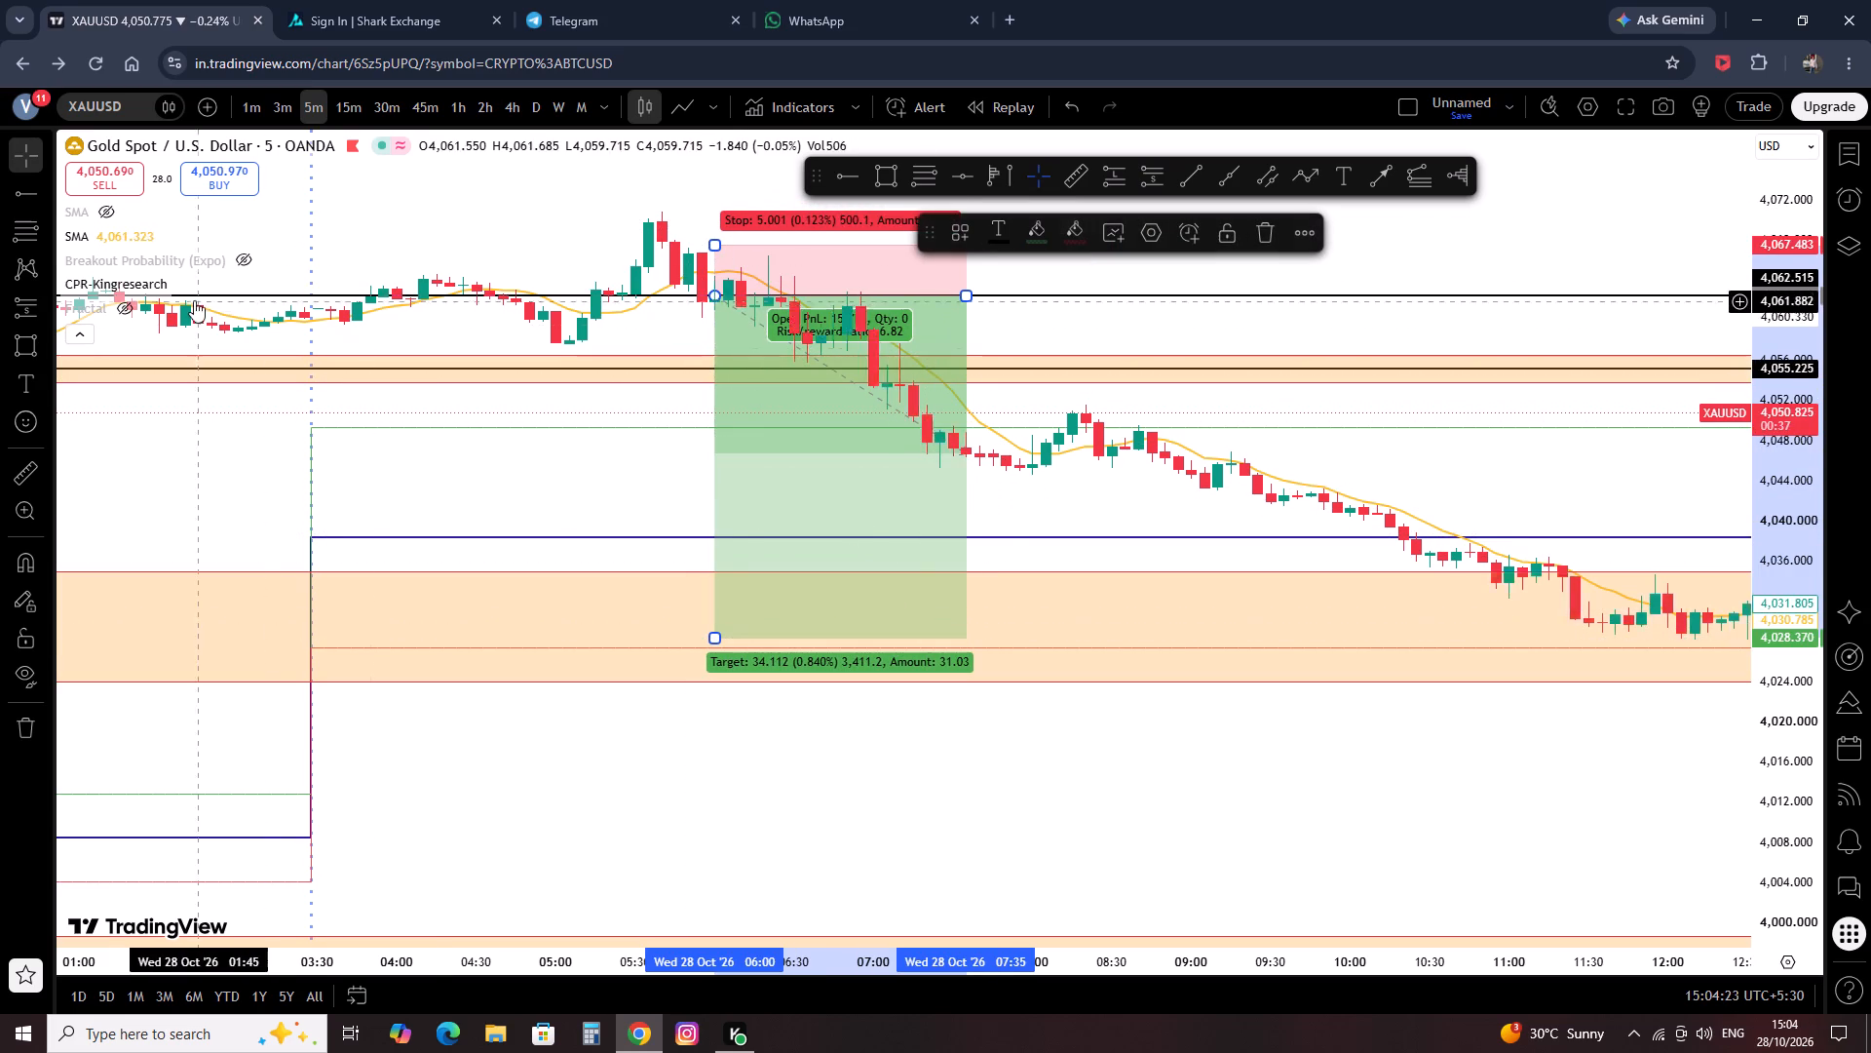
# Hide the CPR-Kingresearch indicator on the 5-minute chart.
pyautogui.click(178, 290)
pyautogui.click(481, 588)
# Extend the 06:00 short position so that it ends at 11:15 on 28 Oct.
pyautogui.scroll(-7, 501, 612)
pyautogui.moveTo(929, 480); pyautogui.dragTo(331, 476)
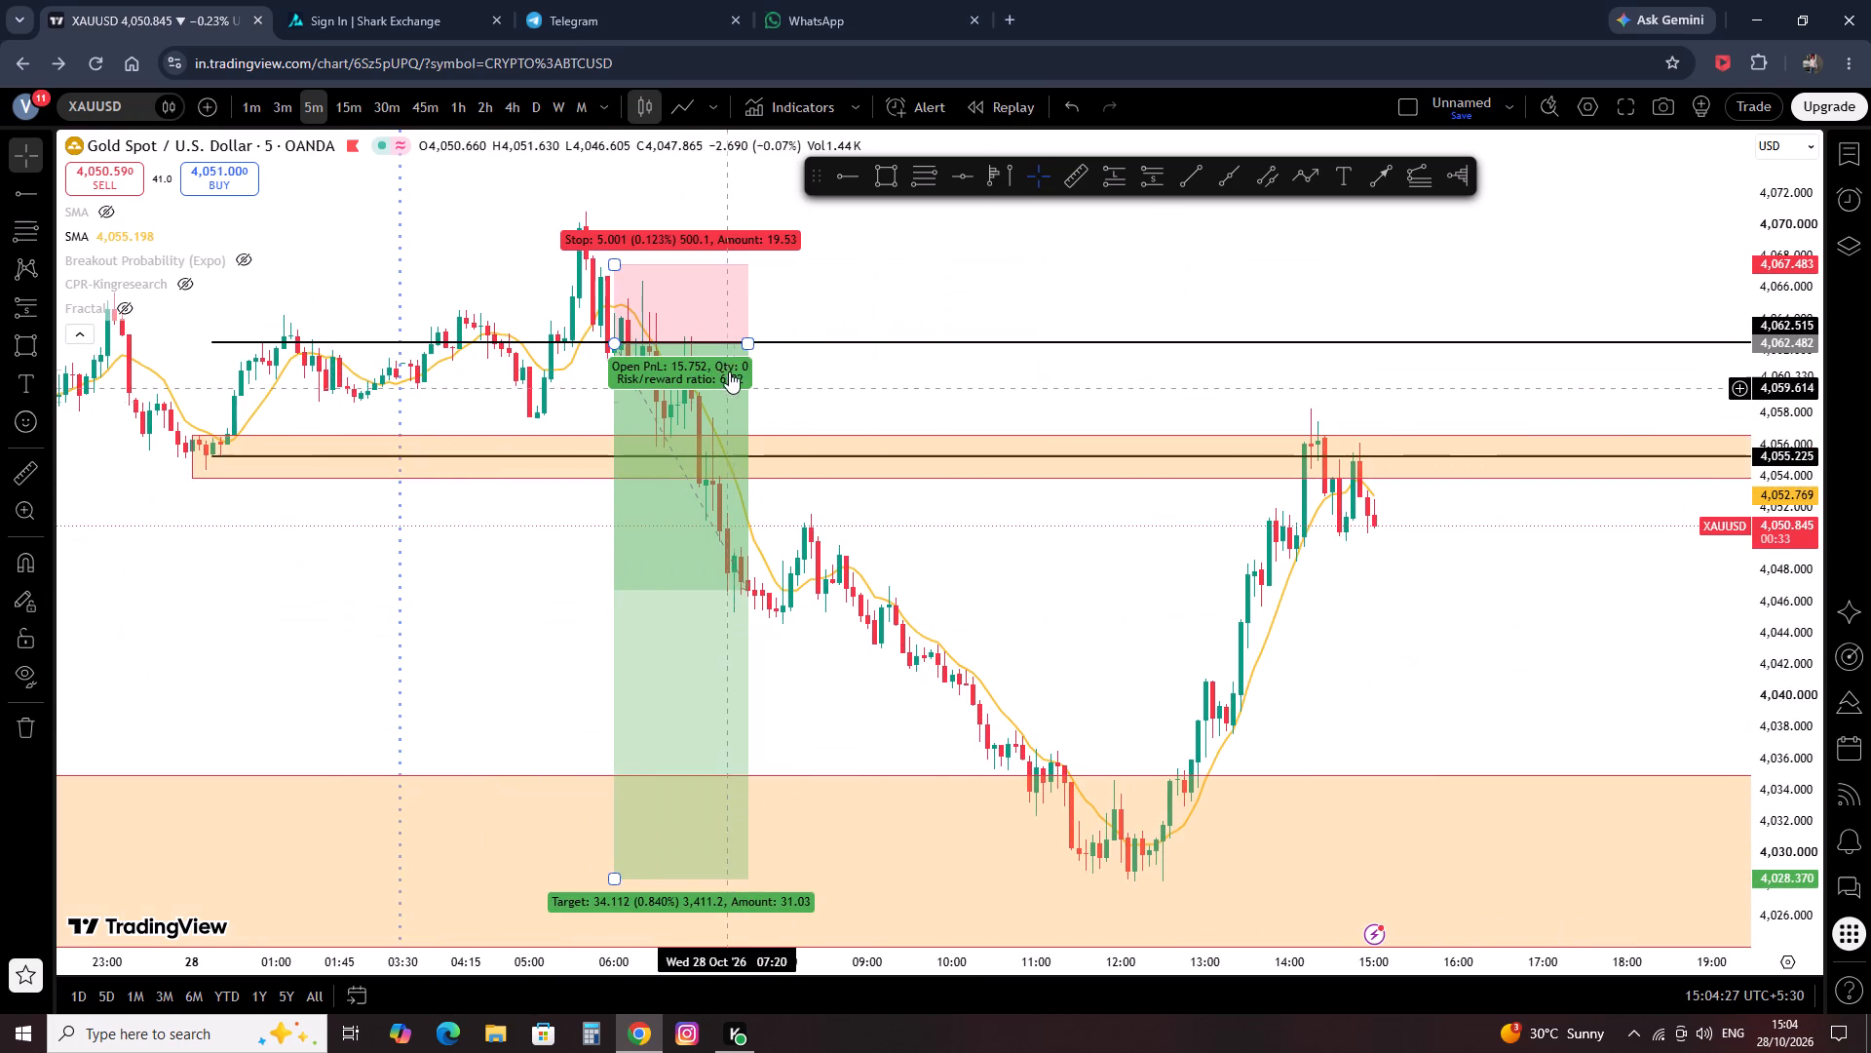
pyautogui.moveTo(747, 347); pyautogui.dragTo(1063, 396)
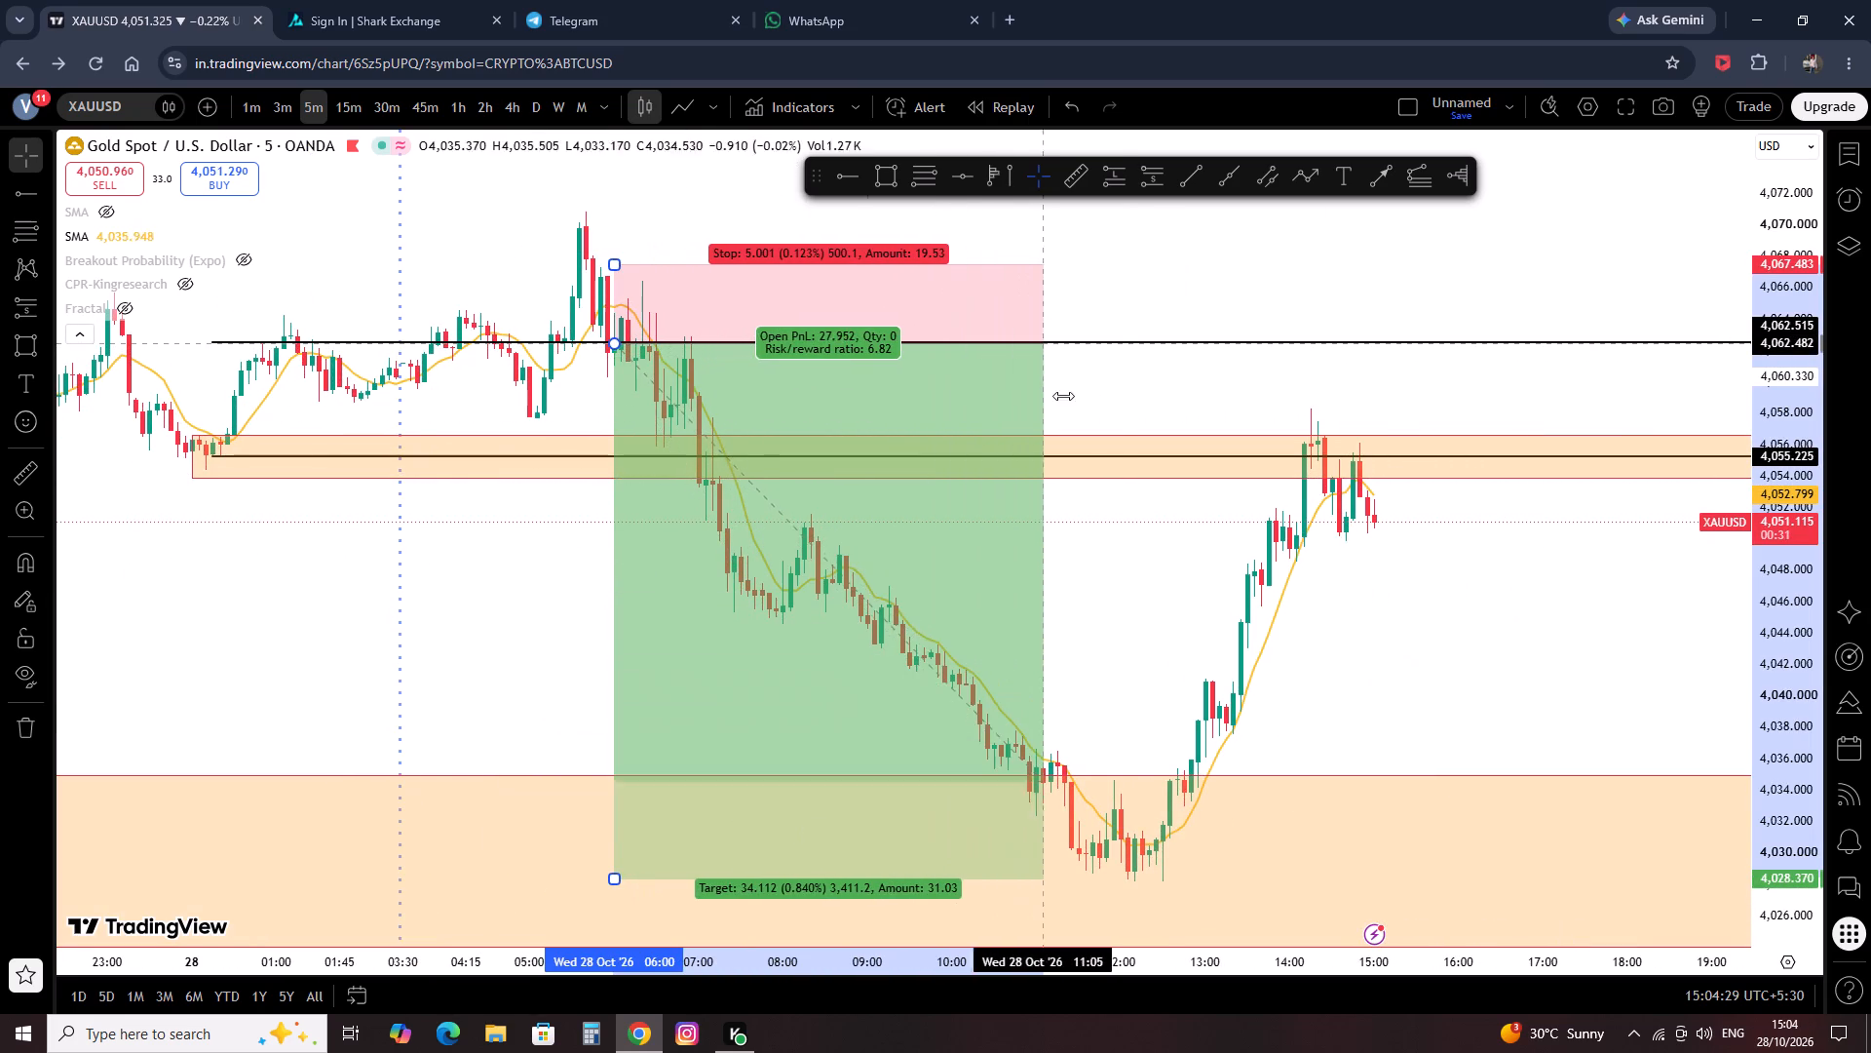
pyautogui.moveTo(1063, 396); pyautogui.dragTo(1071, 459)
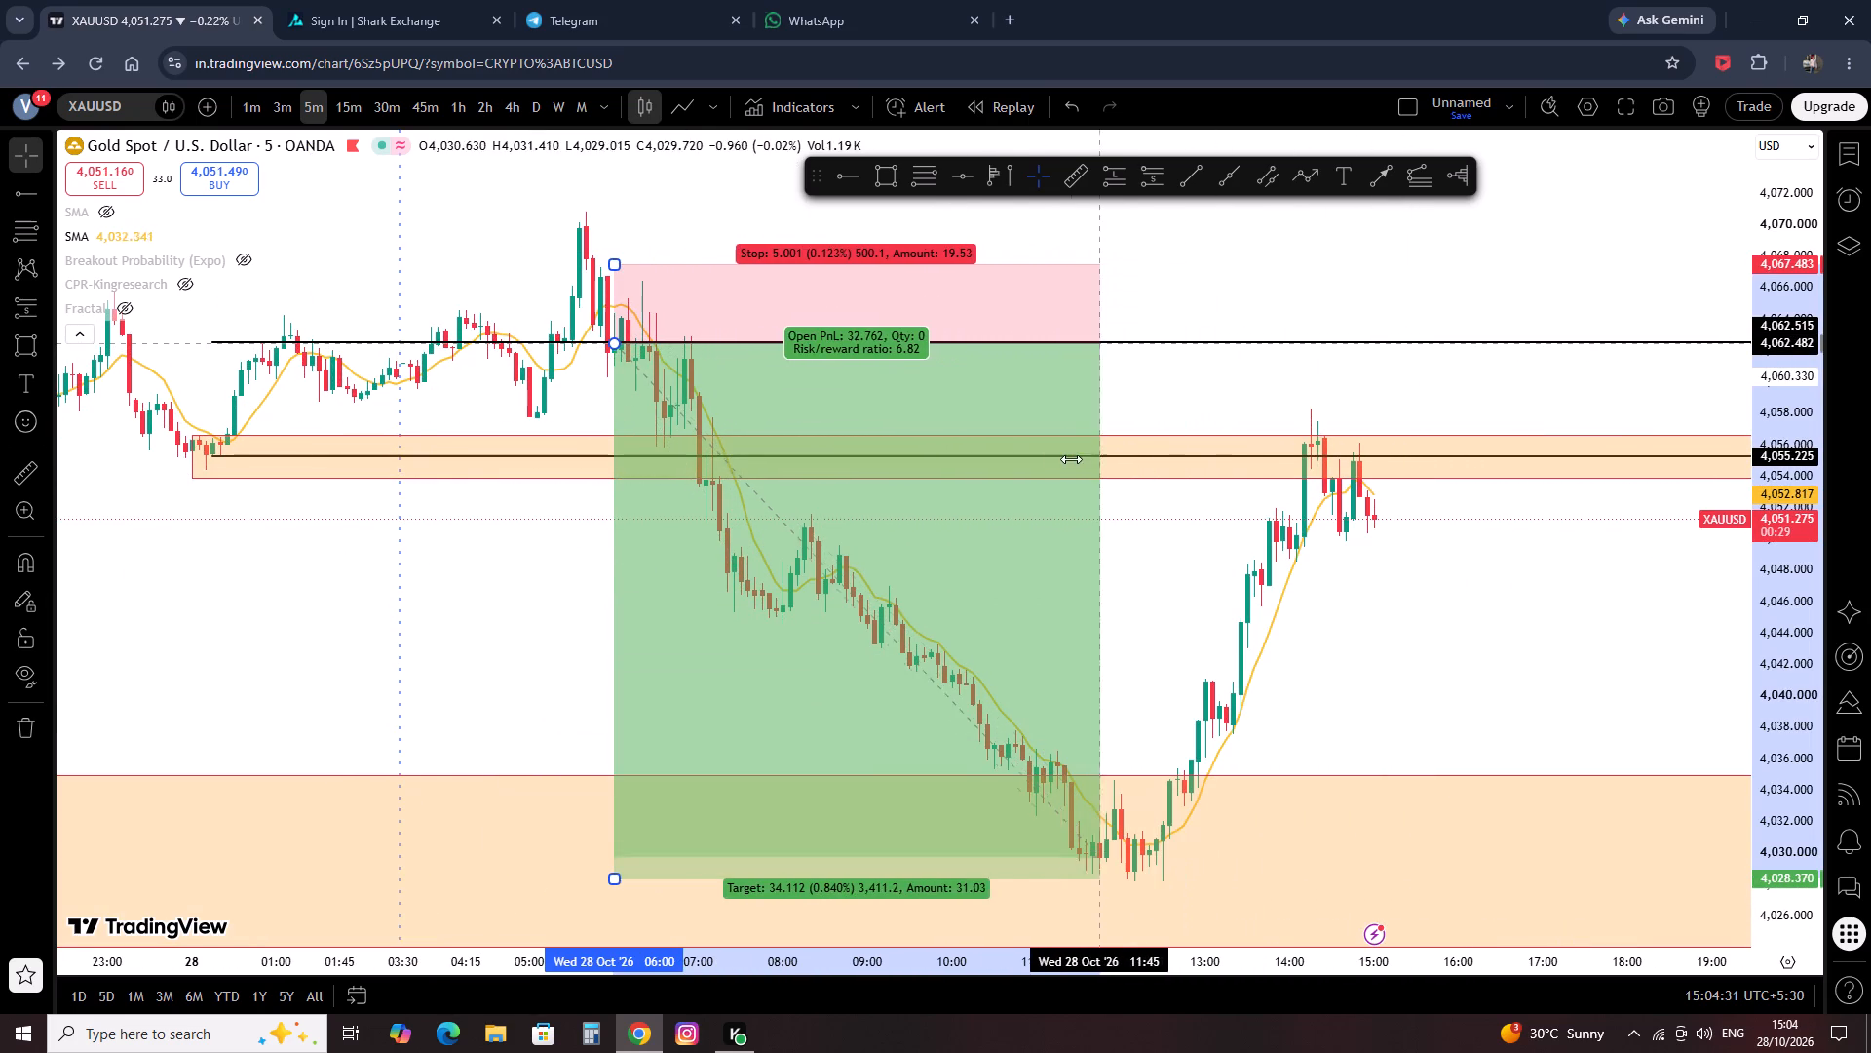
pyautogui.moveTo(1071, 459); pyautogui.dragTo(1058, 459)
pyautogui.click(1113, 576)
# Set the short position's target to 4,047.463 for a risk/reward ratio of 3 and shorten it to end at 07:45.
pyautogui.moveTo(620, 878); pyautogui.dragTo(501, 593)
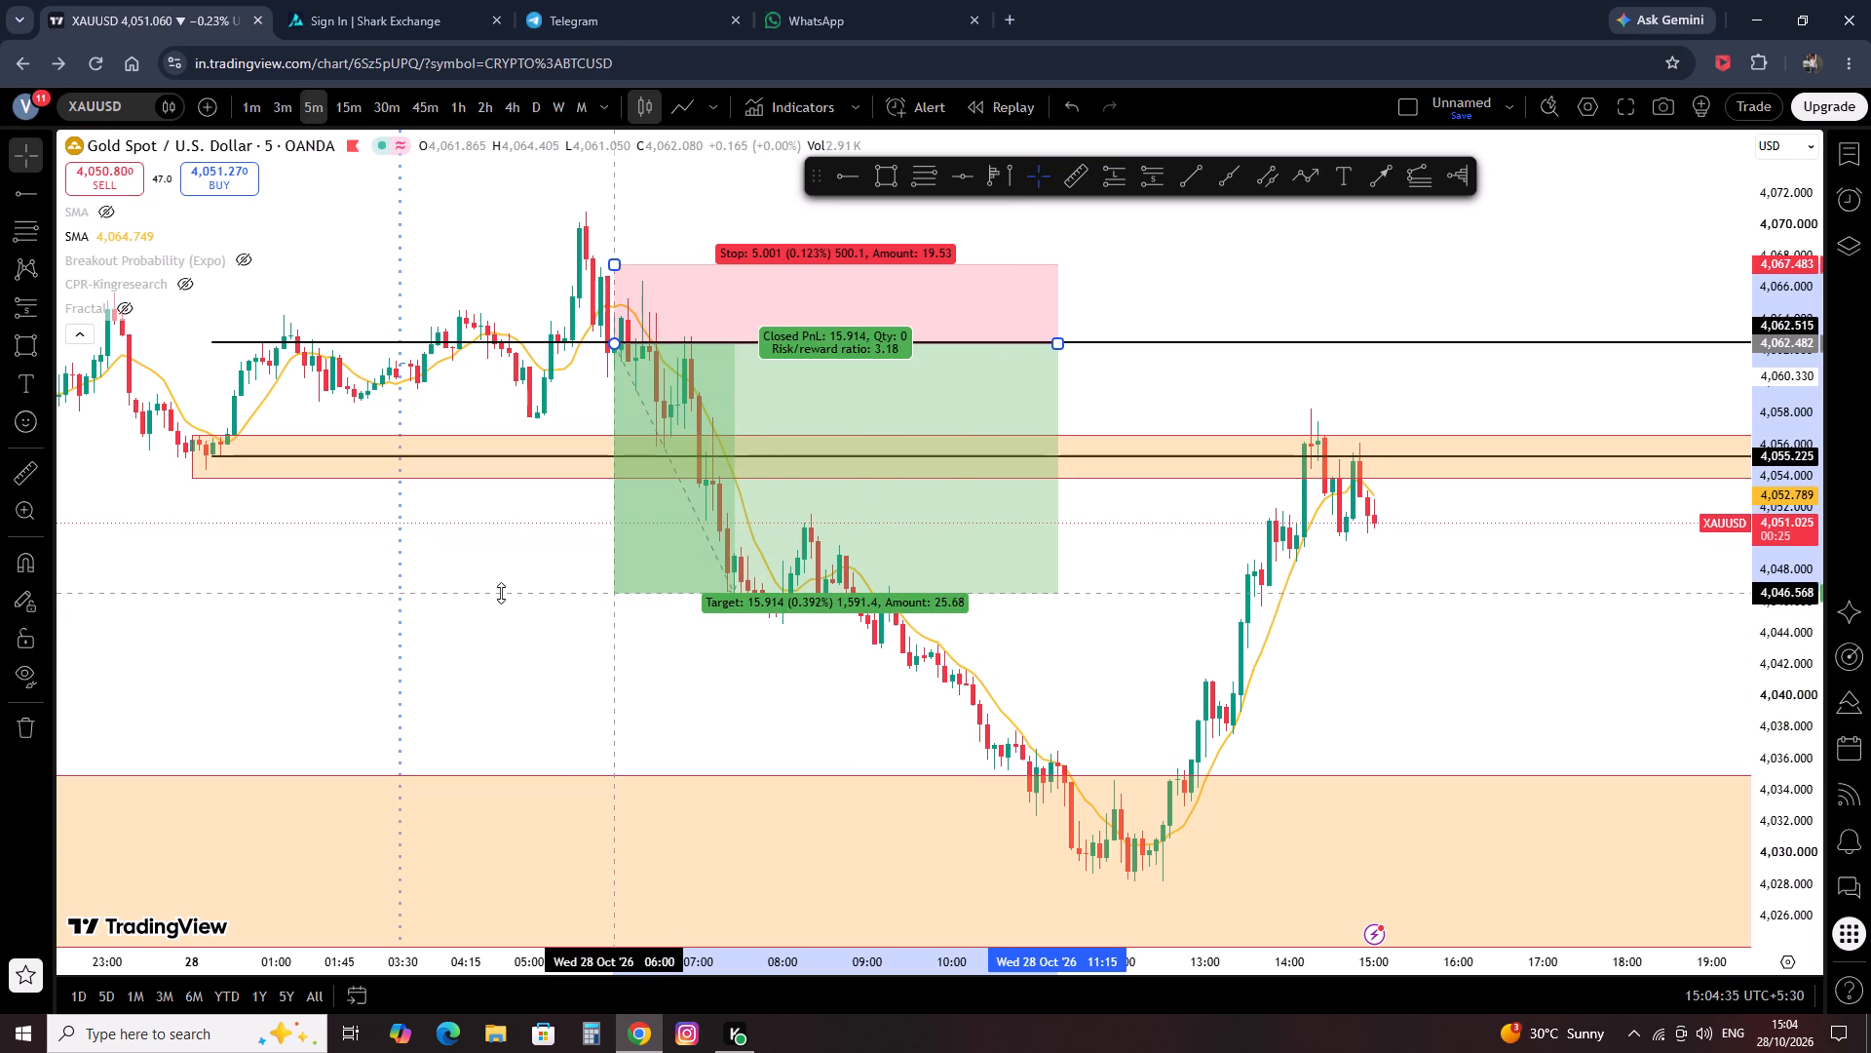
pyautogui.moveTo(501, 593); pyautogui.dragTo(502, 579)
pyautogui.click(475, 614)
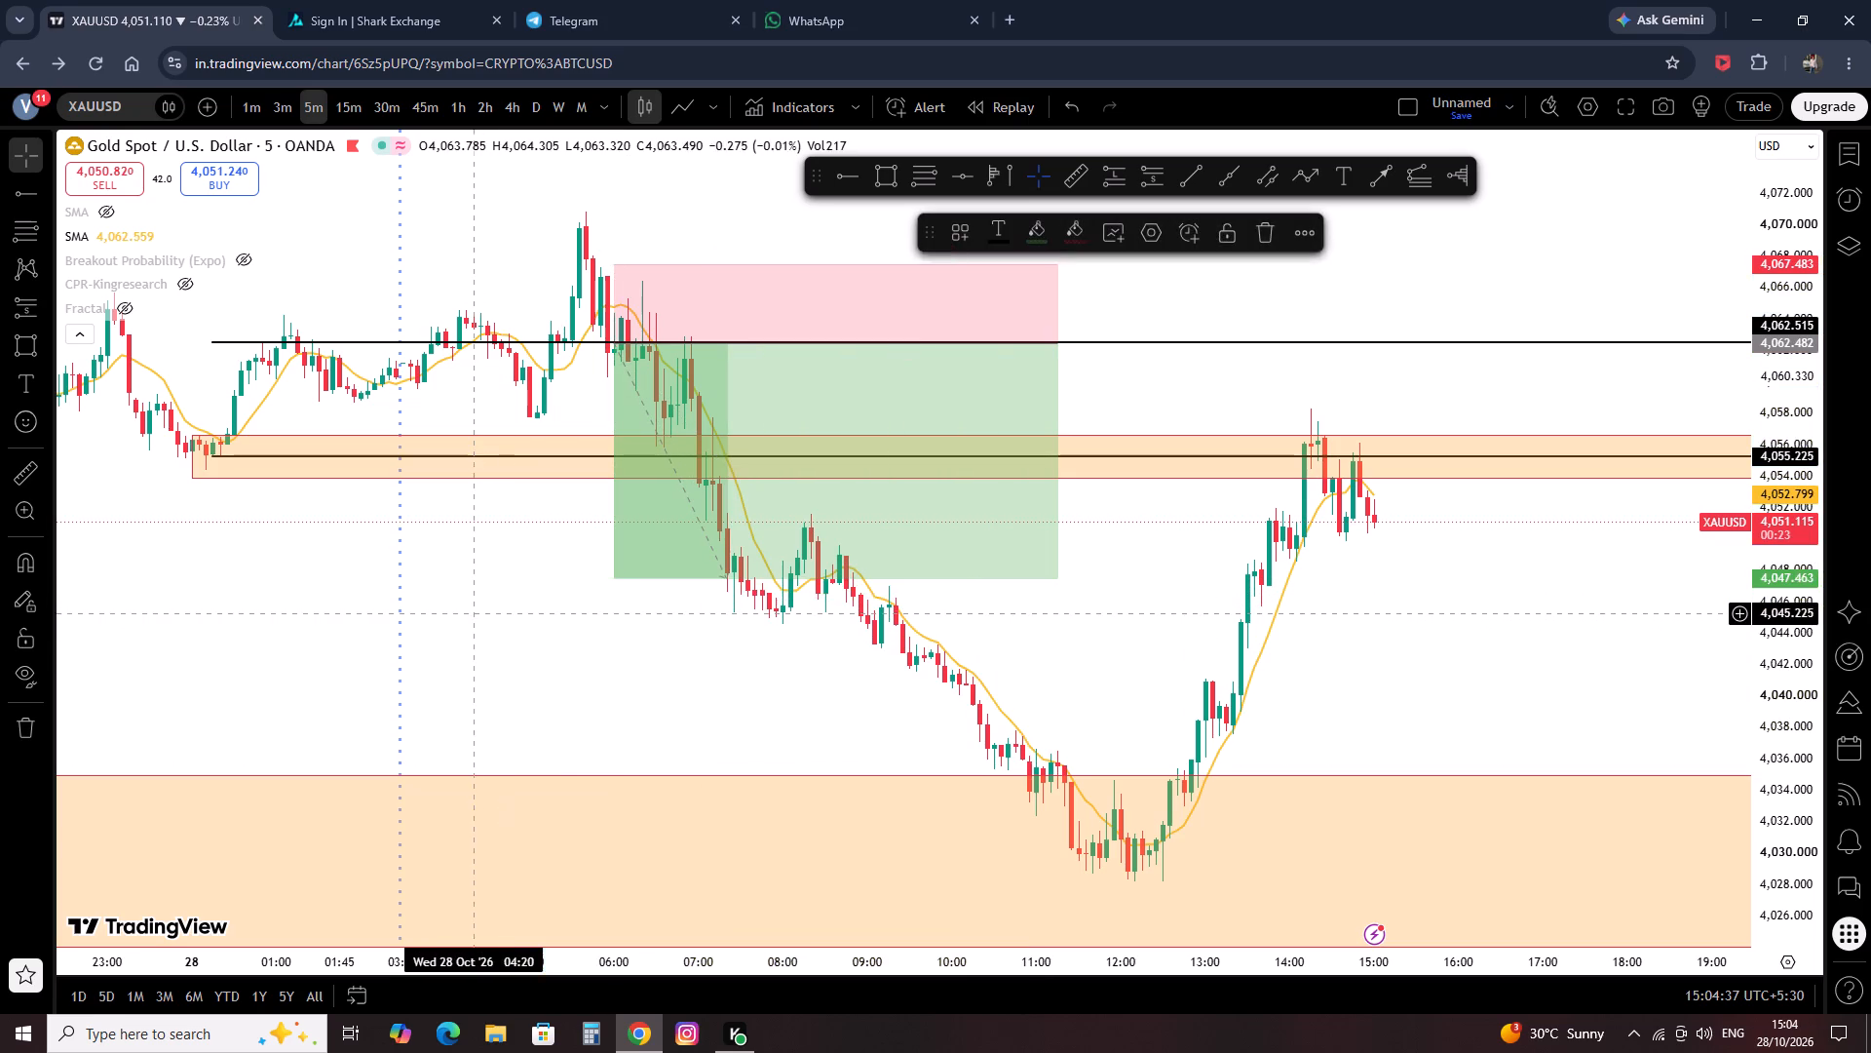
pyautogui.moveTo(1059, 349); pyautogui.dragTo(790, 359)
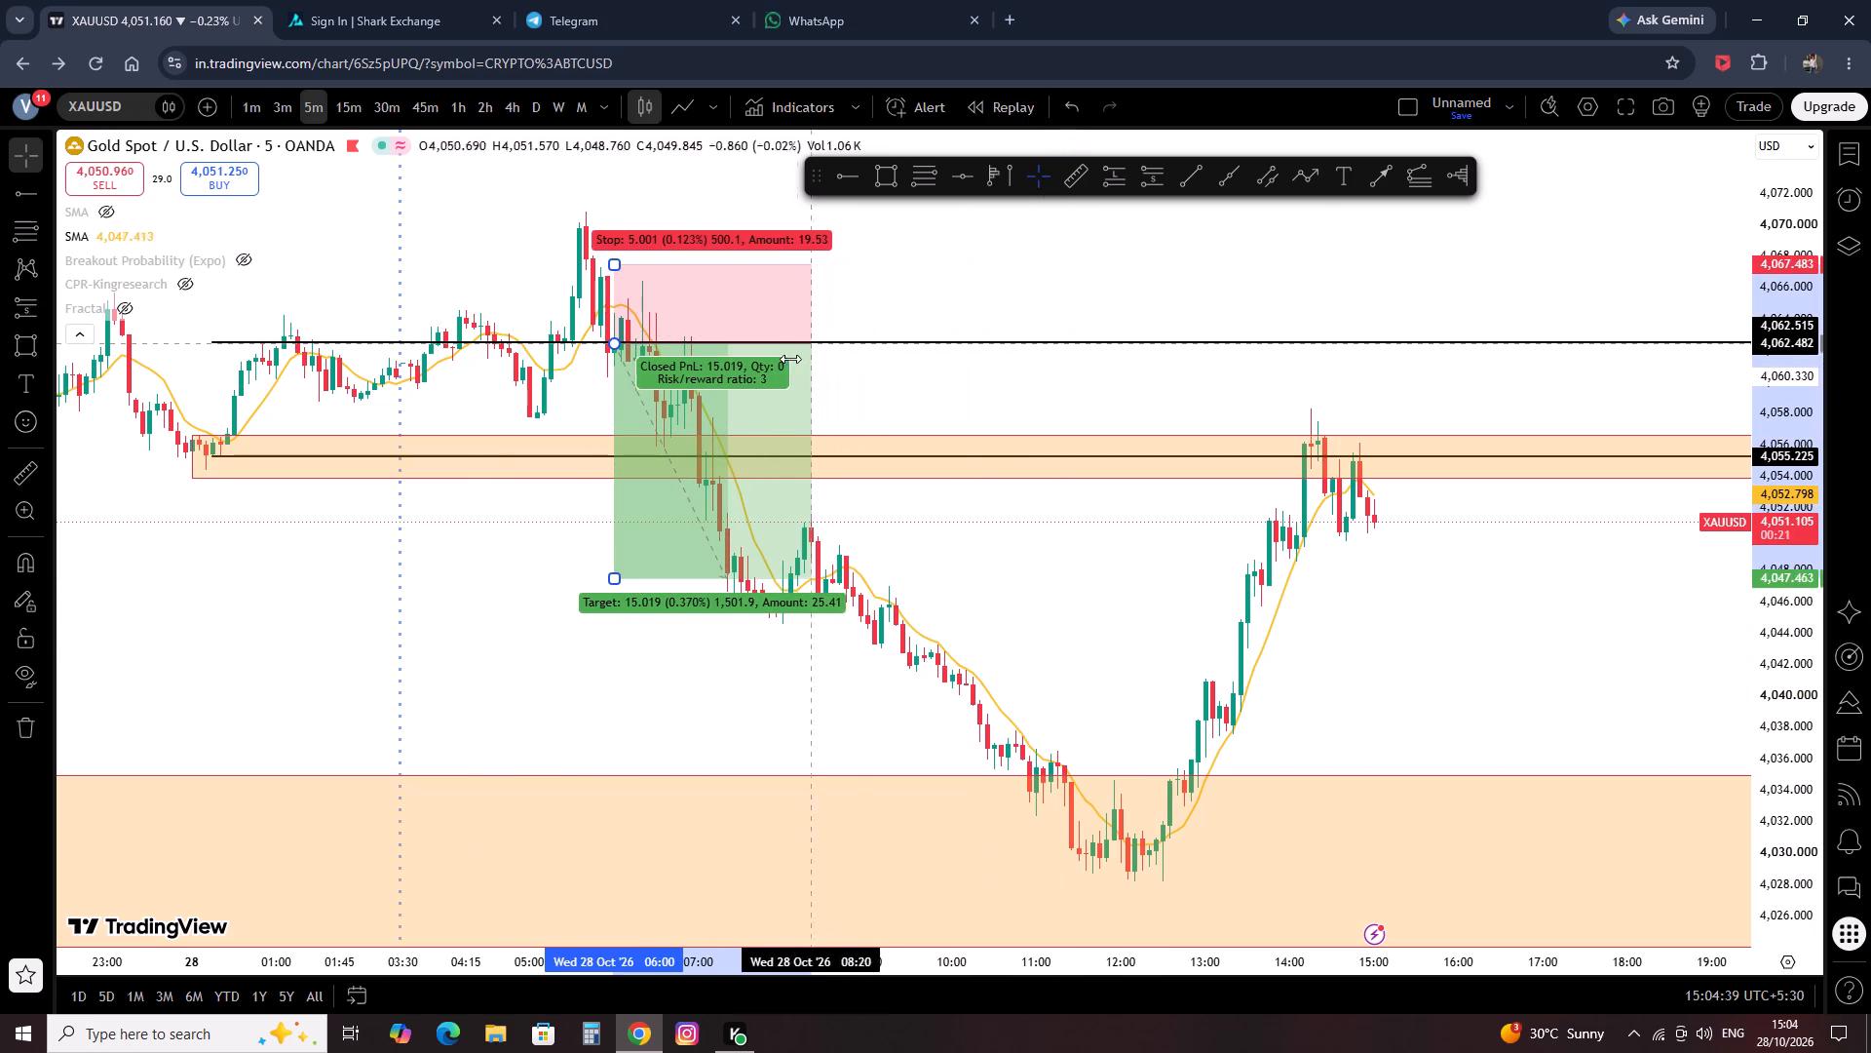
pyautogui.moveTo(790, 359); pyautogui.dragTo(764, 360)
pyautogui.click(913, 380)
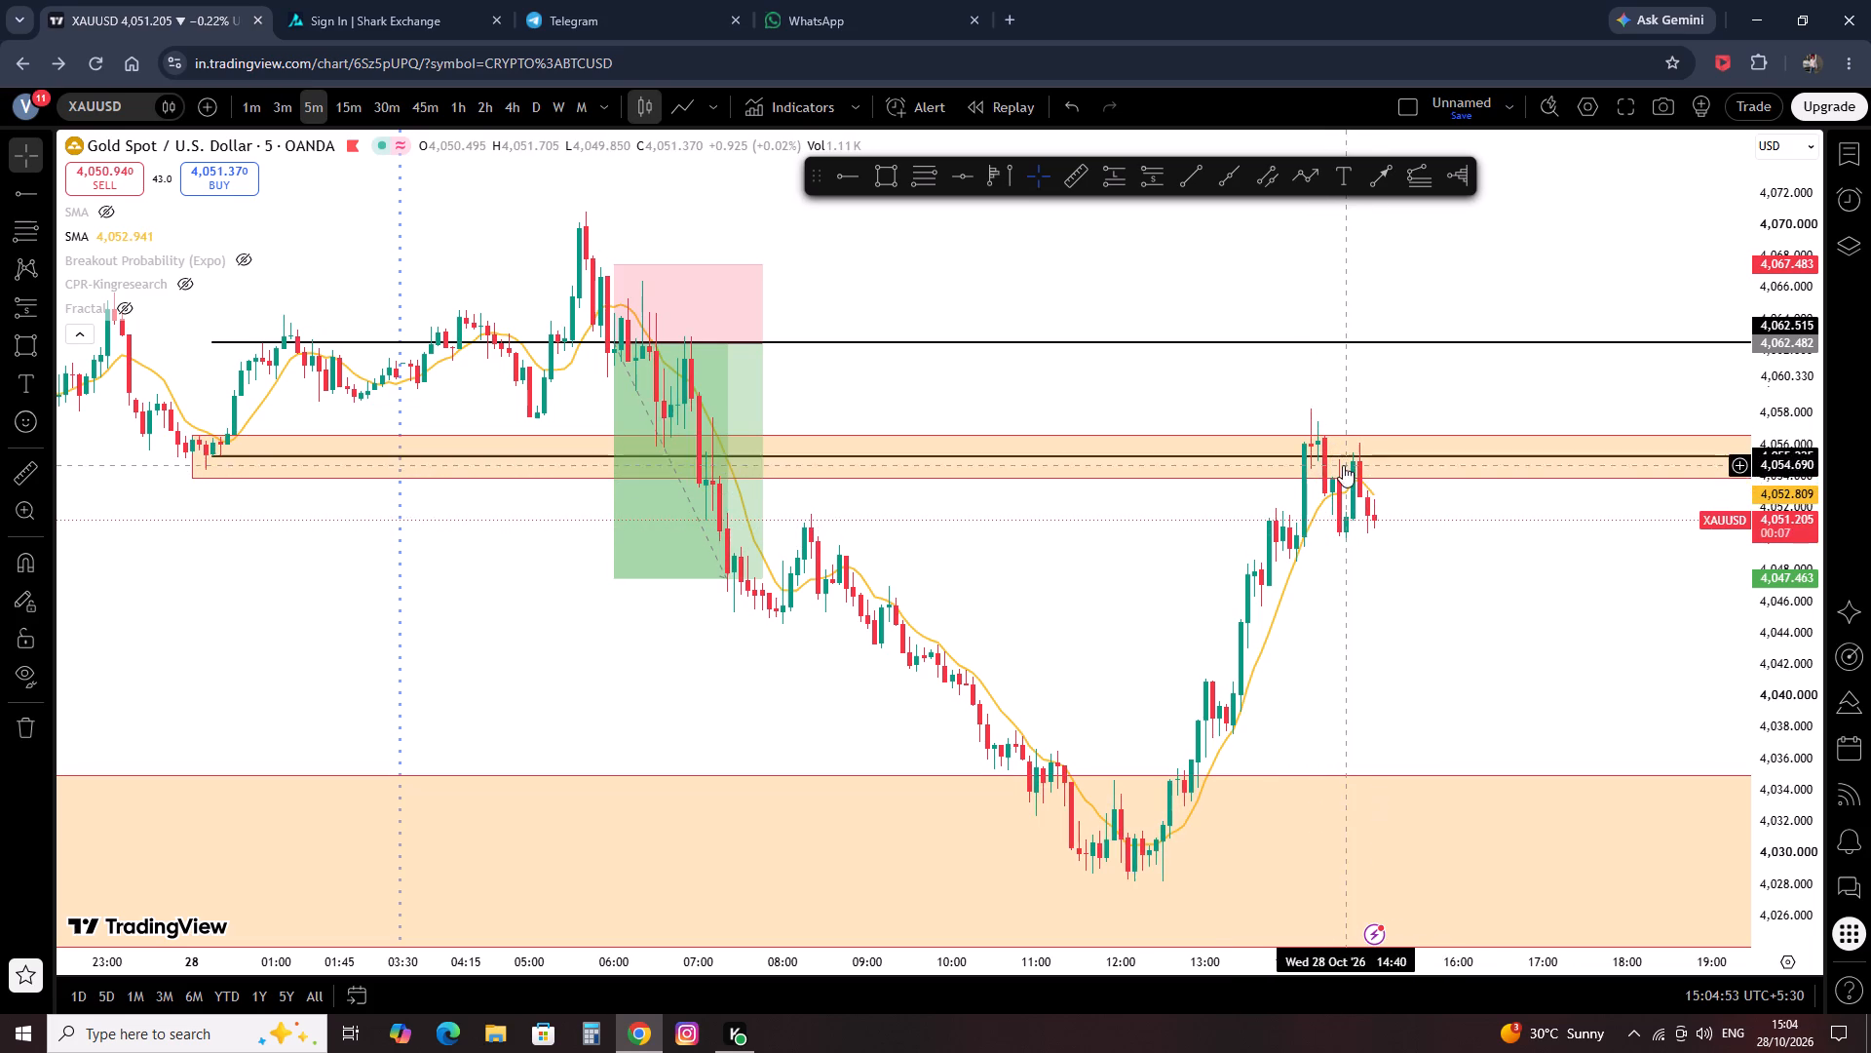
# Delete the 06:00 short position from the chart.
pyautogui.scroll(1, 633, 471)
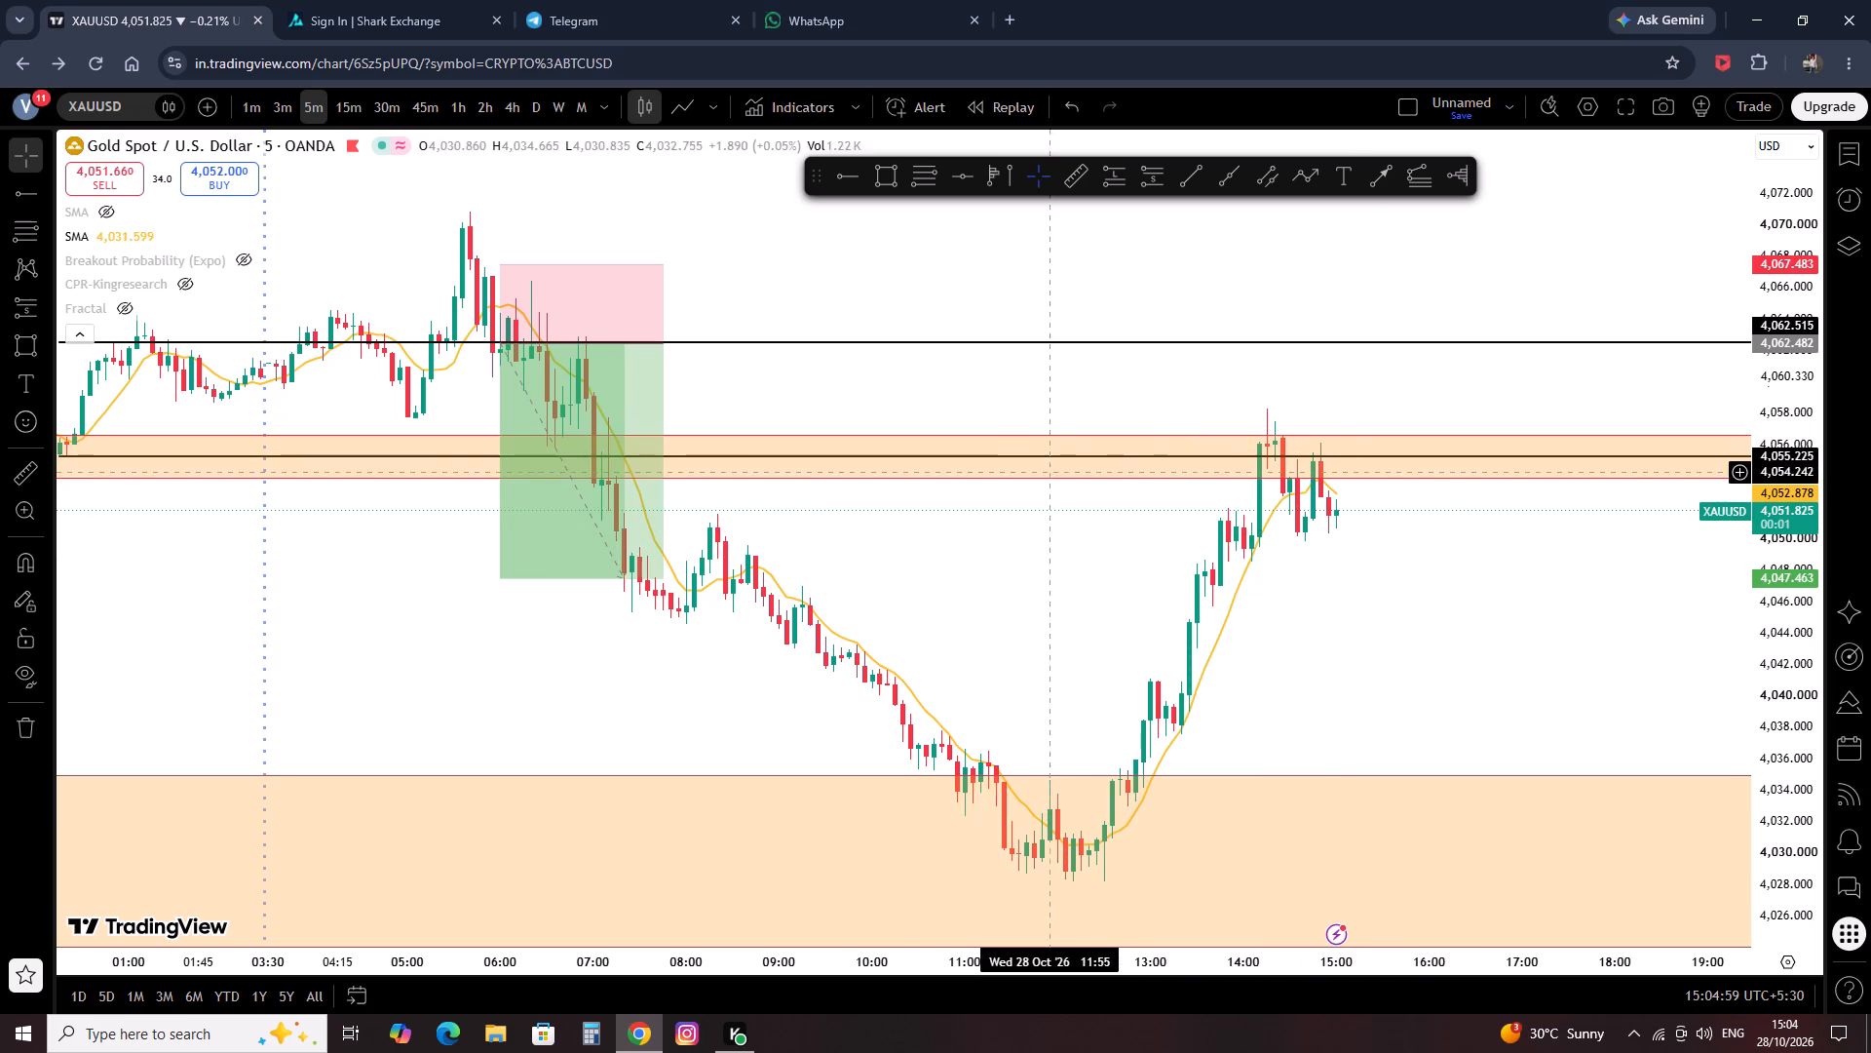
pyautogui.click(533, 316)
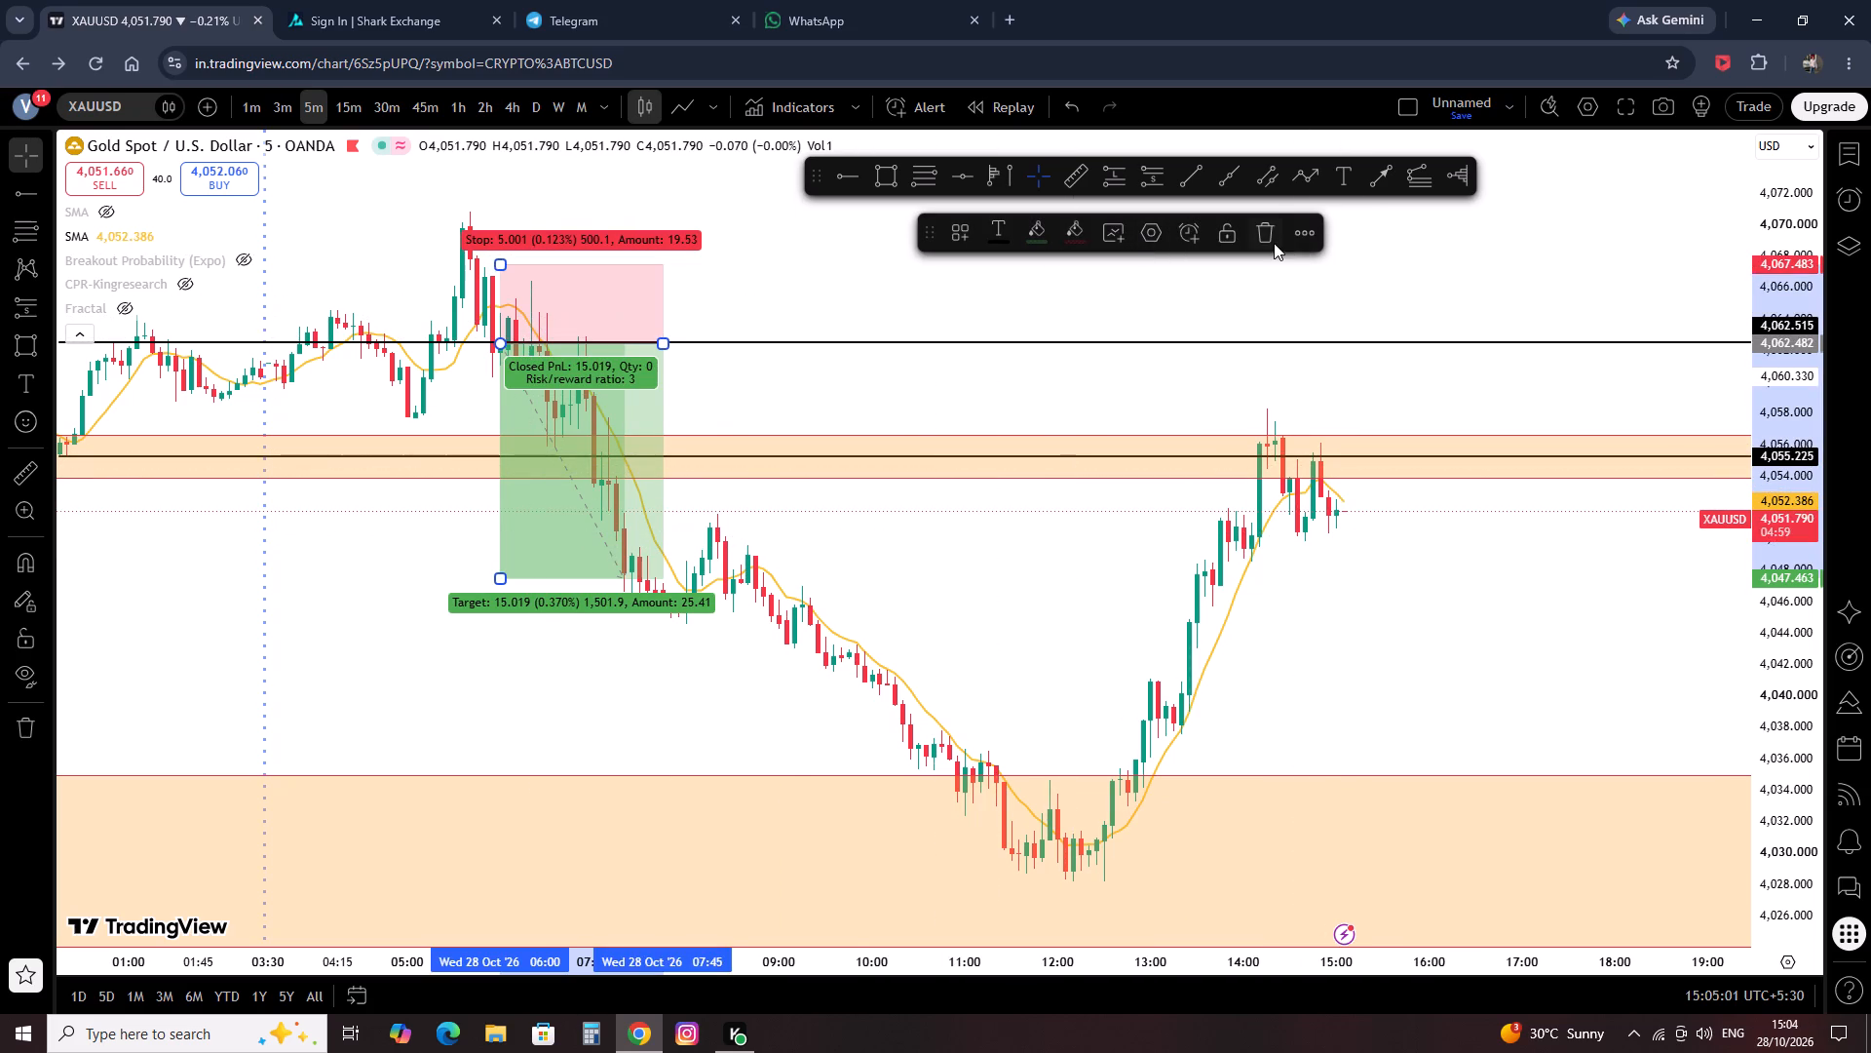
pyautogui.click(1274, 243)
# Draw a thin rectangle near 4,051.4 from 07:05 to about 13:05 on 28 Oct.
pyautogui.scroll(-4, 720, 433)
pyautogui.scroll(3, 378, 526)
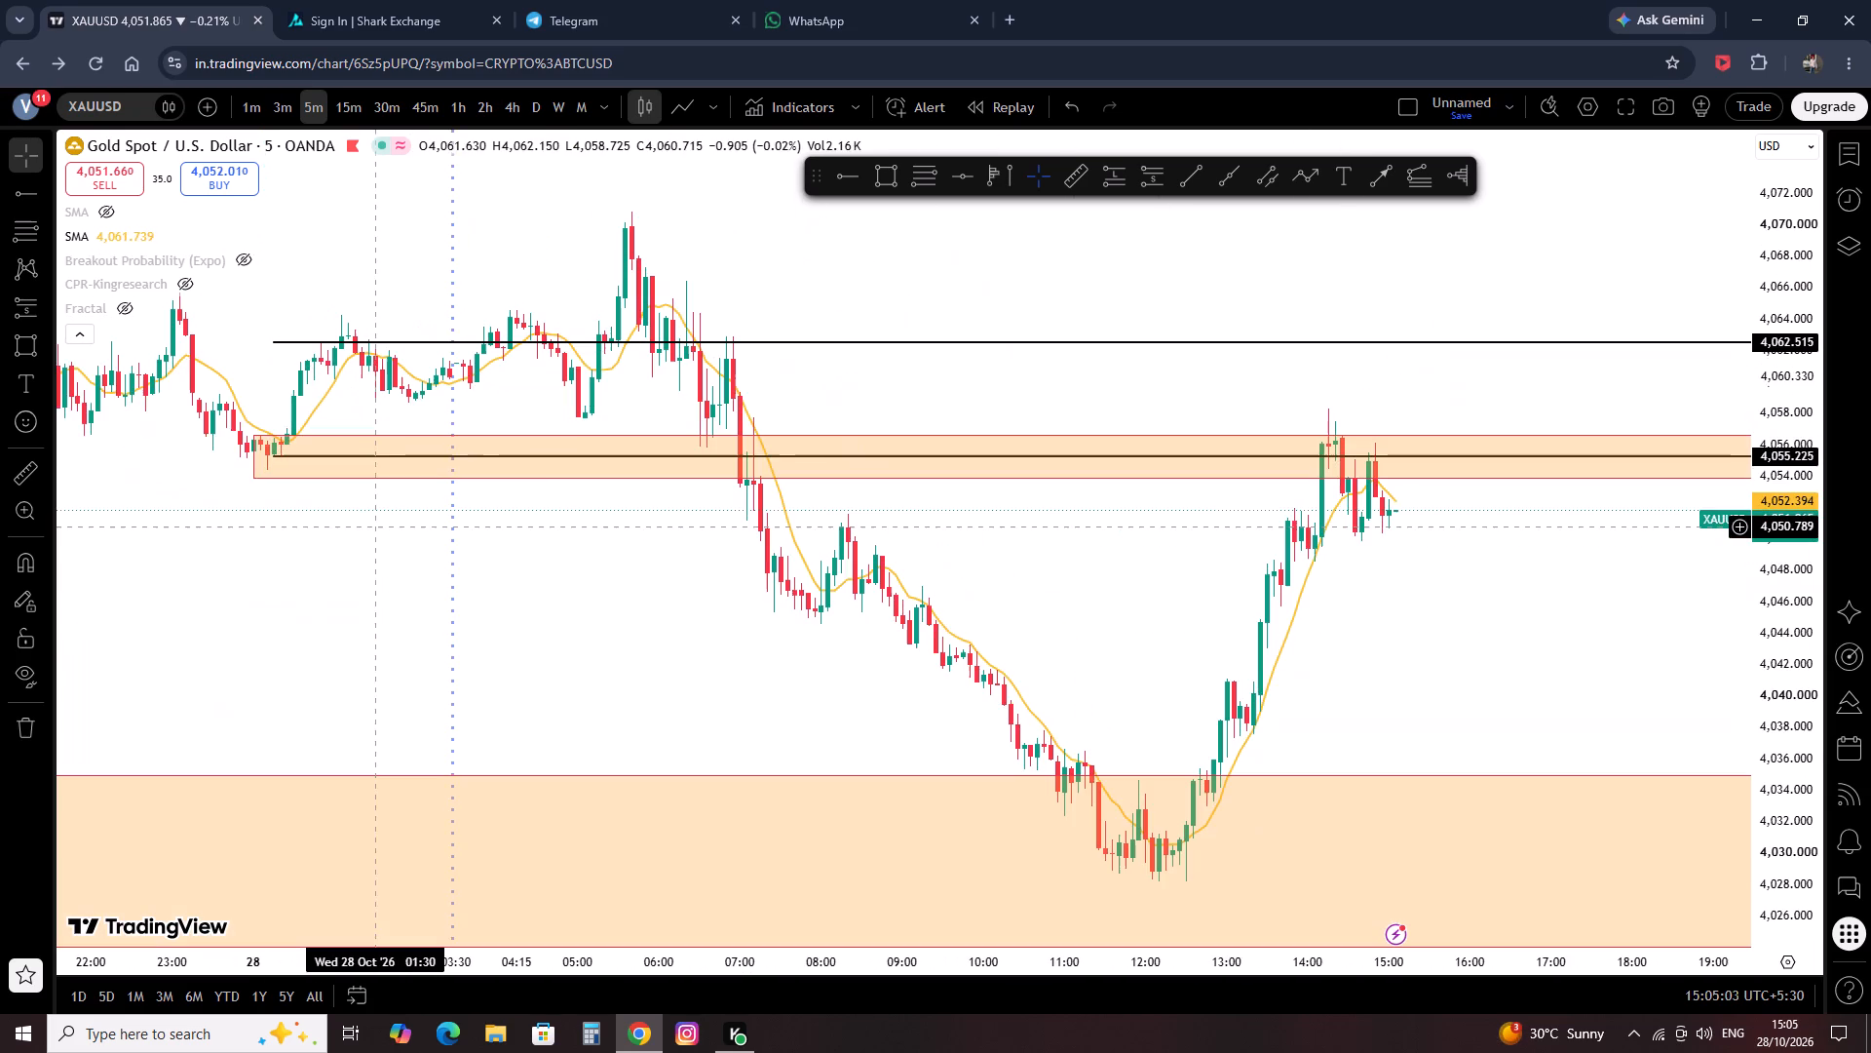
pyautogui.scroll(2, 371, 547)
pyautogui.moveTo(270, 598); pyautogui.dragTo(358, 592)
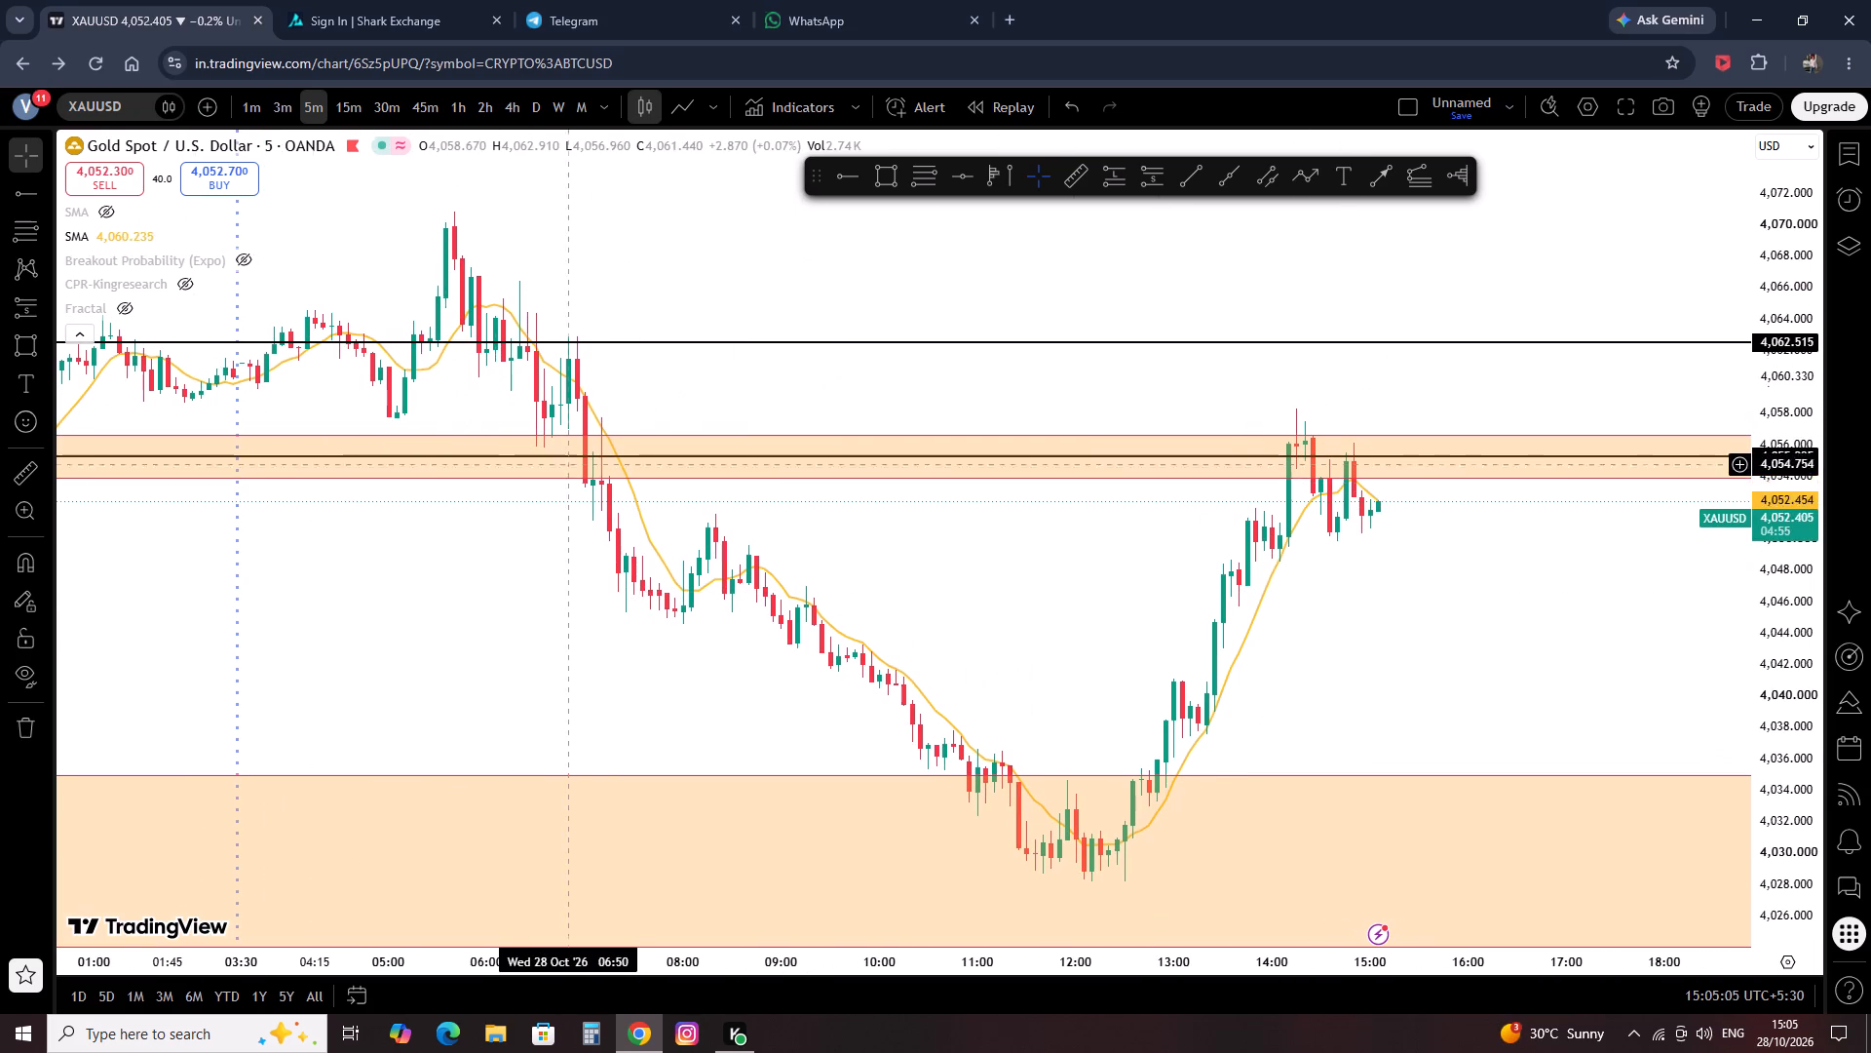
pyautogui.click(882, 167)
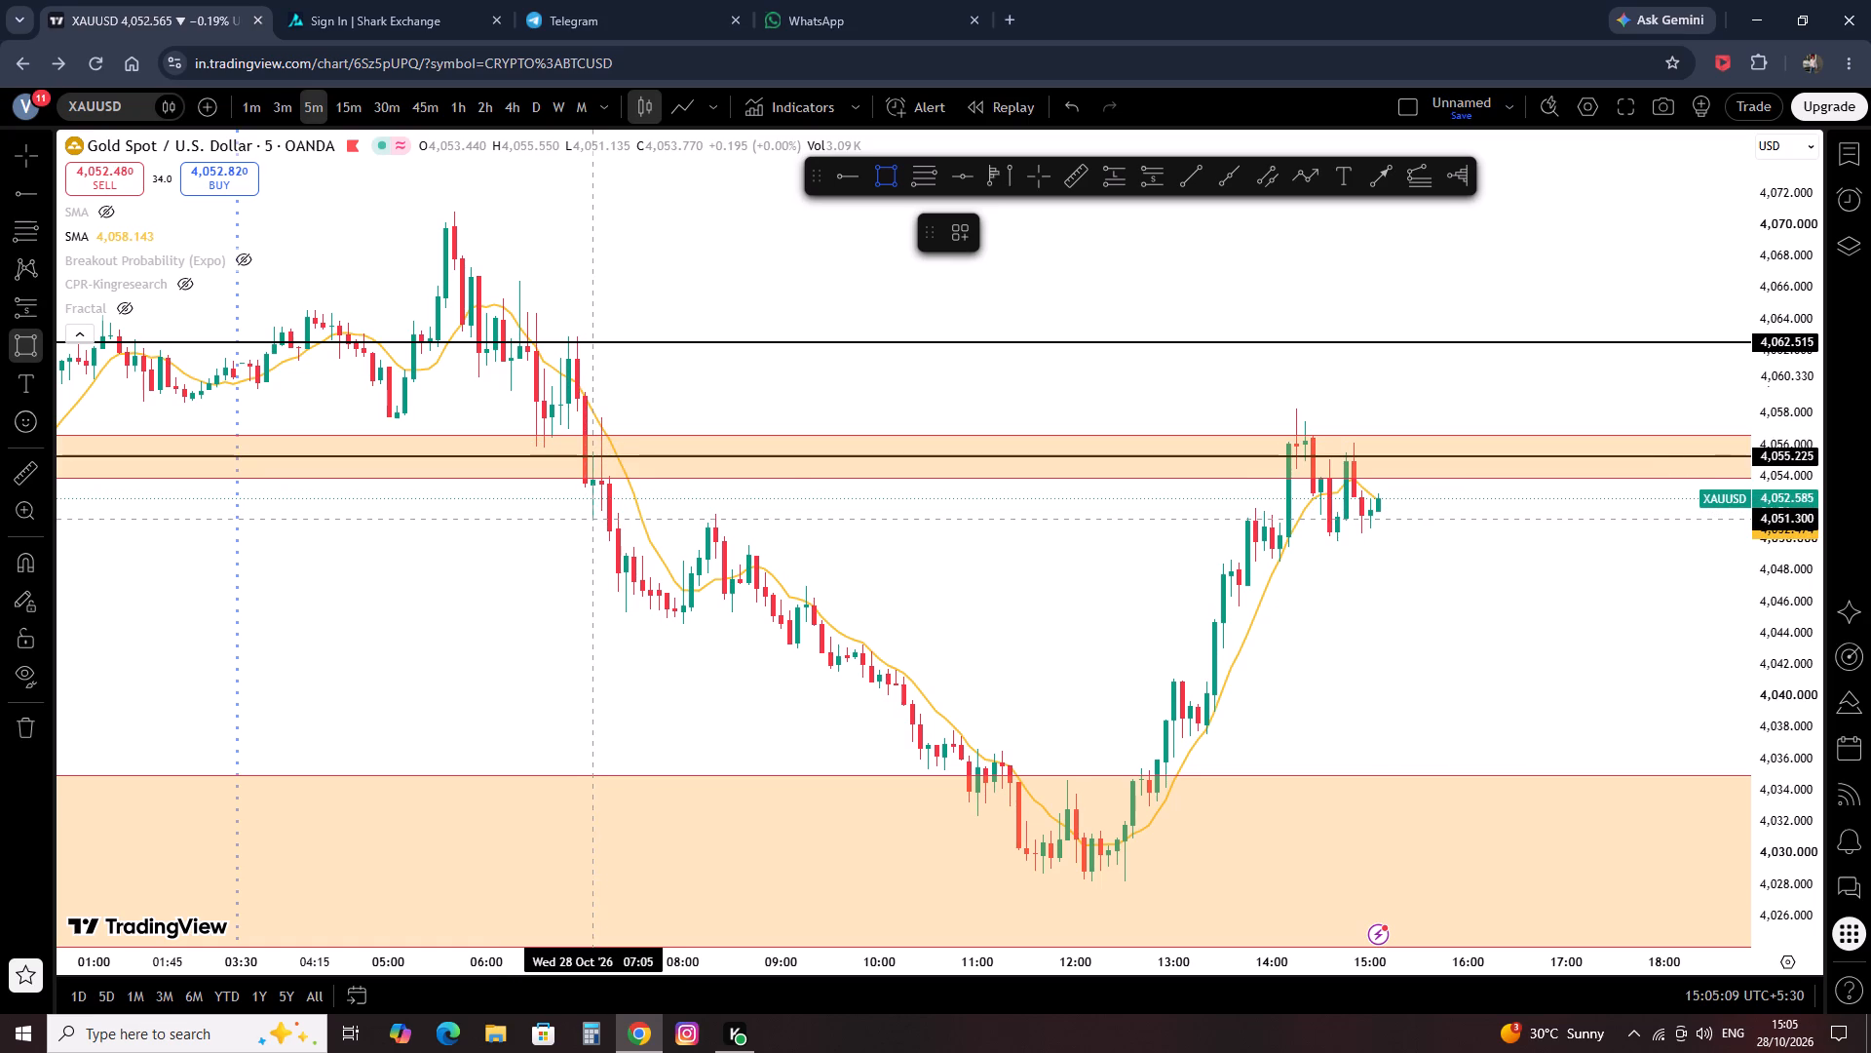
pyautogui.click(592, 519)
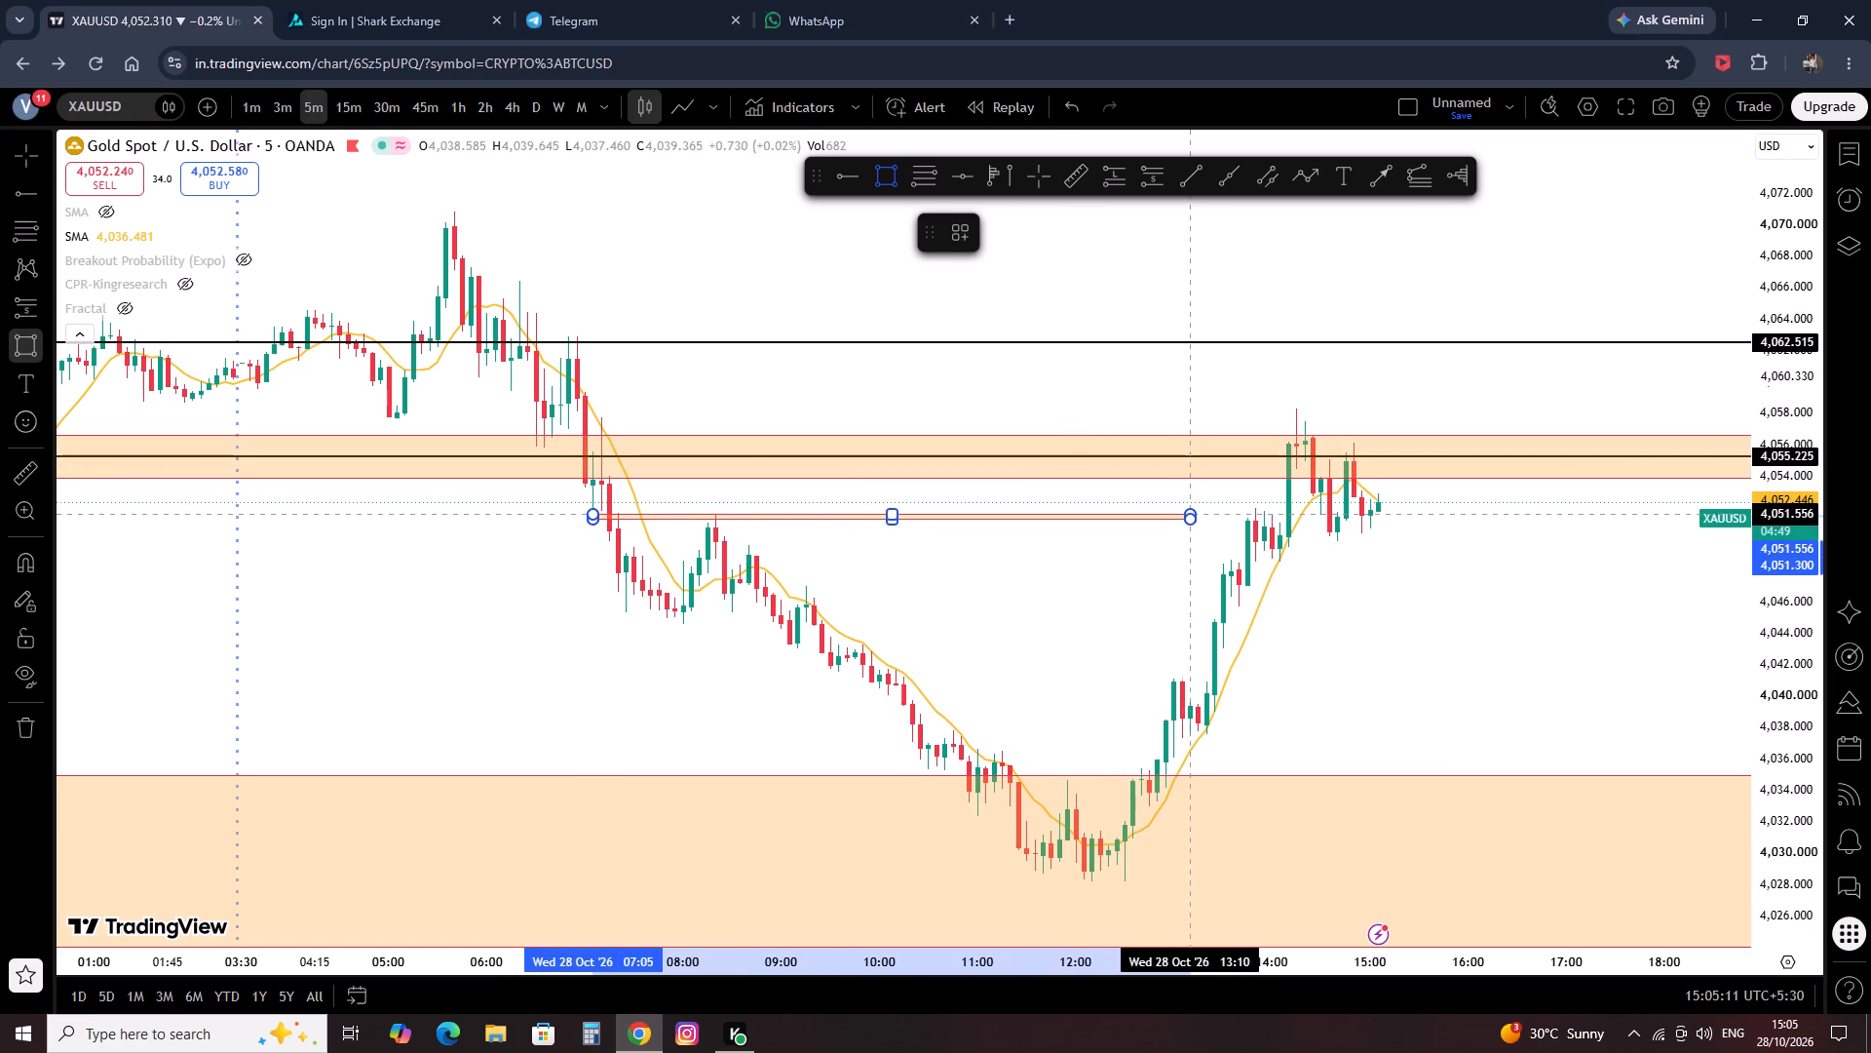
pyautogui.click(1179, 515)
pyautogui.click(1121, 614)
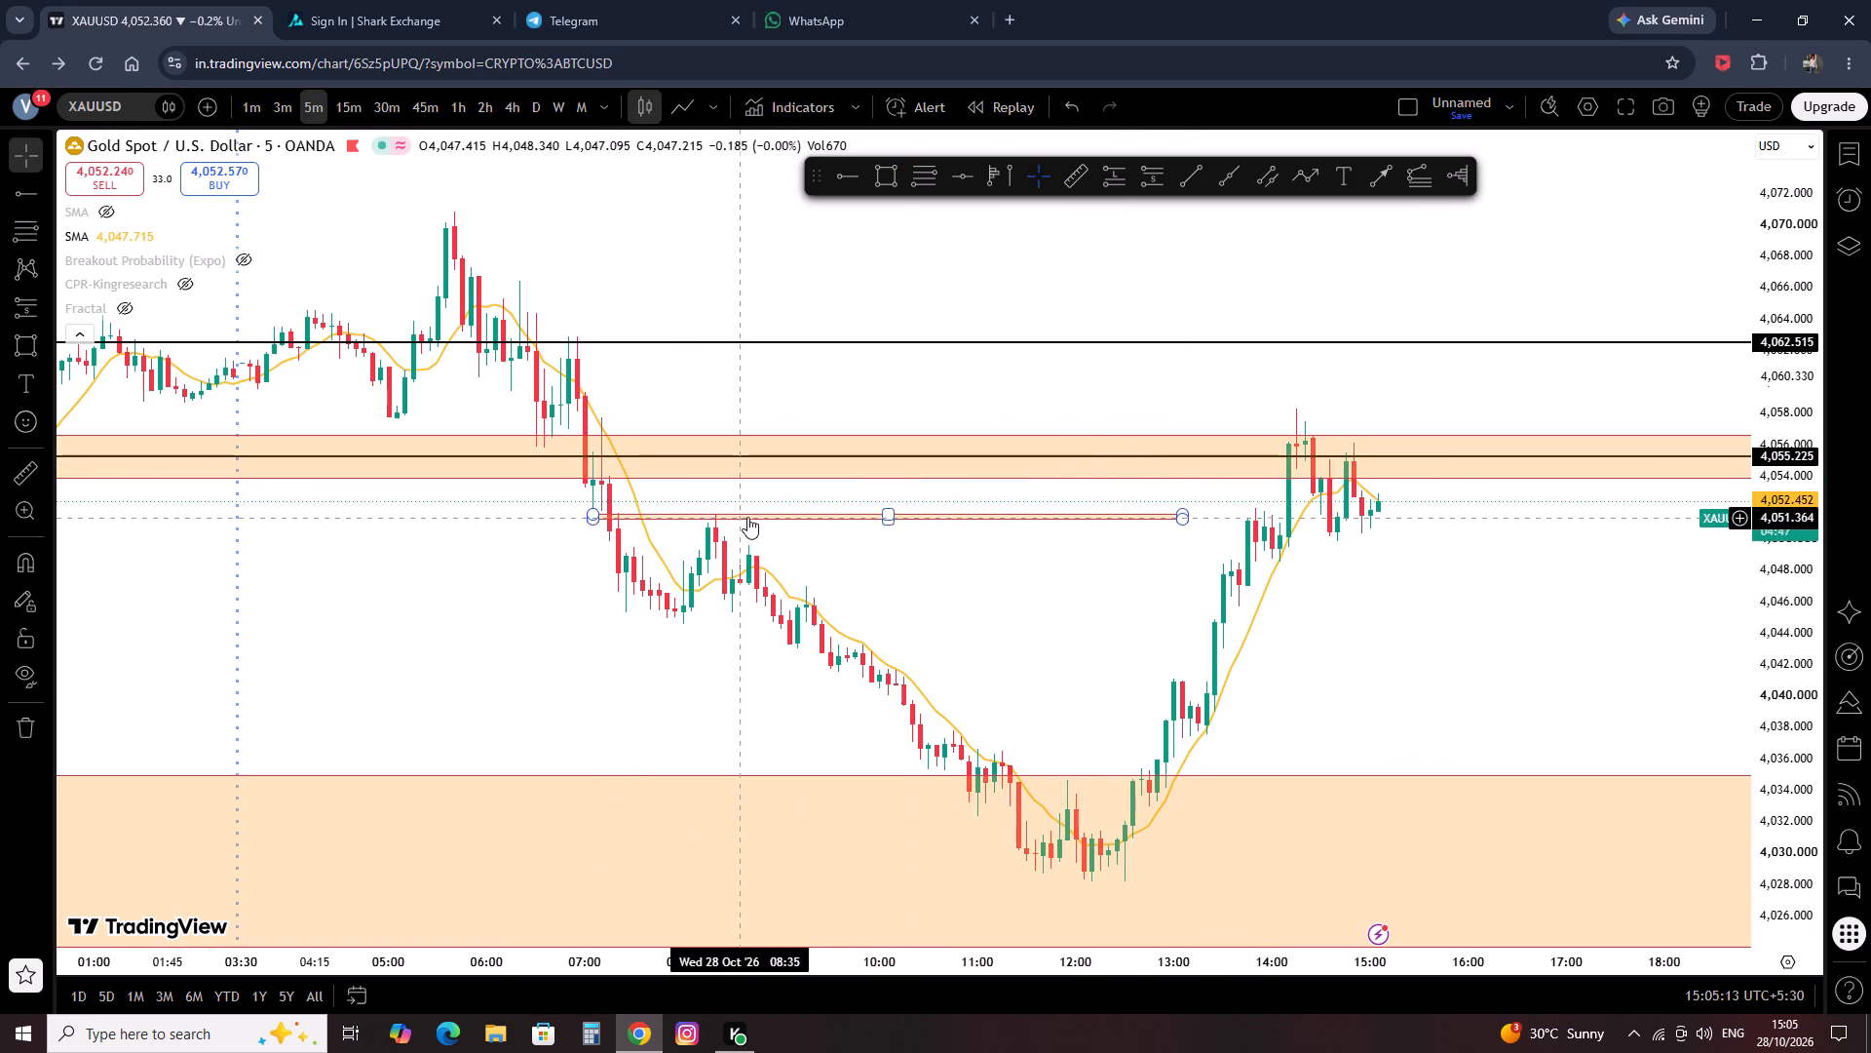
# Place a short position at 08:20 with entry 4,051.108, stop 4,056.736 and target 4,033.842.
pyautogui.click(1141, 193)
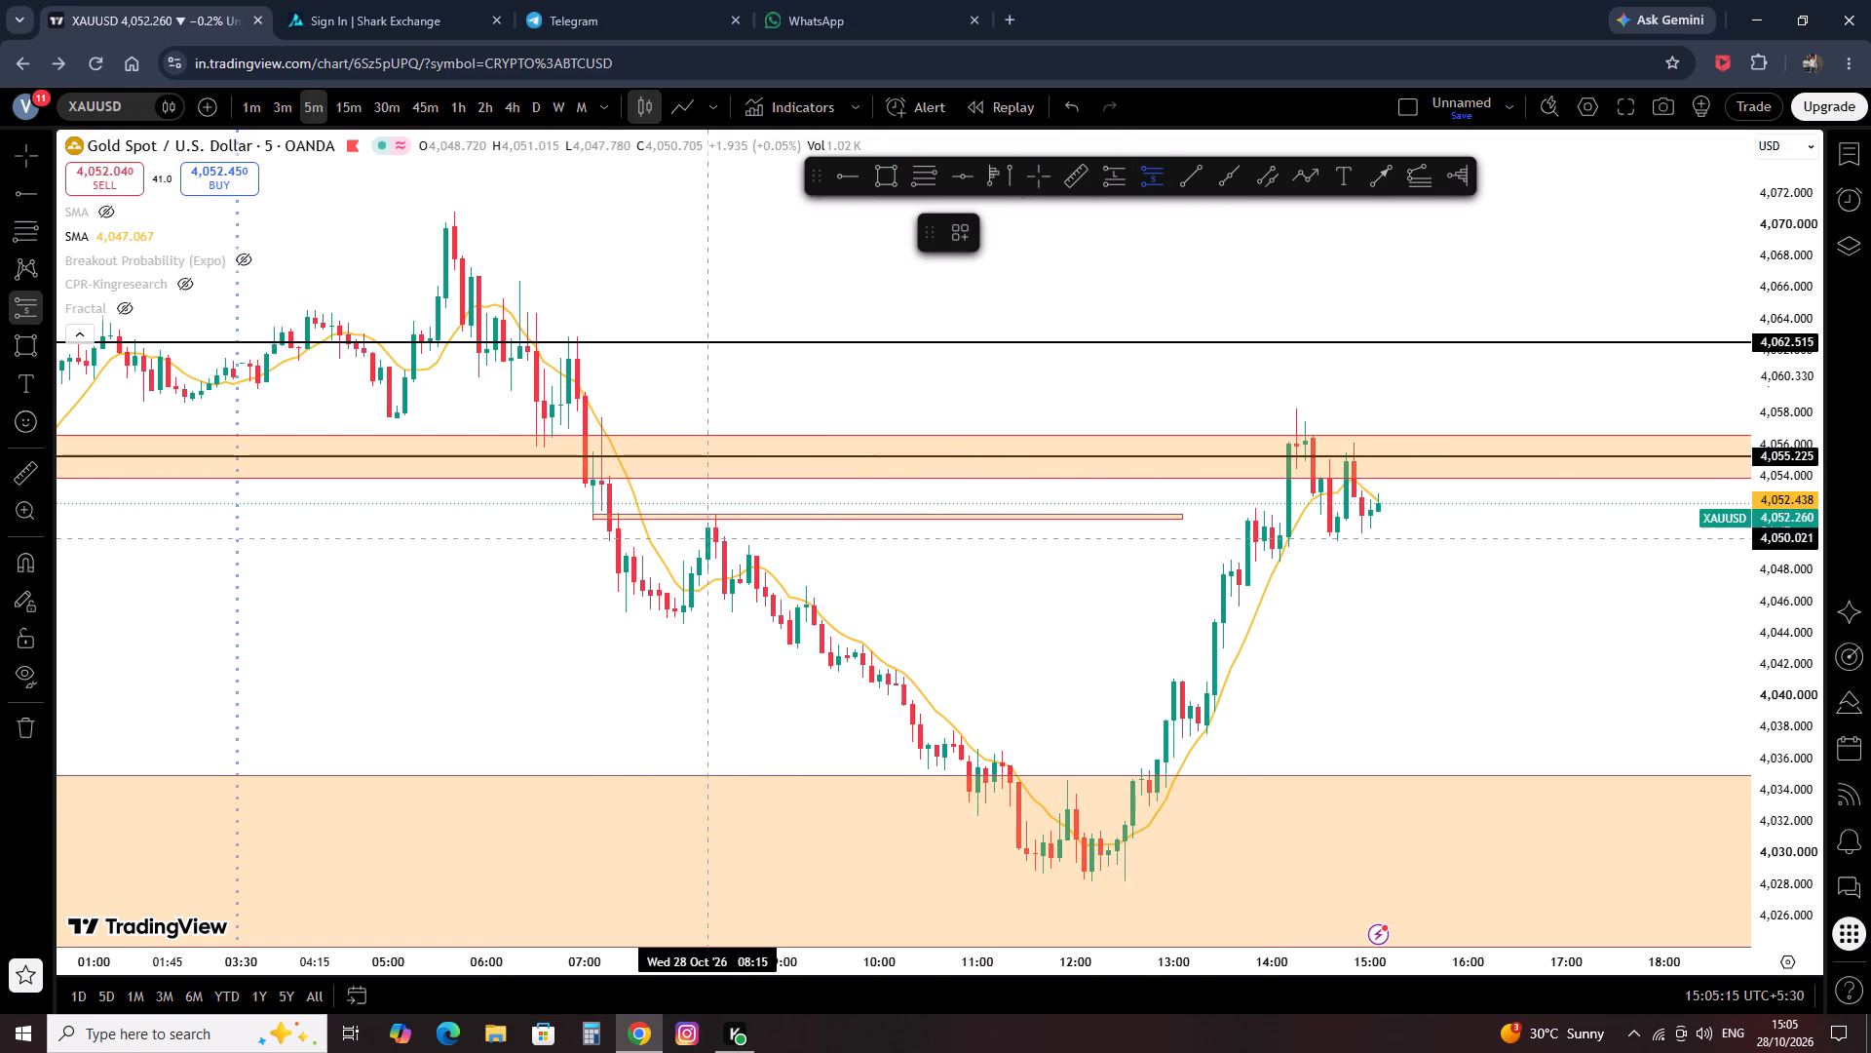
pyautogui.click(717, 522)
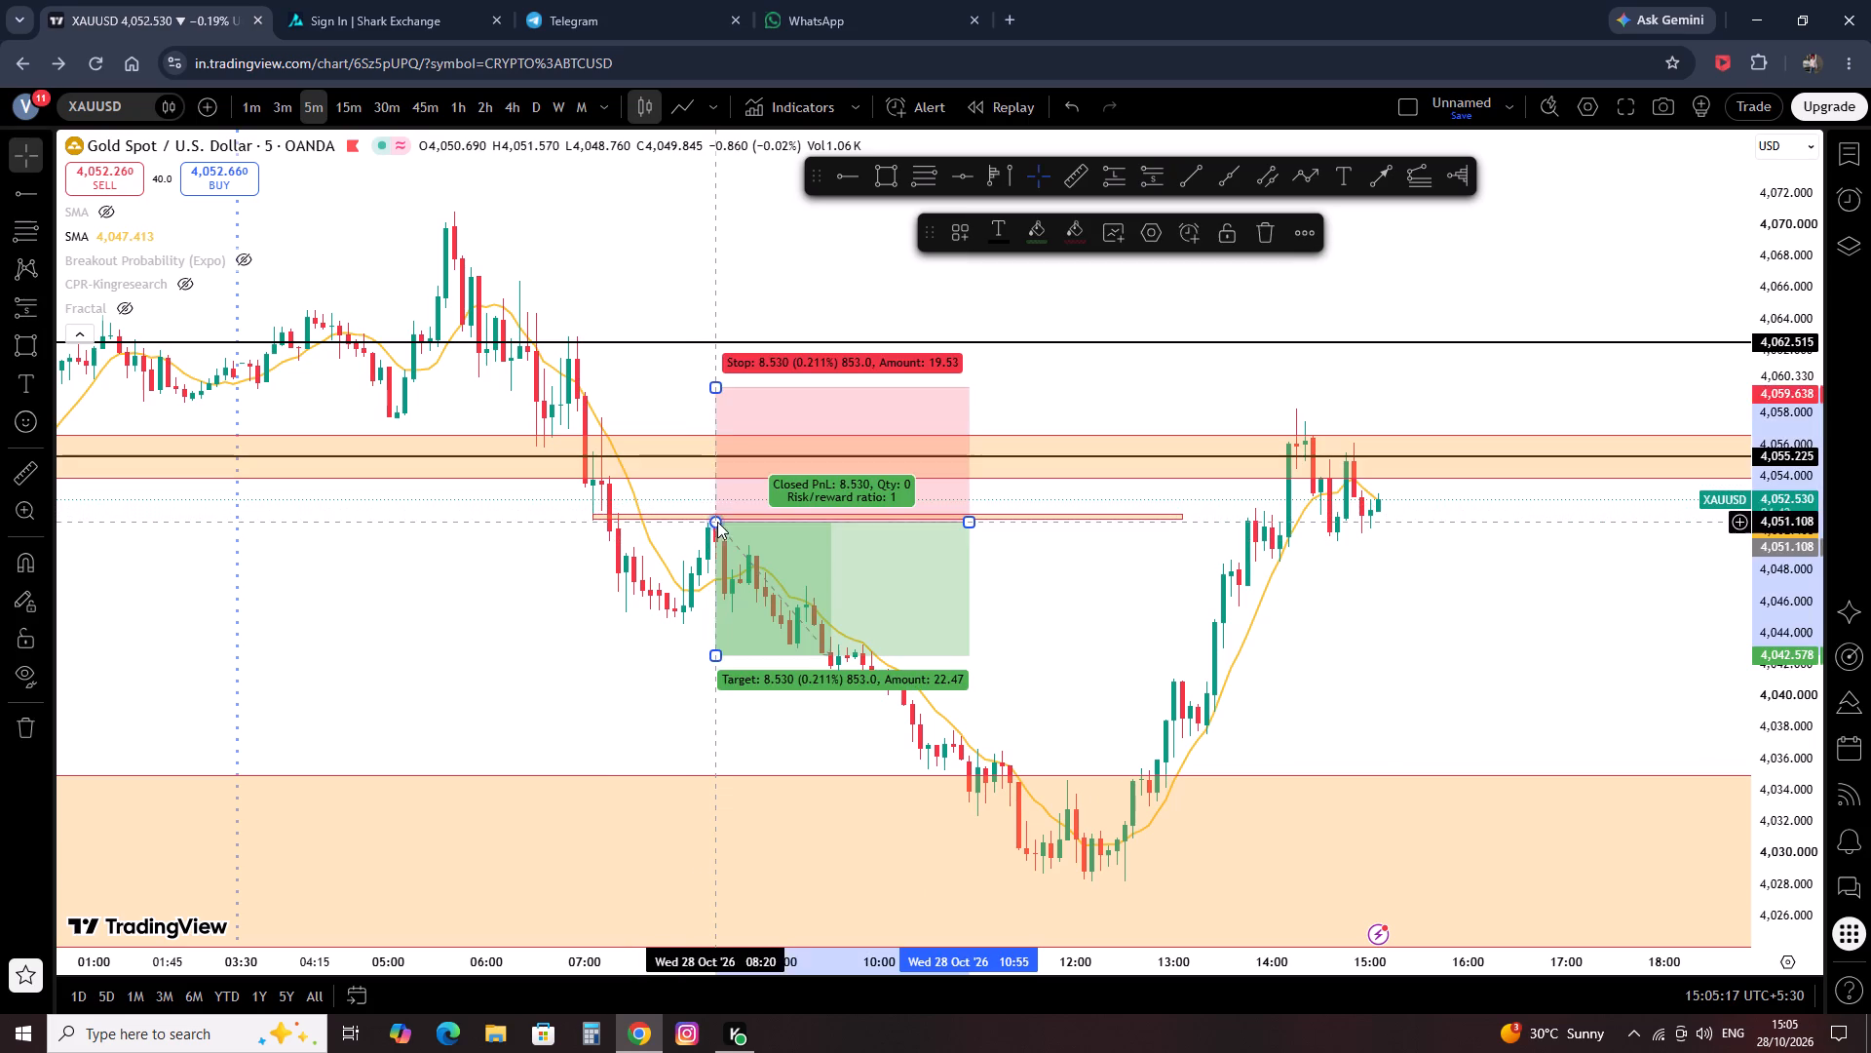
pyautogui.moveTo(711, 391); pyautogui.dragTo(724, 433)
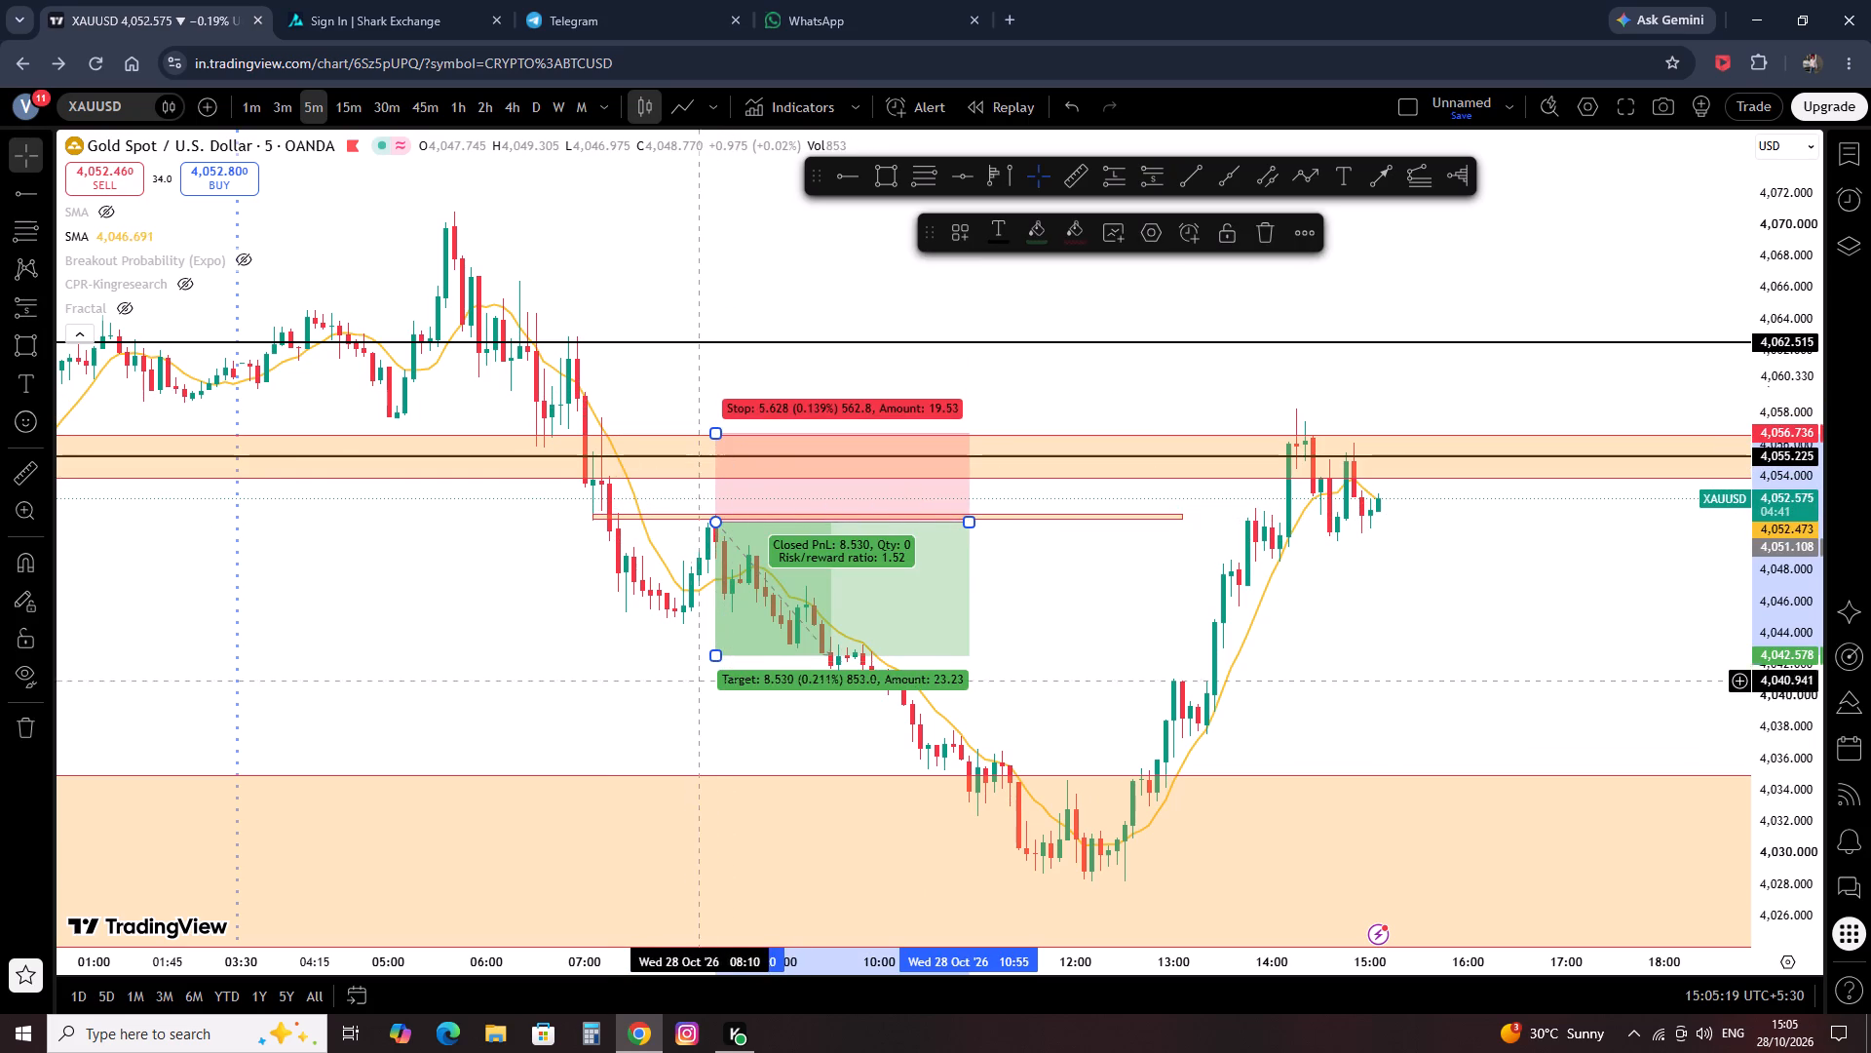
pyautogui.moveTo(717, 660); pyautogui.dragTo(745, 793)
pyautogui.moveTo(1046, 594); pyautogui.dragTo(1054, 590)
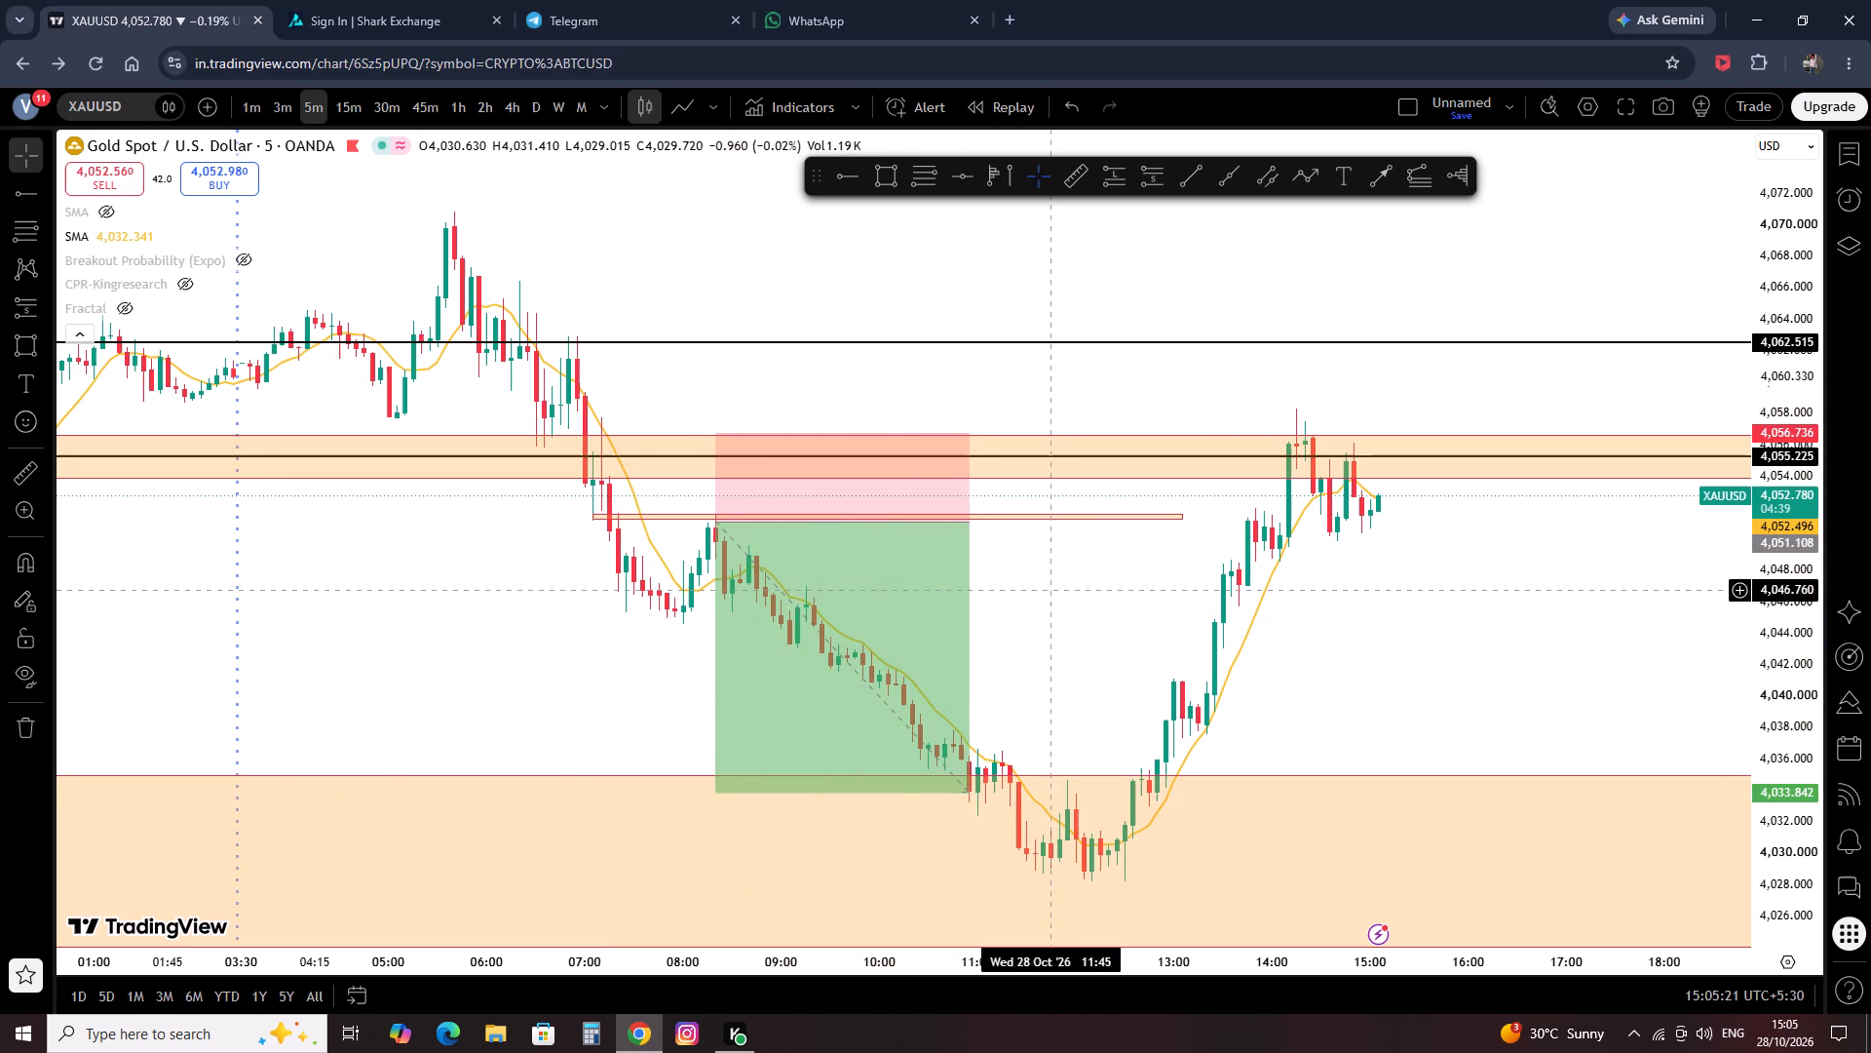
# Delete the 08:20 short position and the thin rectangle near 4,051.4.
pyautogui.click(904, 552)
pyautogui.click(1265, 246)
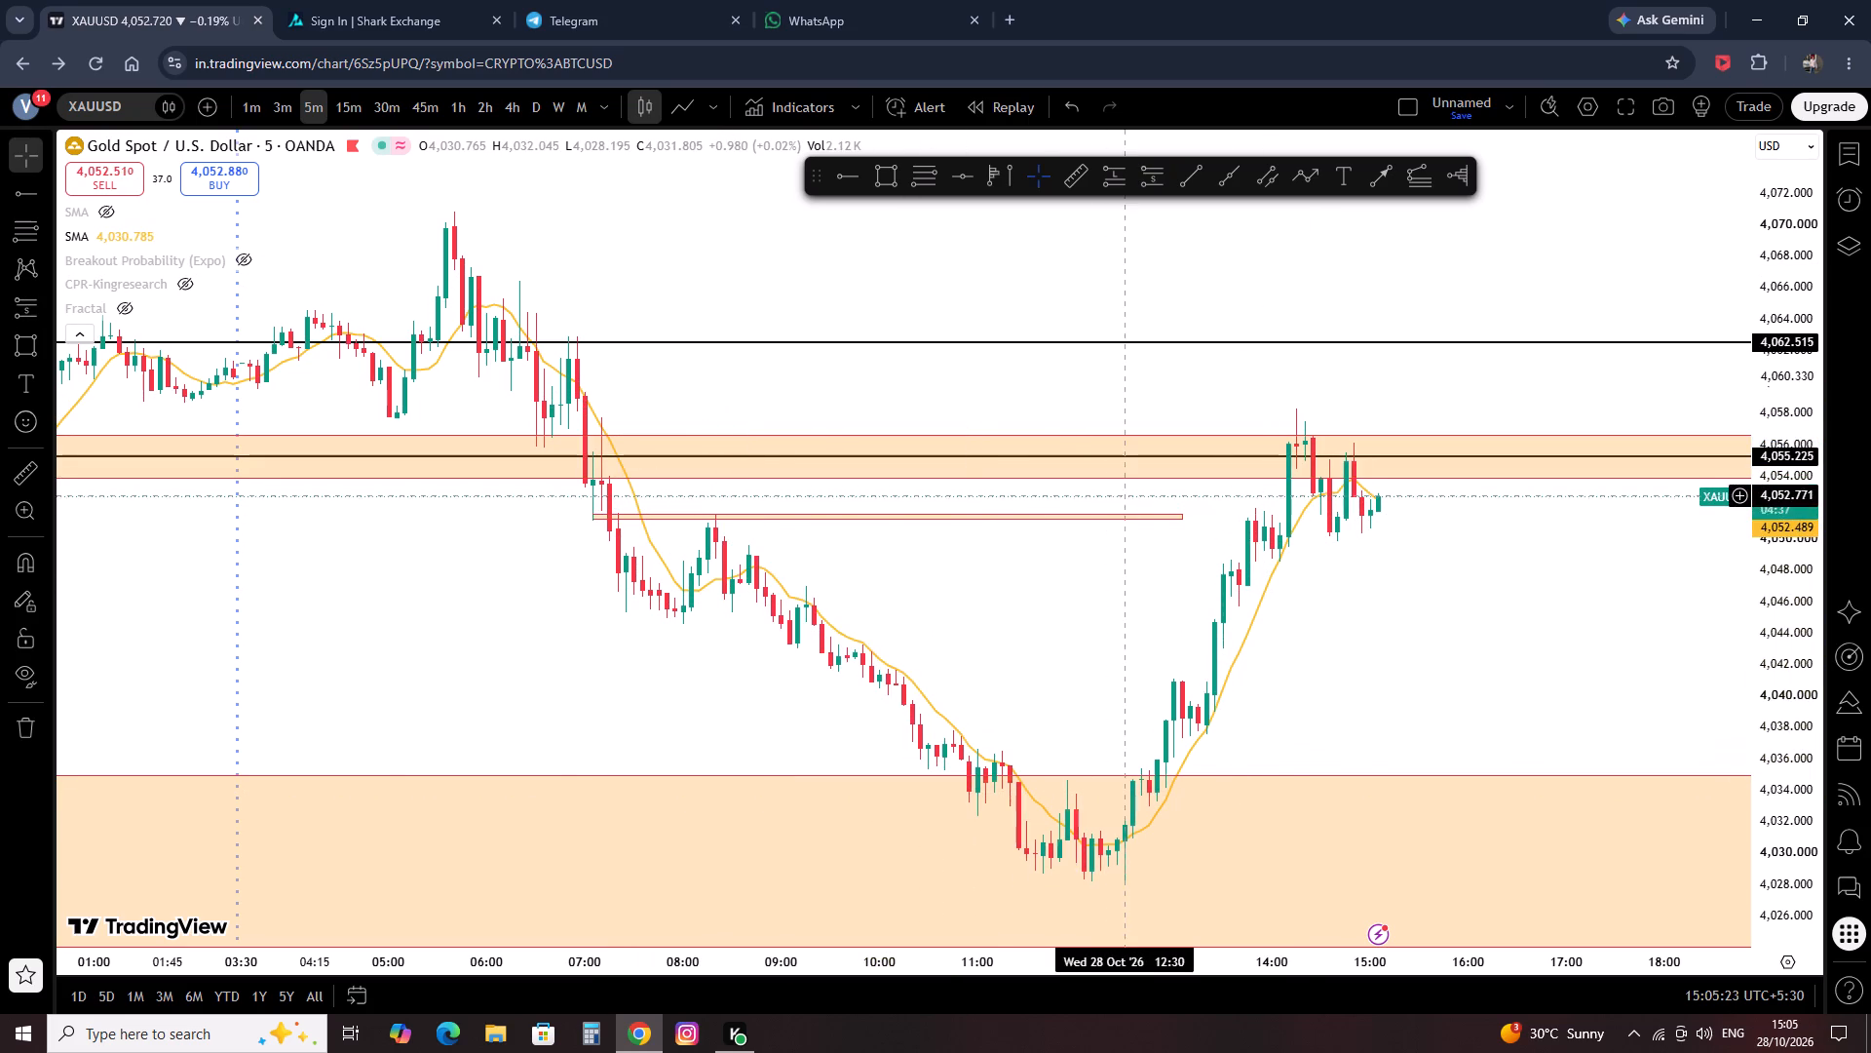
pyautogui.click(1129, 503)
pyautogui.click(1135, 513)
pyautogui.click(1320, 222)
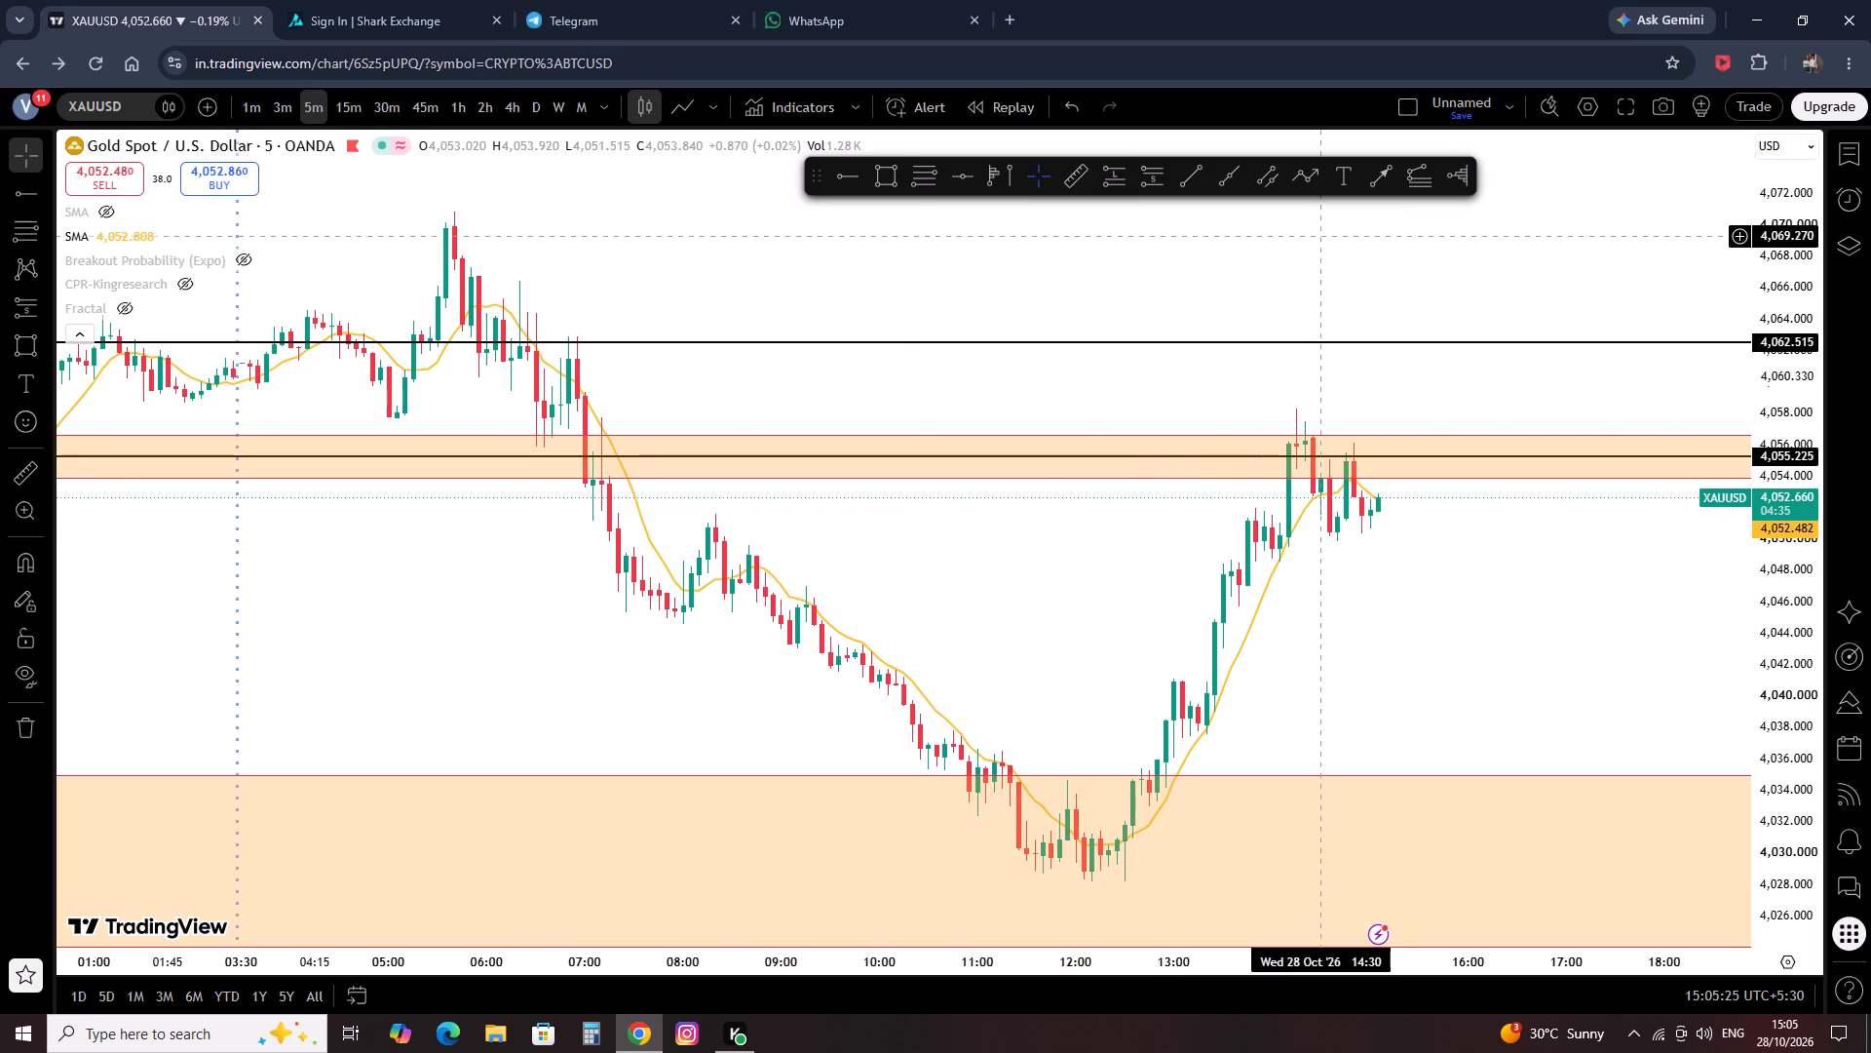
# Delete the horizontal rays at 4,062.515 and 4,055.225 together with the orange zone around 4,055 on the gold chart.
pyautogui.scroll(-5, 655, 536)
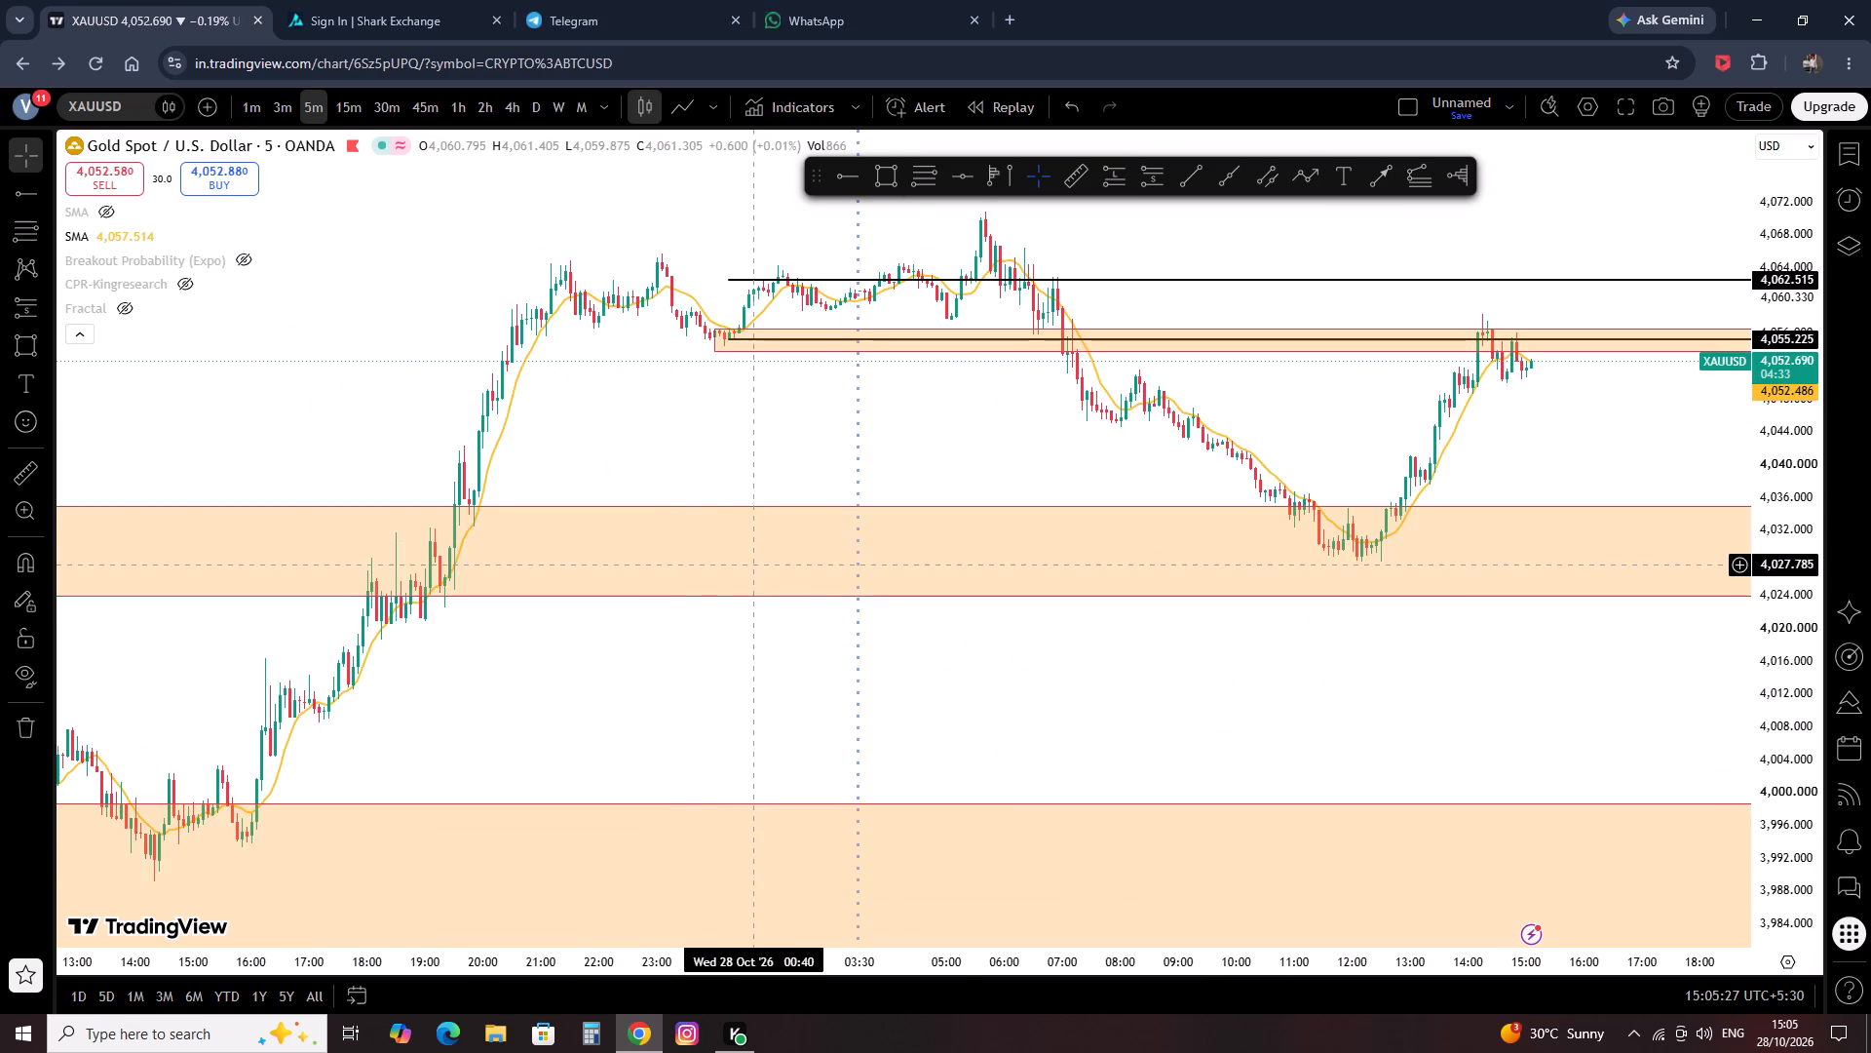
pyautogui.keyDown('ctrl'); pyautogui.moveTo(1060, 455); pyautogui.dragTo(527, 219); pyautogui.keyUp('ctrl')
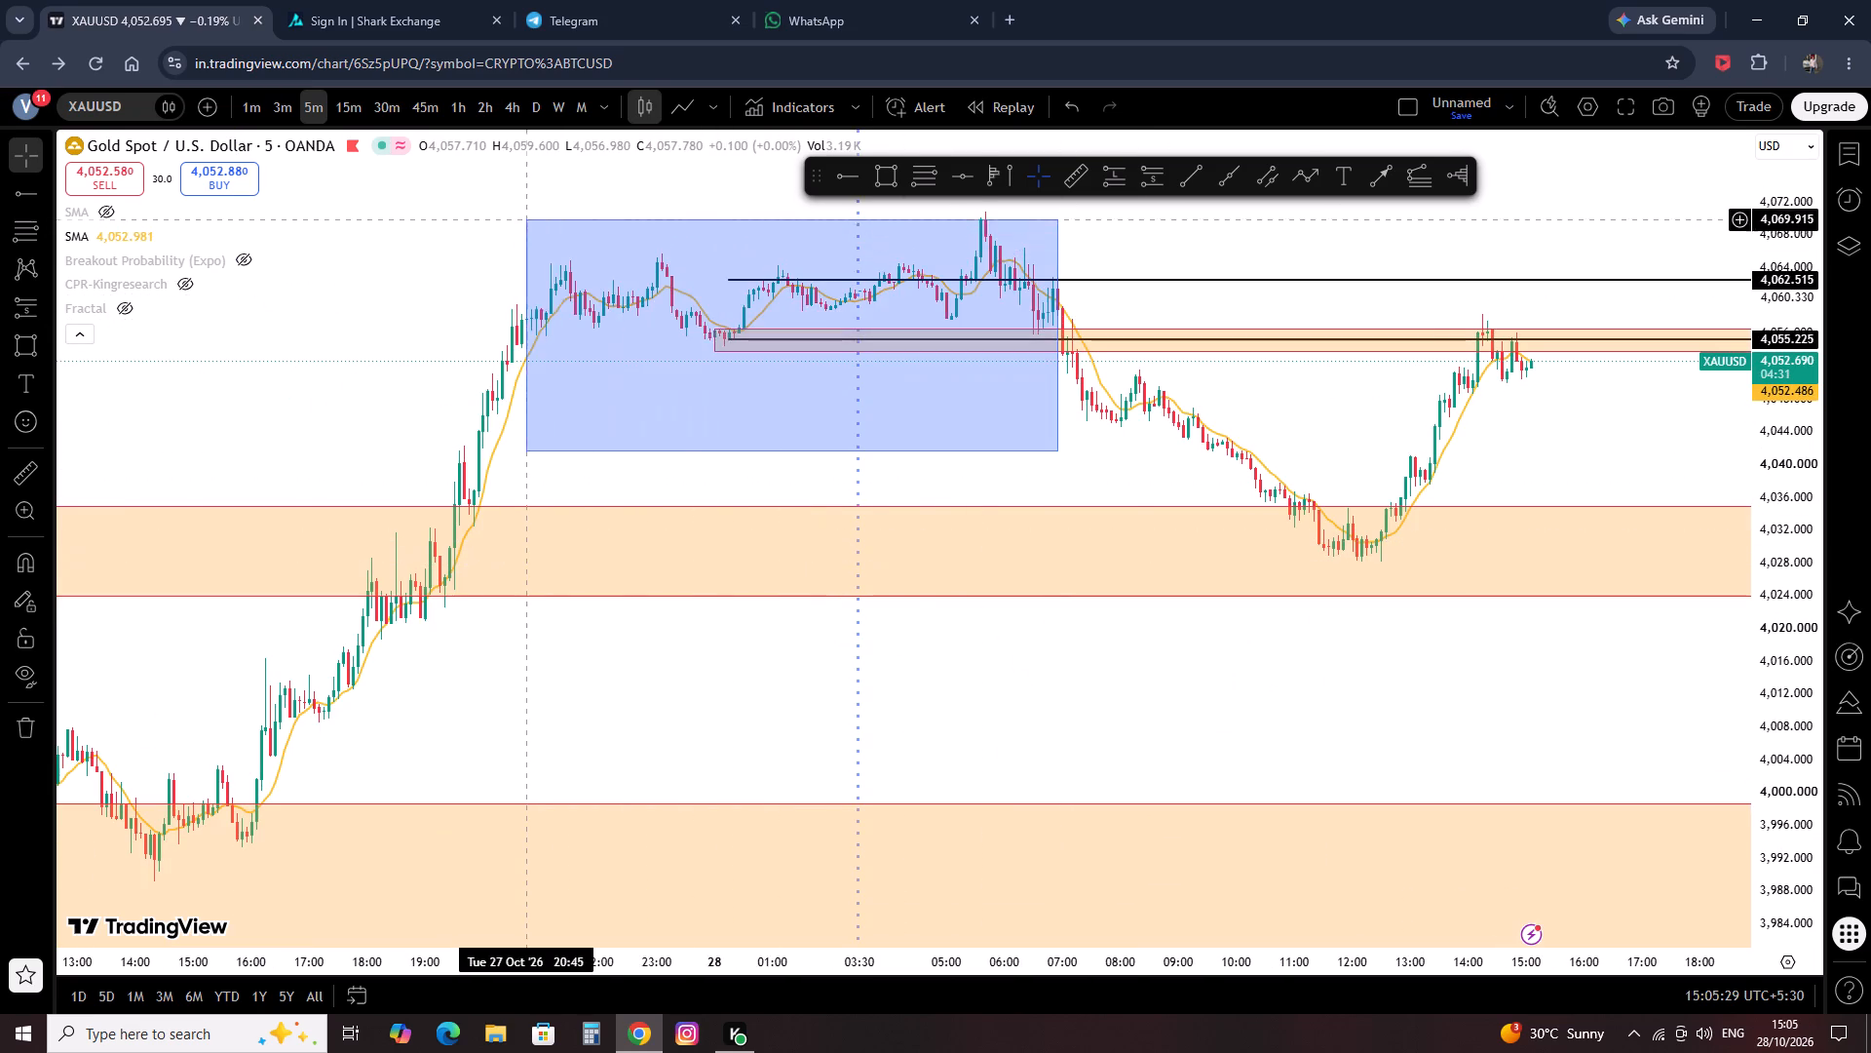
pyautogui.press('Delete')
# Hide the yellow SMA and show the blue SMA on gold's 5-minute chart.
pyautogui.scroll(-4, 723, 370)
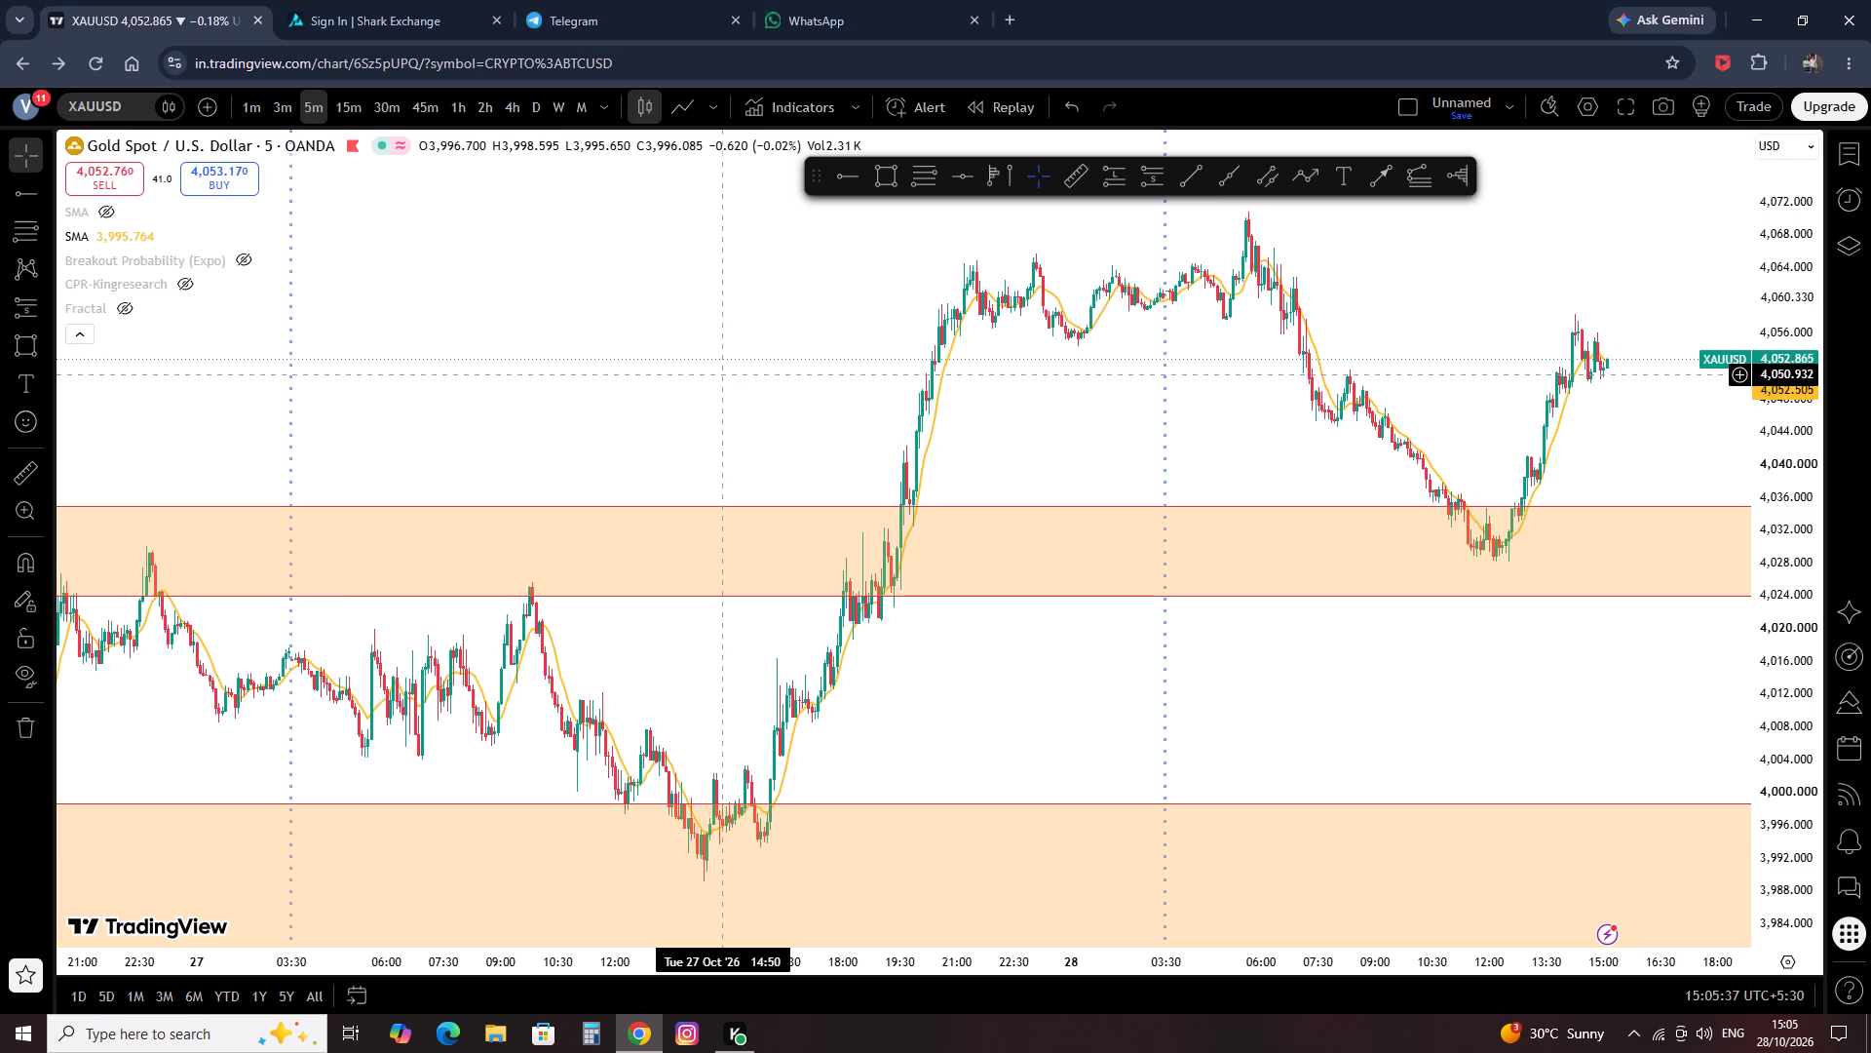
pyautogui.click(94, 234)
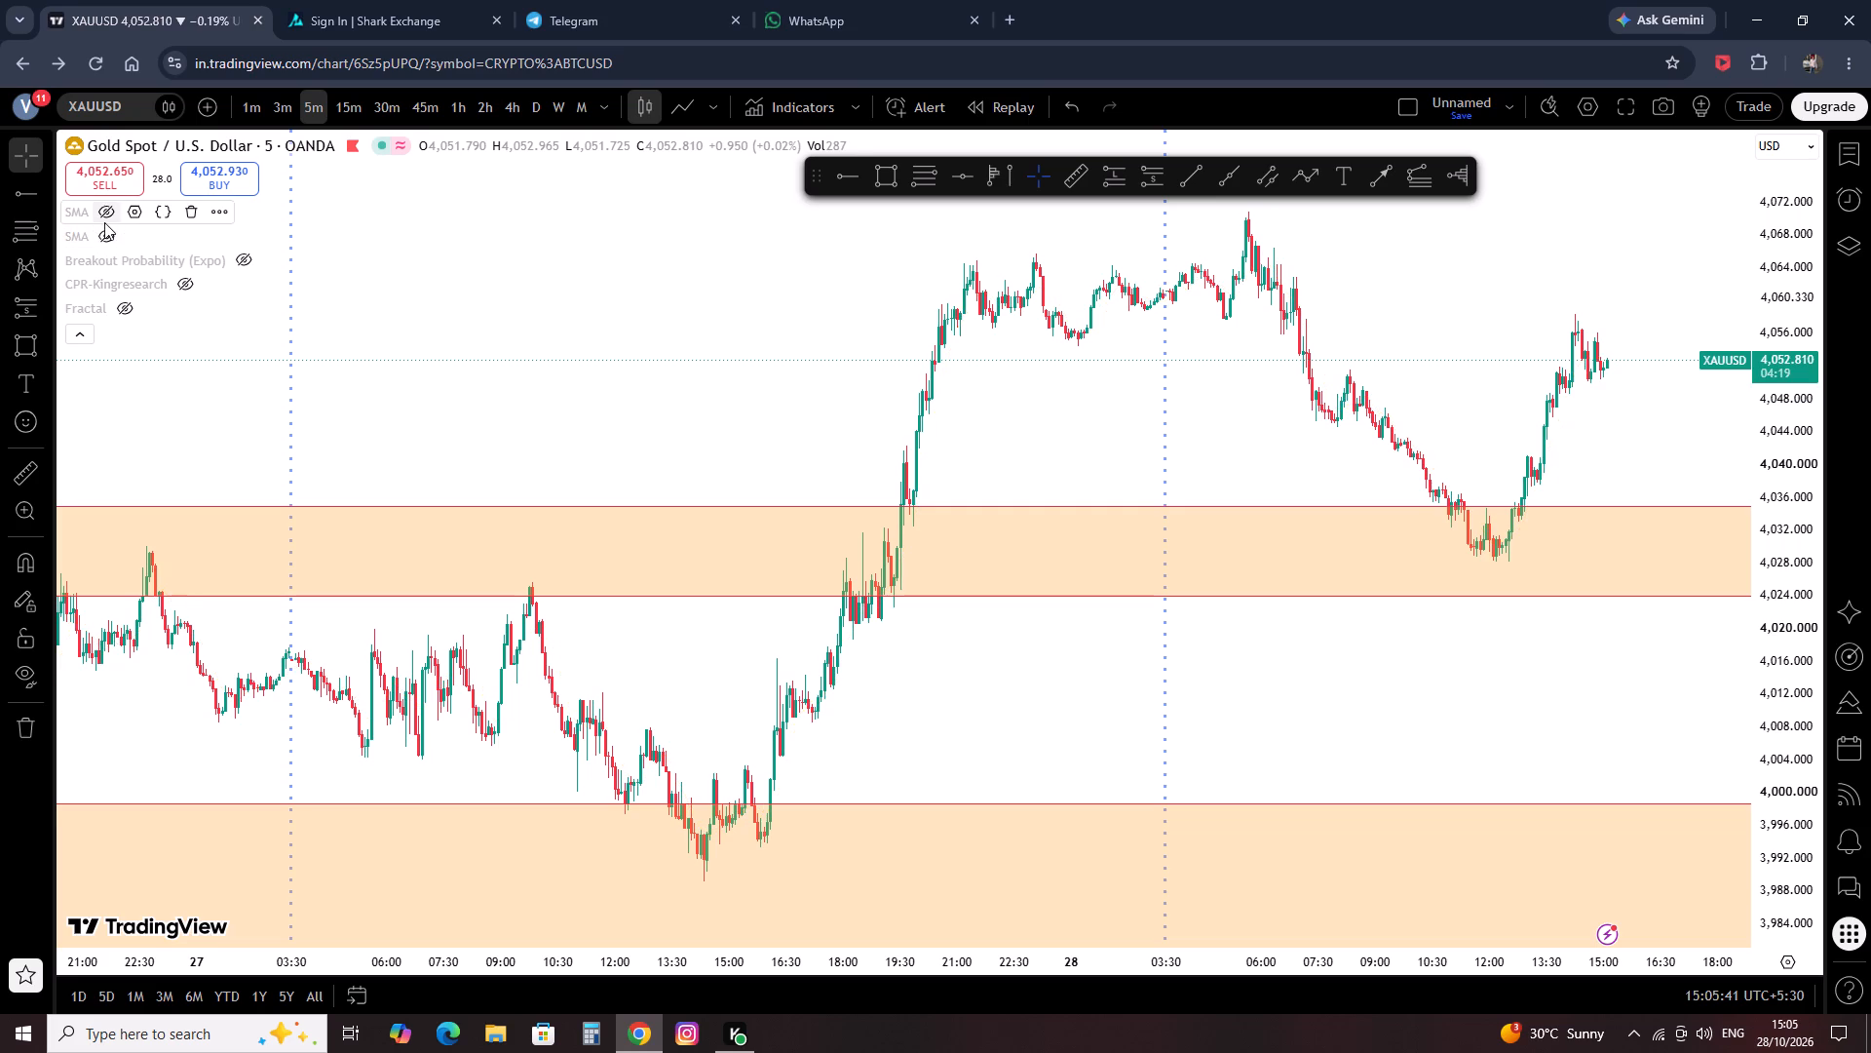
pyautogui.click(104, 222)
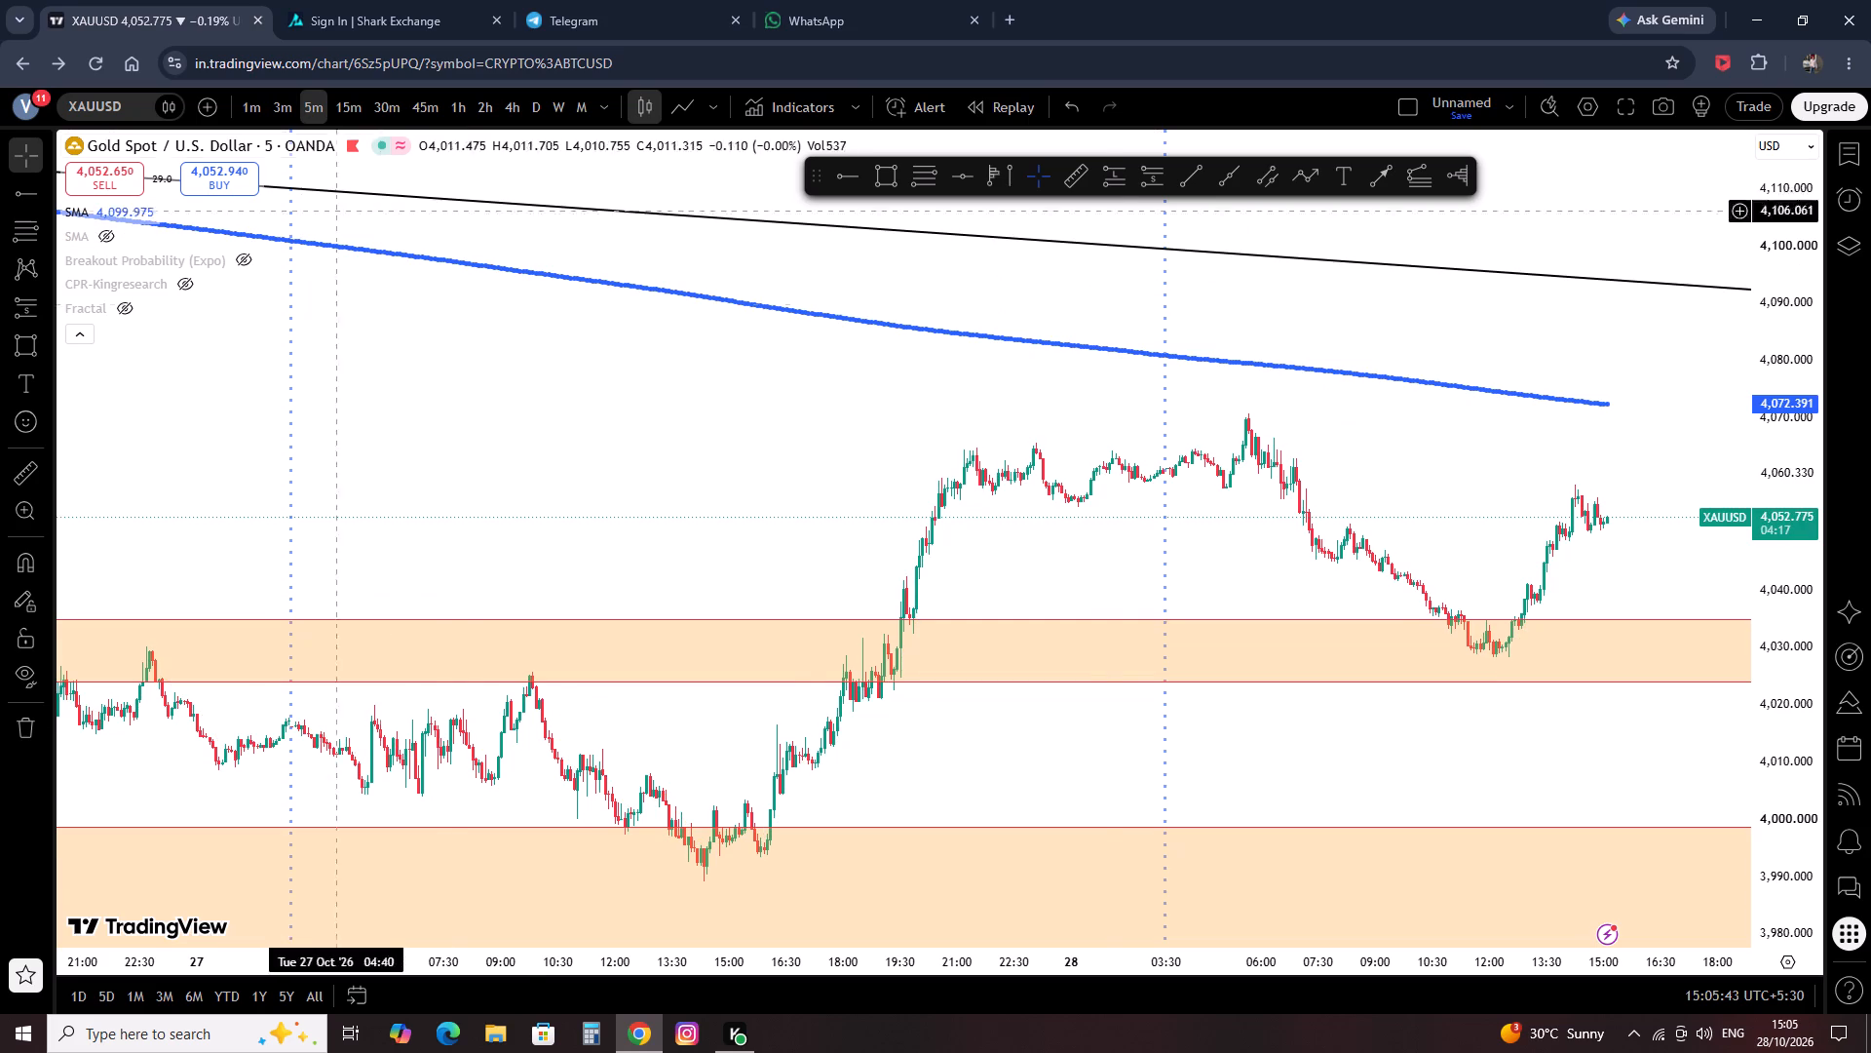
# Examine gold's 5-minute price action since 20 Oct against the blue SMA, descending trend line and orange zones.
pyautogui.scroll(6, 470, 460)
pyautogui.scroll(-8, 470, 460)
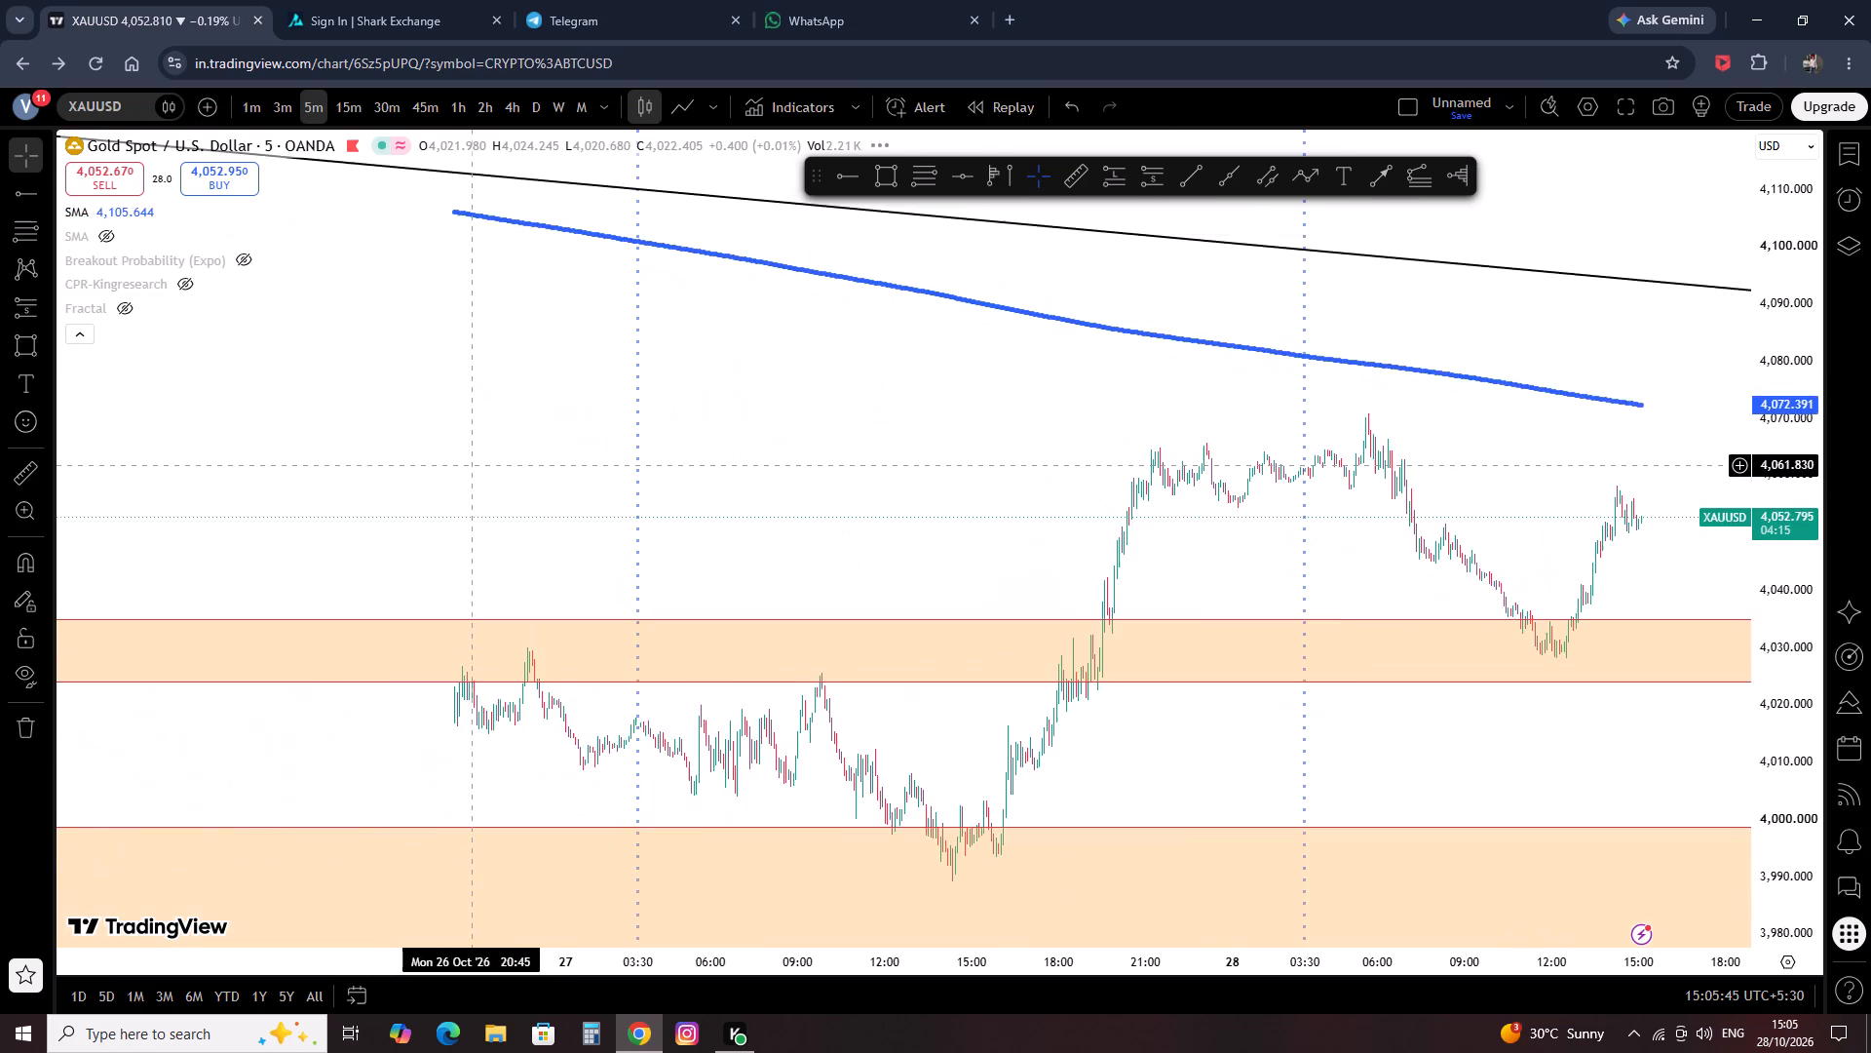
pyautogui.scroll(2, 511, 475)
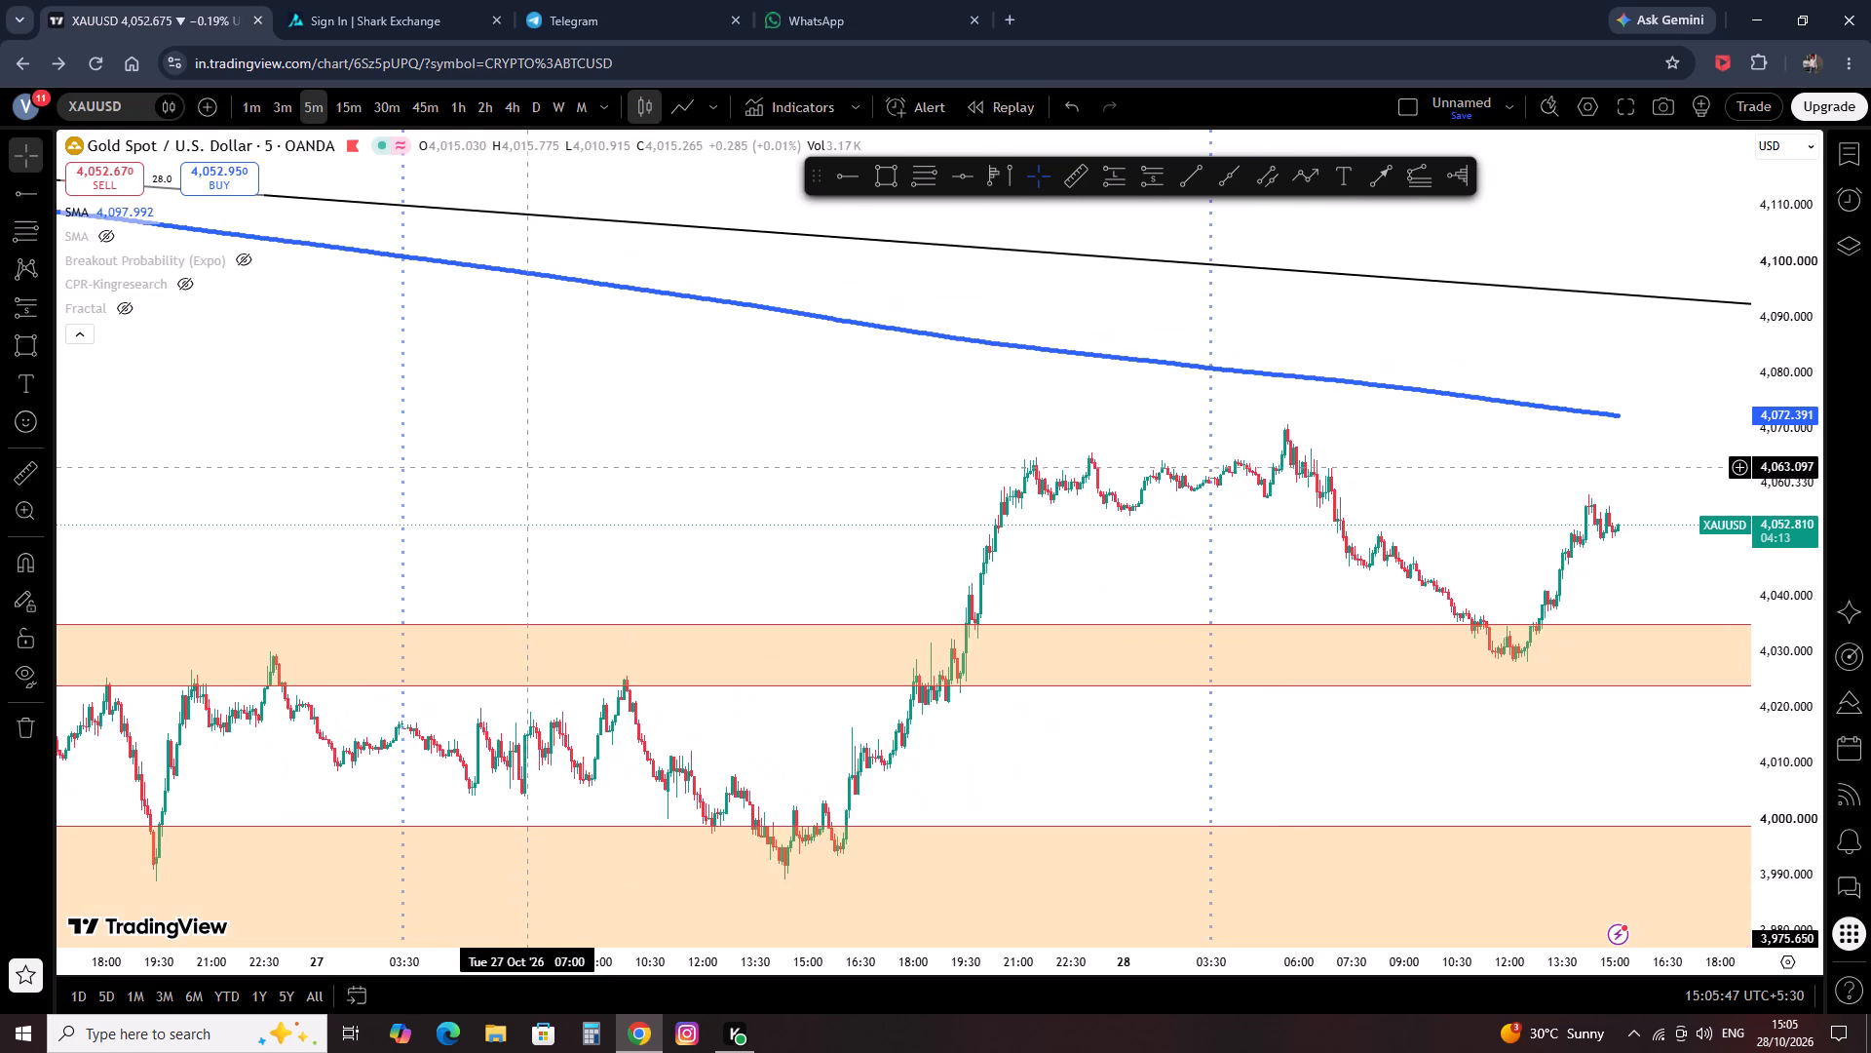
pyautogui.scroll(-9, 523, 455)
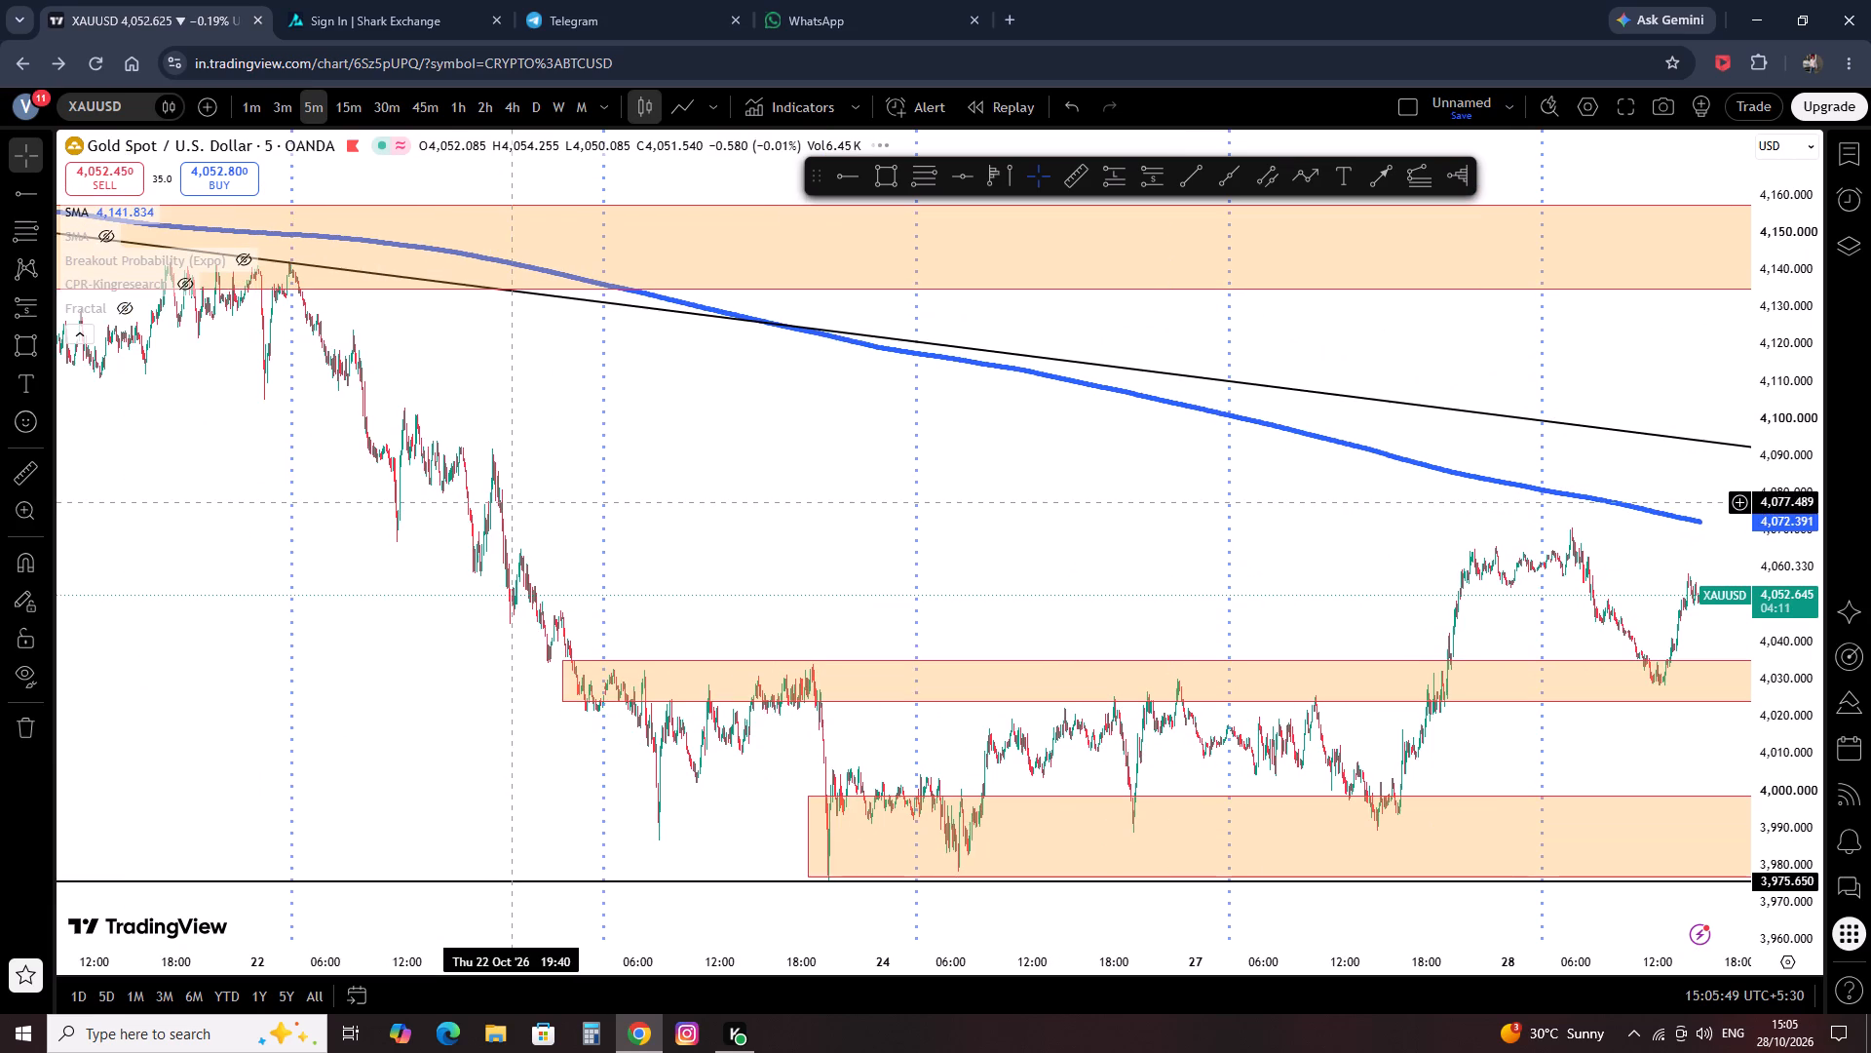
pyautogui.scroll(-3, 512, 516)
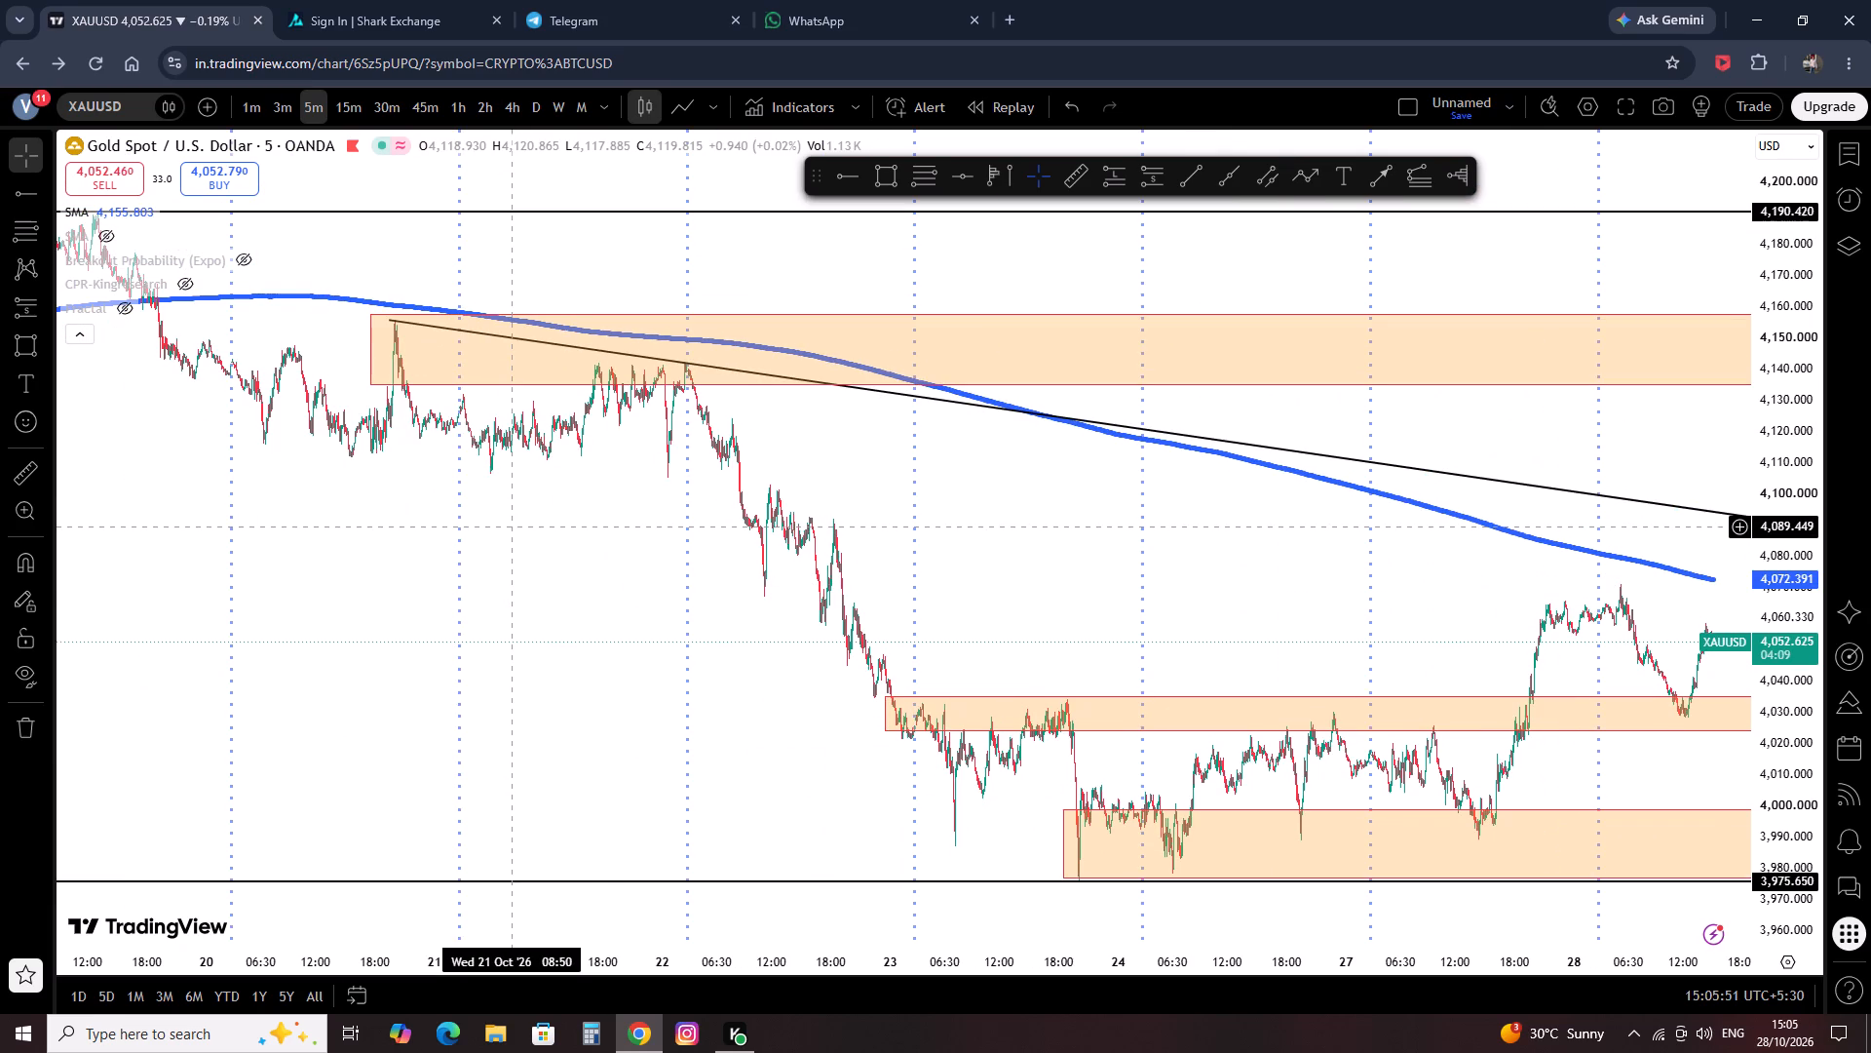
# Switch the chart symbol to BTCUSD.
pyautogui.press('Up')
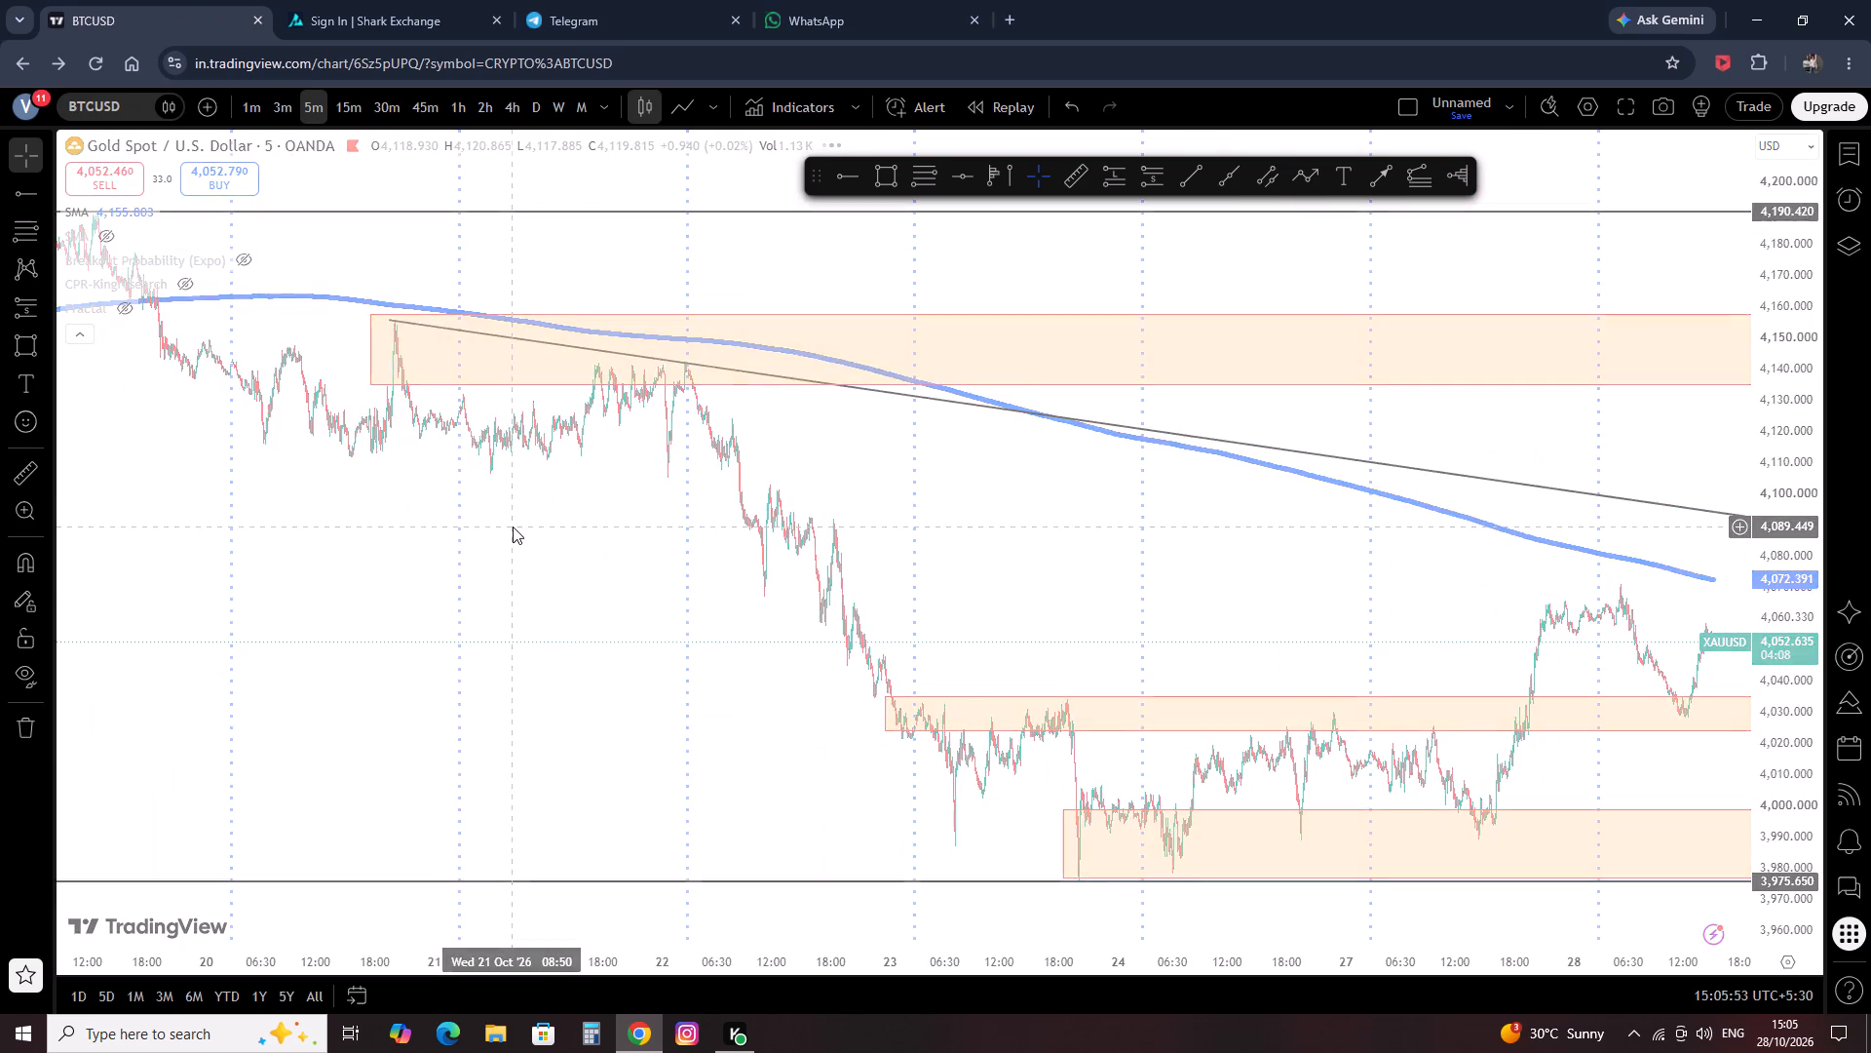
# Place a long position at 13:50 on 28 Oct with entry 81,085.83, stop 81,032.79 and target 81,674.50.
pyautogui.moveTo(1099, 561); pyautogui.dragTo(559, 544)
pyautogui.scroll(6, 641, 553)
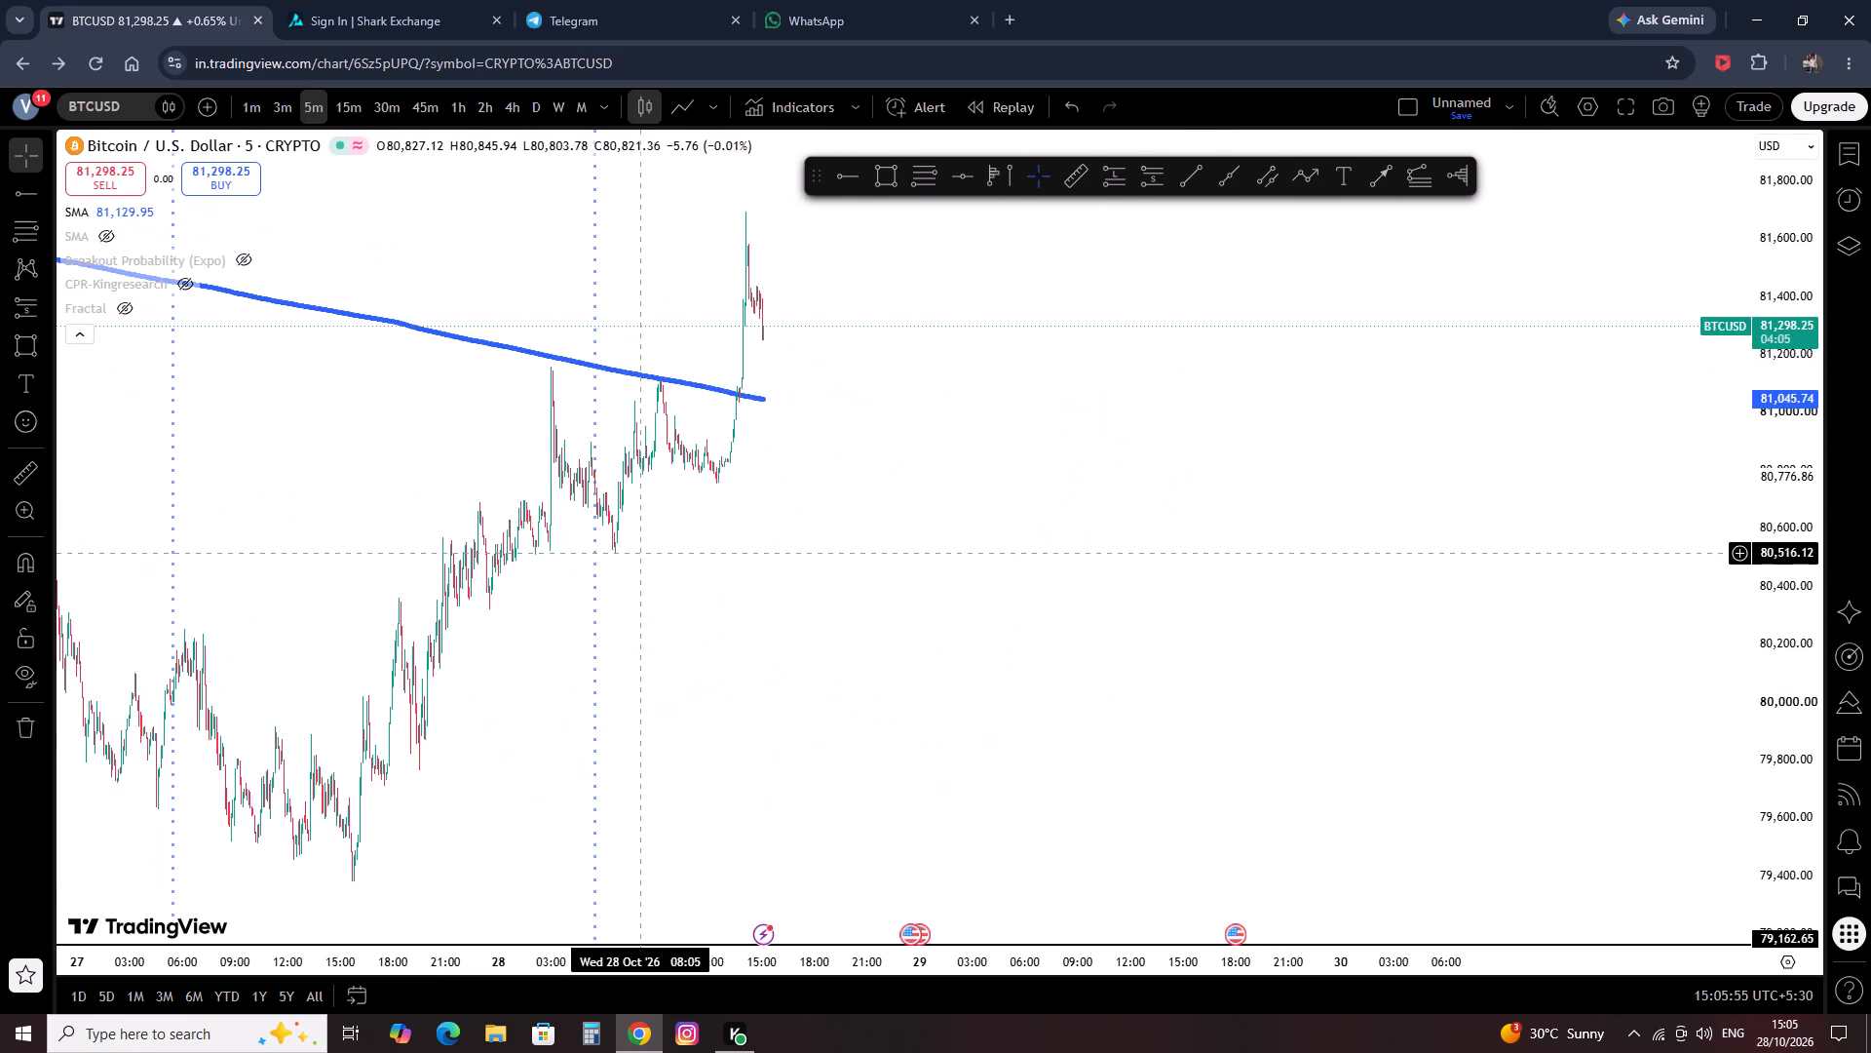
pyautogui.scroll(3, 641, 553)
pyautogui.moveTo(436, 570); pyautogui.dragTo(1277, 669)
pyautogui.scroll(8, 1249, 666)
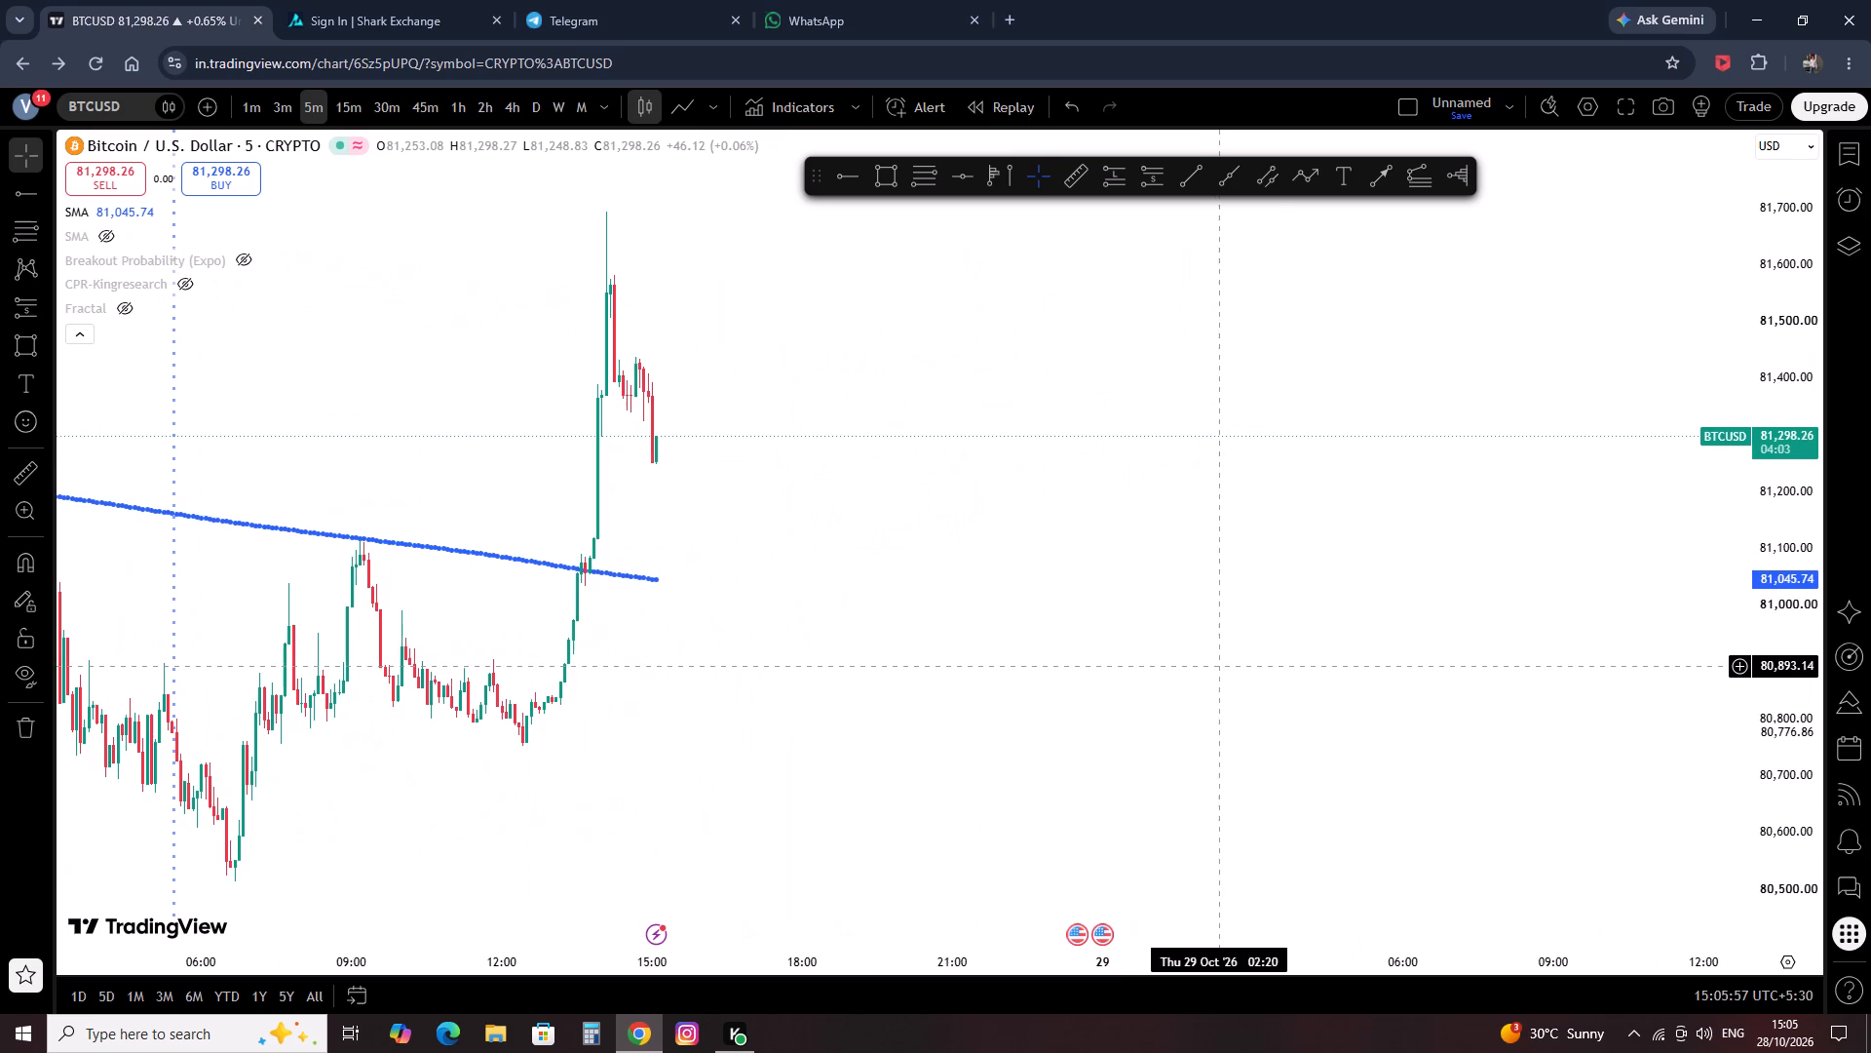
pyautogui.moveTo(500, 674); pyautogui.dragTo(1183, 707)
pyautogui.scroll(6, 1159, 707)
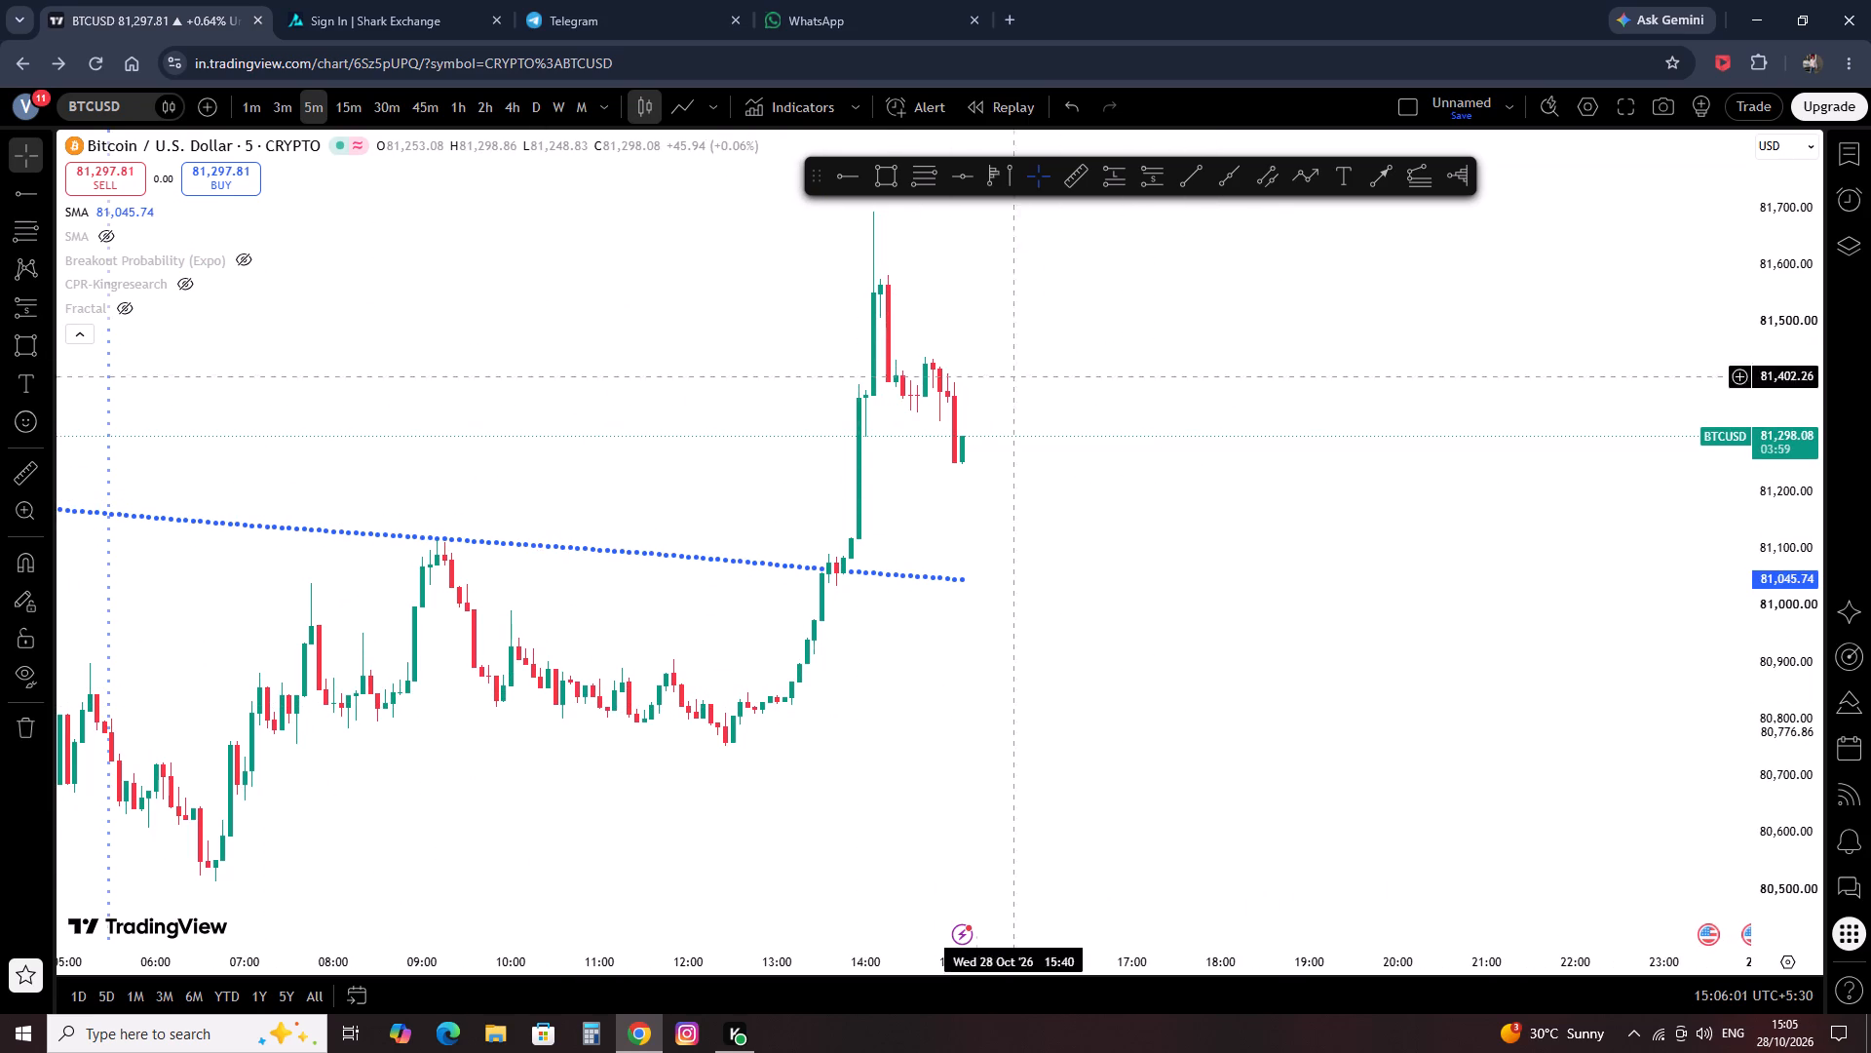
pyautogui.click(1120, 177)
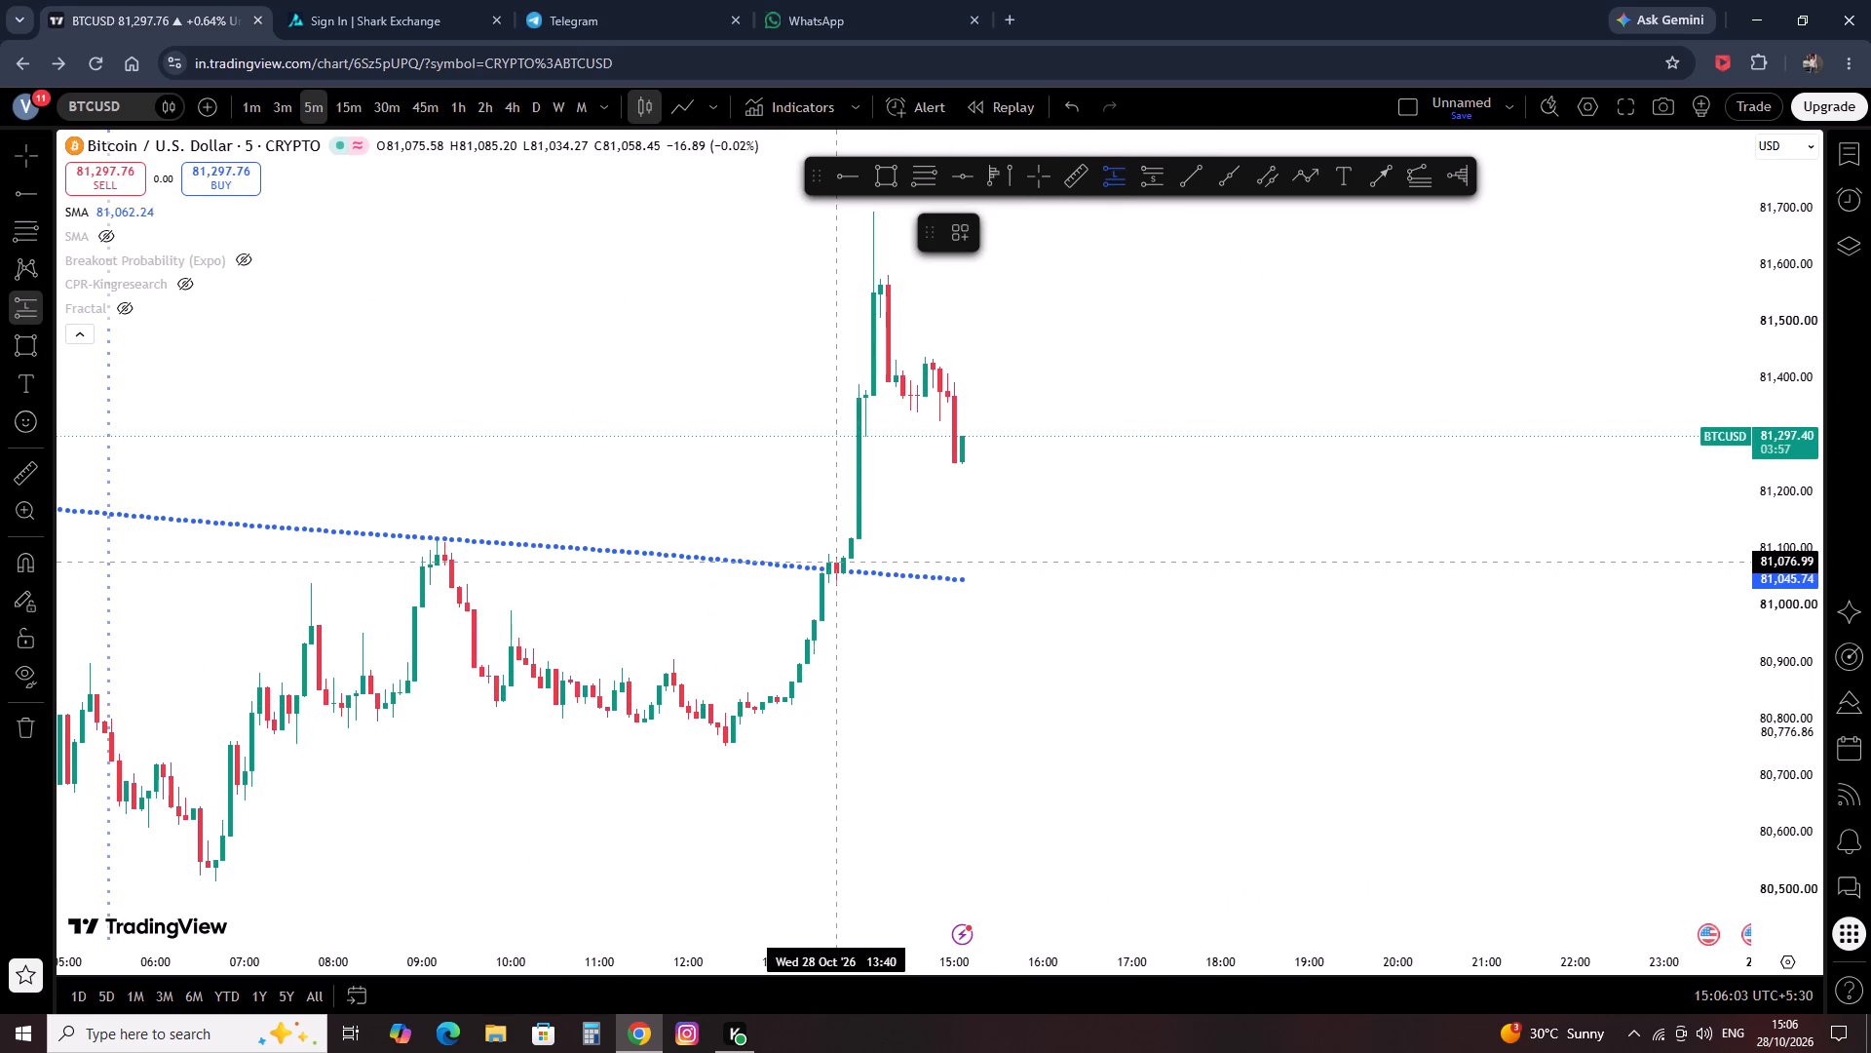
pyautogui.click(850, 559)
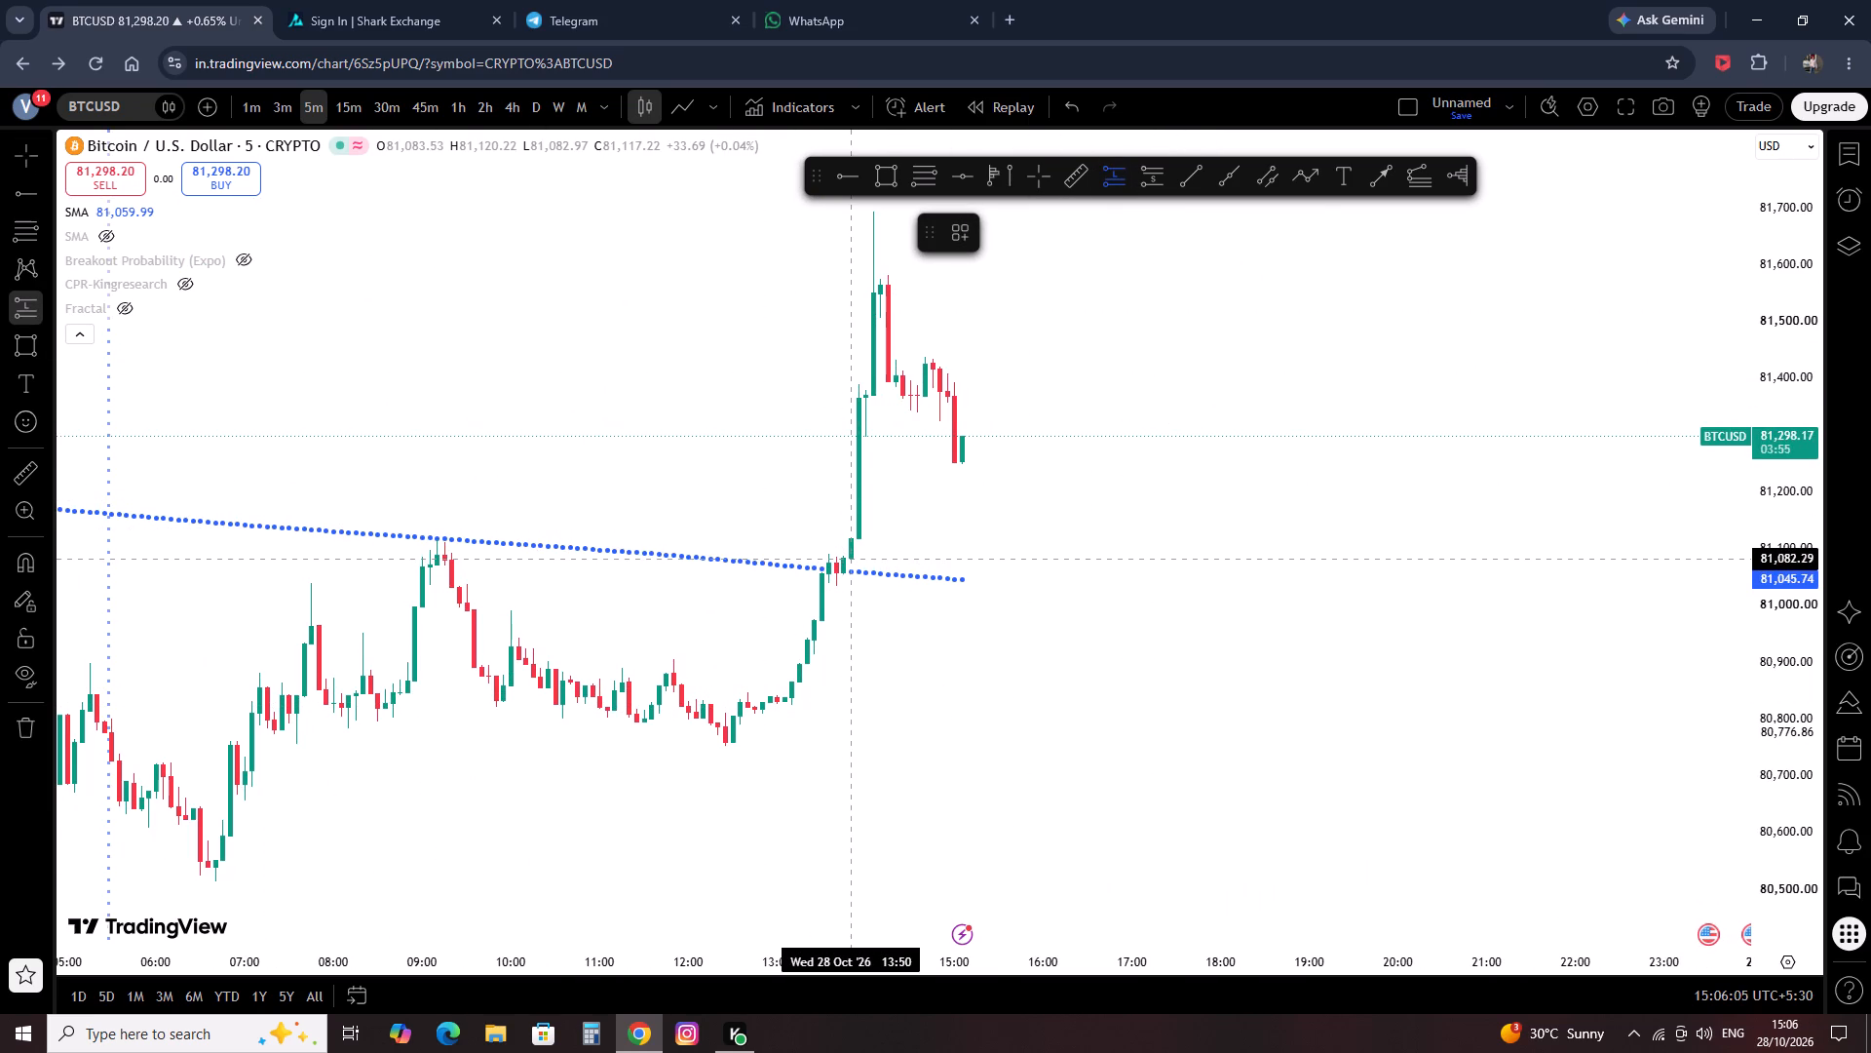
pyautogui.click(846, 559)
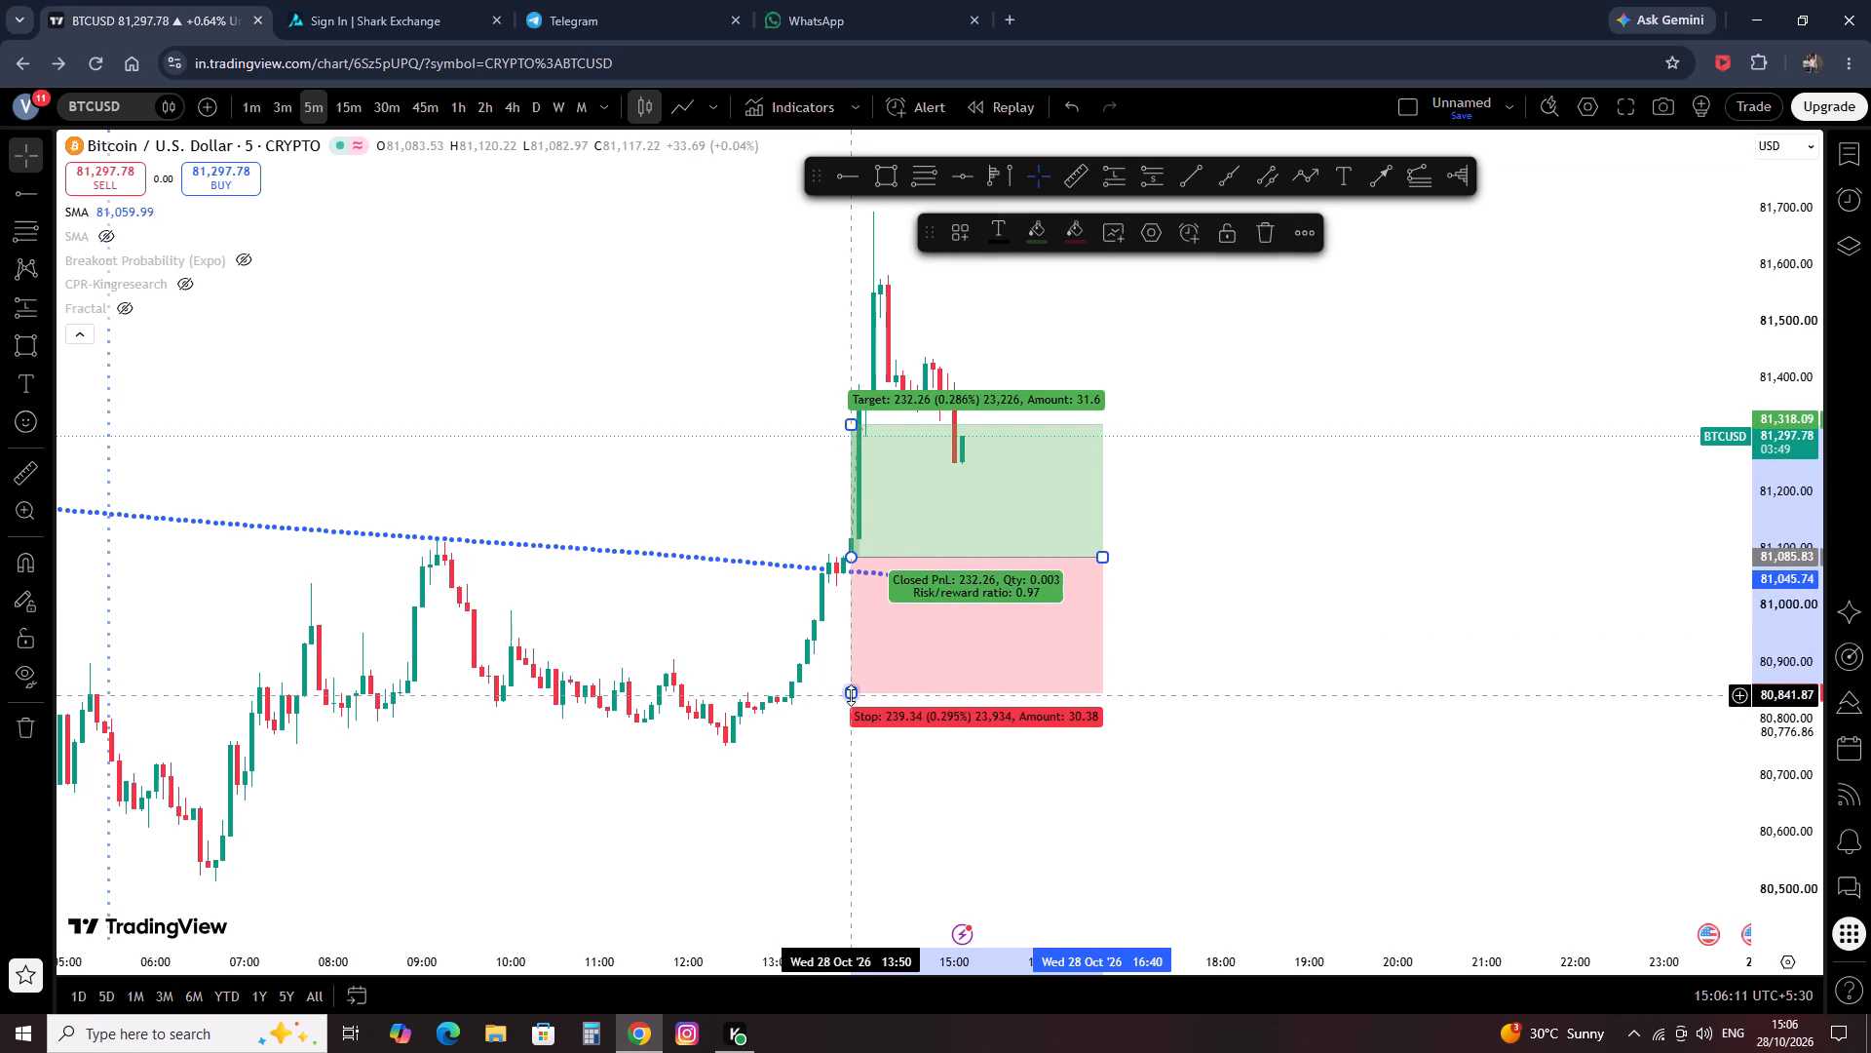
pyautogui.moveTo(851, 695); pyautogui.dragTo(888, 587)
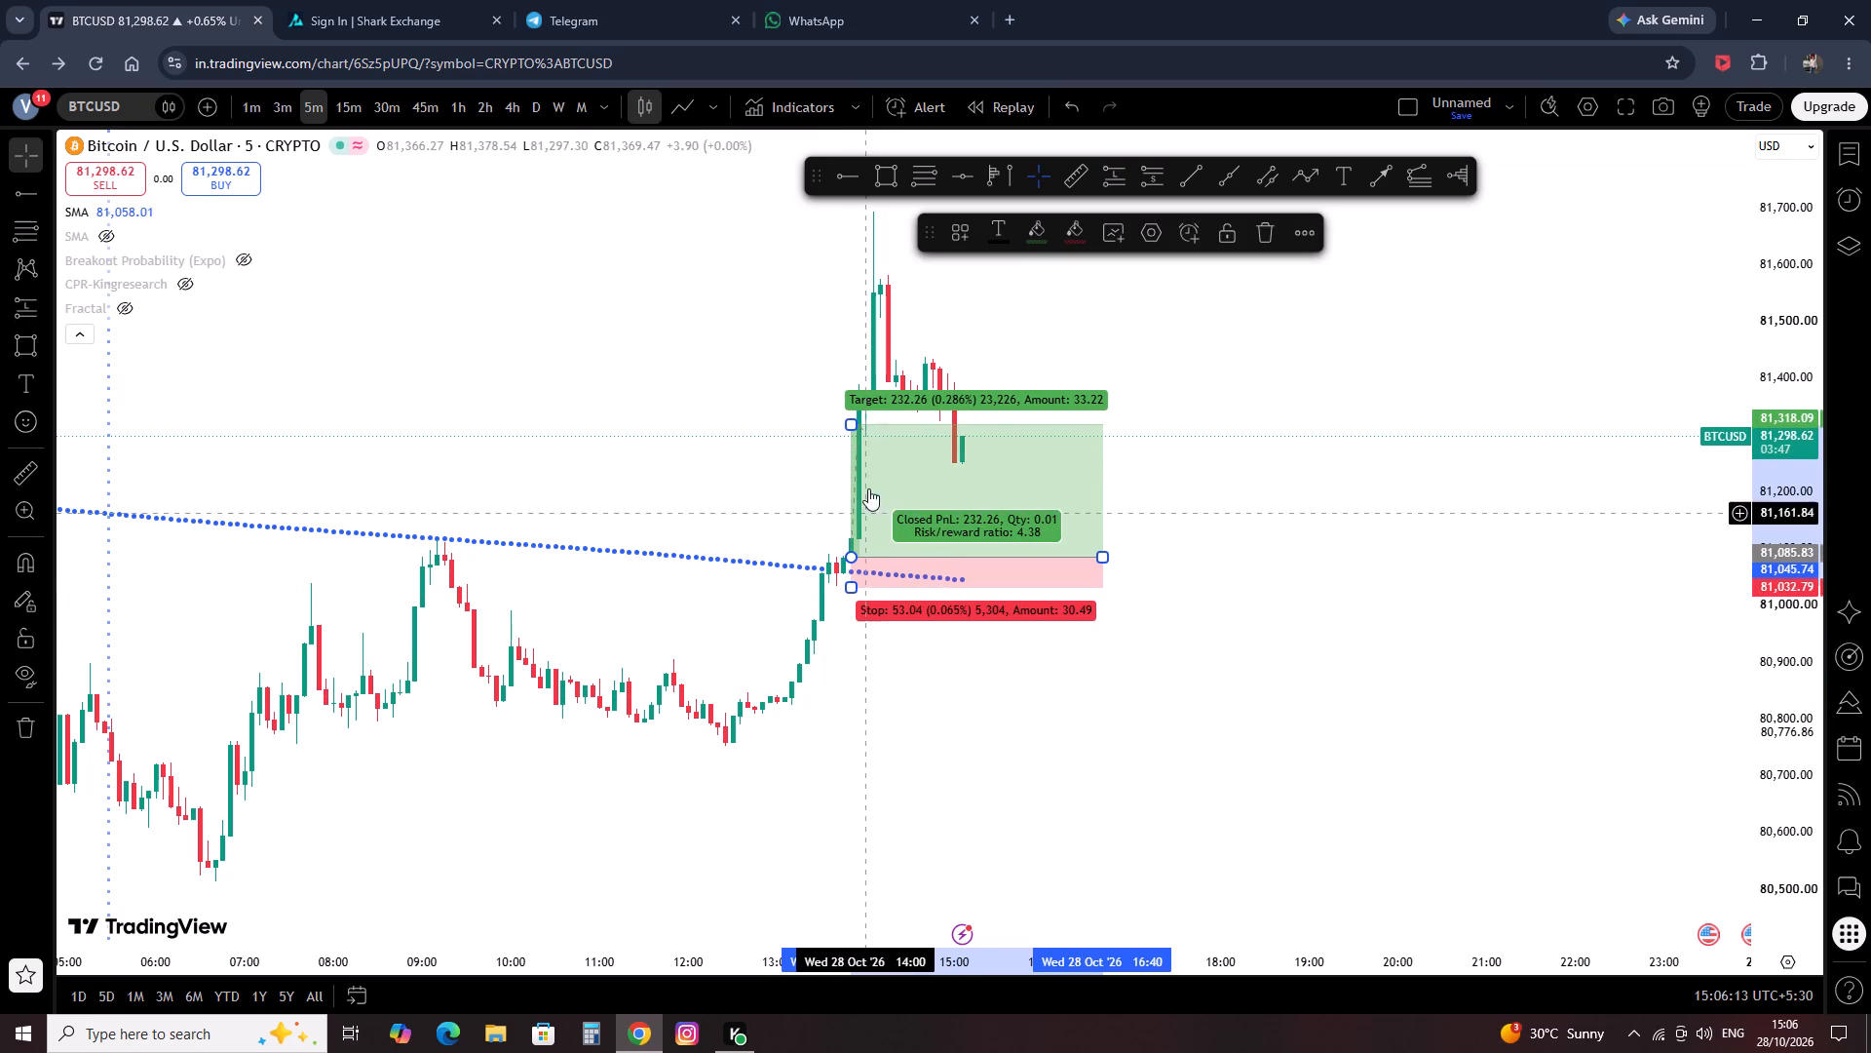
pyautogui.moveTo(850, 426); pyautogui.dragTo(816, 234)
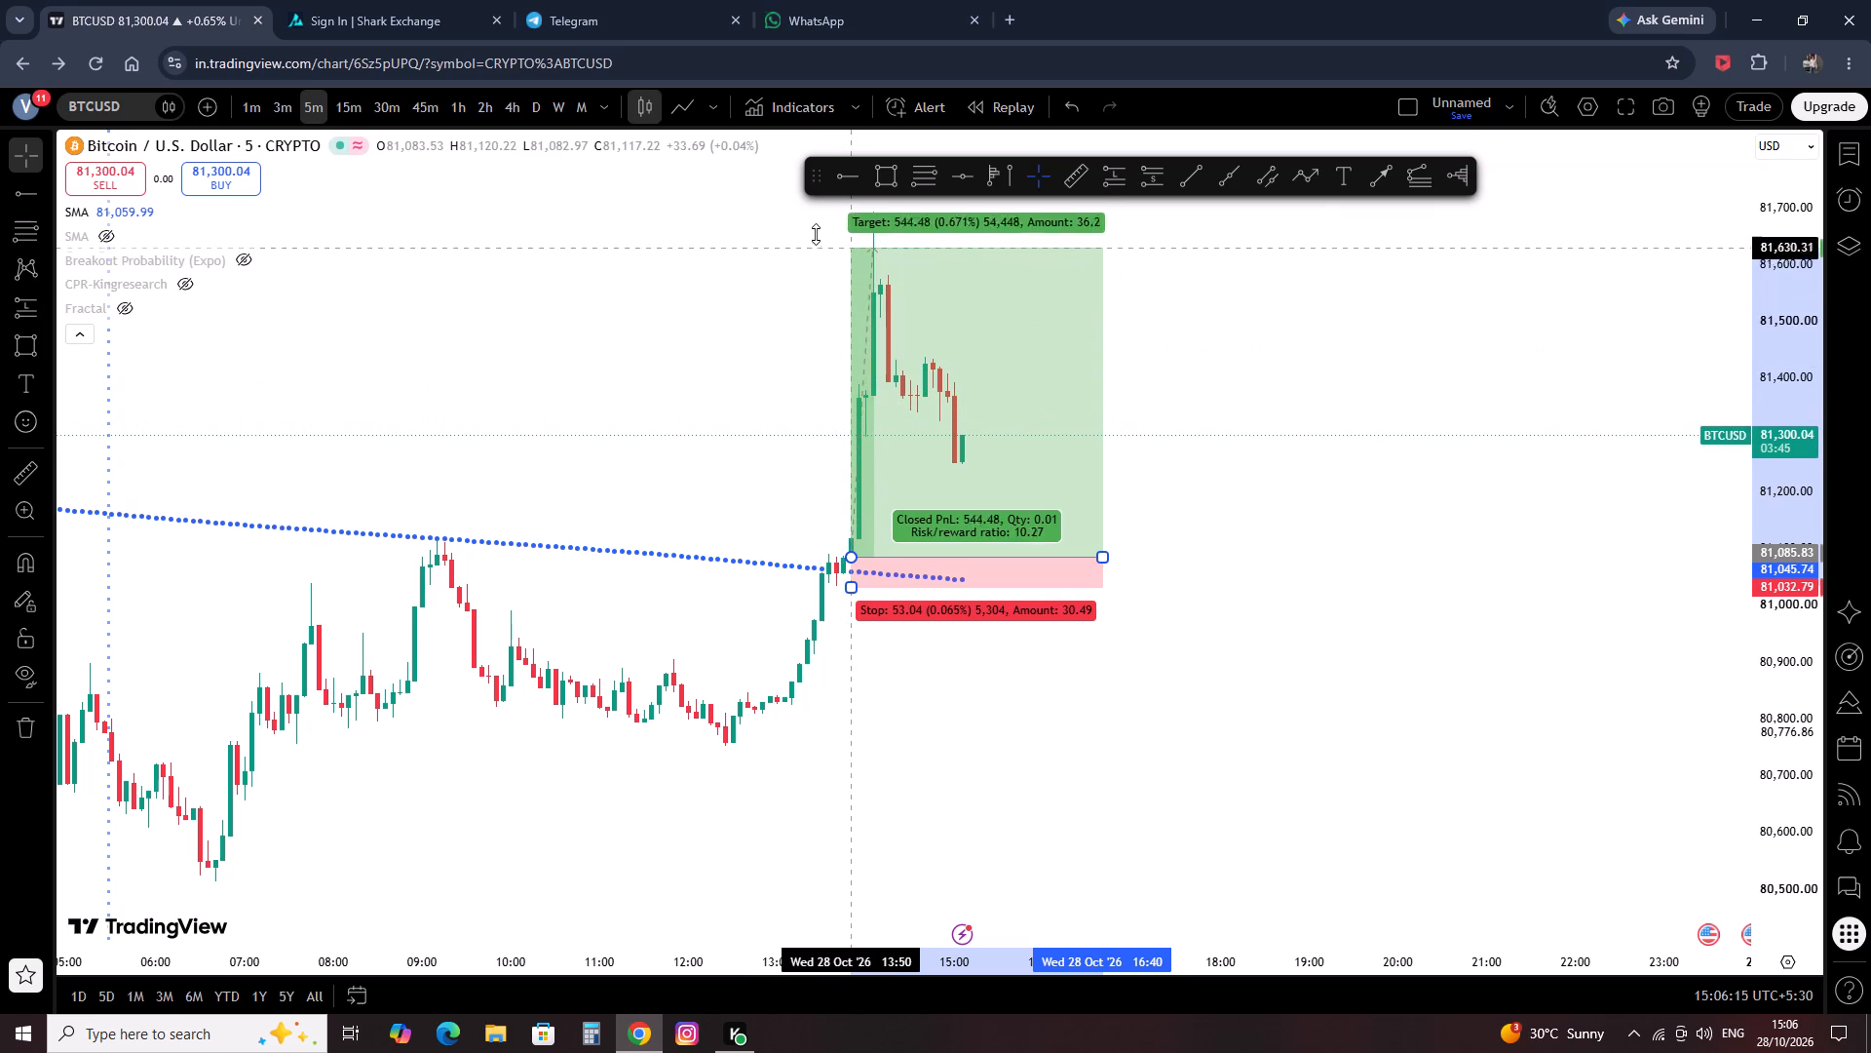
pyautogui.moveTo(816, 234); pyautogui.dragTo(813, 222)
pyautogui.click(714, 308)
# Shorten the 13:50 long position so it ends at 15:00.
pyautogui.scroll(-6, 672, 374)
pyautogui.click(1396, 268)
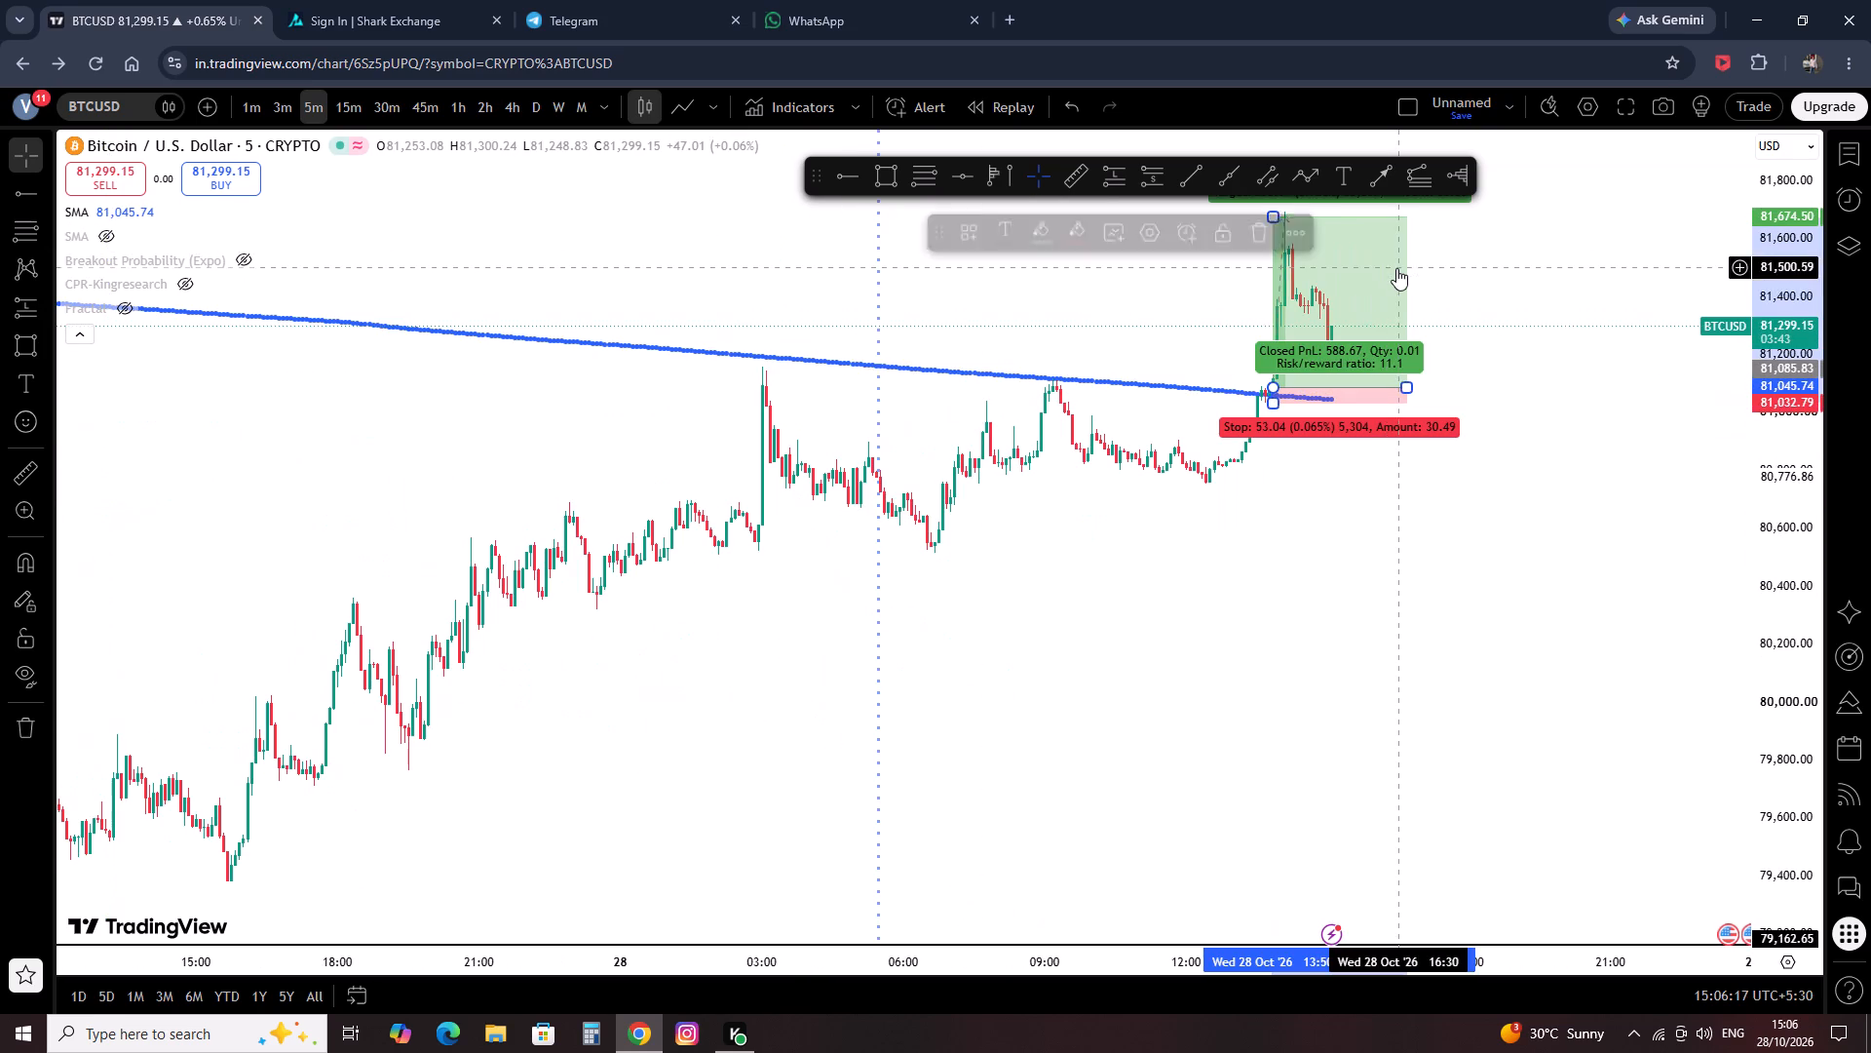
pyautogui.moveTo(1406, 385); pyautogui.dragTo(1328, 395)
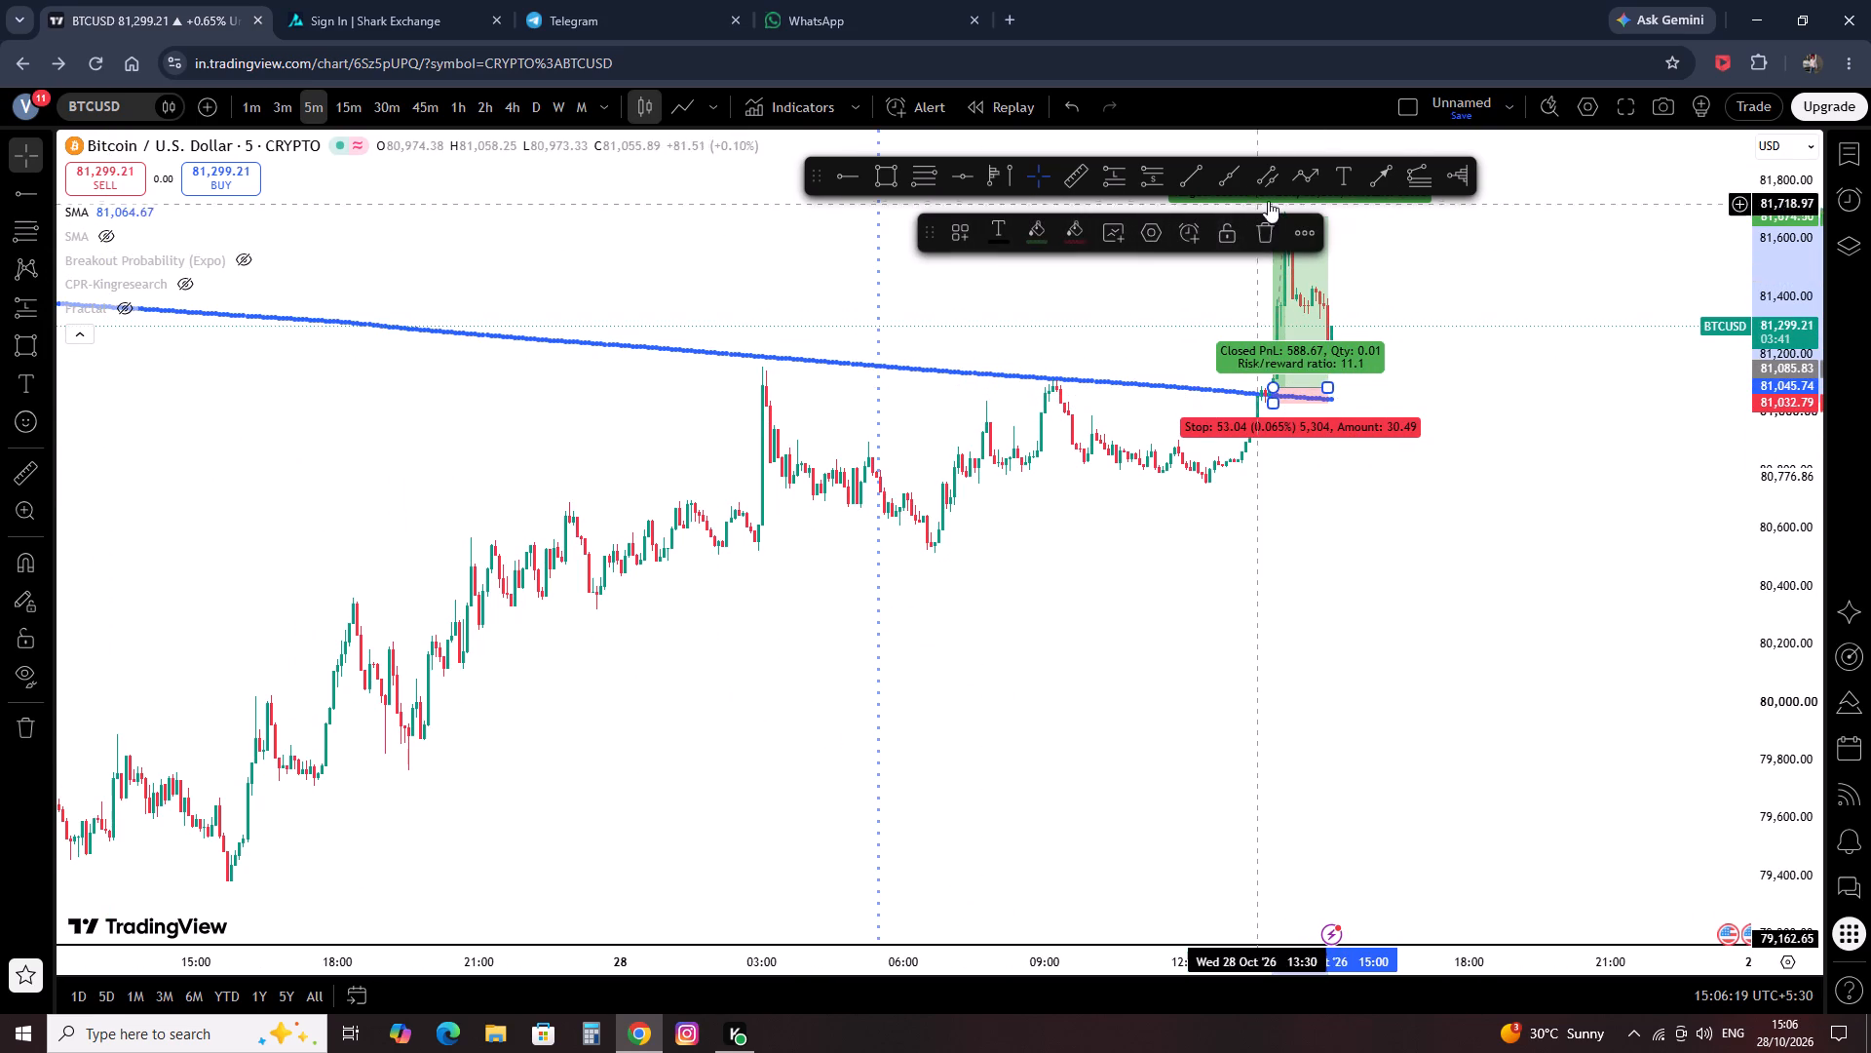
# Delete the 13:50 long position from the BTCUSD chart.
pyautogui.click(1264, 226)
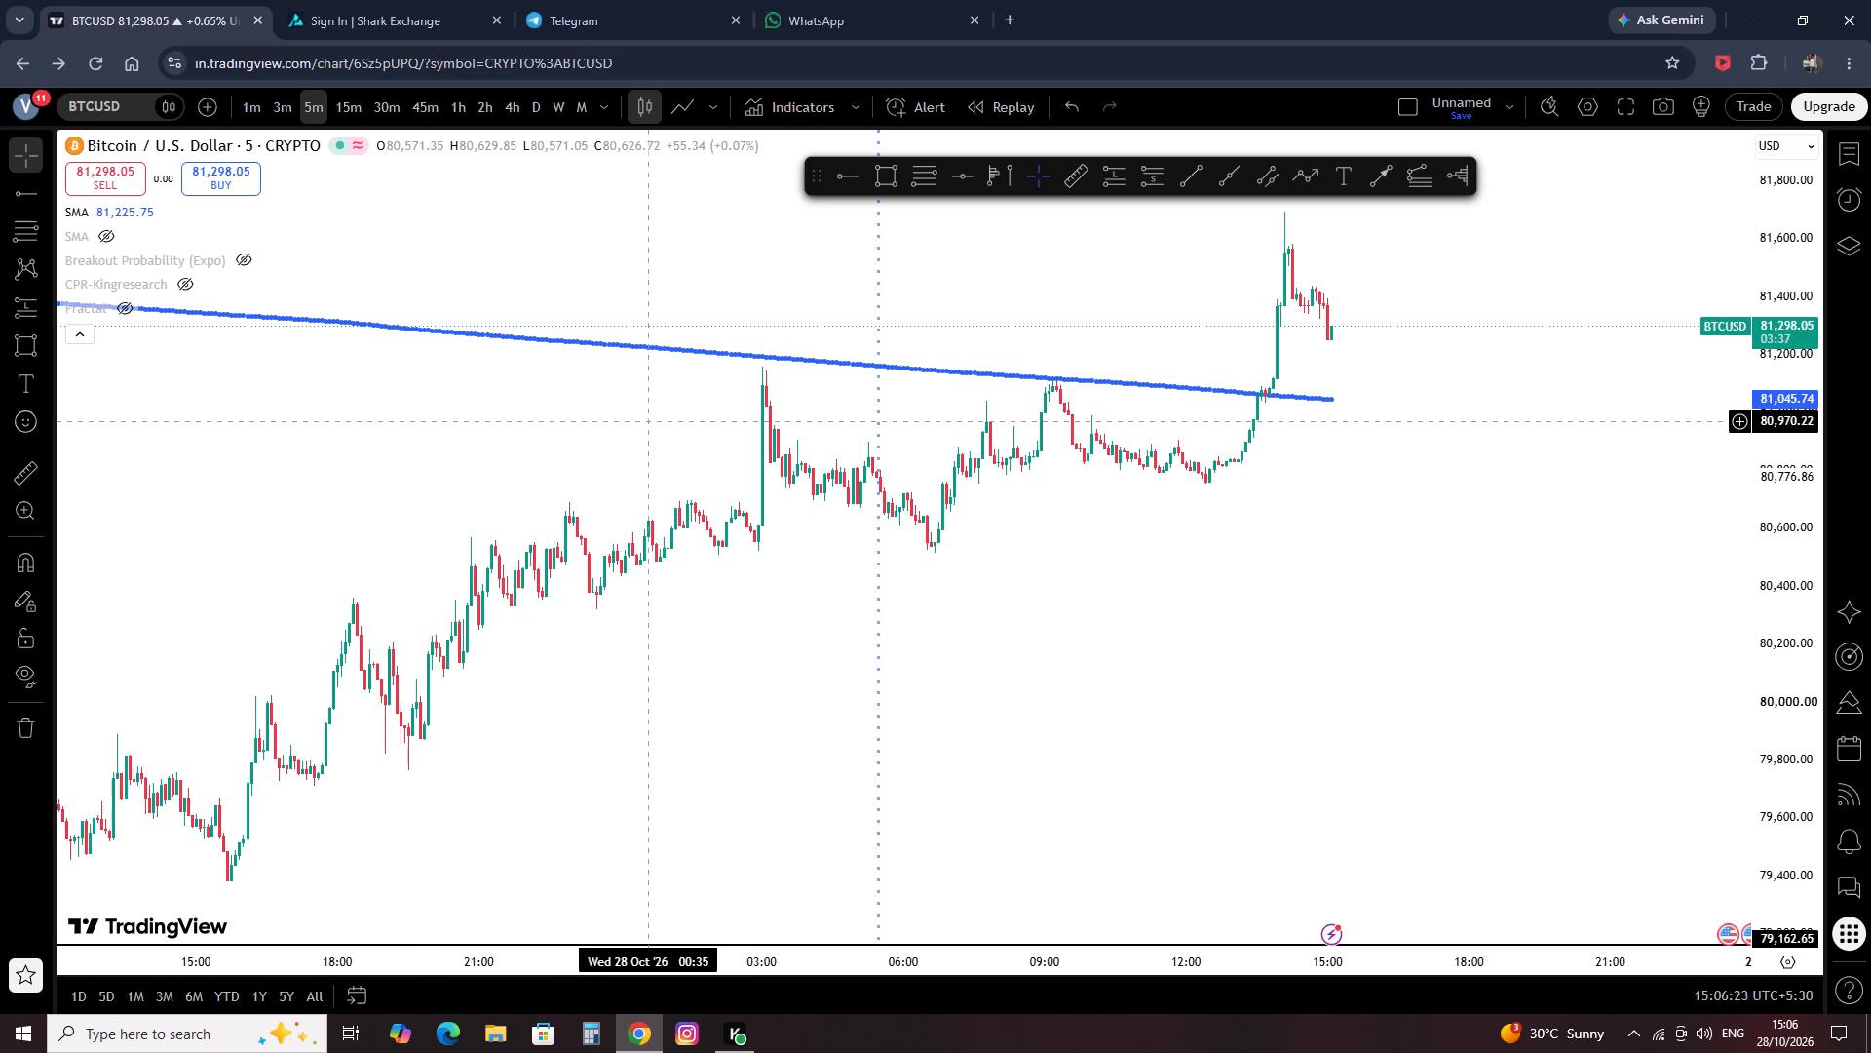
# Switch the BTCUSD chart to the 1-hour timeframe.
pyautogui.moveTo(419, 389); pyautogui.dragTo(720, 396)
pyautogui.scroll(-16, 720, 396)
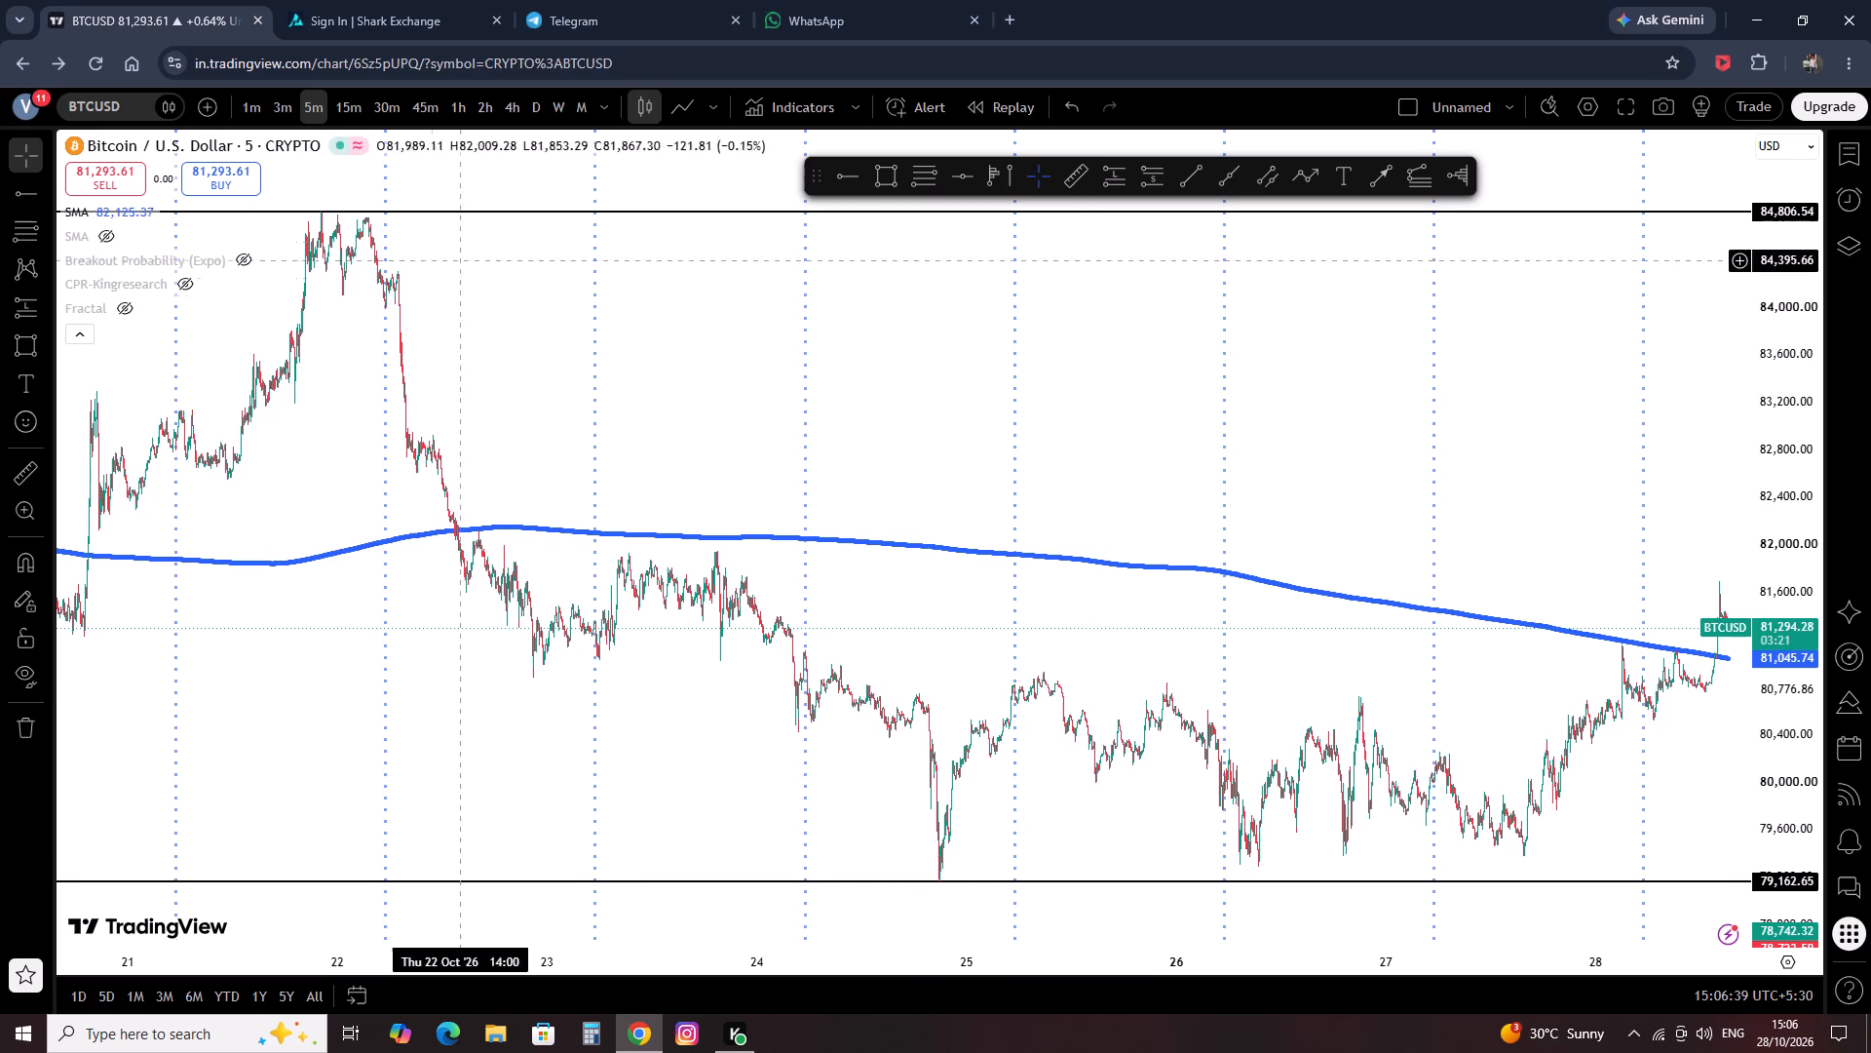
pyautogui.click(460, 103)
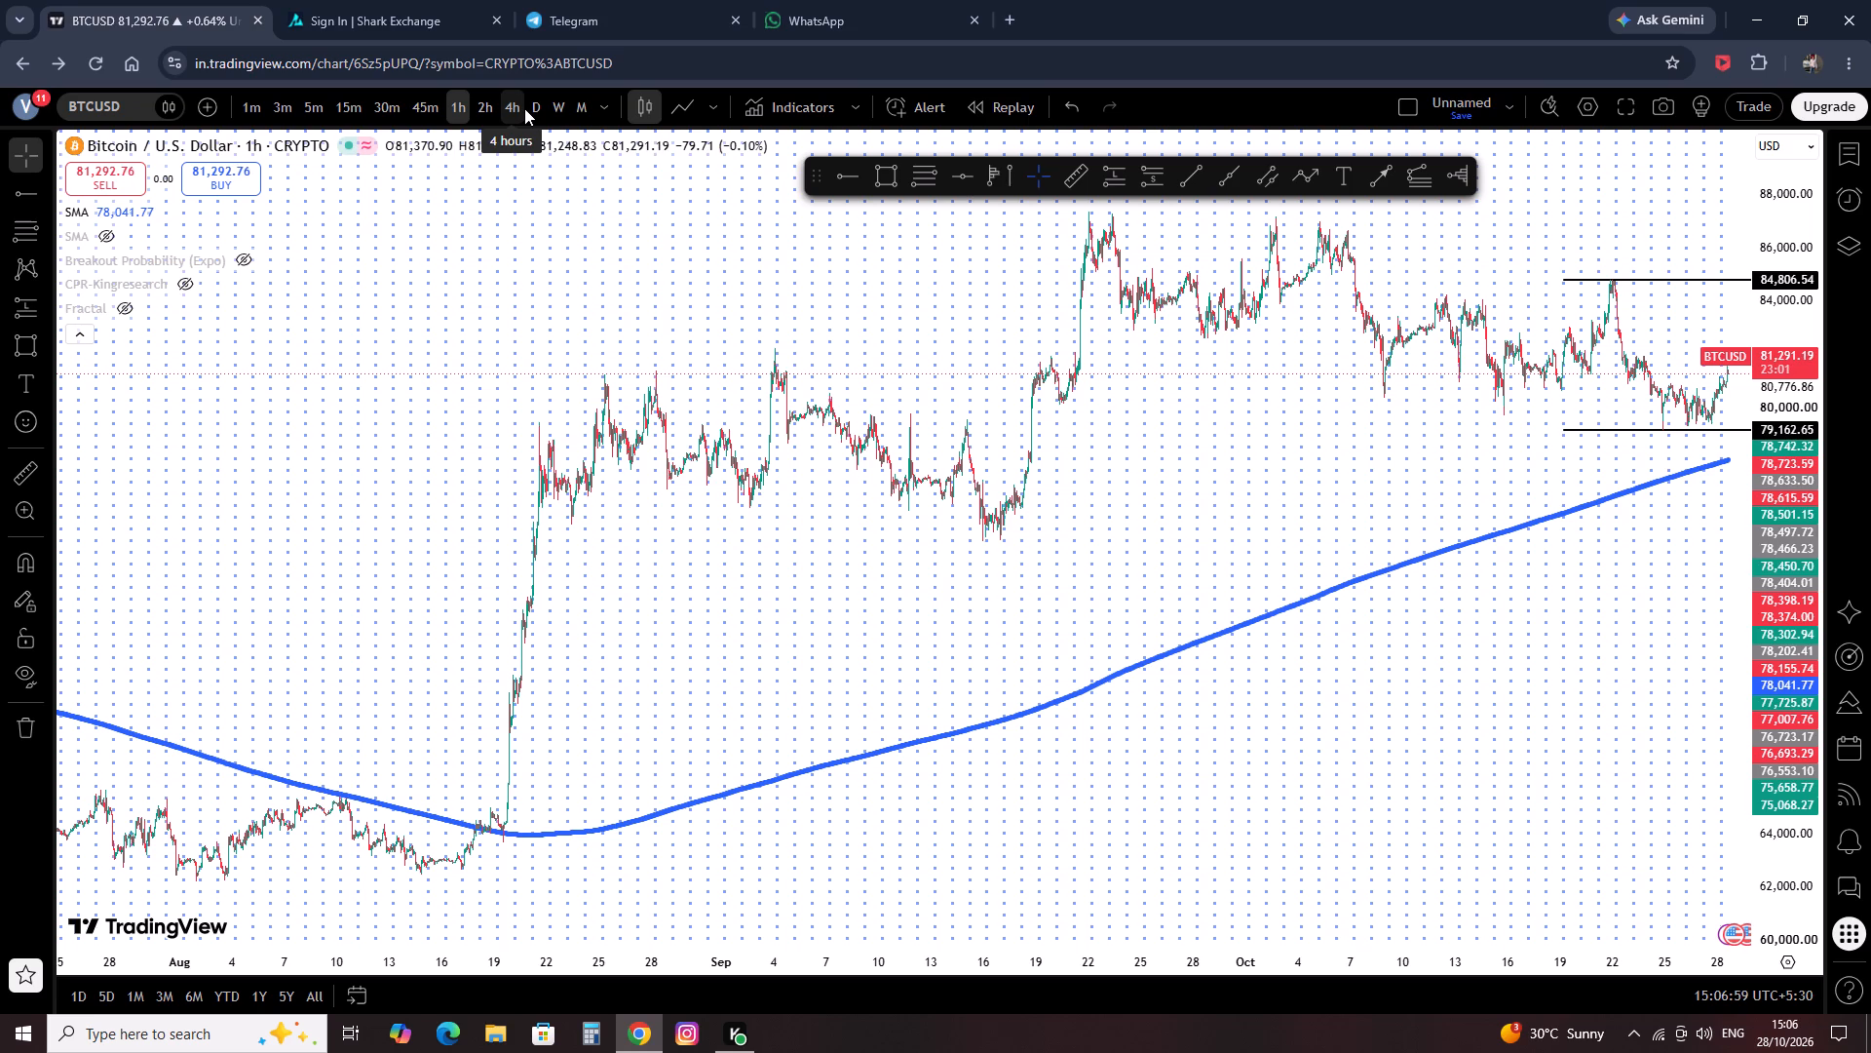
# Hide the blue SMA on the BTCUSD 1-hour chart.
pyautogui.click(112, 214)
# Examine BTCUSD's 1-hour candles from 24 to 28 Oct, above the 79,162.65 ray.
pyautogui.scroll(20, 958, 241)
pyautogui.scroll(2, 958, 241)
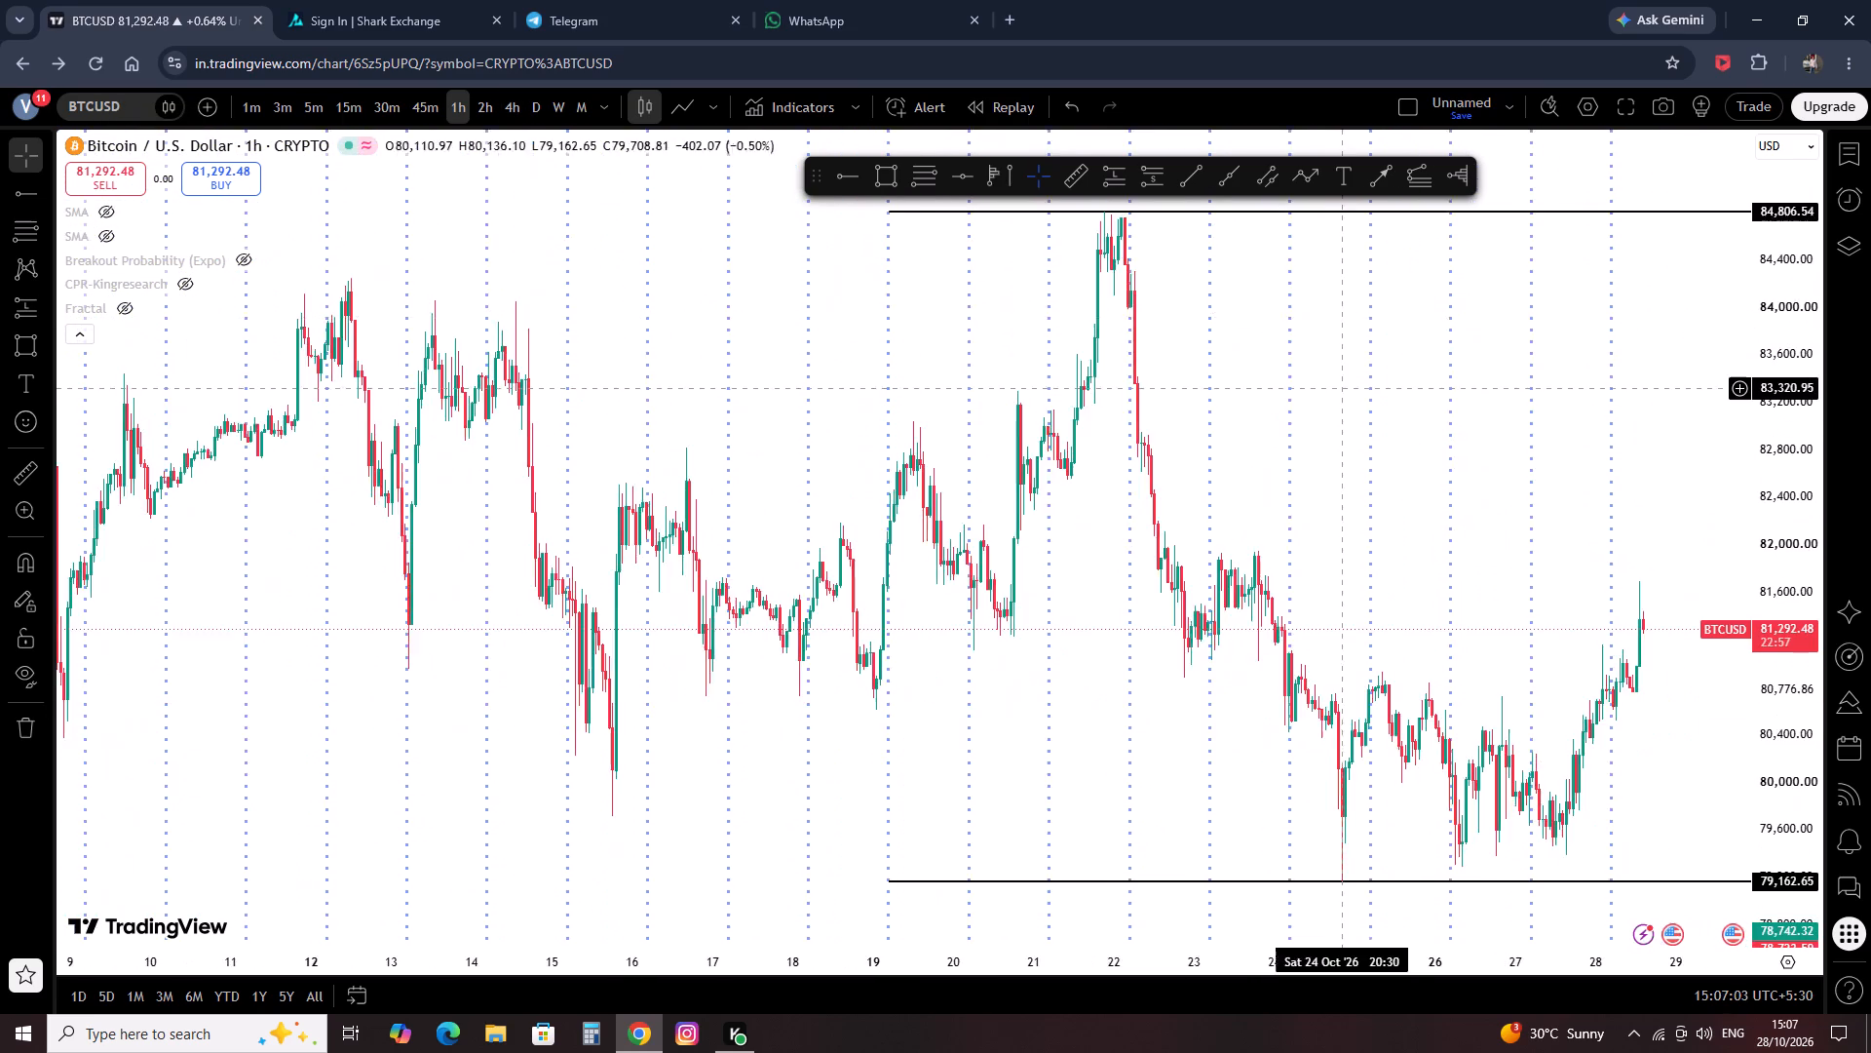
pyautogui.scroll(3, 1343, 388)
pyautogui.moveTo(1347, 393); pyautogui.dragTo(696, 436)
pyautogui.moveTo(623, 419); pyautogui.dragTo(526, 429)
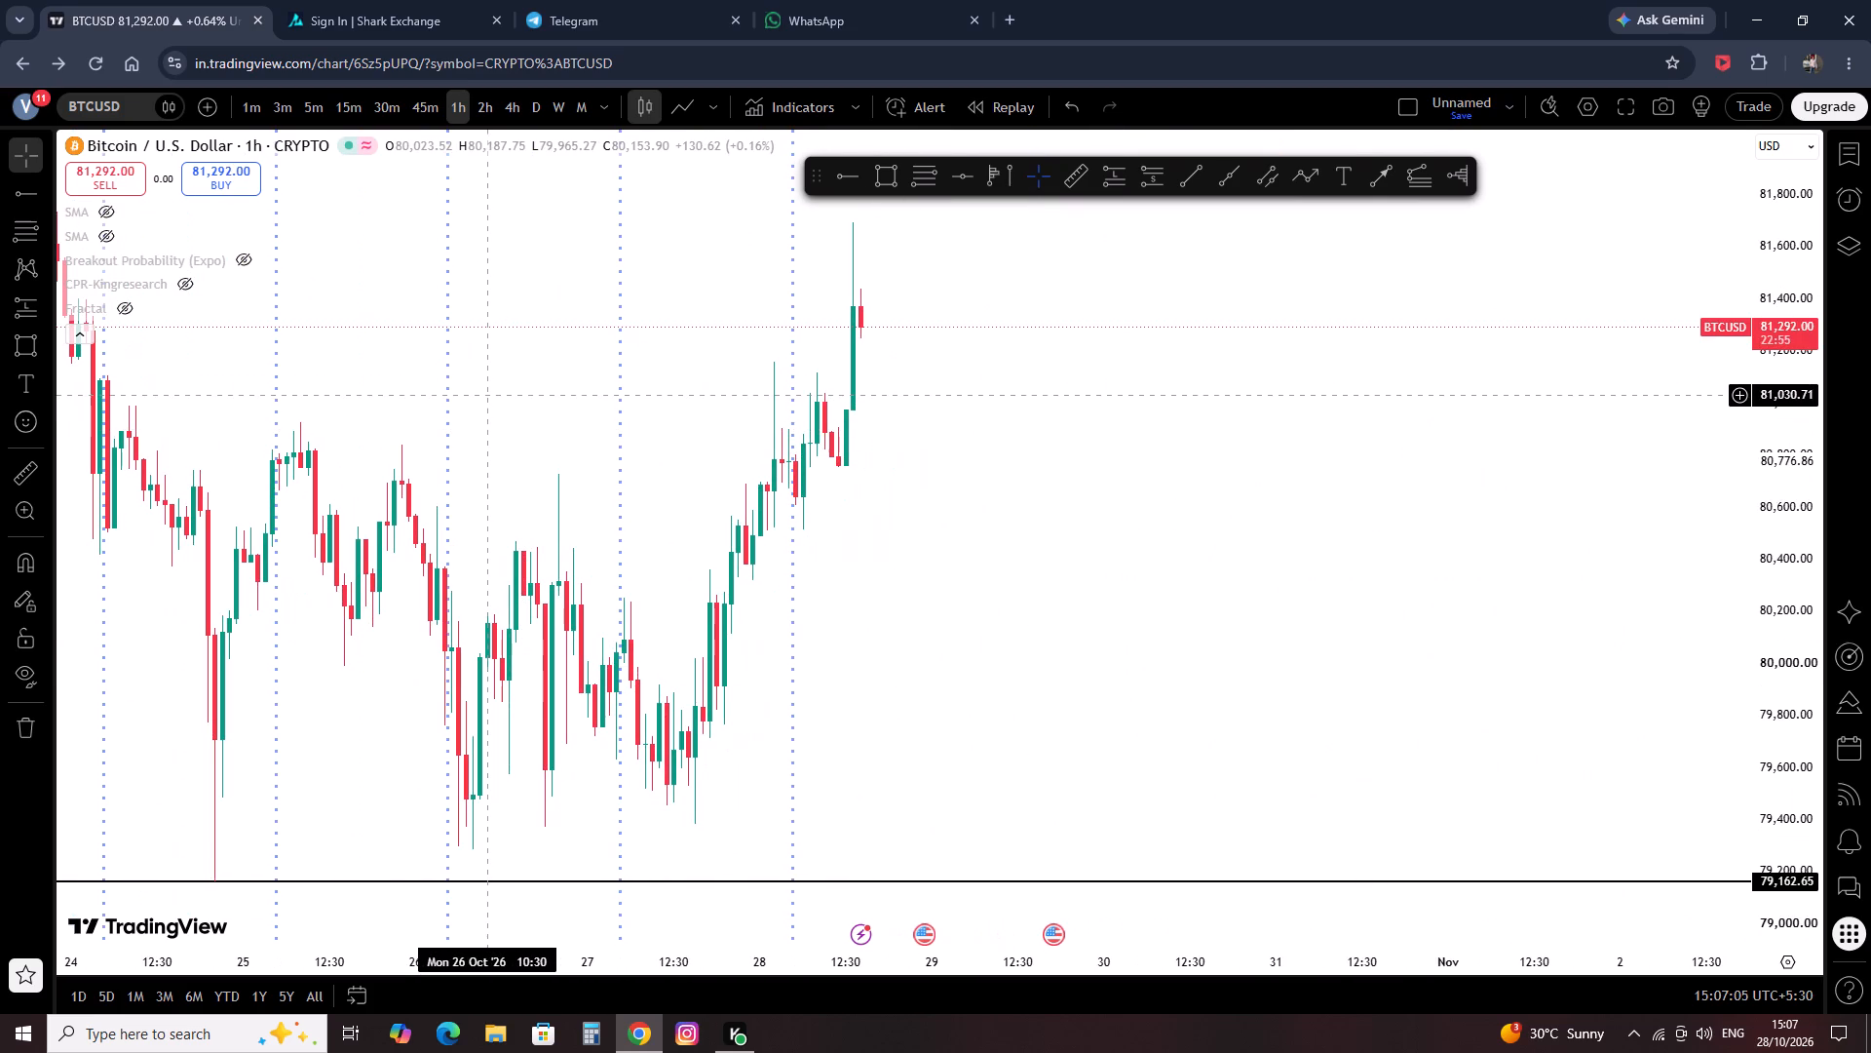